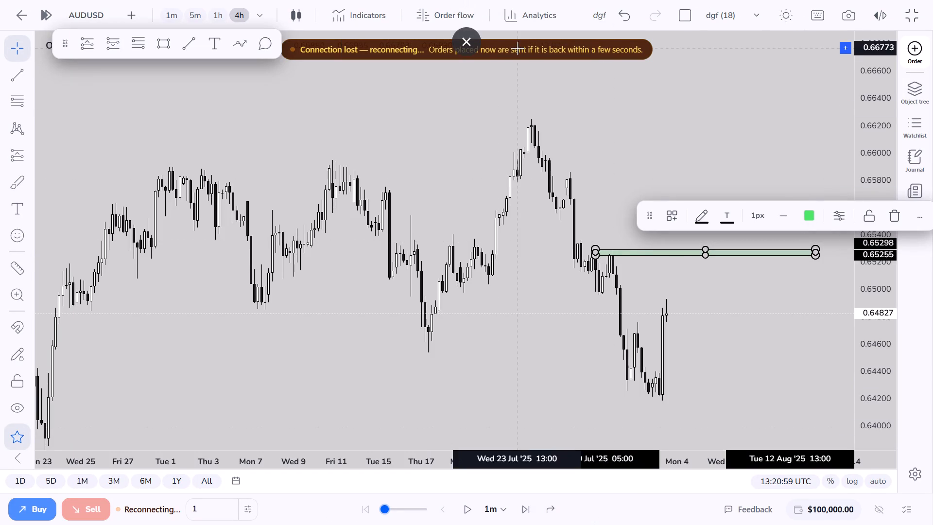
Leave full screen, check the recording status in Loggy3, and return to the AUDUSD chart with the green rectangle deselected.
left_click(474, 37)
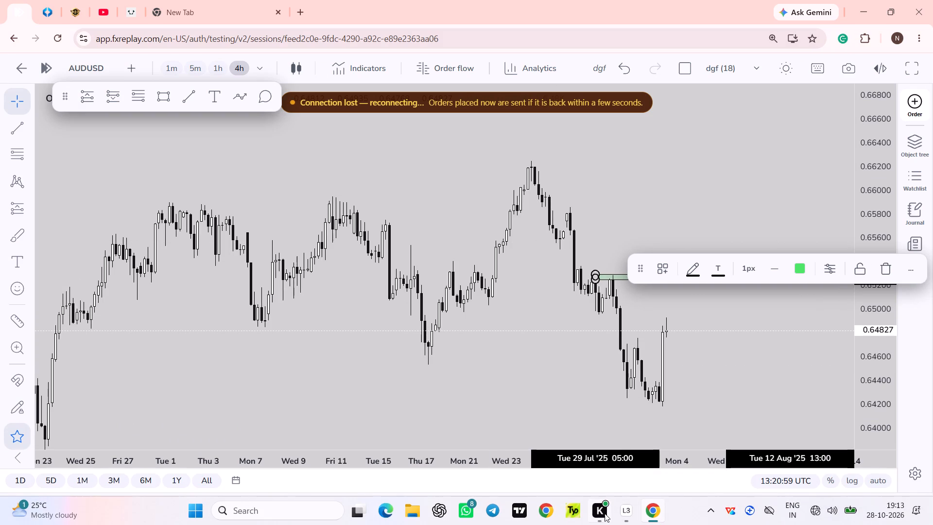
left_click(623, 513)
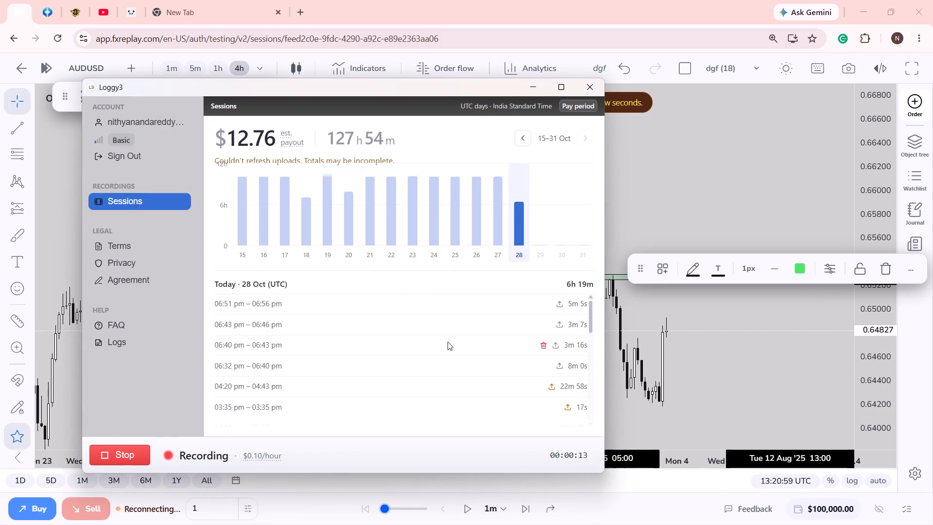
left_click(530, 89)
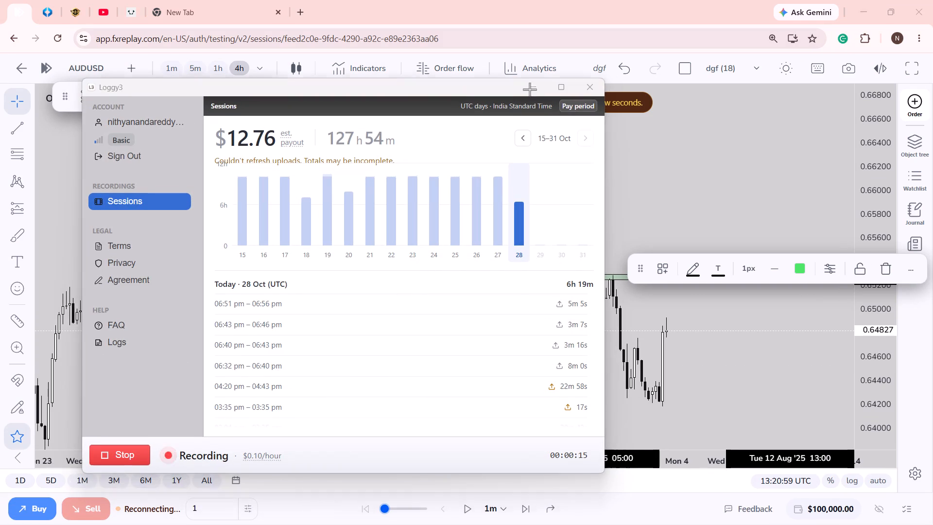
left_click(778, 392)
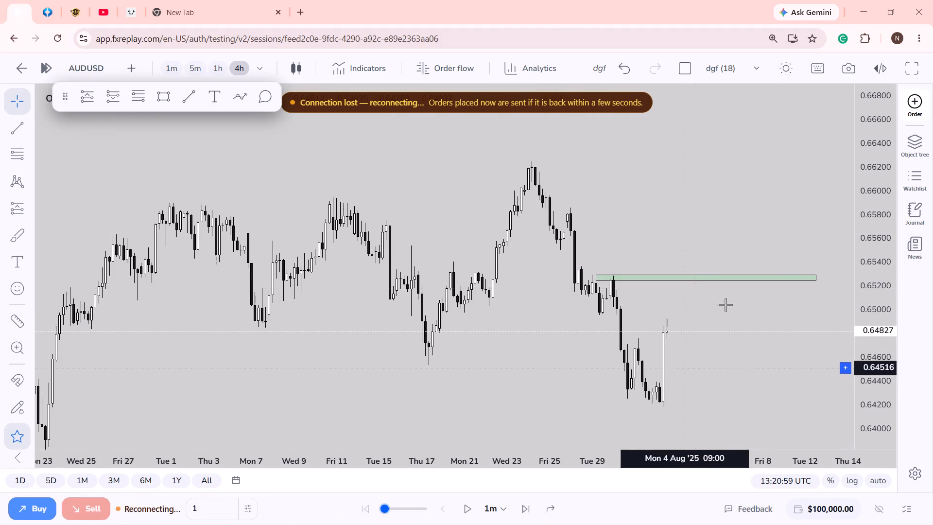
Open the full-screen display options for the AUDUSD chart.
left_click(915, 70)
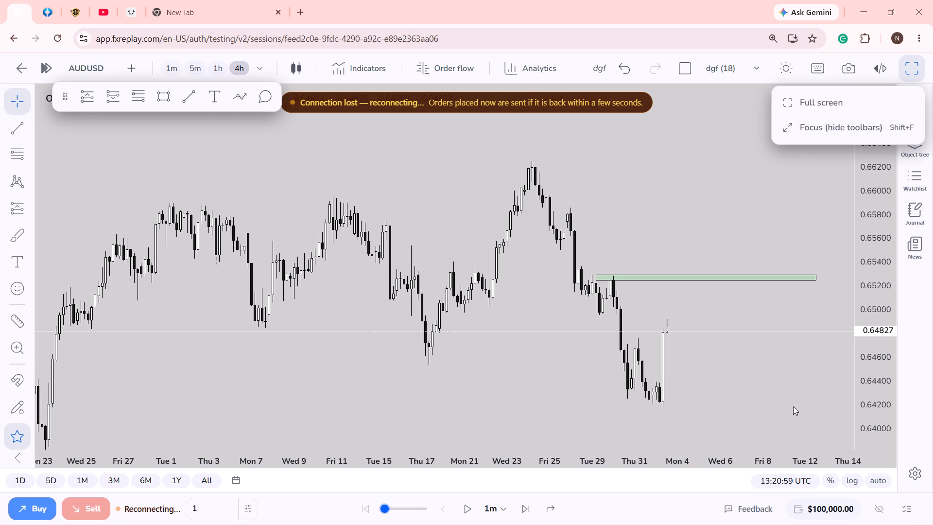
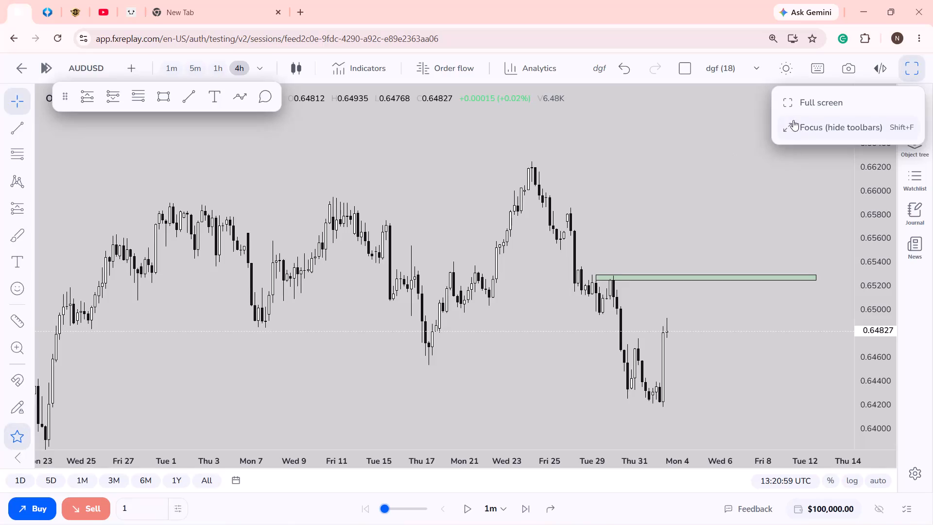
Switch the AUDUSD chart to full-screen display.
left_click_drag(676, 344, 626, 318)
scroll(628, 314, "down", 5)
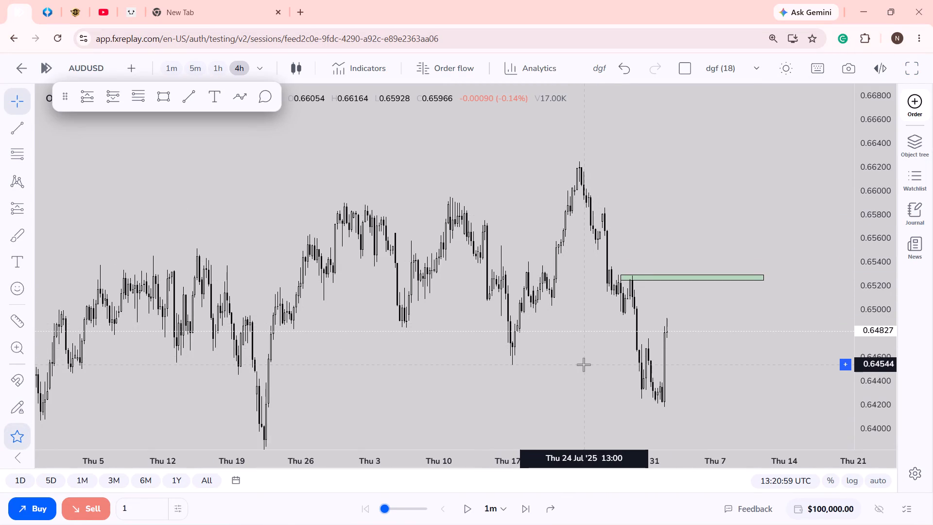
scroll(528, 225, "down", 3)
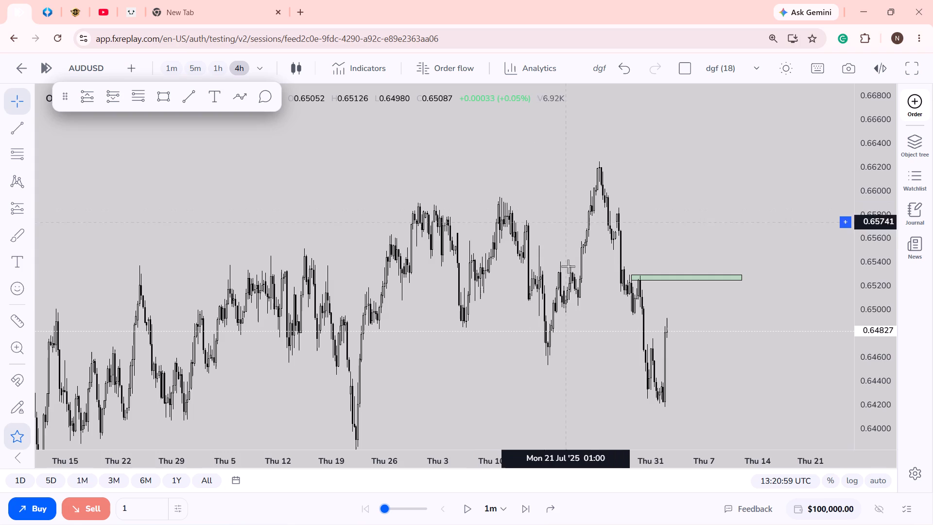
scroll(577, 358, "up", 2)
left_click_drag(736, 348, 718, 291)
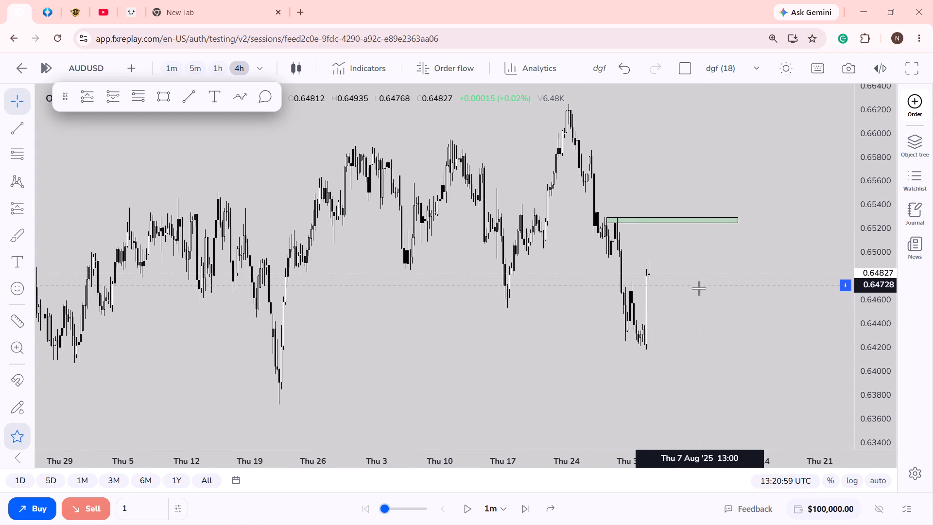
left_click_drag(698, 300, 702, 313)
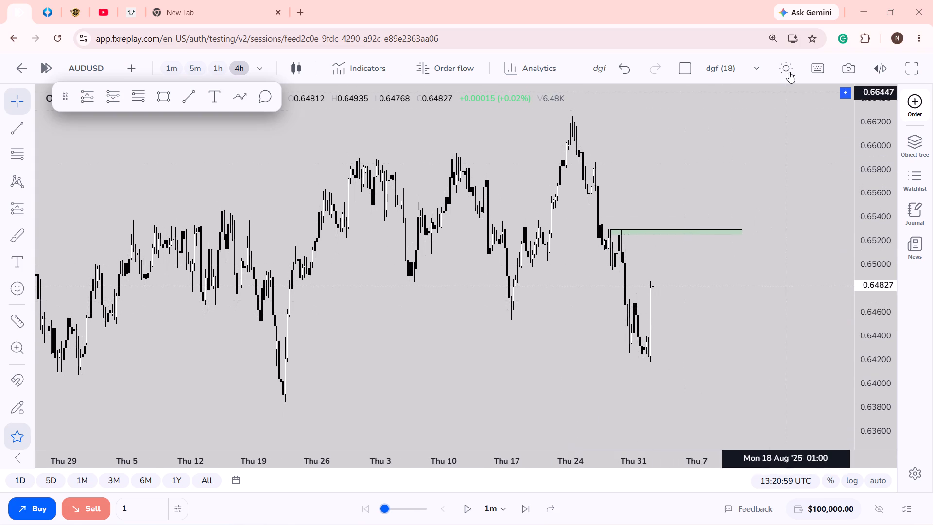
left_click(902, 76)
left_click(864, 105)
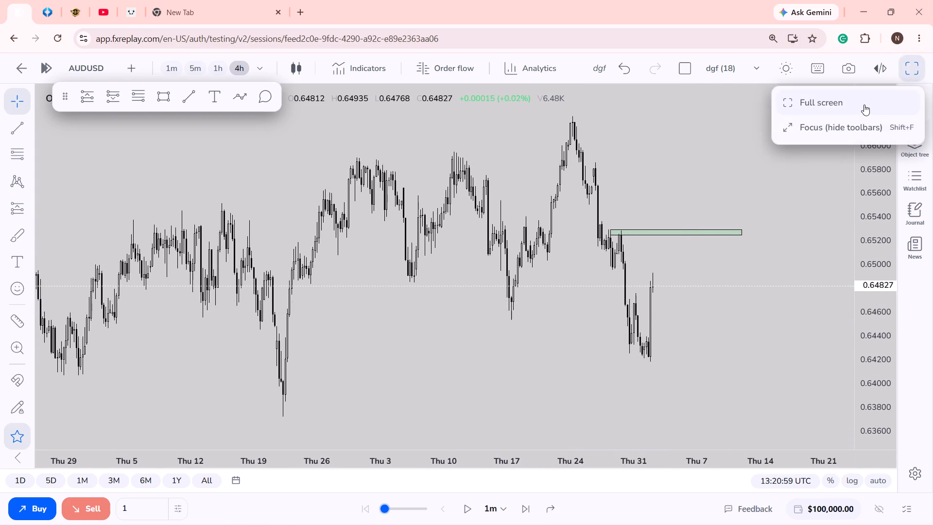
Set the chart's time zone to (UTC+5:30) Kolkata.
left_click_drag(821, 155, 816, 171)
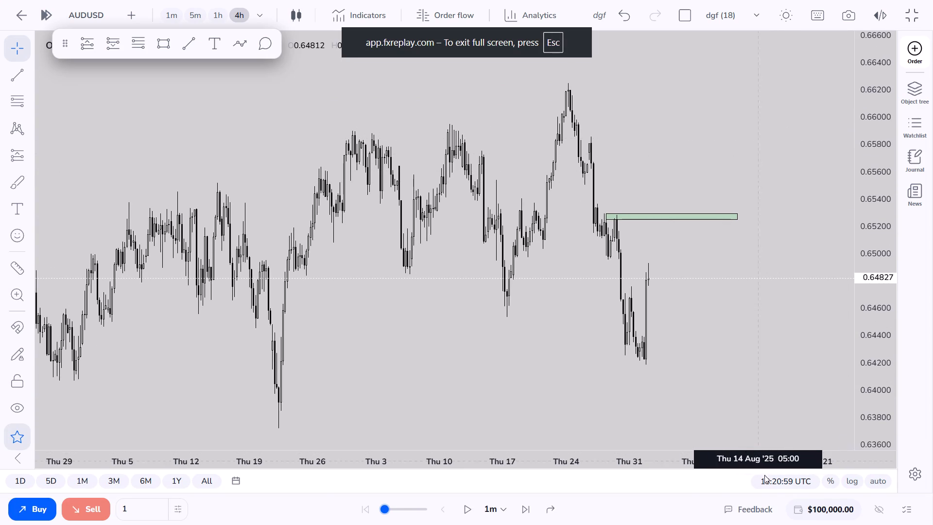
left_click(790, 487)
scroll(836, 355, "down", 4)
scroll(755, 345, "down", 18)
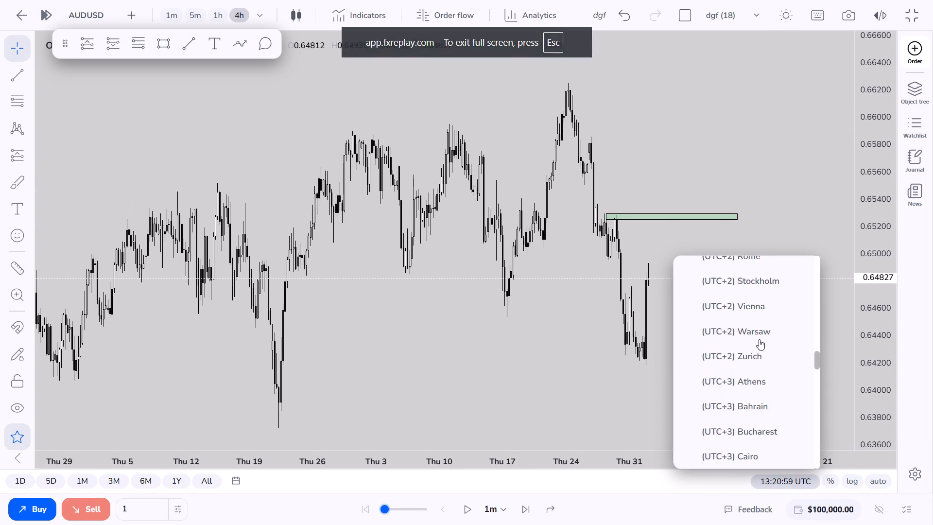
scroll(759, 339, "down", 9)
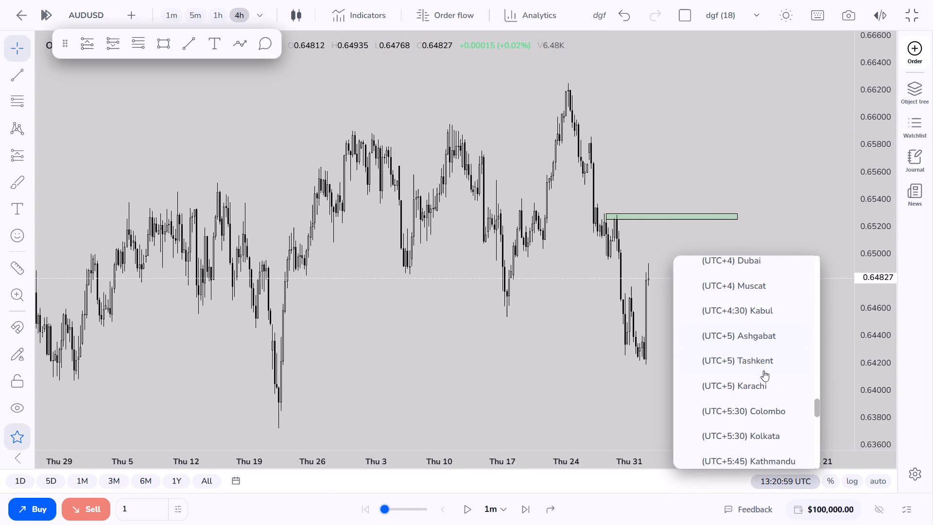
left_click(770, 429)
Move the floating replay controls to the upper edge of the chart, clear of the candles.
left_click_drag(758, 304, 781, 294)
scroll(790, 267, "up", 2)
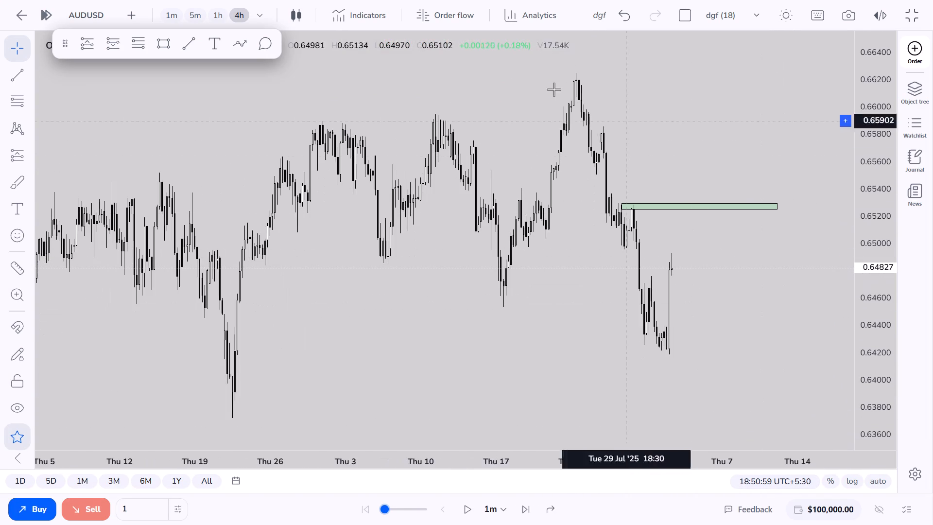
left_click_drag(353, 511, 337, 509)
left_click_drag(338, 509, 864, 0)
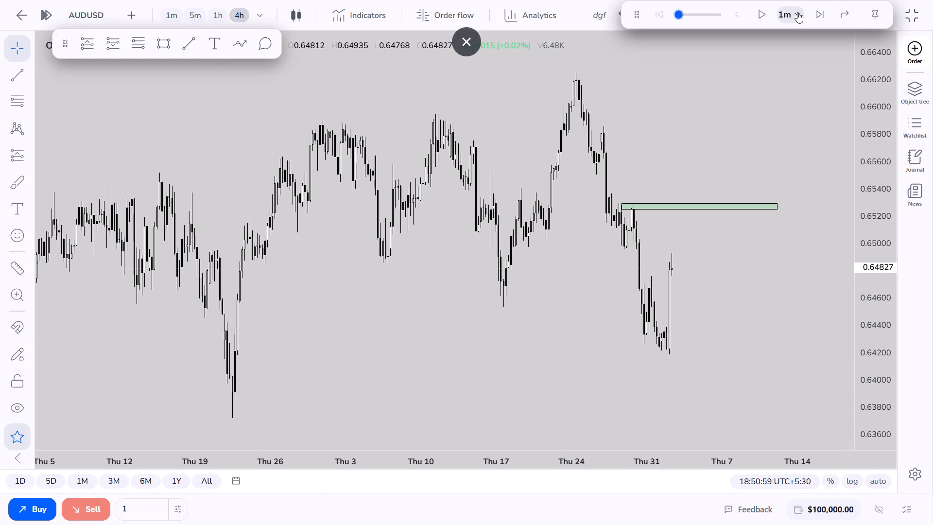
Set the replay step interval to 4h.
left_click(797, 12)
scroll(767, 151, "down", 9)
left_click(771, 180)
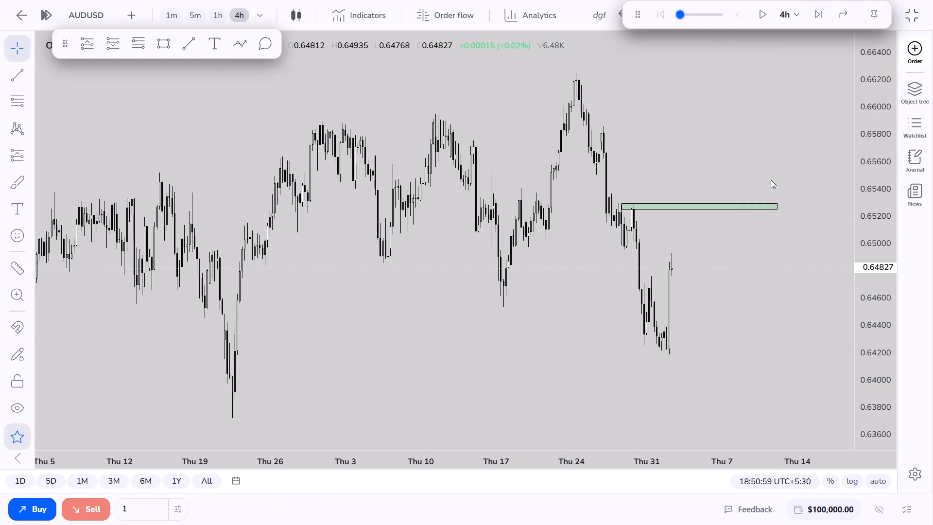
Play the AUDUSD replay forward through the green zone's retest and pause it at 02:29:59 on Fri 8 Aug.
scroll(729, 301, "up", 1)
left_click(773, 10)
left_click(762, 13)
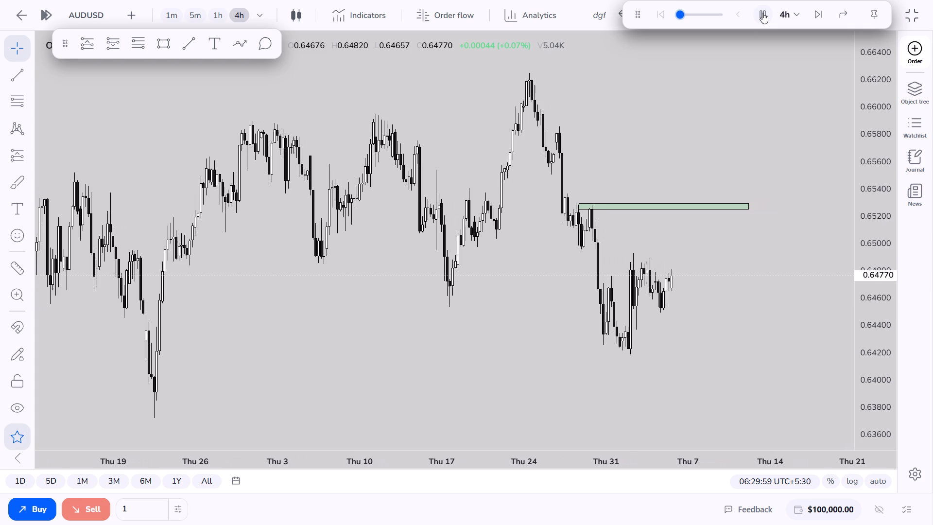
left_click_drag(759, 128, 737, 179)
left_click_drag(737, 179, 736, 131)
scroll(705, 175, "up", 4)
left_click_drag(704, 182, 704, 192)
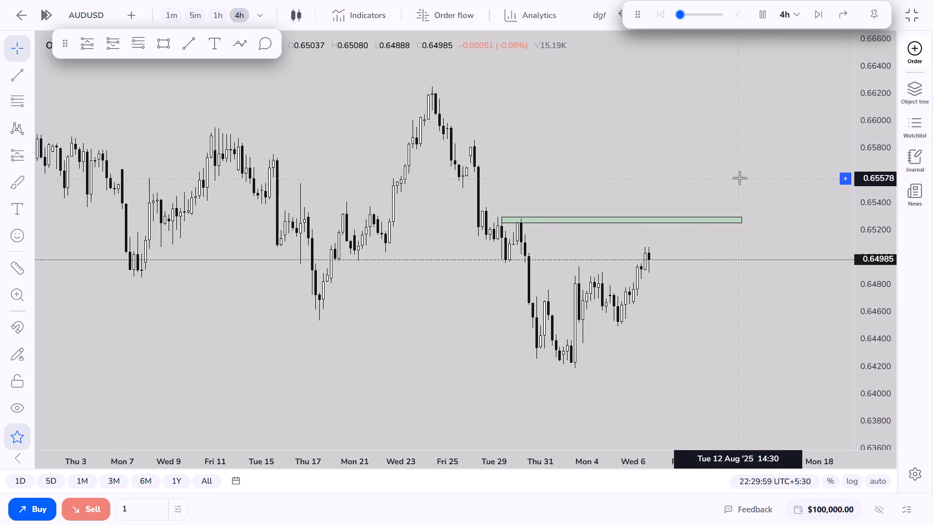
scroll(743, 176, "down", 5)
scroll(661, 465, "up", 3)
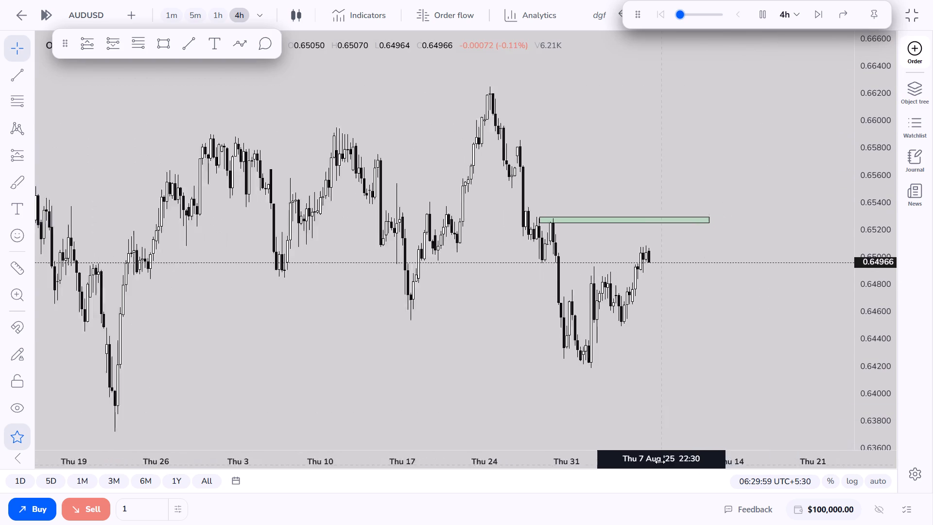
scroll(660, 462, "up", 2)
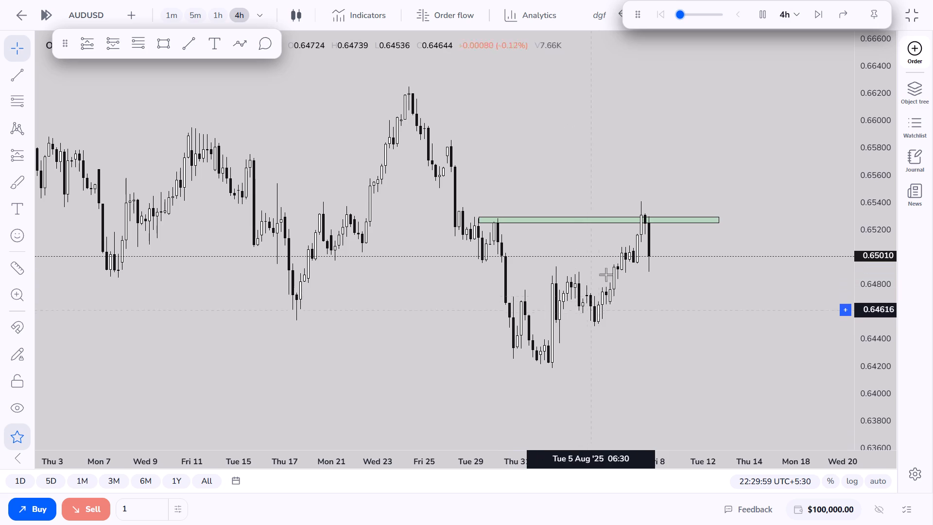
left_click(766, 17)
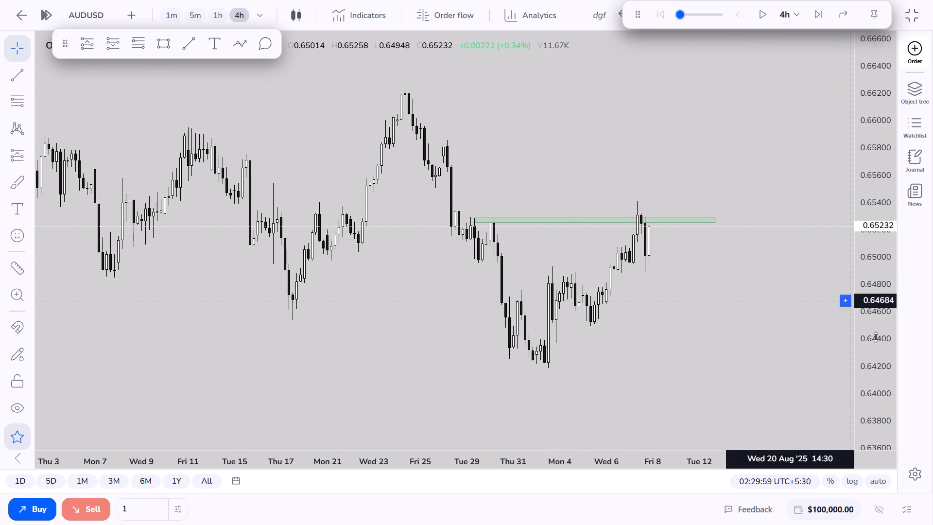
Draw a five-segment path along the price swings from about 0.6427 on 31 July, through the 5 August low near 0.6451, to about 0.6503.
left_click_drag(876, 337, 881, 201)
left_click_drag(615, 337, 792, 171)
scroll(792, 255, "up", 7)
left_click_drag(635, 236, 507, 297)
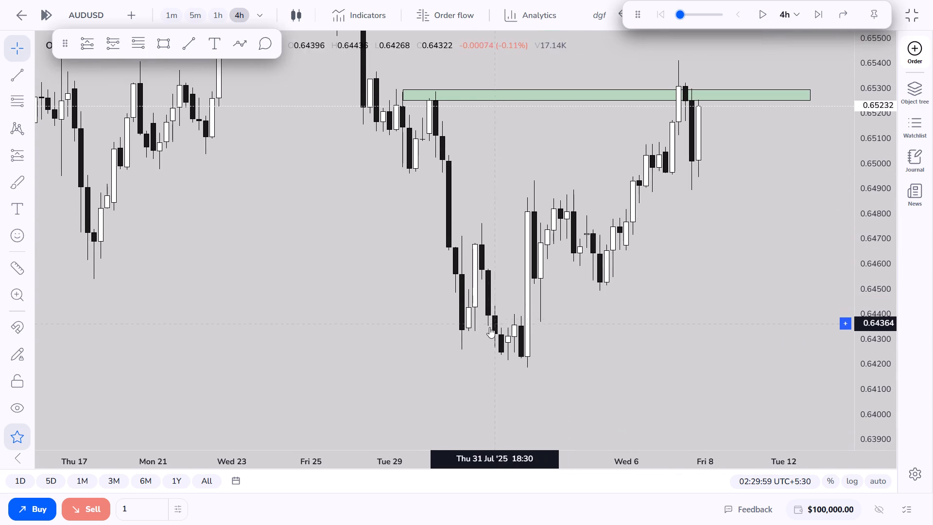
left_click_drag(230, 40, 237, 40)
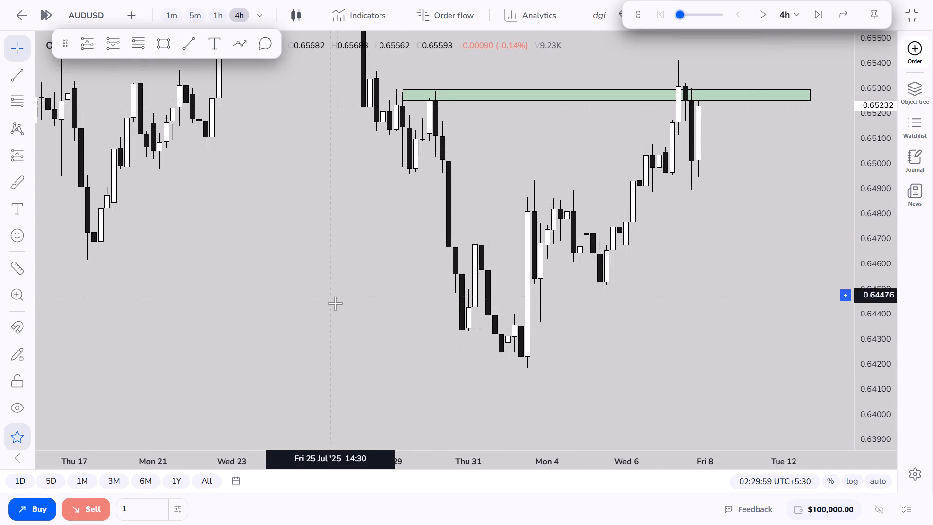
left_click(245, 48)
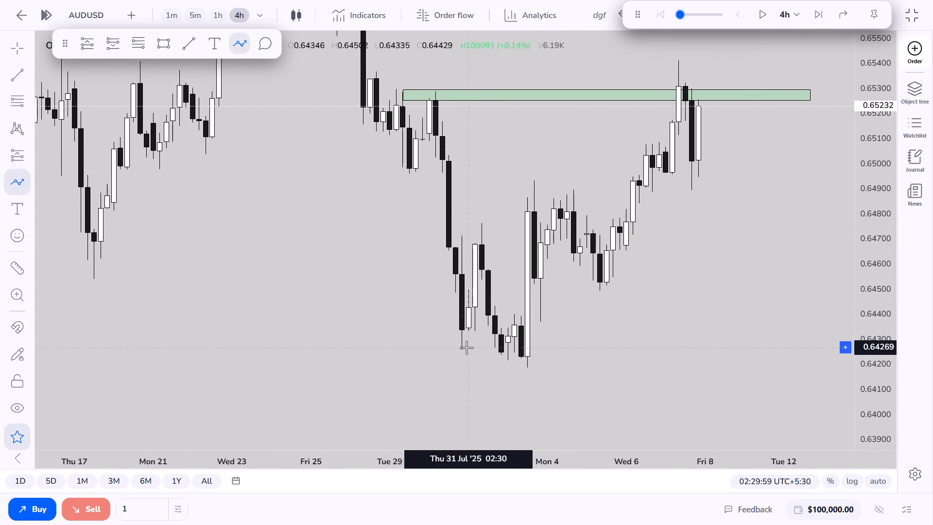
left_click_drag(466, 348, 466, 341)
left_click(484, 222)
left_click(519, 356)
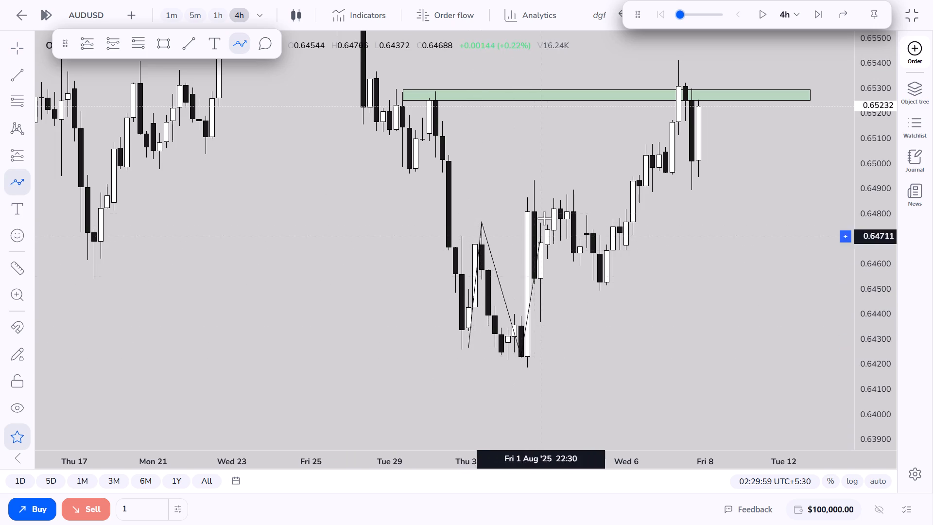
left_click(537, 177)
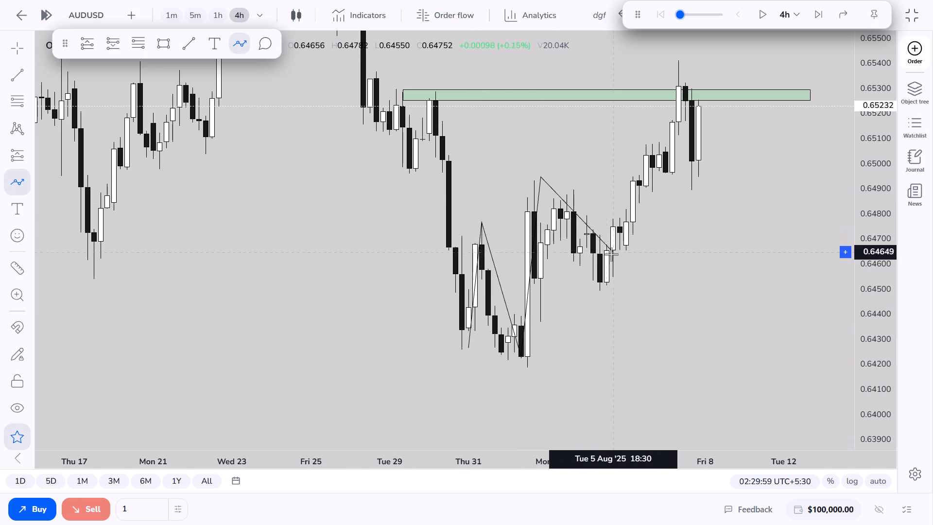
left_click(604, 288)
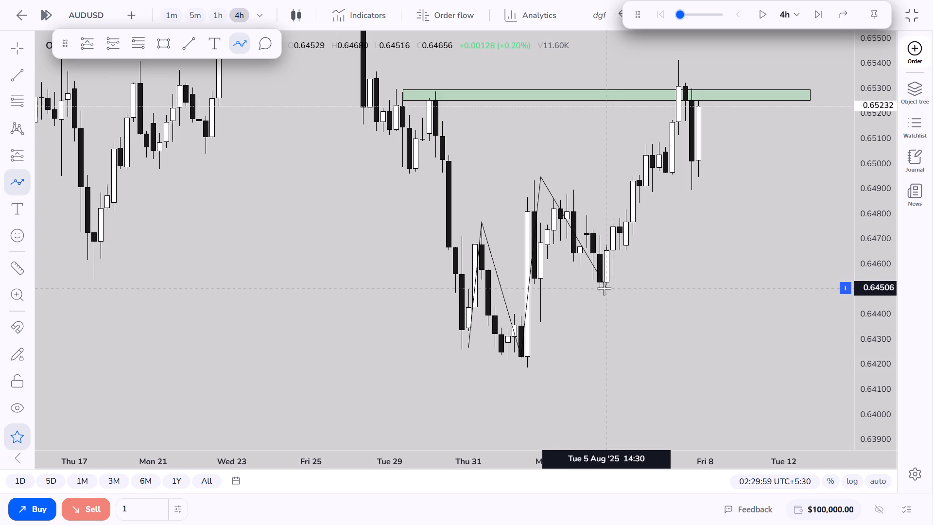
left_click(644, 157)
right_click(644, 157)
Switch the AUDUSD chart to the 1m timeframe.
left_click_drag(705, 256, 674, 305)
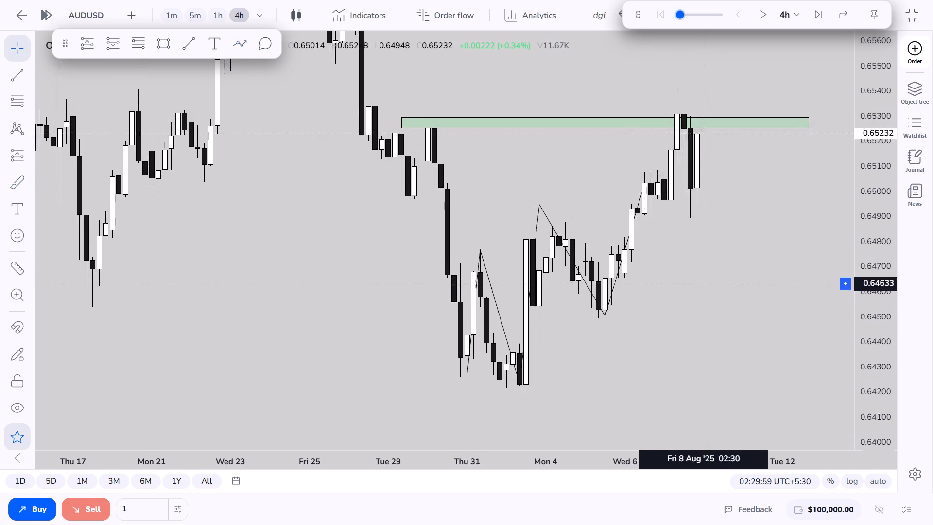
left_click_drag(674, 305, 673, 305)
left_click_drag(622, 296, 578, 312)
left_click(177, 16)
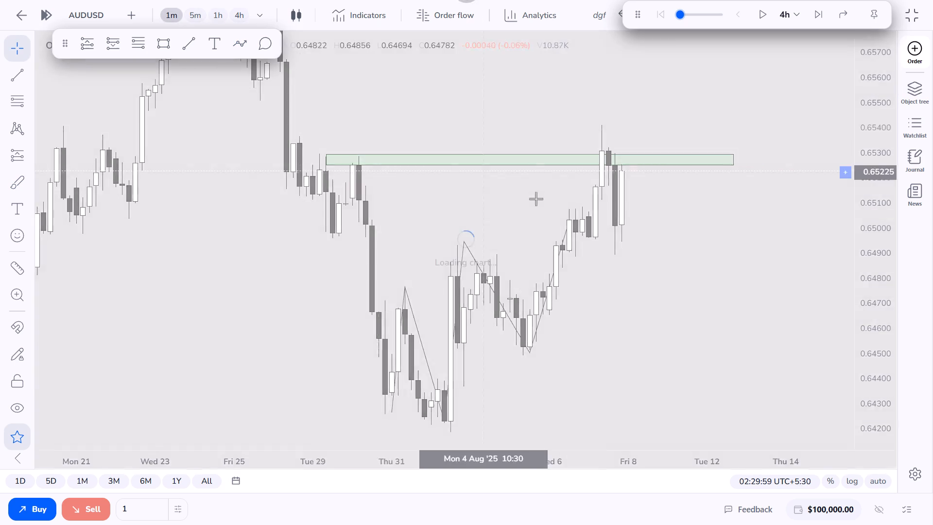
Examine the 1m price action where price first enters the green zone from below around midday on 7 August.
scroll(587, 282, "down", 19)
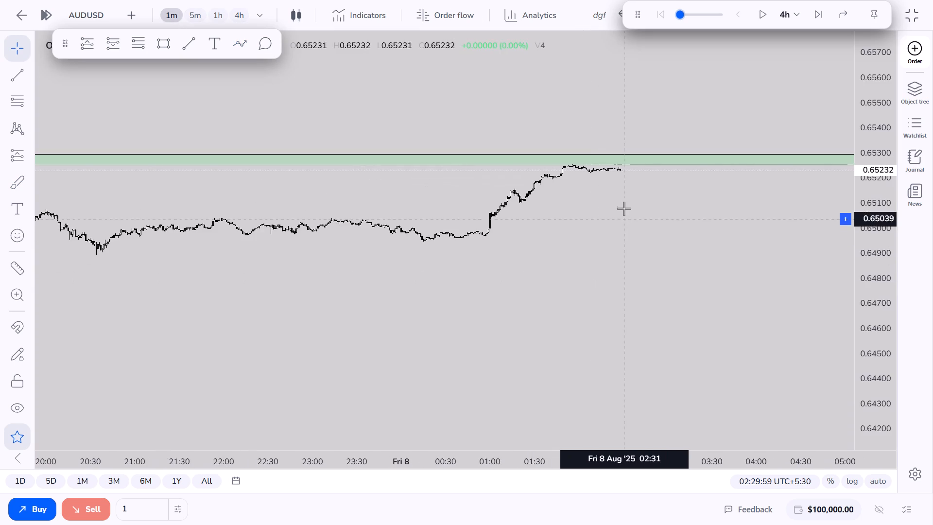
scroll(605, 226, "down", 12)
left_click_drag(412, 211, 758, 324)
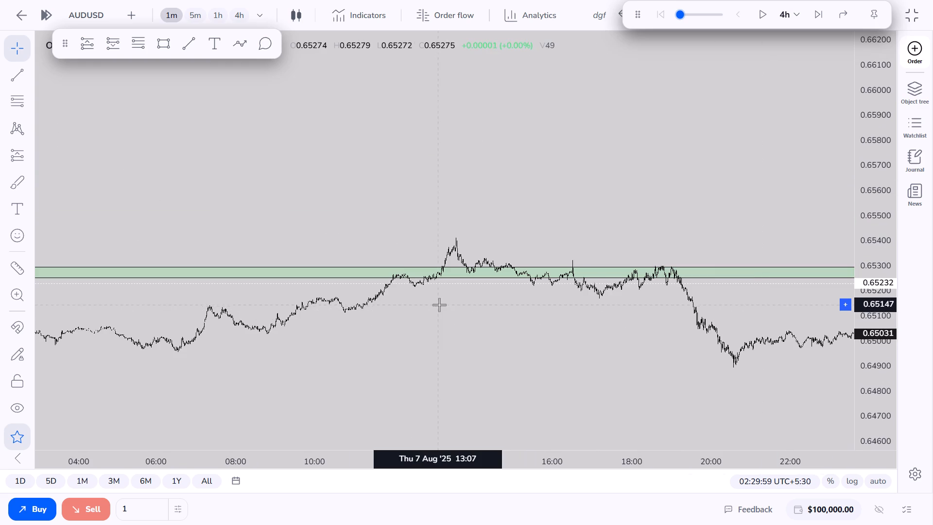
left_click_drag(439, 305, 589, 237)
left_click_drag(865, 367, 932, 2)
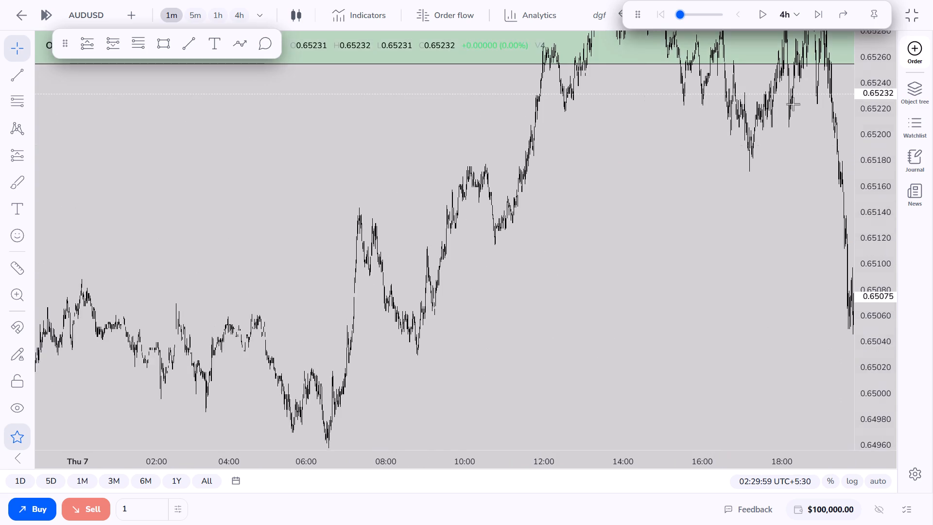
left_click_drag(593, 129, 732, 372)
scroll(586, 369, "up", 11)
left_click_drag(487, 375, 623, 347)
scroll(593, 361, "up", 7)
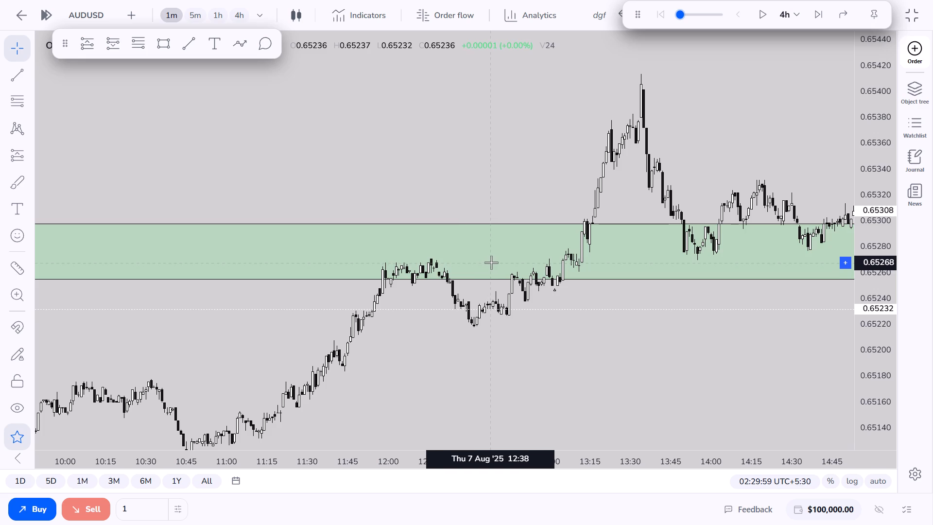
left_click_drag(556, 329, 631, 348)
left_click_drag(898, 399, 917, 128)
left_click_drag(886, 333, 905, 63)
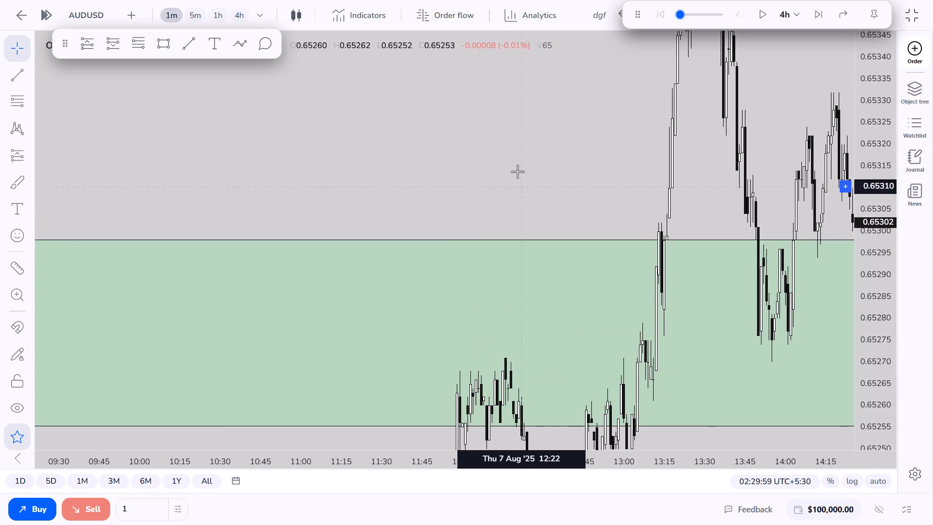
left_click_drag(518, 172, 691, 0)
scroll(537, 358, "up", 6)
left_click(518, 335)
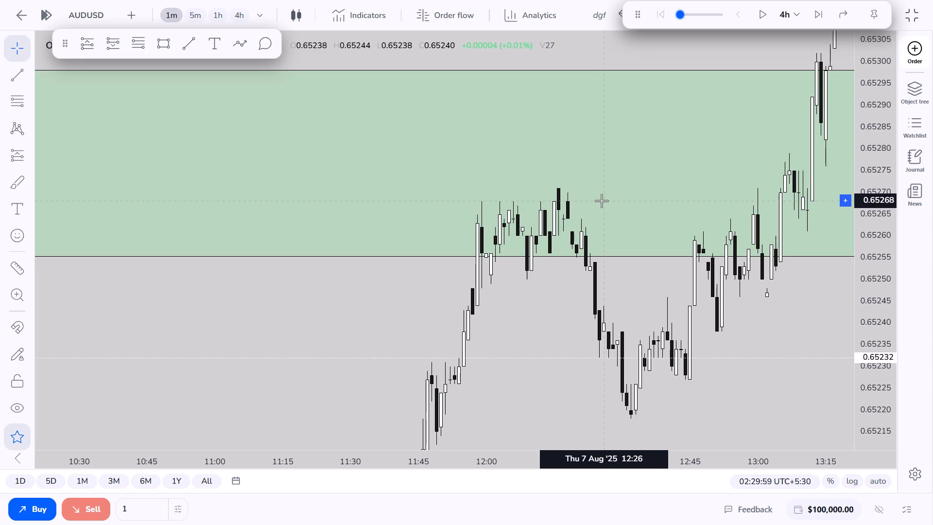
left_click_drag(545, 361, 403, 359)
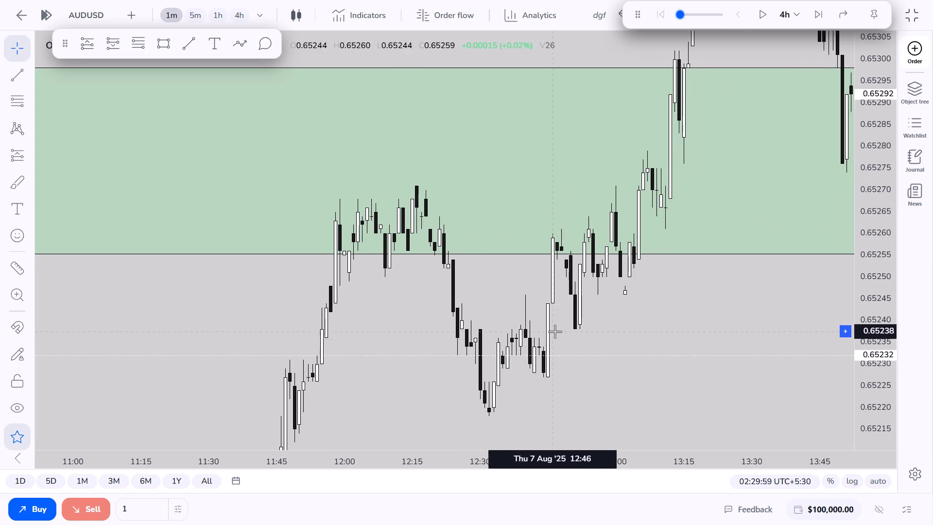
scroll(555, 332, "down", 1)
left_click_drag(868, 228, 860, 304)
left_click(644, 350)
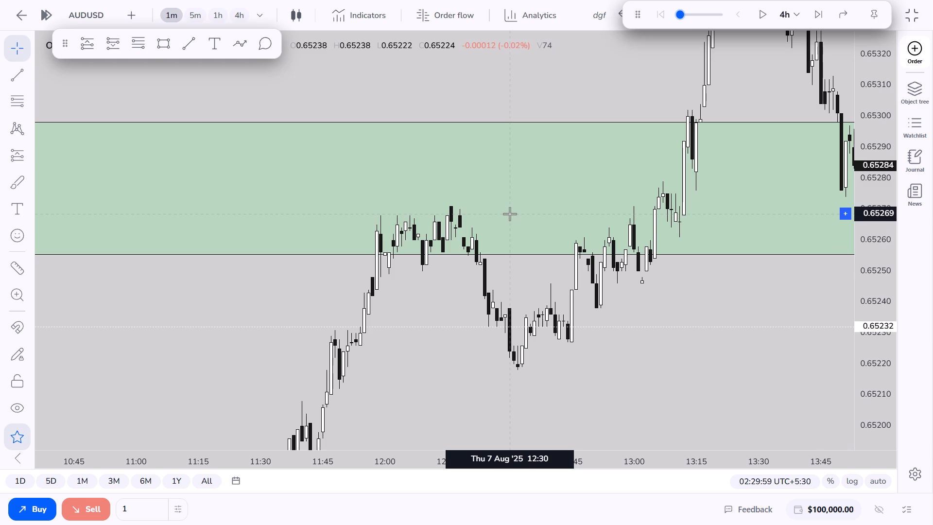
Examine the 1m price peak above the green zone around 13:30 on 7 August and the moves back into the zone.
left_click_drag(734, 280, 602, 457)
left_click_drag(636, 247, 508, 321)
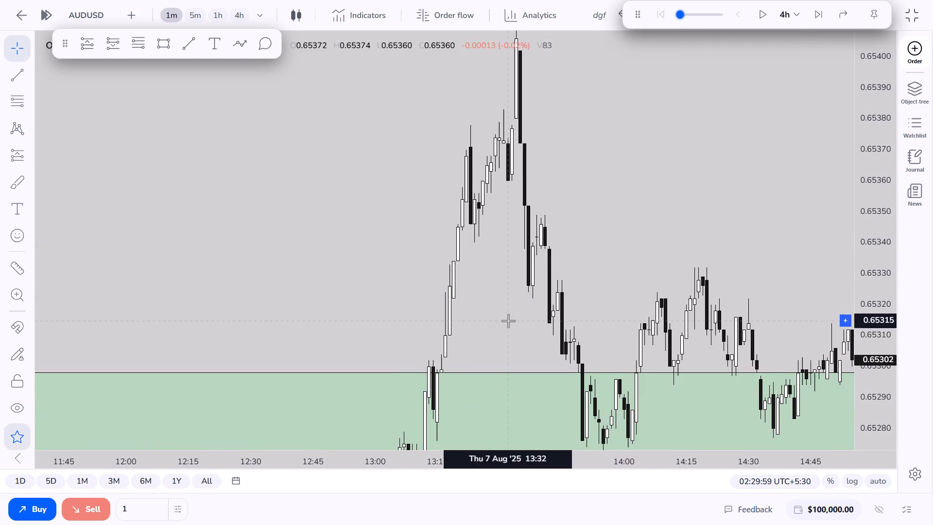
left_click_drag(893, 156, 851, 339)
left_click_drag(696, 236, 461, 233)
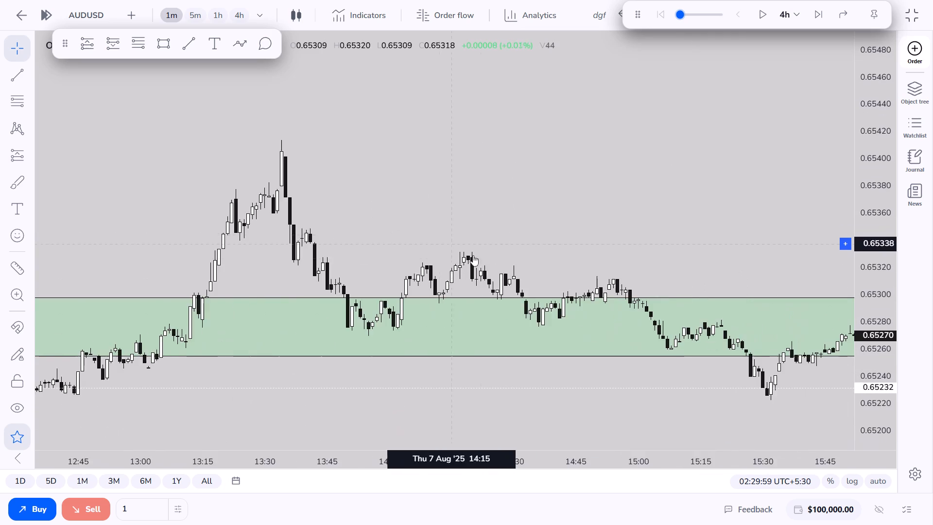
scroll(485, 260, "down", 7)
scroll(506, 295, "up", 3)
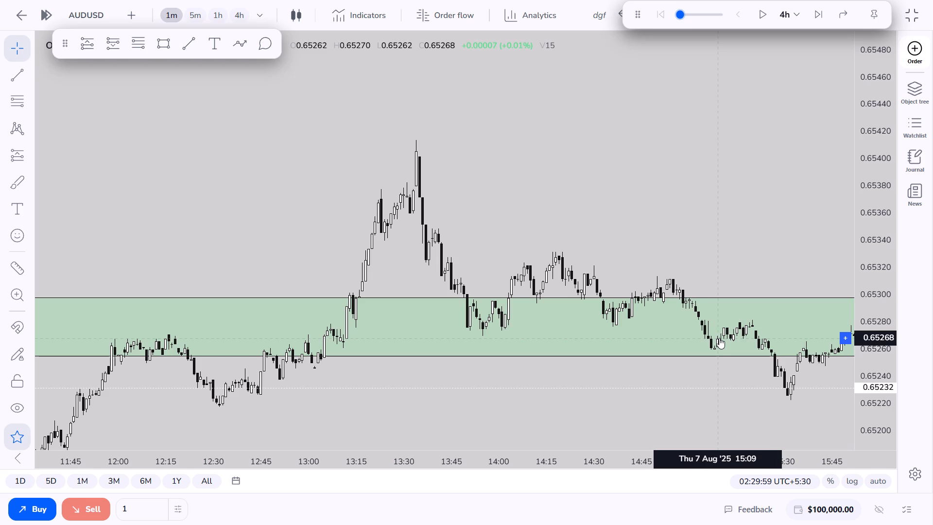
Place a short position in the green zone with entry at 0.65270 from 15:17 on 7 August and stop at 0.65420.
left_click_drag(743, 420, 423, 328)
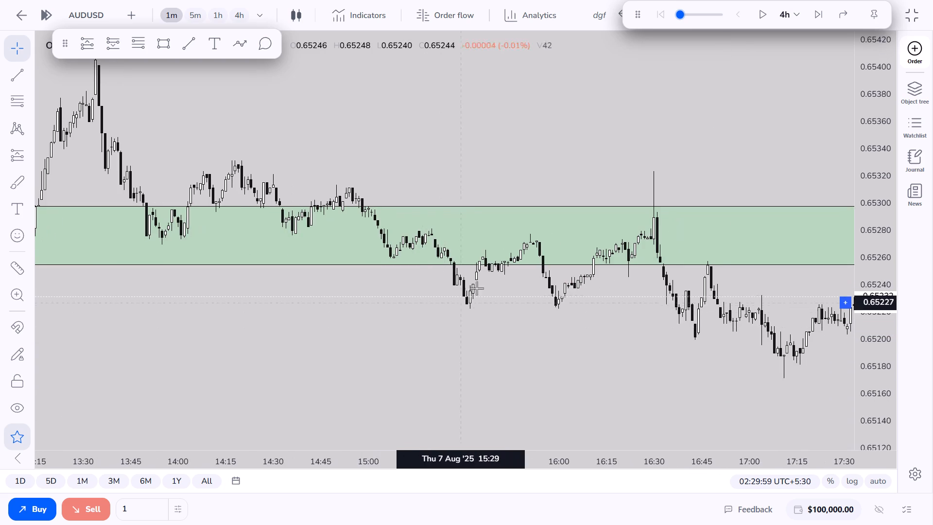
left_click(119, 53)
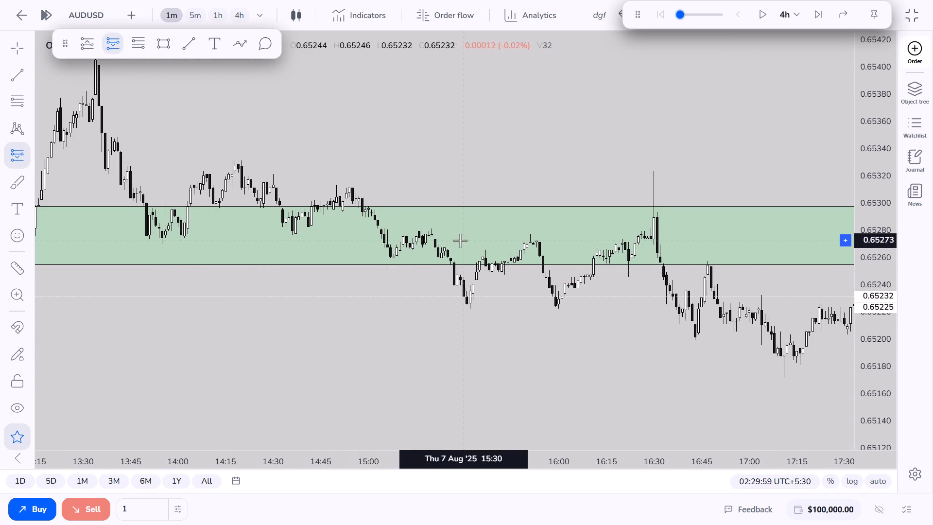
left_click(425, 245)
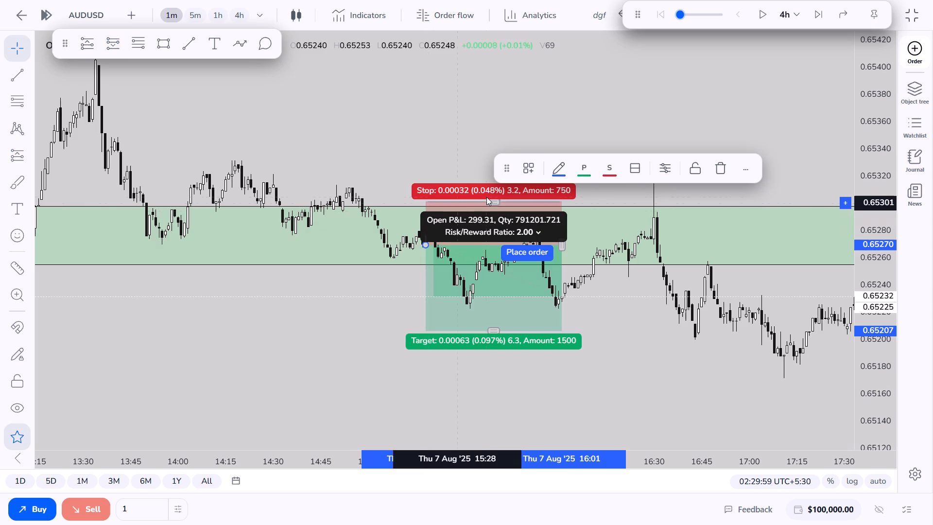
left_click(486, 197)
left_click_drag(490, 198, 501, 48)
left_click_drag(380, 90, 405, 176)
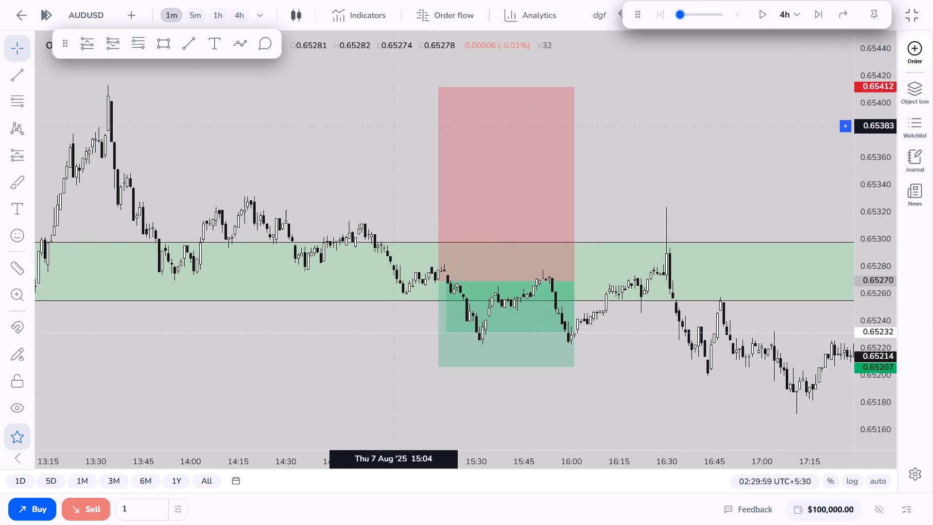
left_click_drag(405, 176, 409, 196)
left_click_drag(519, 154, 522, 149)
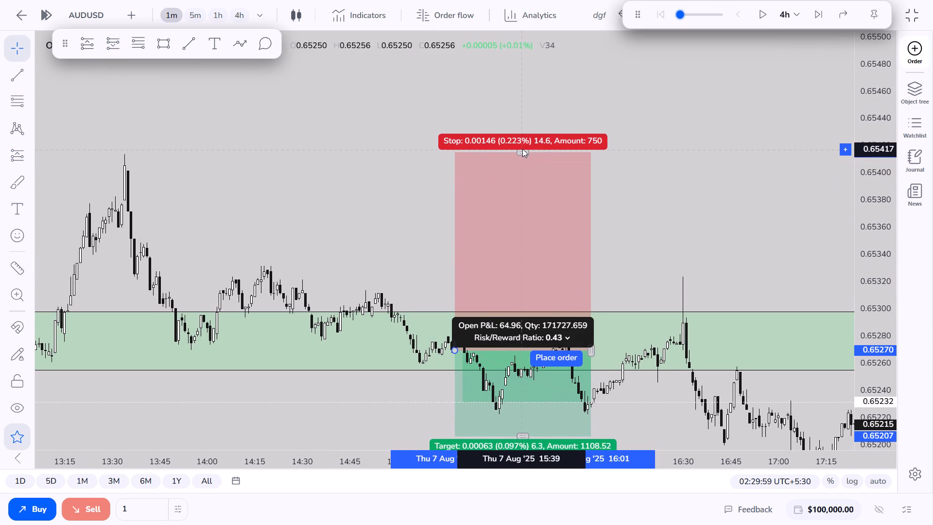
left_click_drag(522, 149, 525, 144)
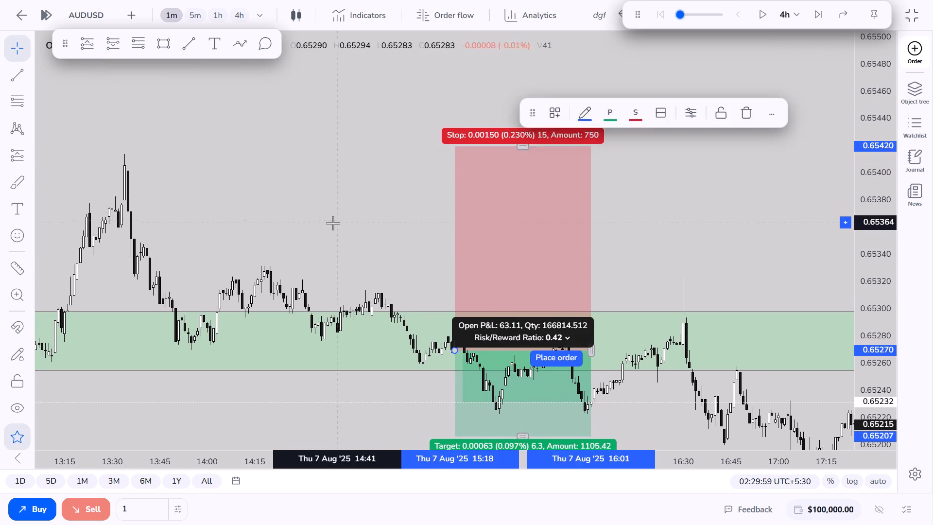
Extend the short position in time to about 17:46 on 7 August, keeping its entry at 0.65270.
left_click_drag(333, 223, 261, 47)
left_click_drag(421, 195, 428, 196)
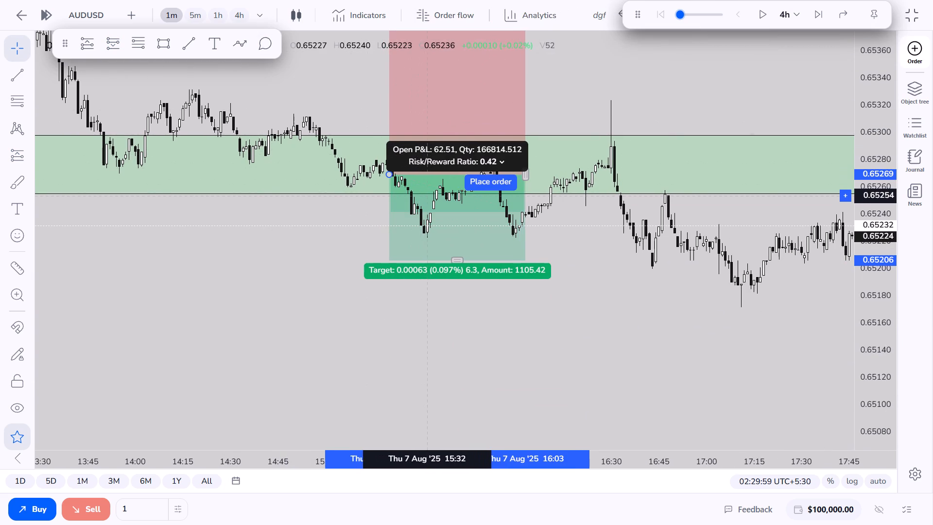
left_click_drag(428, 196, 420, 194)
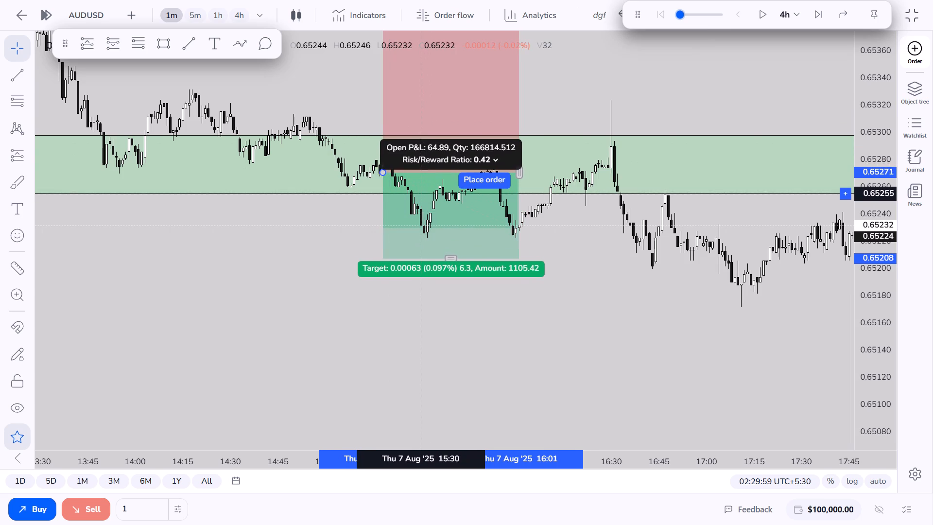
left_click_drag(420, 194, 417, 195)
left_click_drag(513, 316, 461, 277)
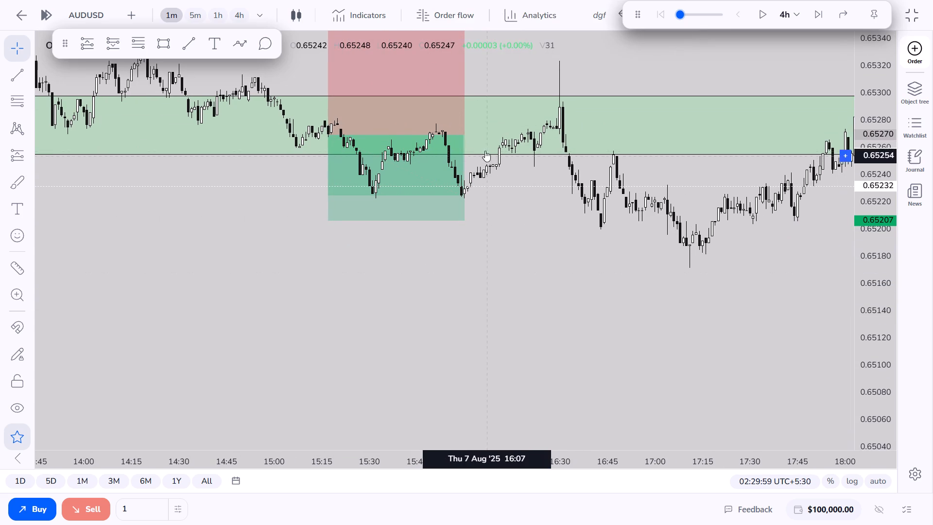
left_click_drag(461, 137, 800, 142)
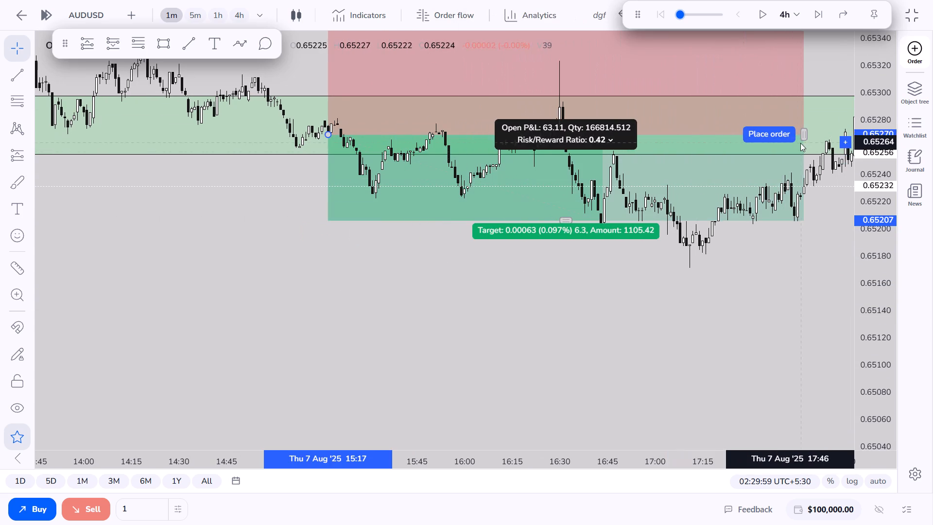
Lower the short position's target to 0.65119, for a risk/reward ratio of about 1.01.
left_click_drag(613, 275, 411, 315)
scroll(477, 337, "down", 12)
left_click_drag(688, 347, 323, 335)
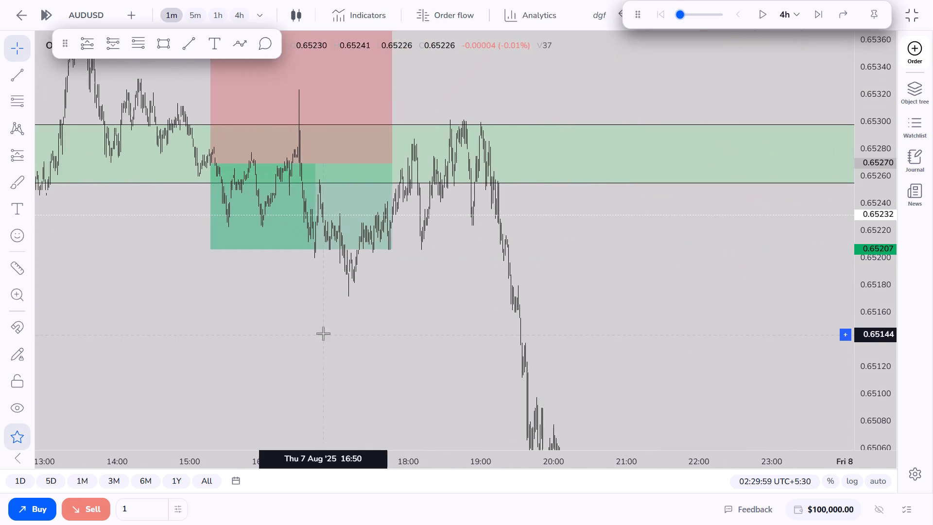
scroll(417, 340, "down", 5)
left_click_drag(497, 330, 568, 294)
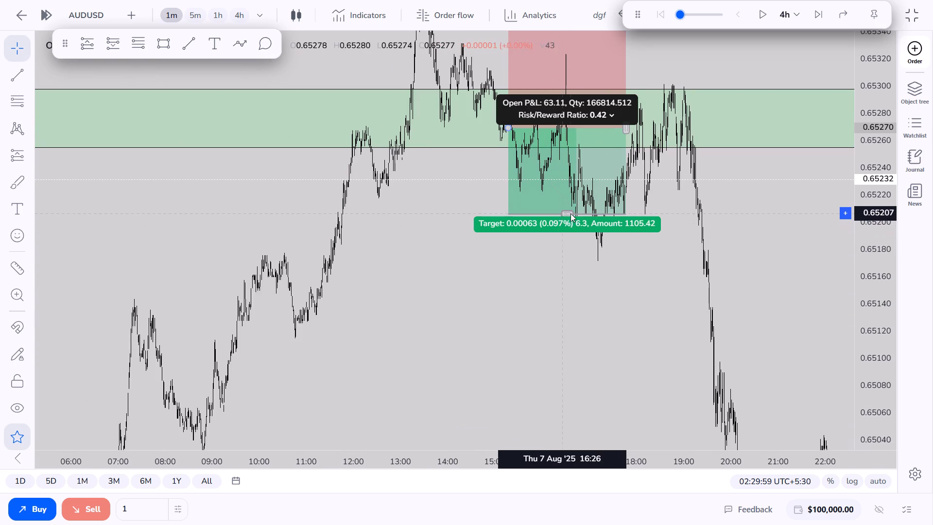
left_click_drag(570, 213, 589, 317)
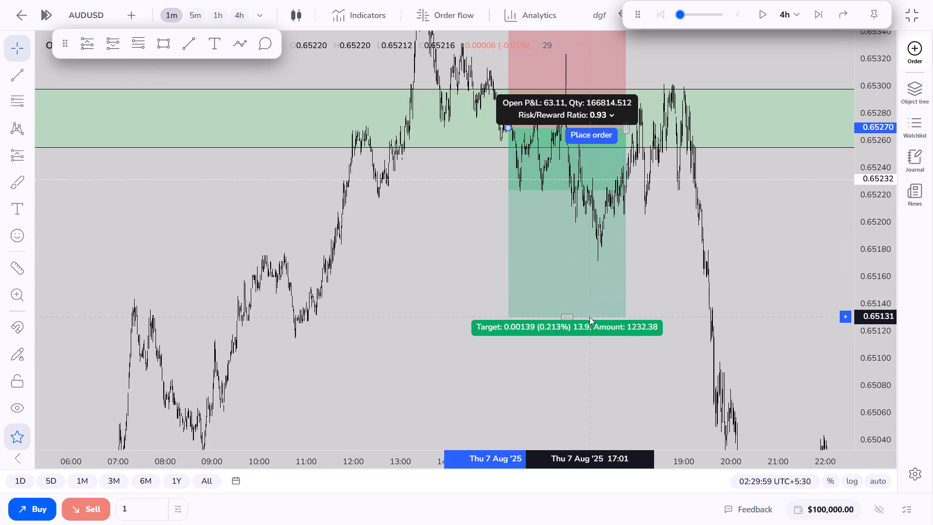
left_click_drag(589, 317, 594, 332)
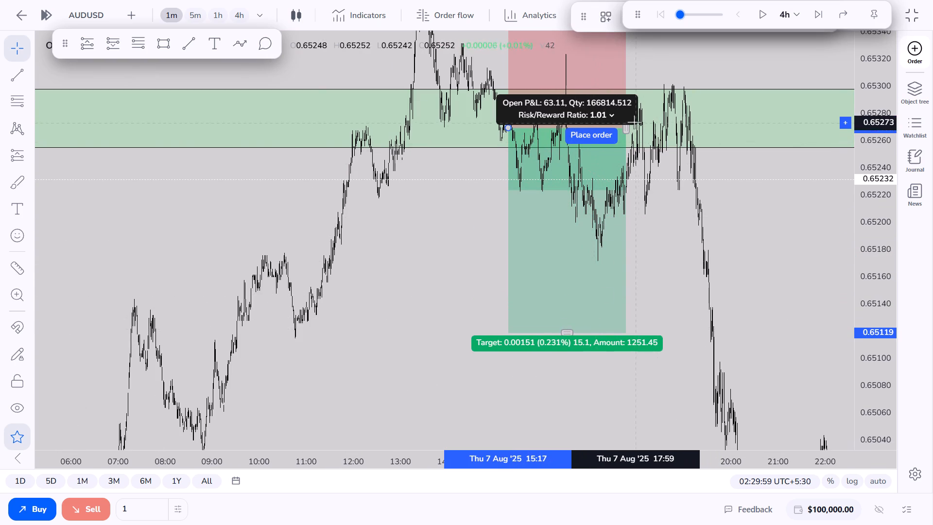
Extend the short position in time to 19:57 on 7 August.
left_click_drag(628, 126, 731, 130)
Lower the short position's target to 0.65043, for a risk/reward ratio of about 1.5.
left_click_drag(892, 177, 887, 314)
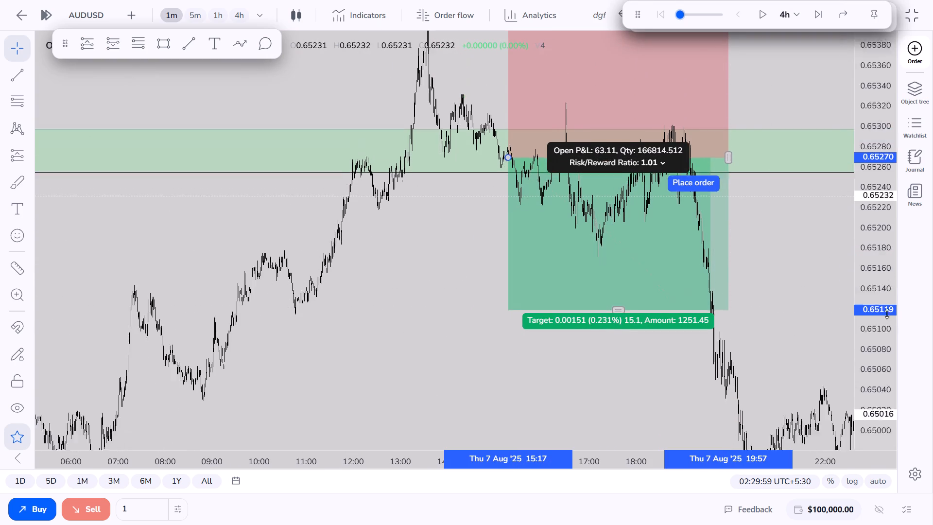
left_click_drag(887, 314, 865, 325)
left_click_drag(823, 316, 703, 313)
scroll(622, 295, "down", 6)
left_click_drag(785, 243, 515, 269)
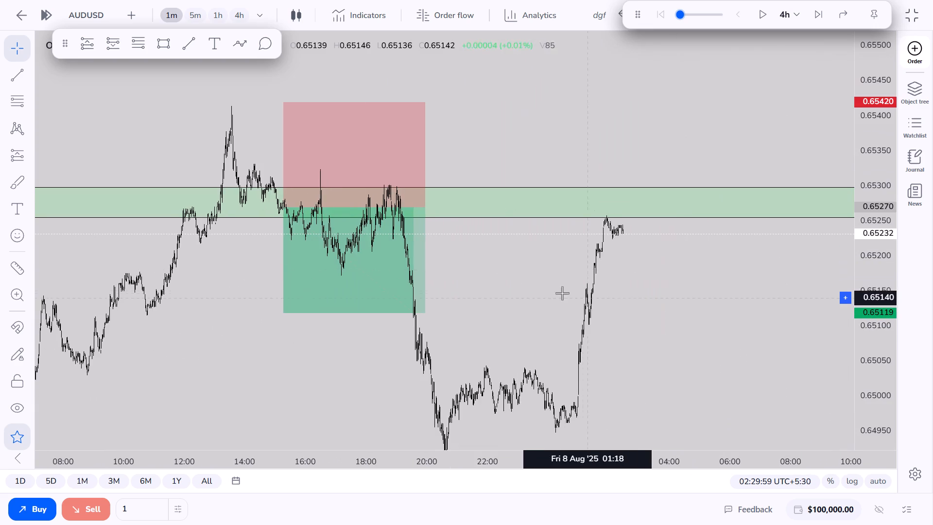
left_click(563, 293)
left_click_drag(545, 293, 617, 240)
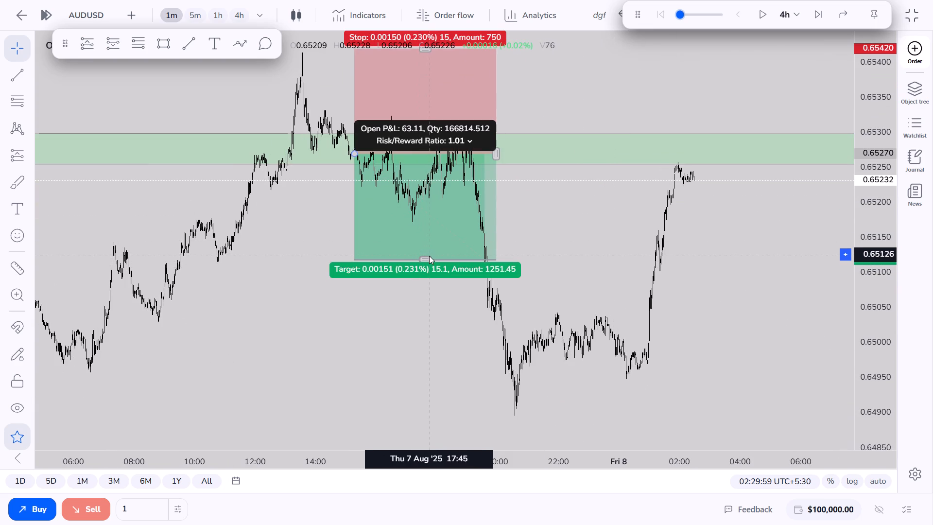
left_click_drag(429, 256, 431, 272)
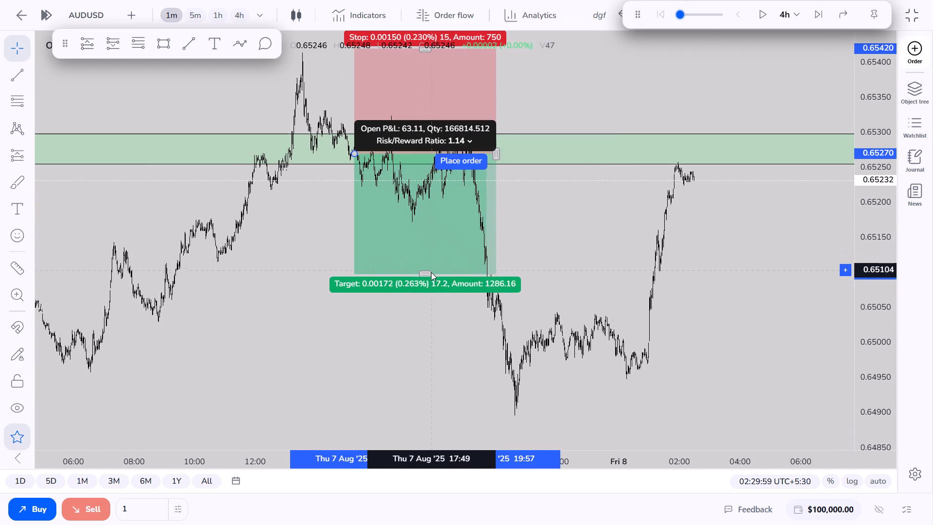
left_click_drag(431, 272, 433, 309)
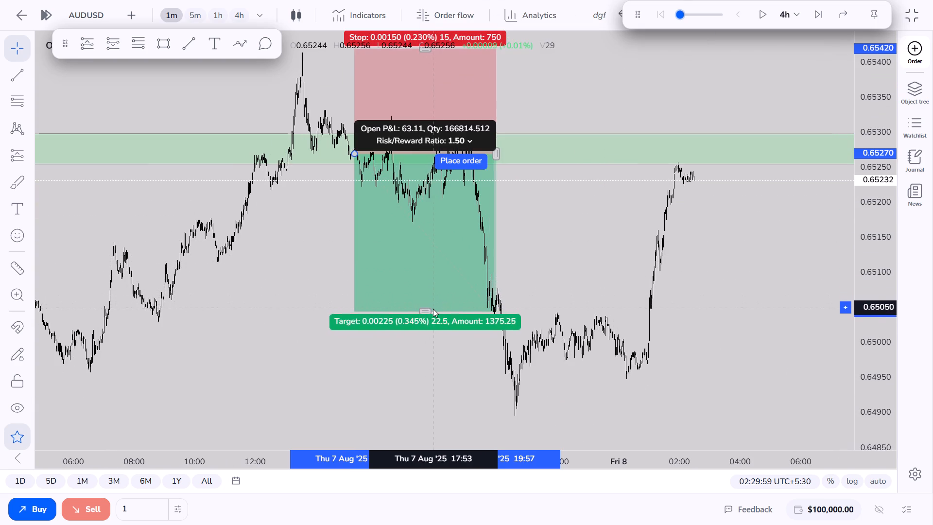
left_click_drag(433, 309, 433, 309)
left_click(523, 264)
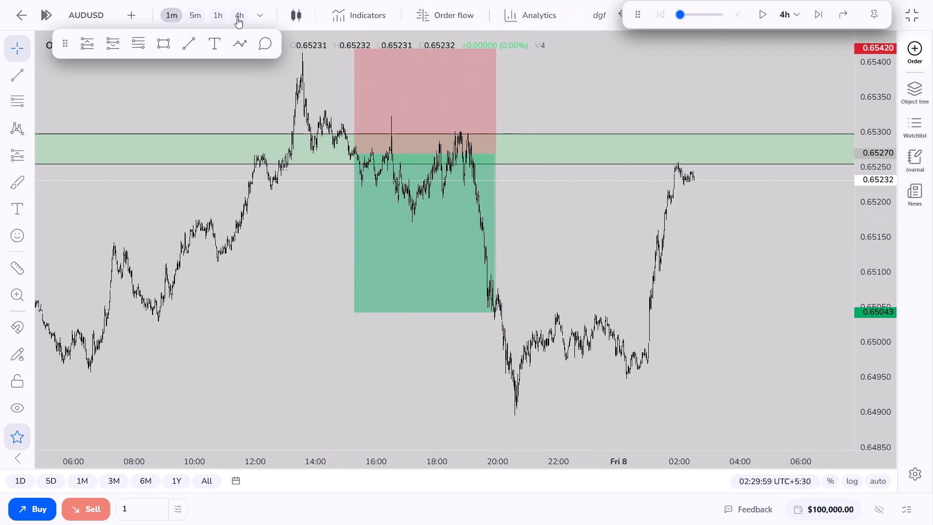
Switch the AUDUSD chart to the 4h timeframe.
left_click(224, 11)
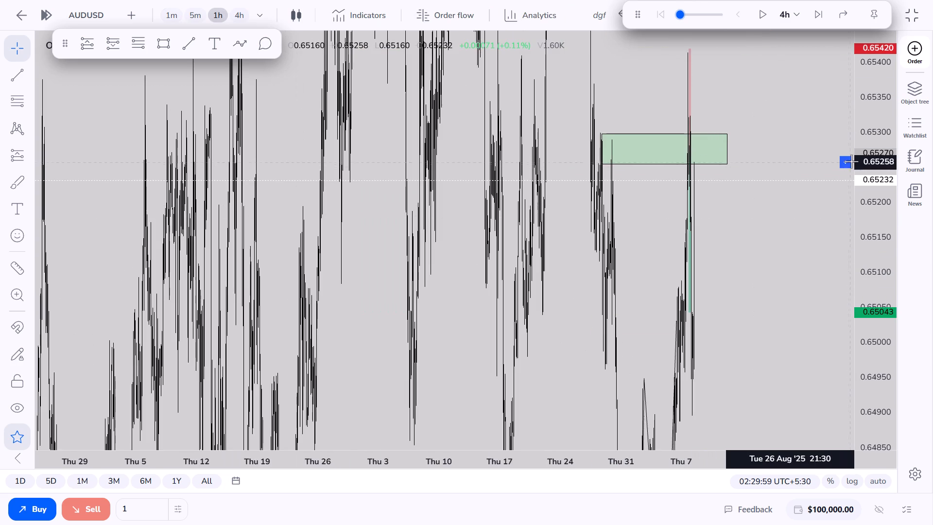
left_click(250, 24)
left_click(238, 15)
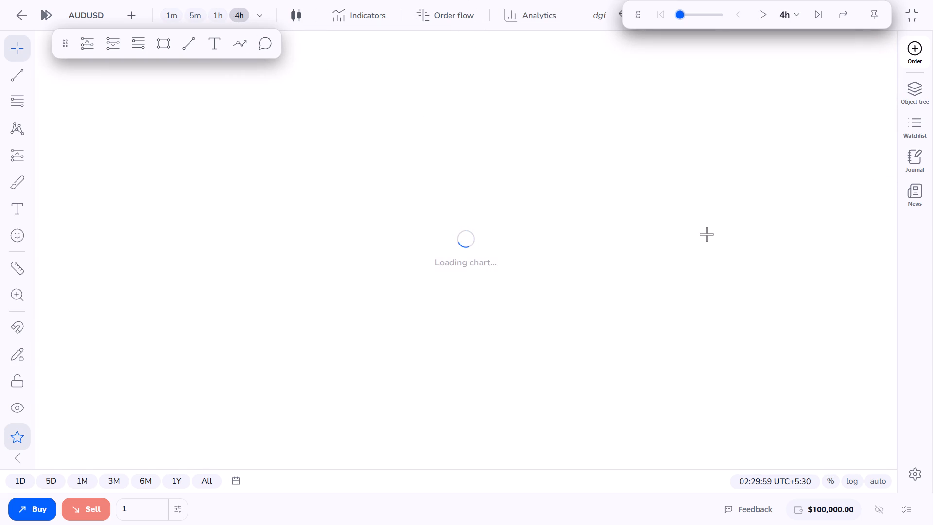
Play the replay forward in 4h steps to about 13 August, once price has broken above the green zone, and pause it.
scroll(539, 381, "up", 18)
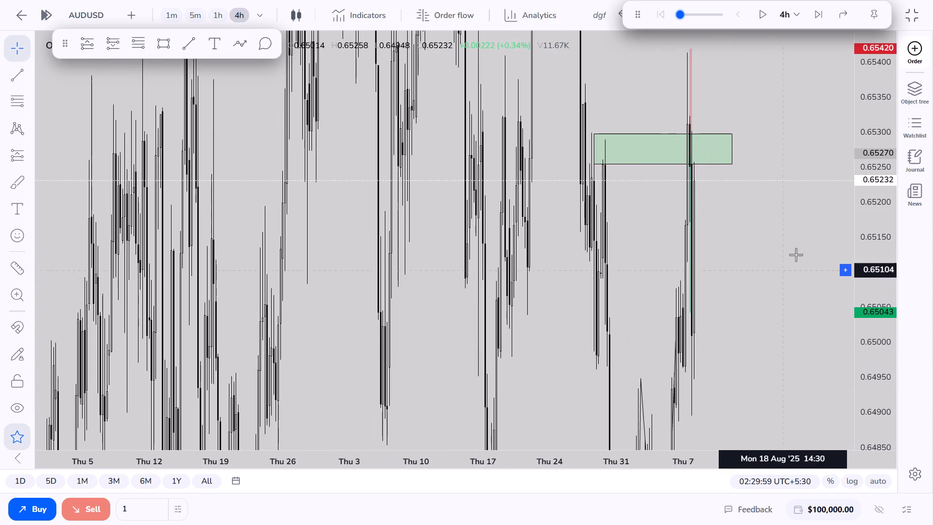
left_click_drag(871, 227, 868, 387)
scroll(712, 403, "up", 6)
left_click_drag(712, 385, 718, 382)
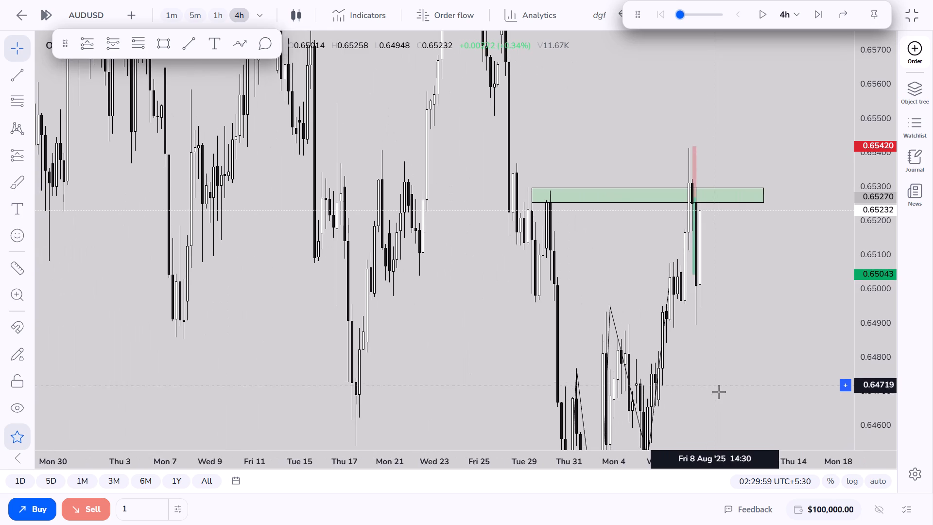
left_click_drag(729, 363, 780, 290)
left_click_drag(885, 206, 832, 316)
left_click_drag(795, 316, 795, 304)
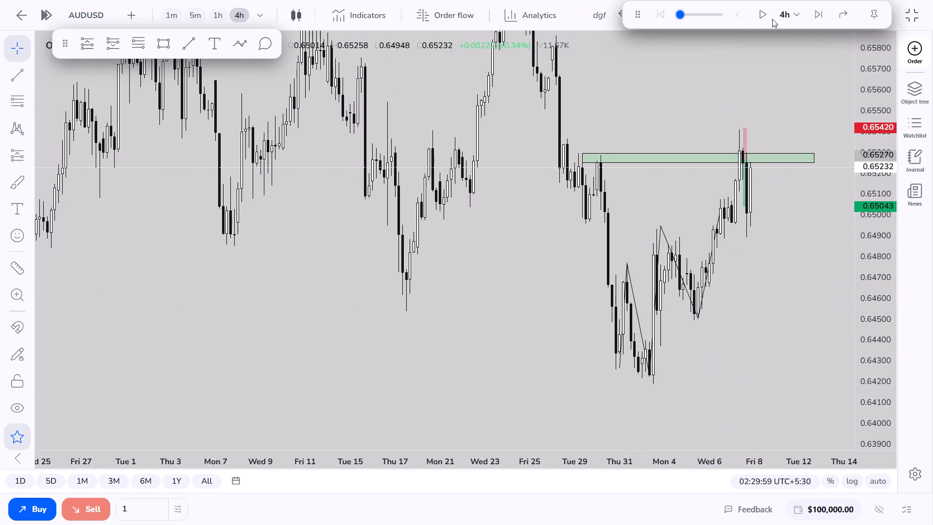
left_click(767, 16)
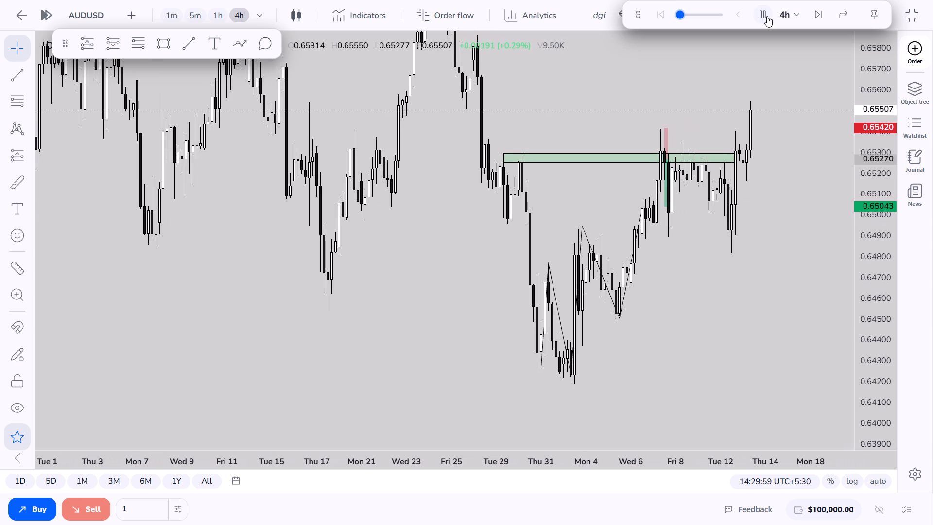
left_click(767, 16)
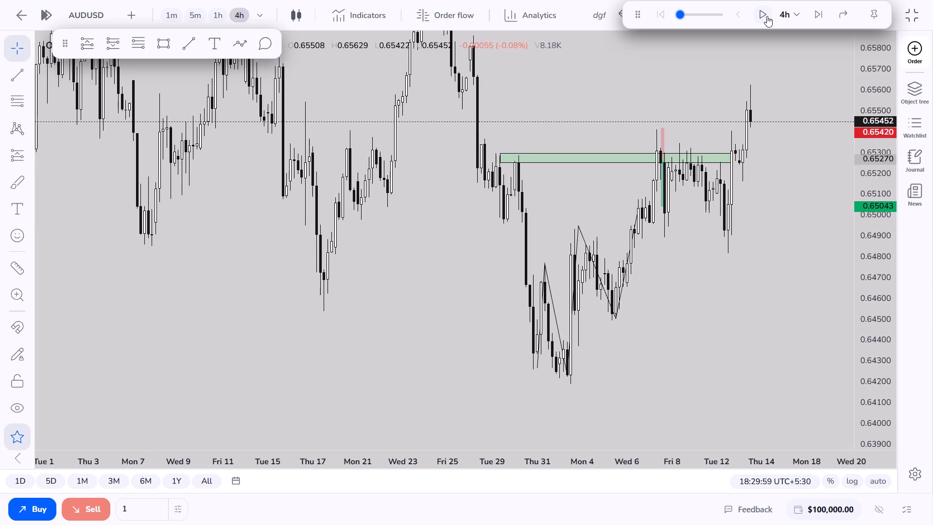
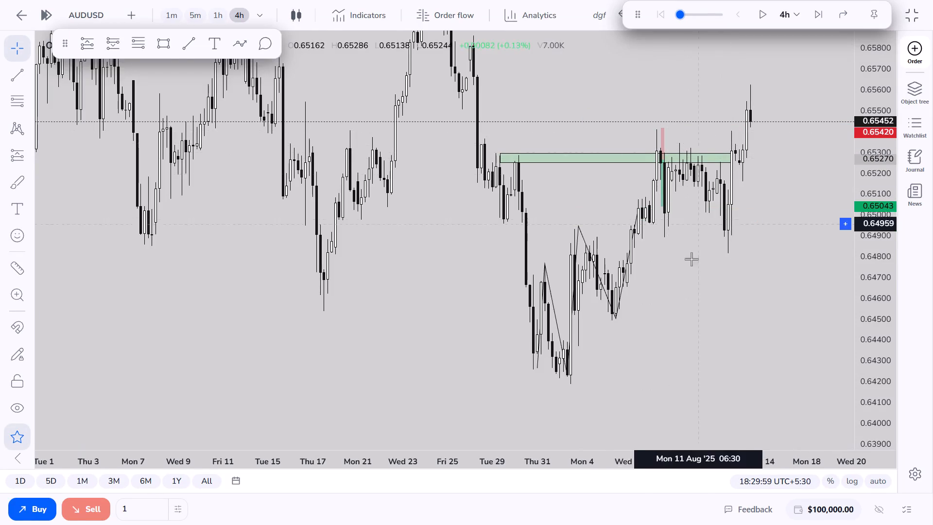
Play the replay forward in 4h steps to 14:29 on 14 August, once price has dropped back to the green zone, and pause it.
scroll(683, 266, "up", 4)
left_click_drag(677, 269, 614, 311)
left_click_drag(720, 188, 699, 207)
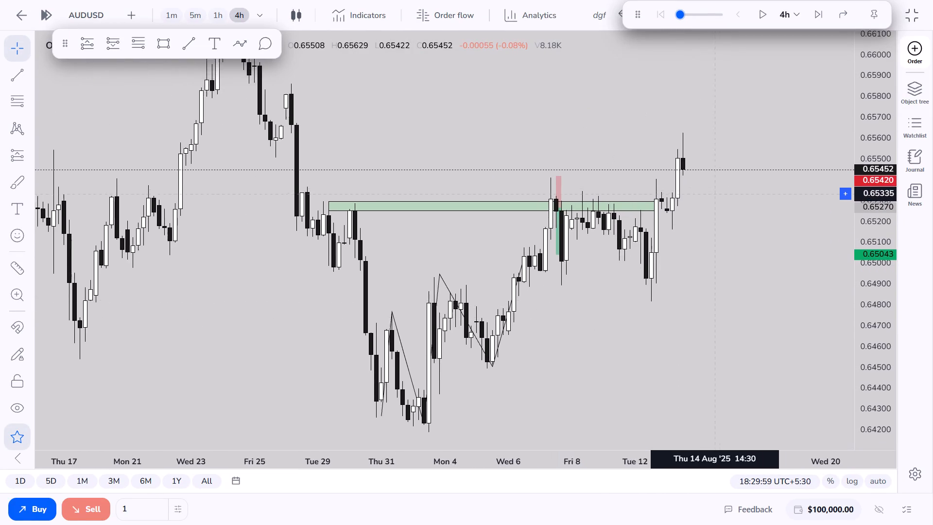
left_click_drag(699, 207, 657, 233)
scroll(657, 233, "down", 6)
scroll(688, 248, "up", 4)
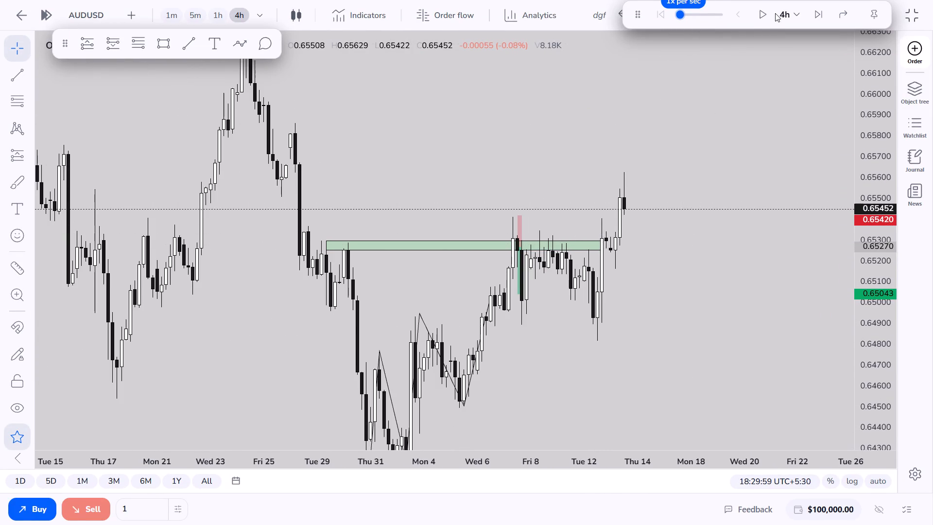
left_click(762, 13)
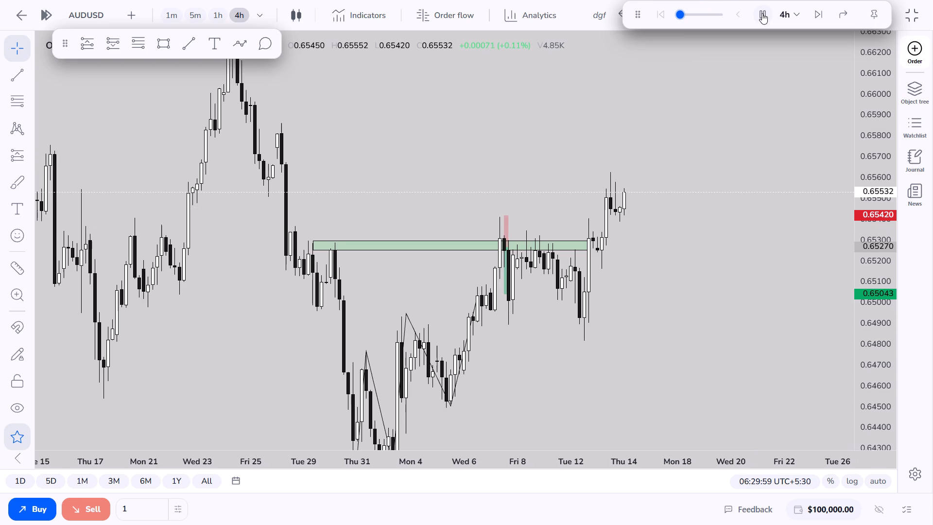
left_click(762, 13)
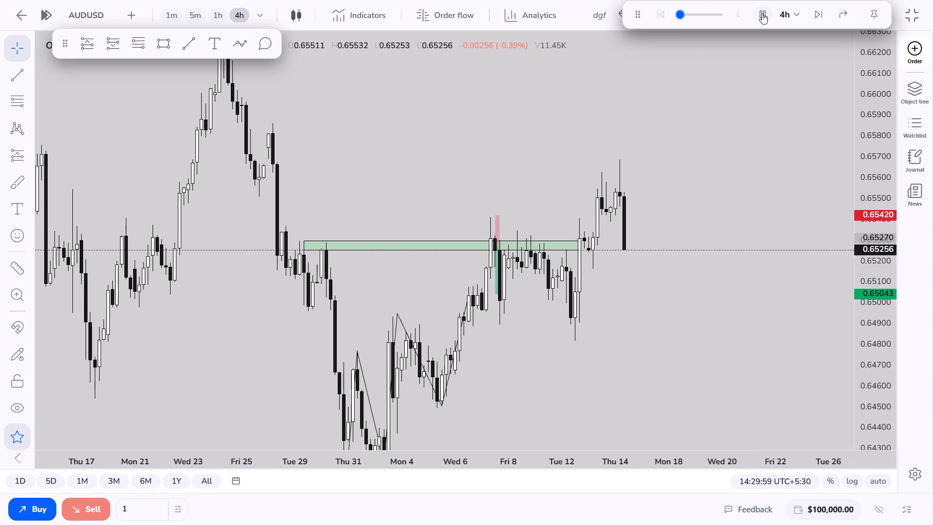
Draw a rectangle zone from 7 August 02:30 to 15 August 14:30, between about 0.6531 and 0.6541.
left_click(153, 39)
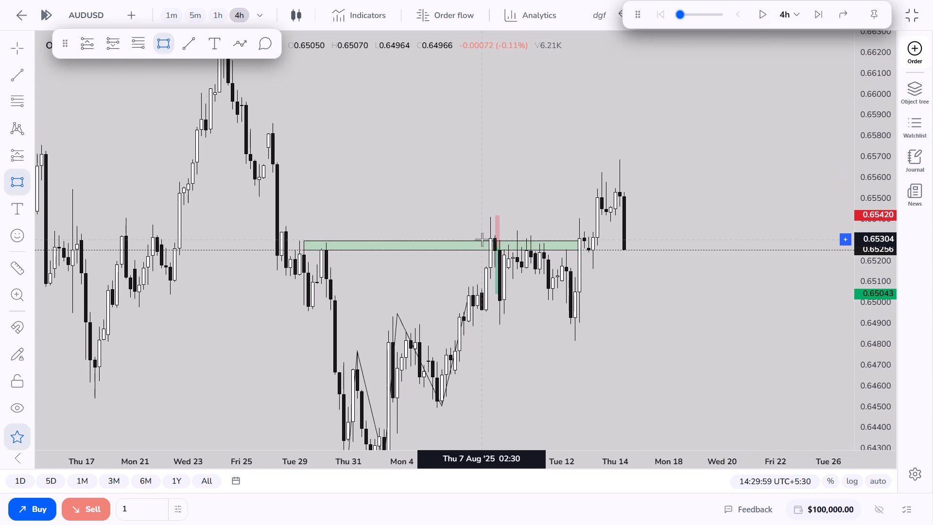
left_click(483, 238)
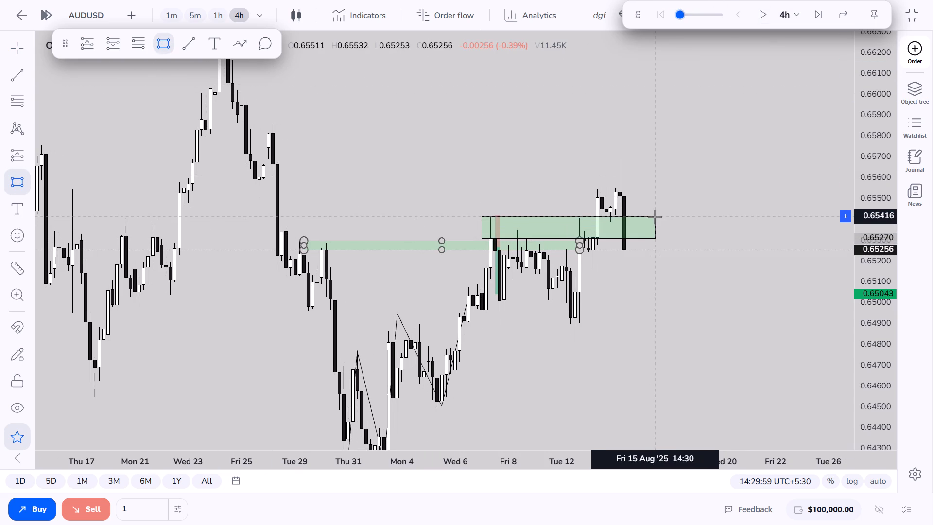
left_click(655, 217)
left_click(628, 270)
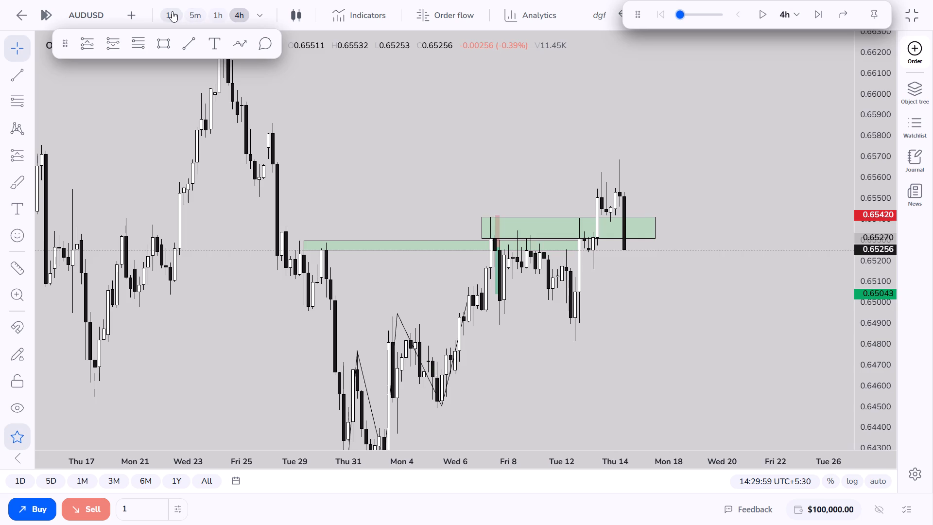
Switch the AUDUSD chart to the 1m timeframe.
left_click(172, 11)
Examine the 13 and 14 August price action around the new green zone on the 1m chart.
scroll(605, 326, "down", 9)
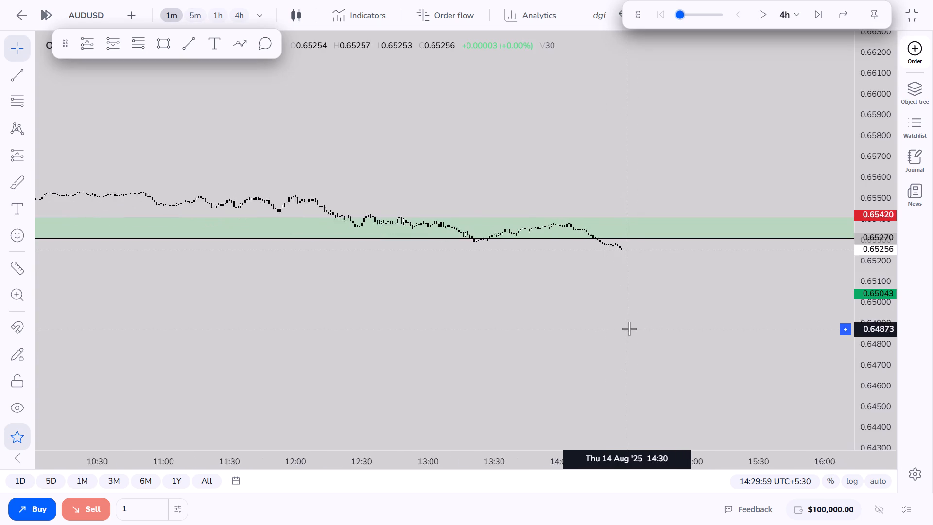
scroll(629, 329, "down", 20)
scroll(629, 329, "down", 5)
left_click_drag(605, 315, 674, 328)
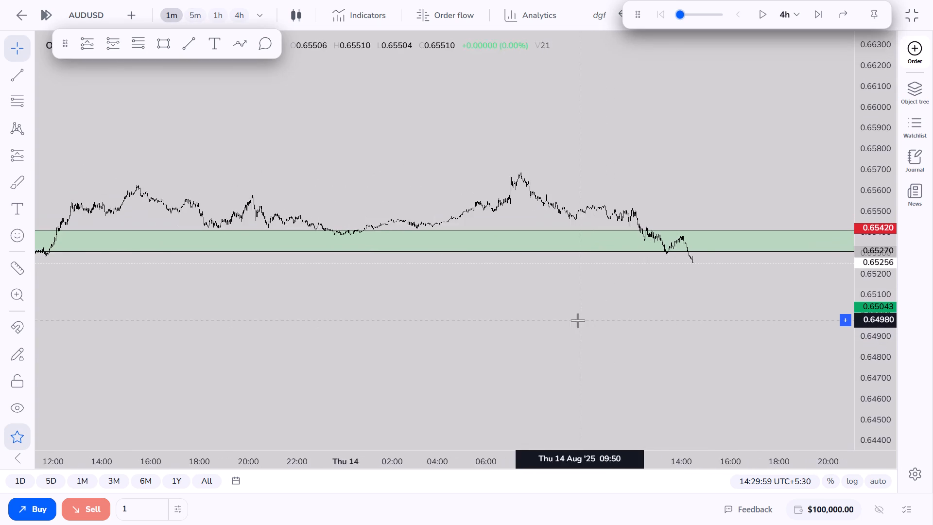
left_click_drag(578, 320, 686, 334)
scroll(629, 336, "down", 6)
left_click_drag(878, 403, 929, 100)
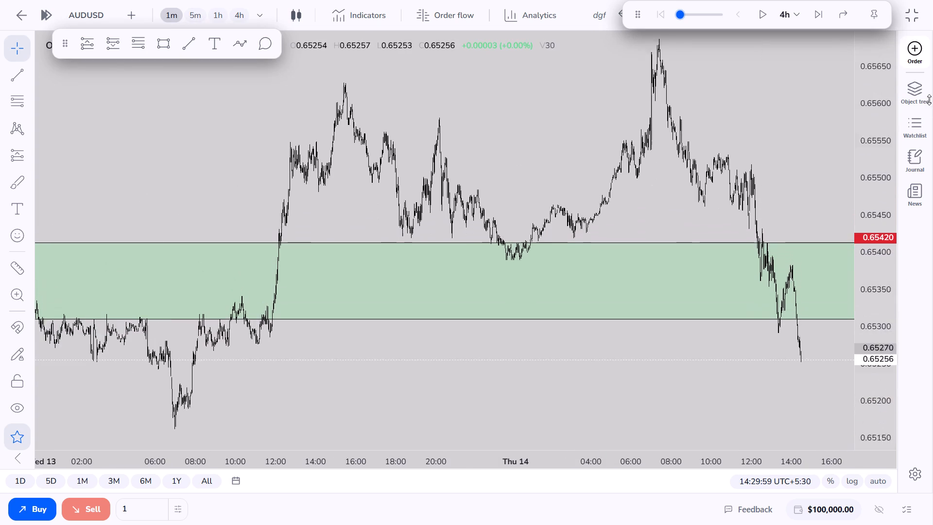
left_click_drag(929, 100, 929, 97)
scroll(509, 322, "up", 6)
scroll(511, 323, "up", 17)
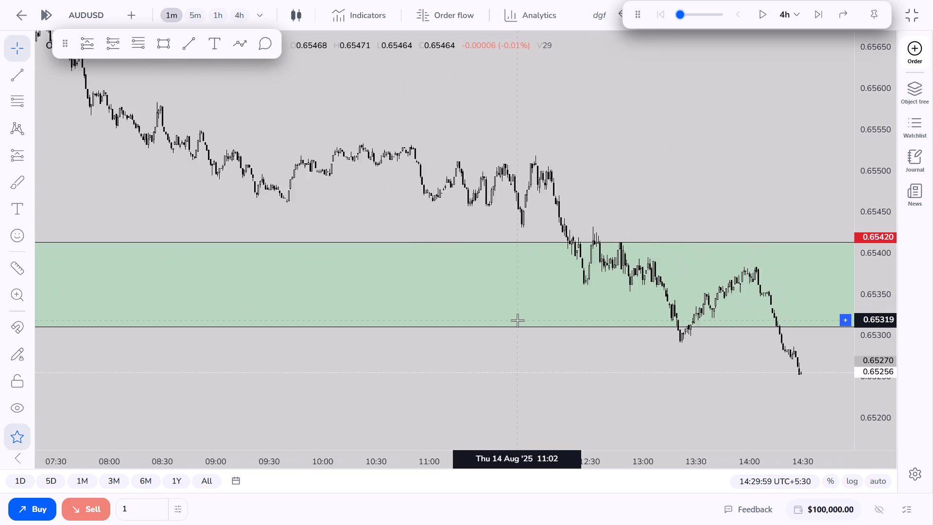
scroll(518, 320, "up", 7)
left_click_drag(631, 411, 637, 341)
left_click_drag(871, 381, 896, 113)
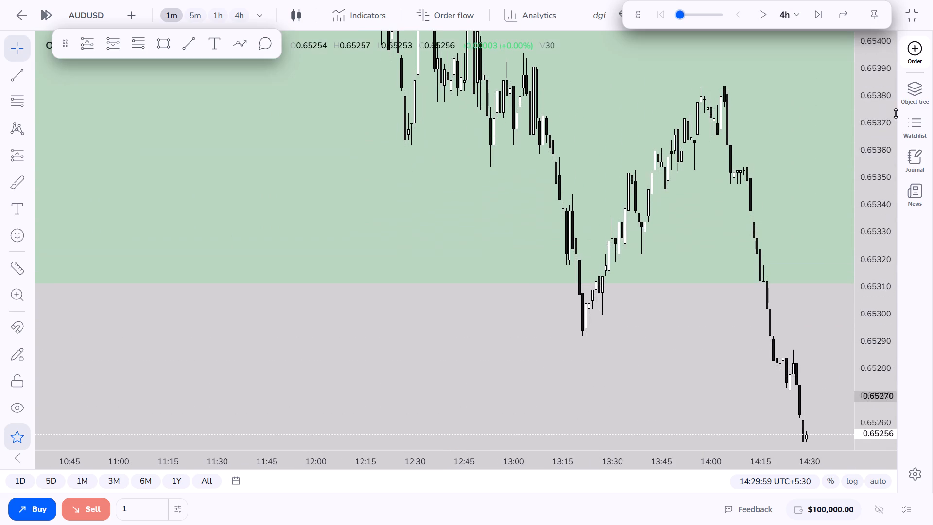
left_click_drag(896, 113, 893, 114)
left_click_drag(555, 130, 591, 217)
scroll(534, 262, "up", 3)
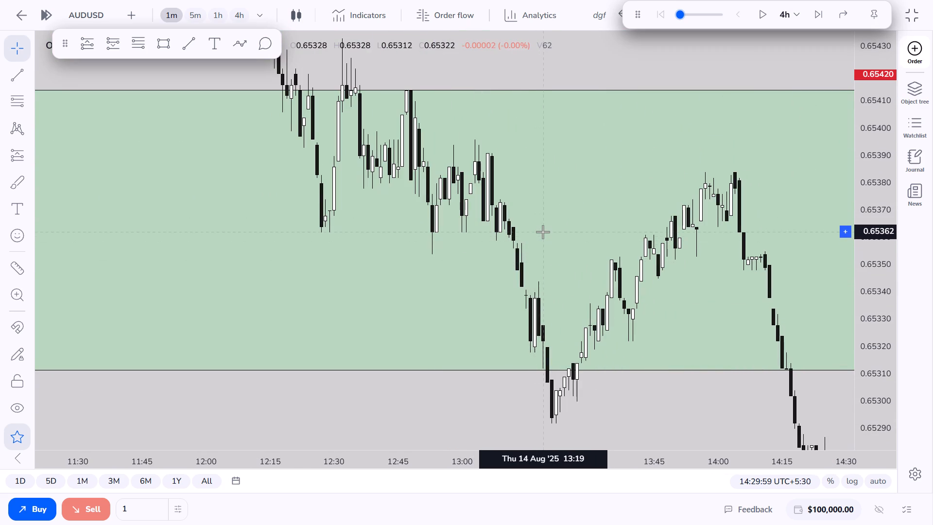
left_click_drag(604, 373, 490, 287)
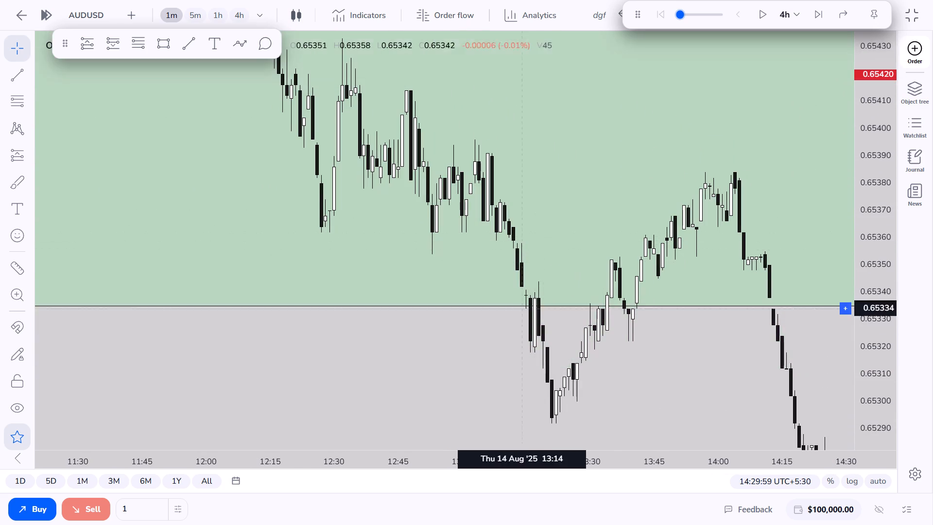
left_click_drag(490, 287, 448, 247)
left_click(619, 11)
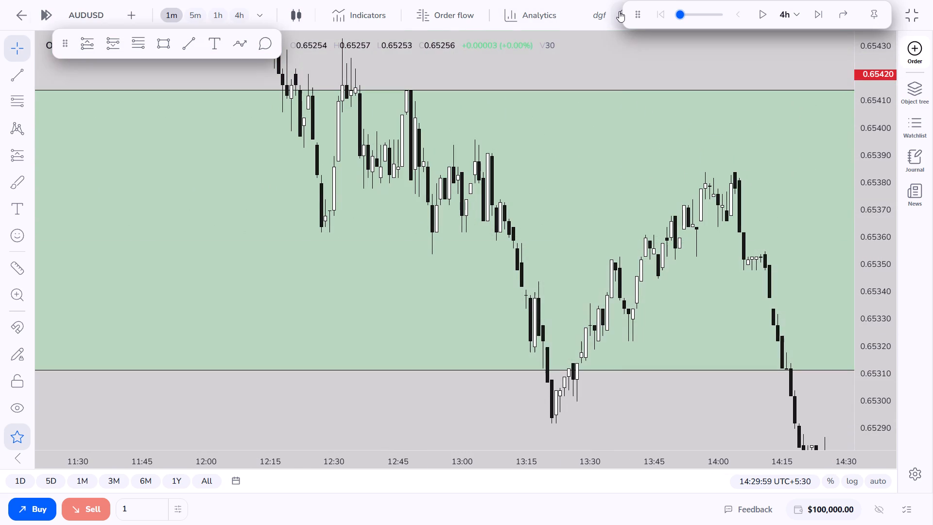
Set the replay step interval to 5m.
left_click_drag(645, 399, 416, 189)
scroll(592, 258, "down", 5)
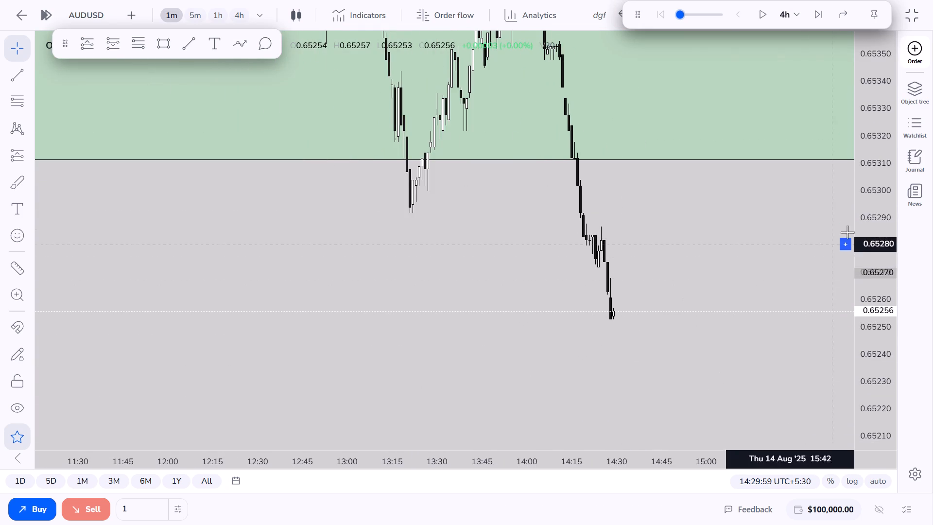
left_click_drag(878, 209, 873, 362)
left_click_drag(777, 323, 537, 331)
scroll(502, 316, "down", 5)
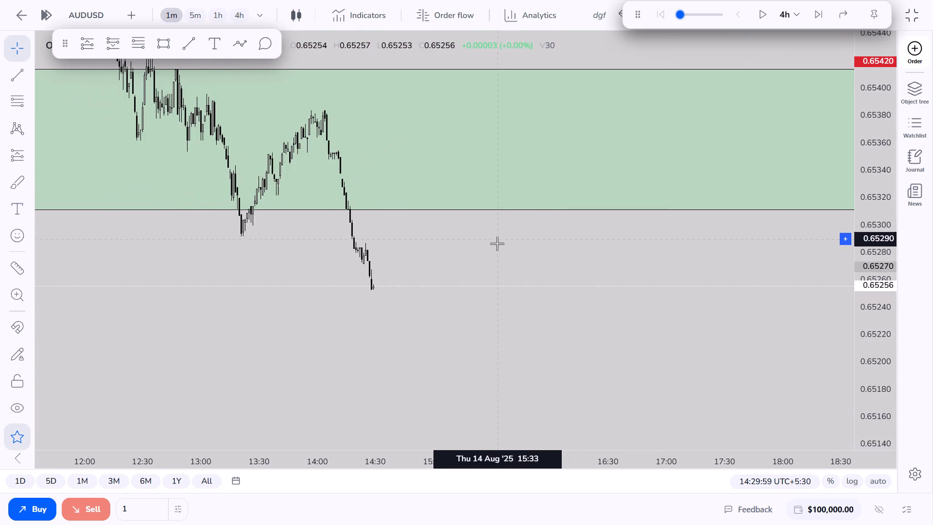
left_click(781, 9)
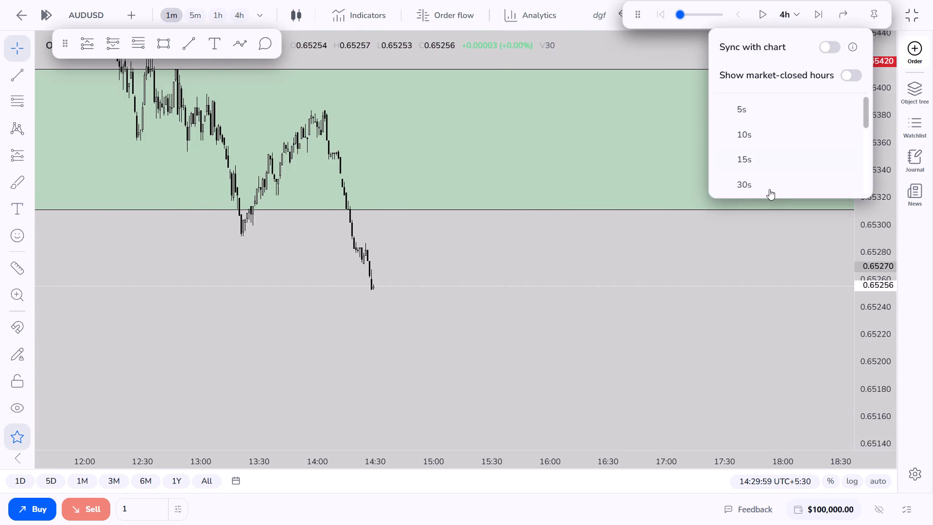
scroll(770, 190, "down", 5)
scroll(776, 171, "up", 3)
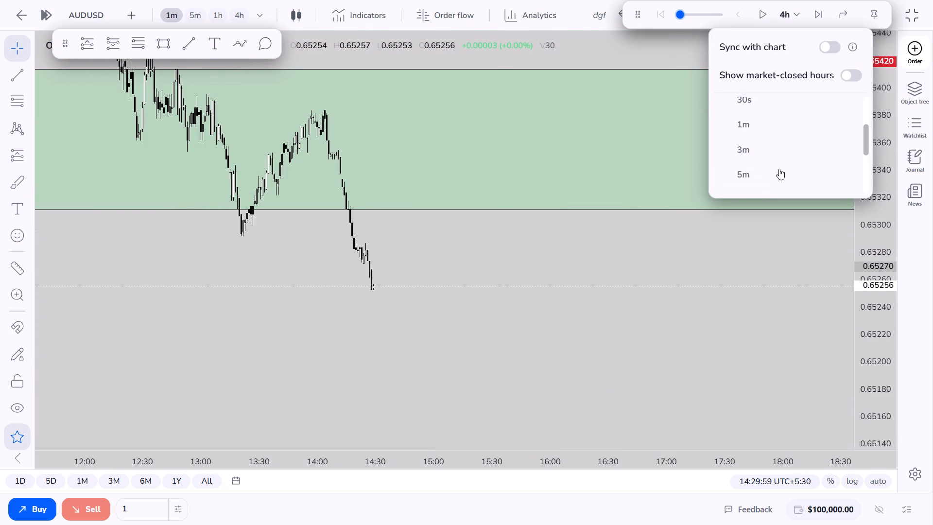
scroll(781, 134, "up", 3)
scroll(778, 162, "down", 2)
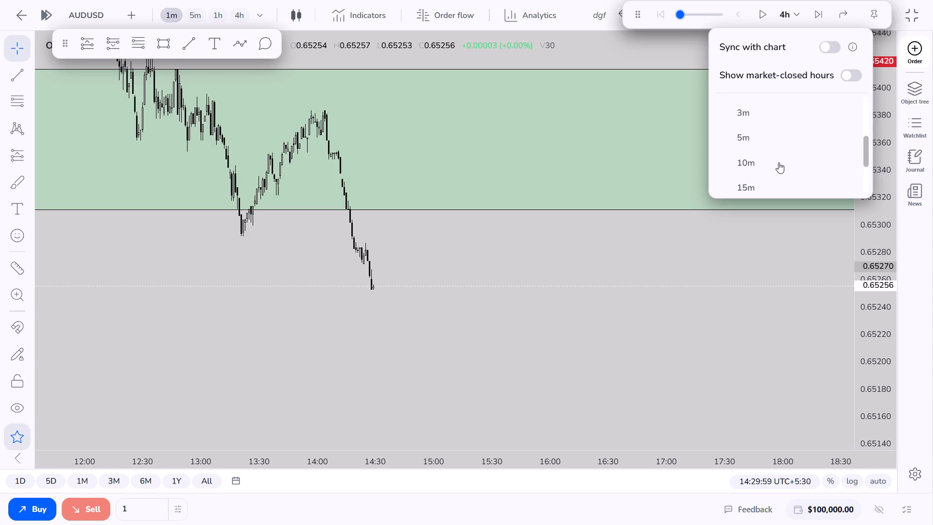
left_click(780, 143)
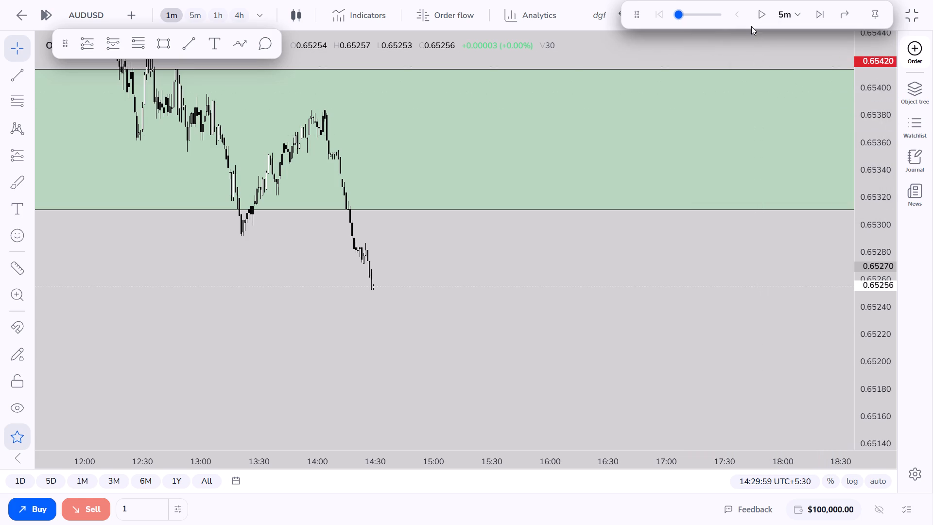
Play the replay forward in 5m steps to 14:49 on 14 August, once price is back inside the green zone, and pause it.
left_click(758, 16)
left_click_drag(508, 325, 712, 346)
left_click_drag(705, 347, 779, 348)
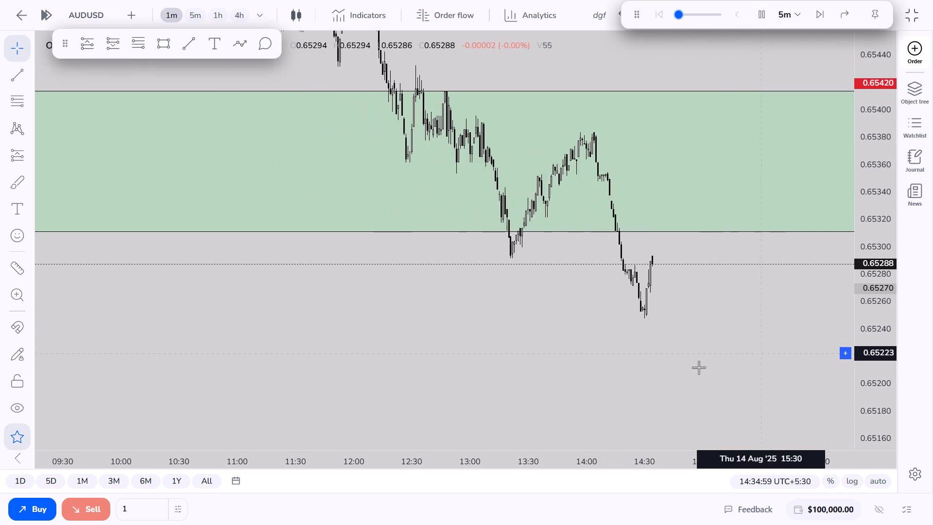
scroll(604, 392, "up", 4)
left_click_drag(574, 323, 581, 332)
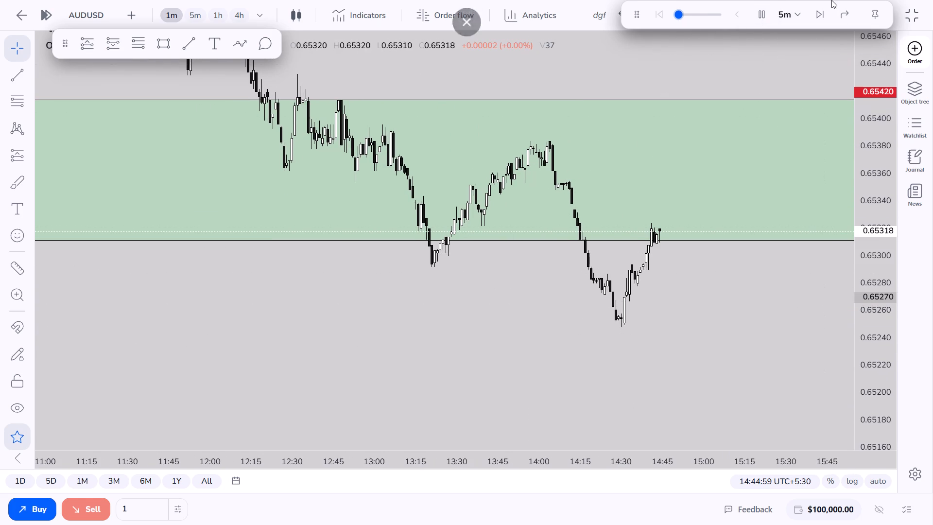
left_click(761, 17)
left_click_drag(635, 302, 638, 308)
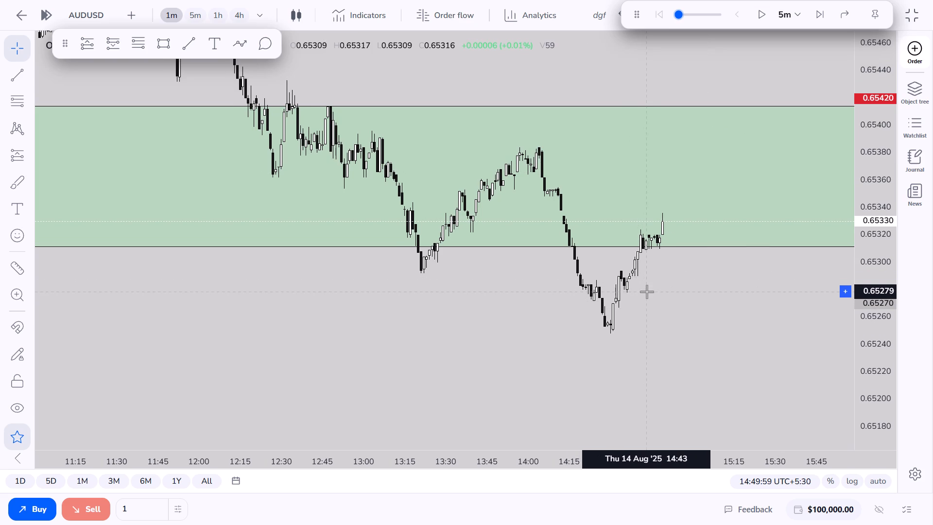
Place a long position on the 1m chart at 14:37 on 14 August with its entry at 0.65290.
left_click(88, 46)
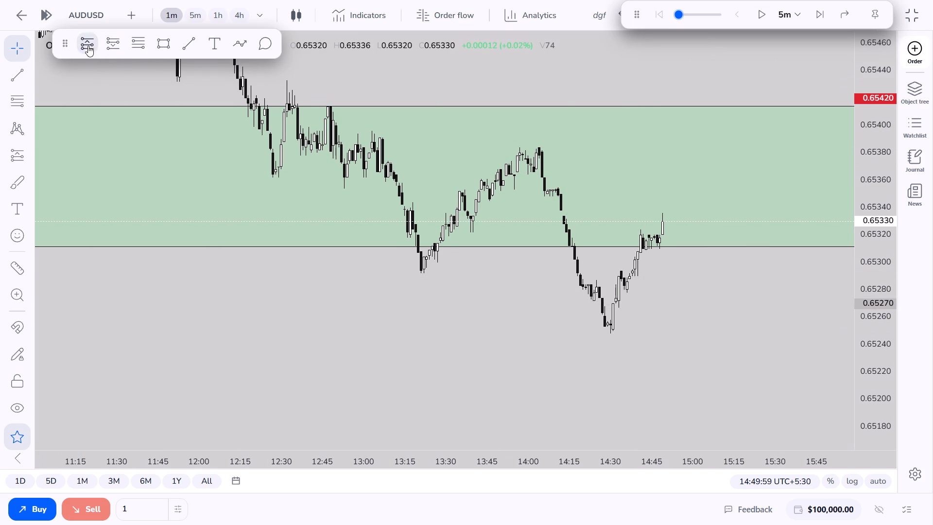
scroll(616, 323, "up", 5)
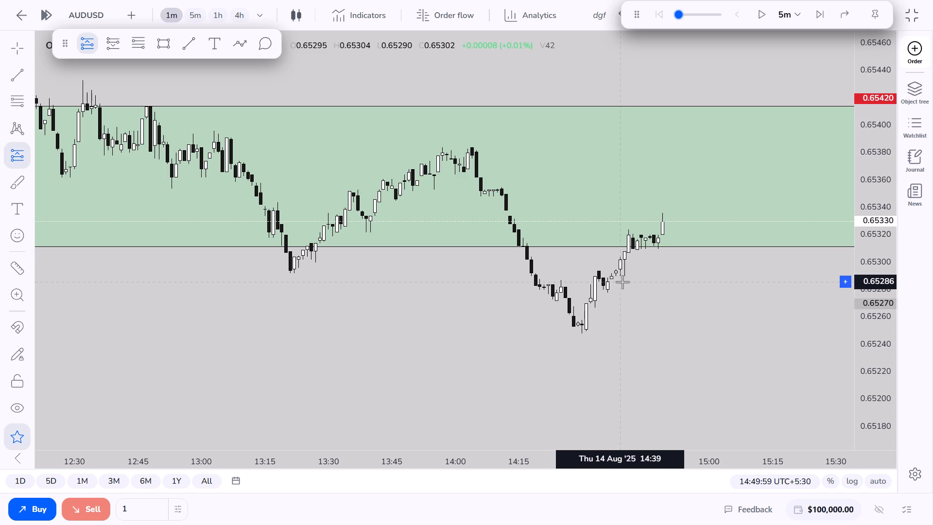
right_click(622, 282)
left_click_drag(889, 396, 928, 62)
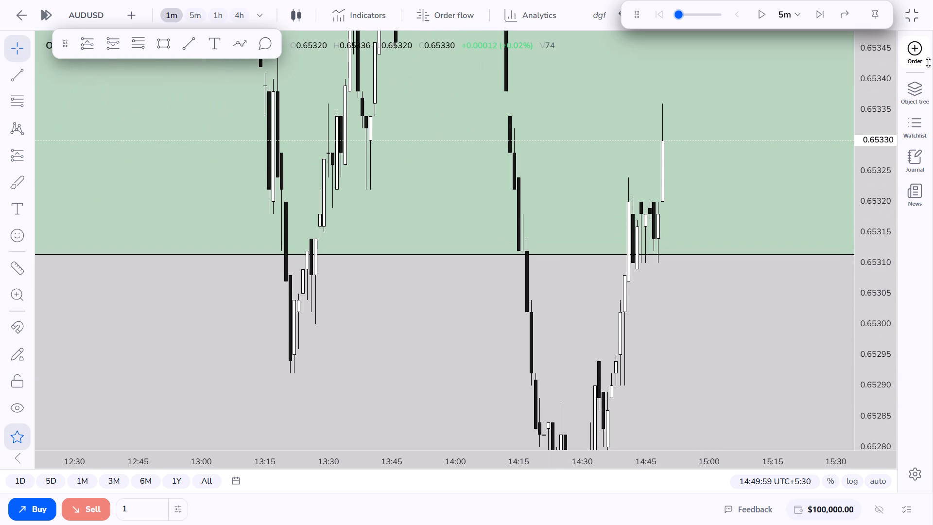
left_click_drag(928, 62, 932, 251)
left_click(98, 42)
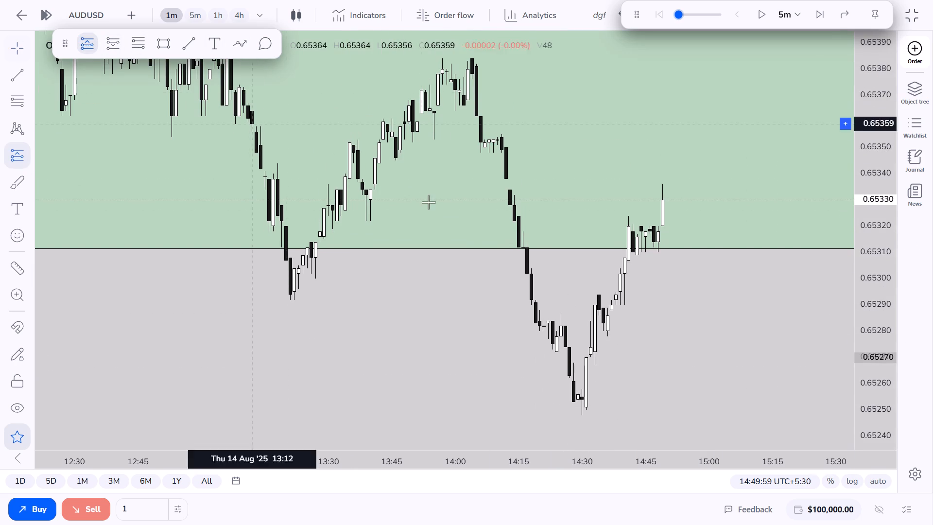
left_click(611, 304)
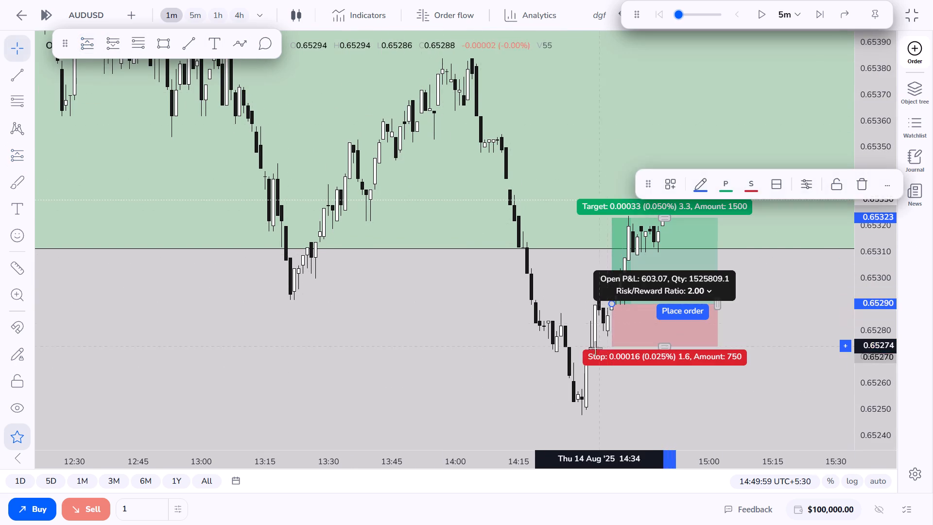
Lower the long position's stop to 0.65241, below the 14:30 swing low.
left_click_drag(567, 351, 536, 229)
left_click_drag(630, 225, 634, 243)
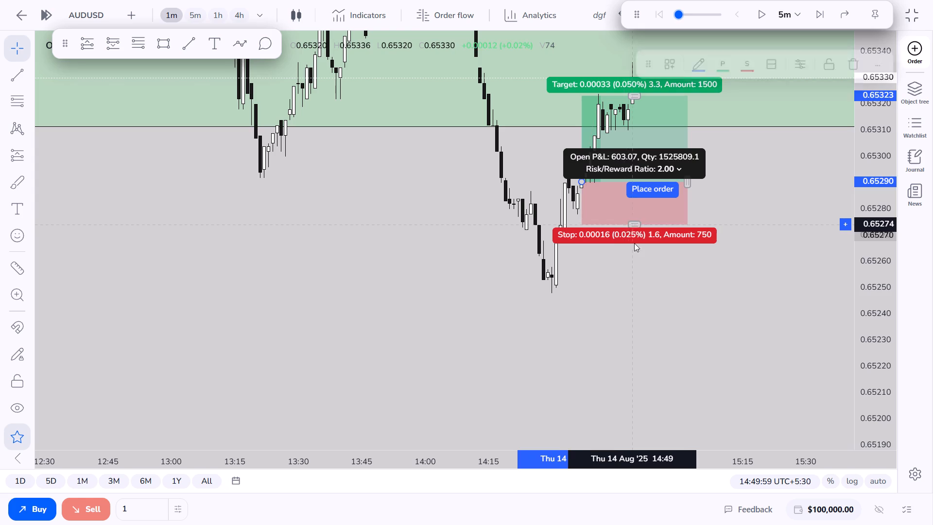
left_click_drag(634, 243, 639, 310)
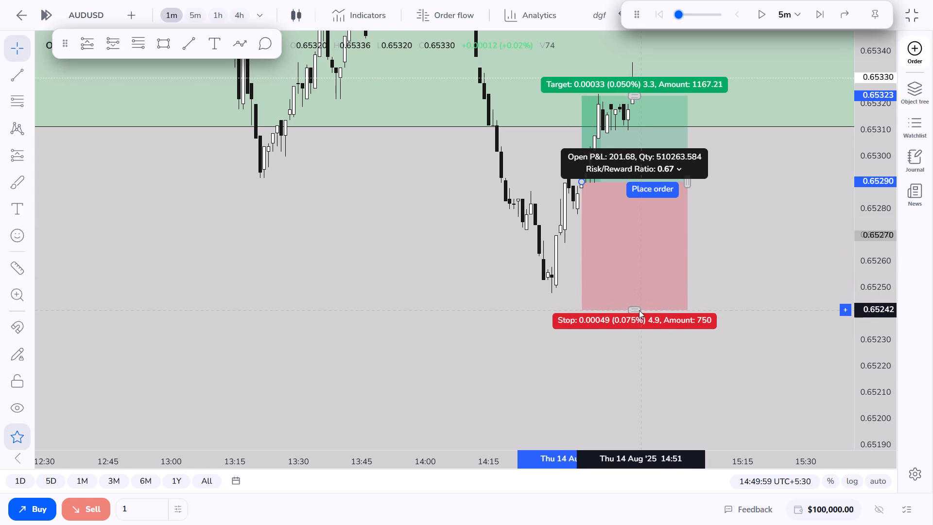
left_click_drag(639, 310, 640, 312)
Raise the long position's target to 0.65365, for a risk/reward ratio of about 1.5.
left_click_drag(509, 237, 518, 365)
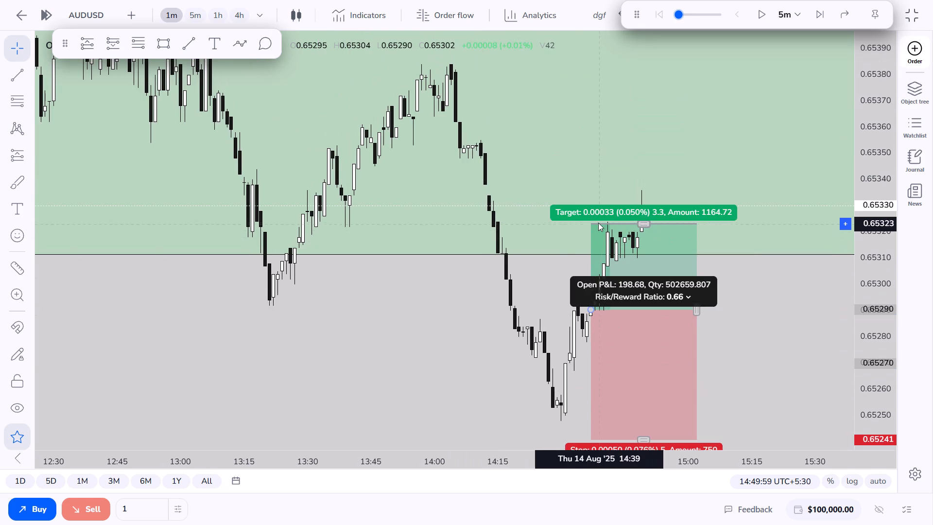
left_click_drag(642, 219, 643, 214)
left_click_drag(643, 219, 651, 179)
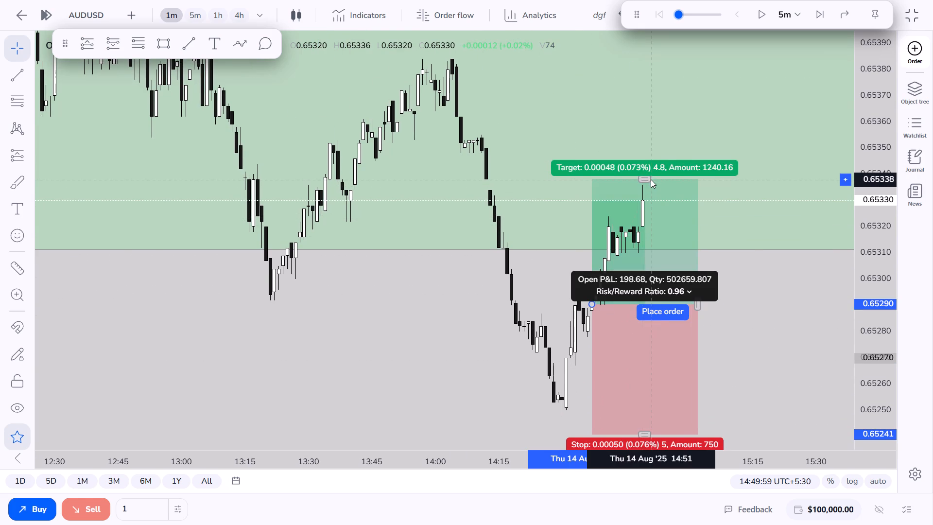
left_click_drag(651, 179, 657, 106)
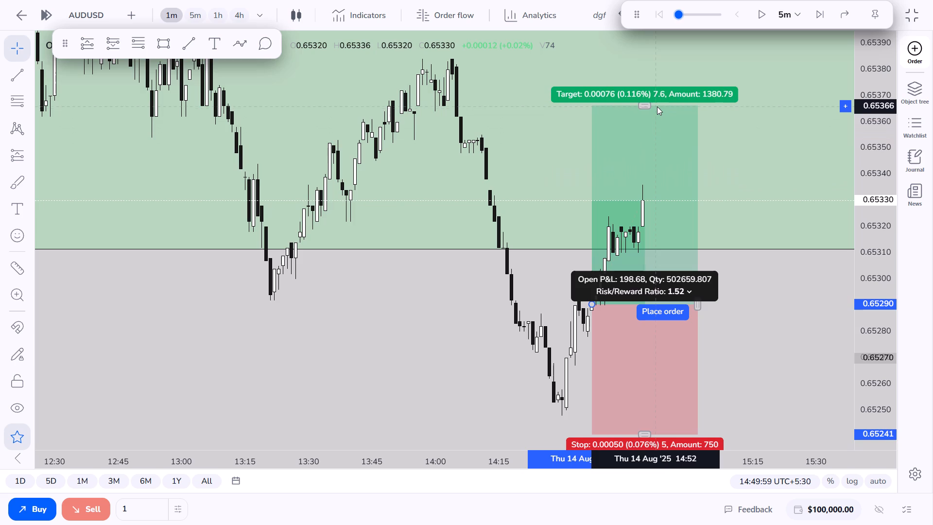
left_click_drag(657, 106, 659, 108)
left_click_drag(875, 234, 875, 303)
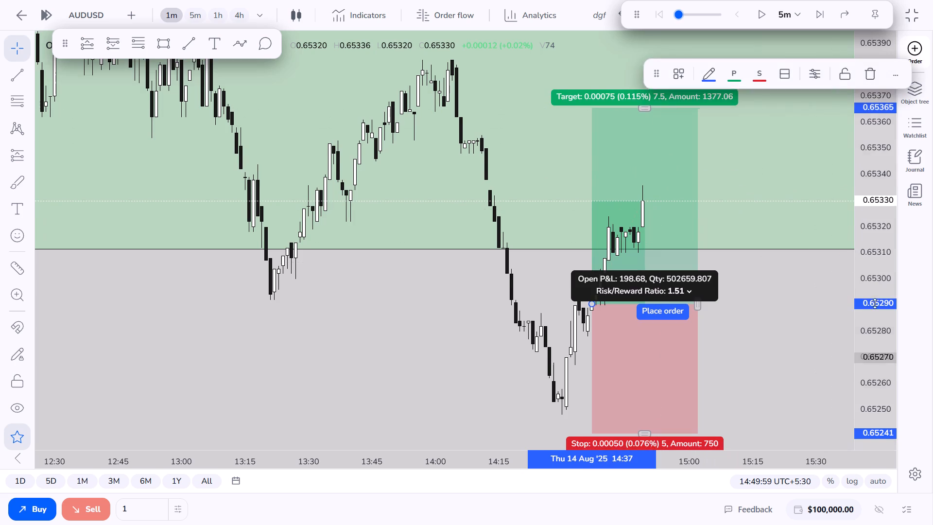
Resume the replay in 5m steps and extend the long position's end in stages to about 16:23 on 14 August.
left_click_drag(875, 303, 864, 321)
left_click_drag(784, 319, 719, 324)
left_click(761, 16)
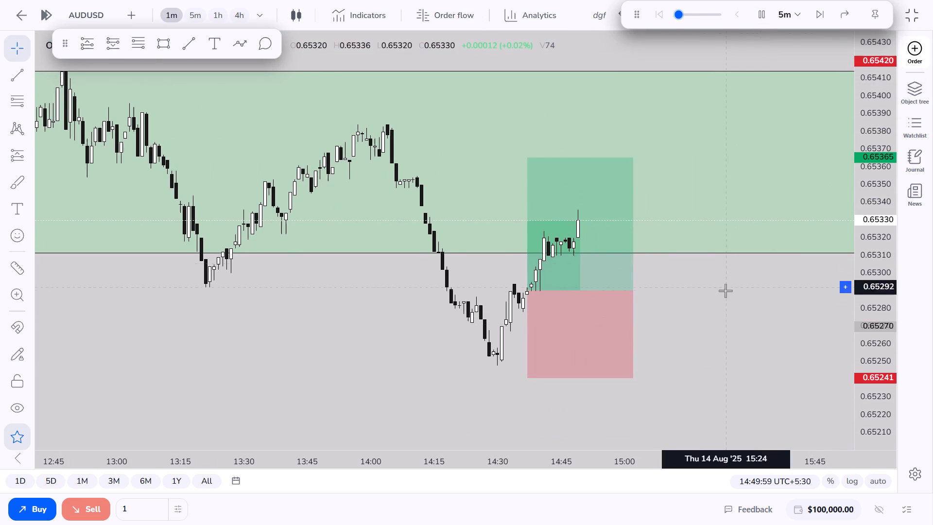
left_click_drag(649, 341, 592, 364)
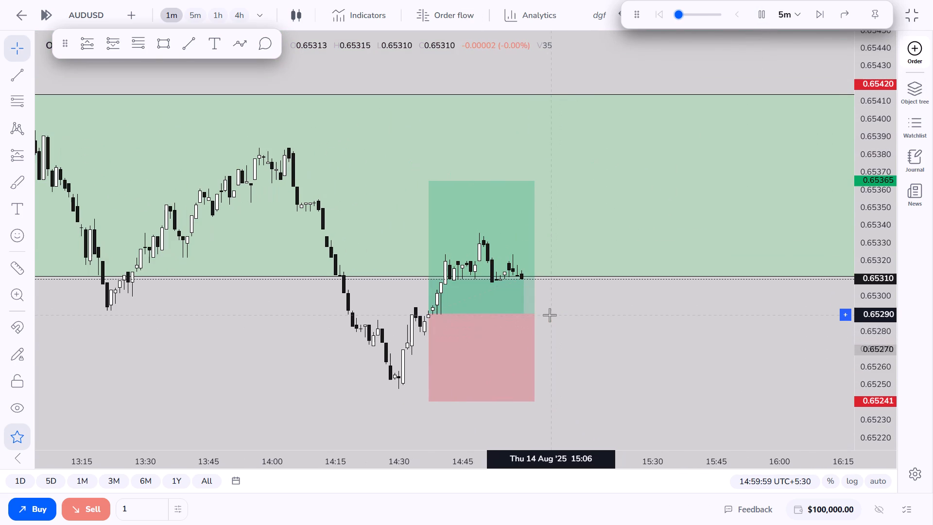
left_click_drag(533, 313, 601, 321)
left_click(727, 342)
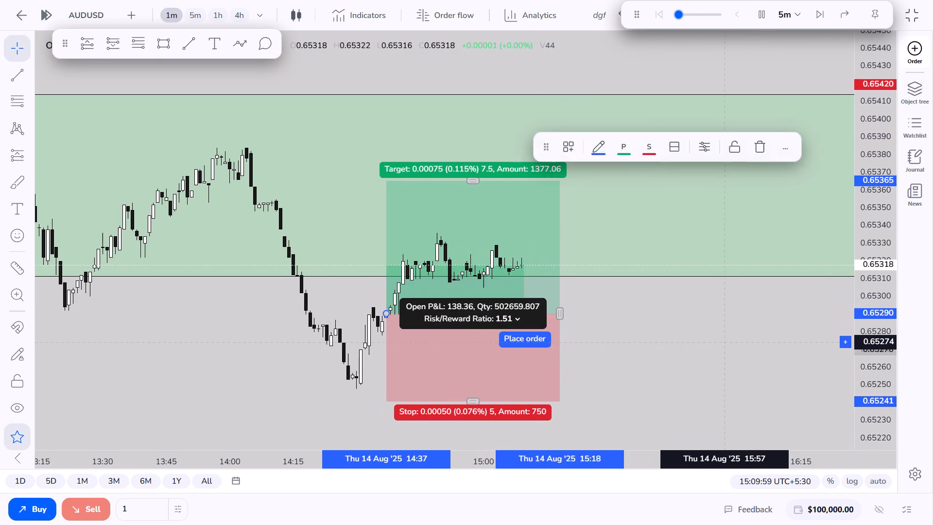
left_click_drag(730, 344, 664, 338)
scroll(691, 337, "down", 6)
left_click_drag(740, 345, 699, 330)
left_click_drag(692, 327, 699, 327)
left_click_drag(601, 314, 732, 302)
left_click_drag(534, 279, 540, 280)
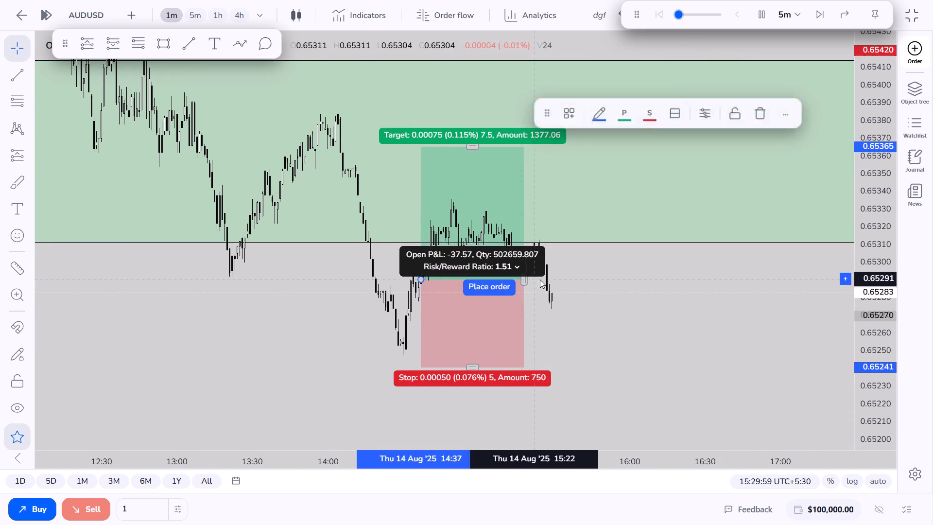
left_click_drag(540, 280, 698, 305)
left_click(746, 314)
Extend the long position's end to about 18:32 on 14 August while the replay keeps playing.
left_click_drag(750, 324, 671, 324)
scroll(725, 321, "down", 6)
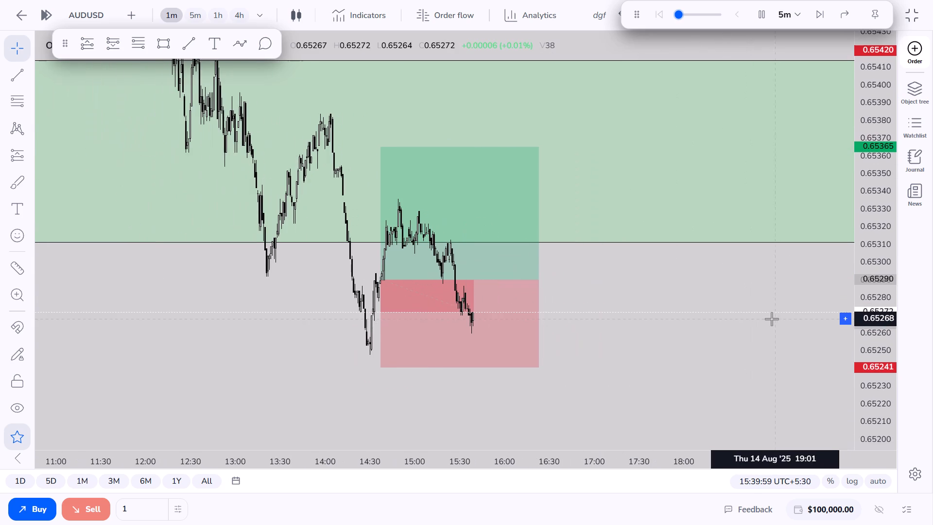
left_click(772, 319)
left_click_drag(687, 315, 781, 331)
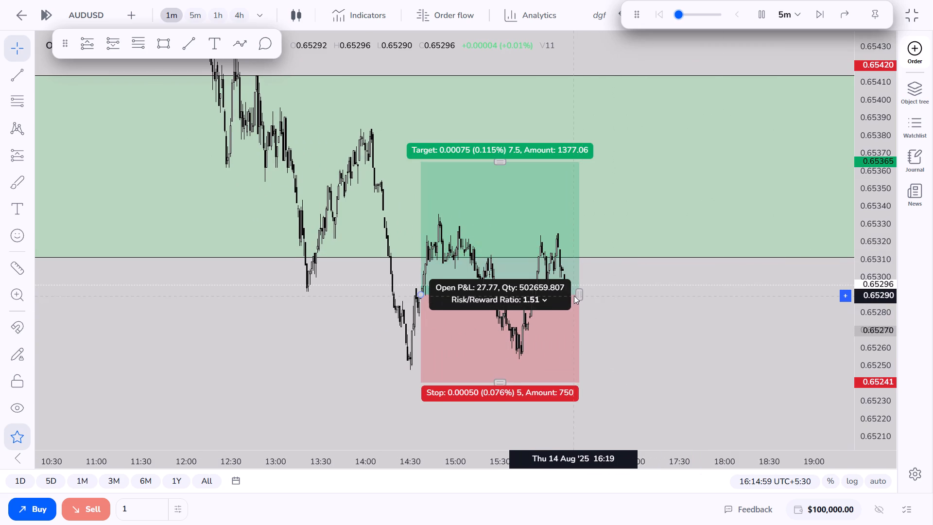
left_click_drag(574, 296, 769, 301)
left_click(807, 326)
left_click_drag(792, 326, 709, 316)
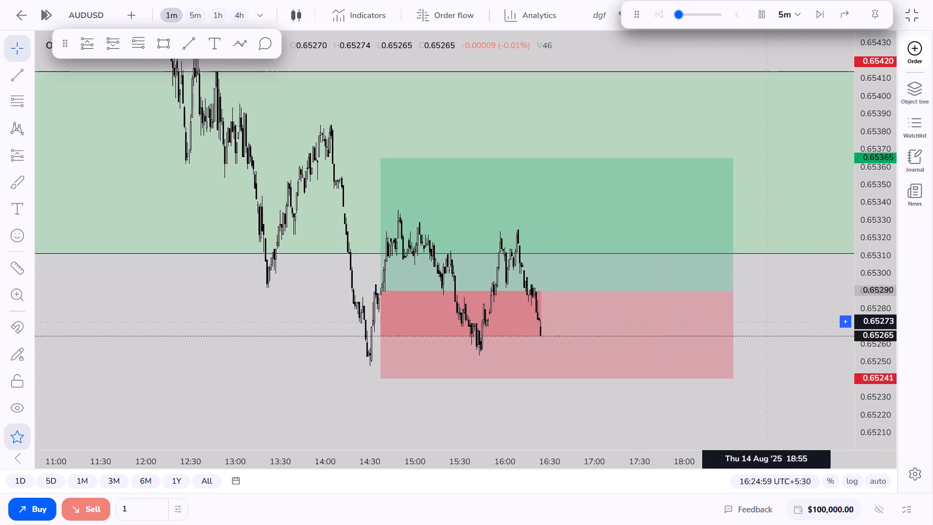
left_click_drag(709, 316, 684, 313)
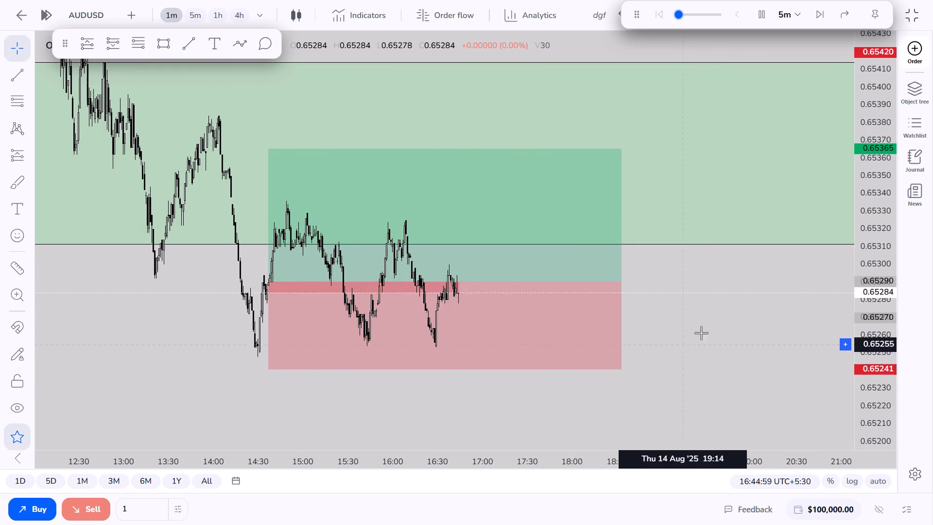
Shorten the long position to end at about 17:00 on 14 August, where price reaches its stop.
left_click(716, 323)
scroll(722, 323, "down", 5)
left_click(749, 314)
left_click_drag(699, 316, 791, 291)
scroll(736, 331, "up", 2)
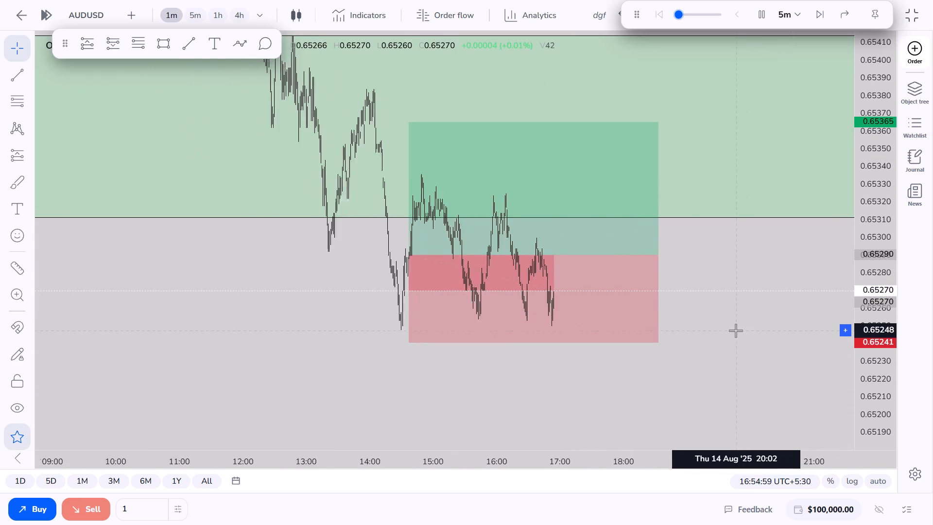
scroll(736, 331, "up", 2)
left_click_drag(677, 254, 579, 263)
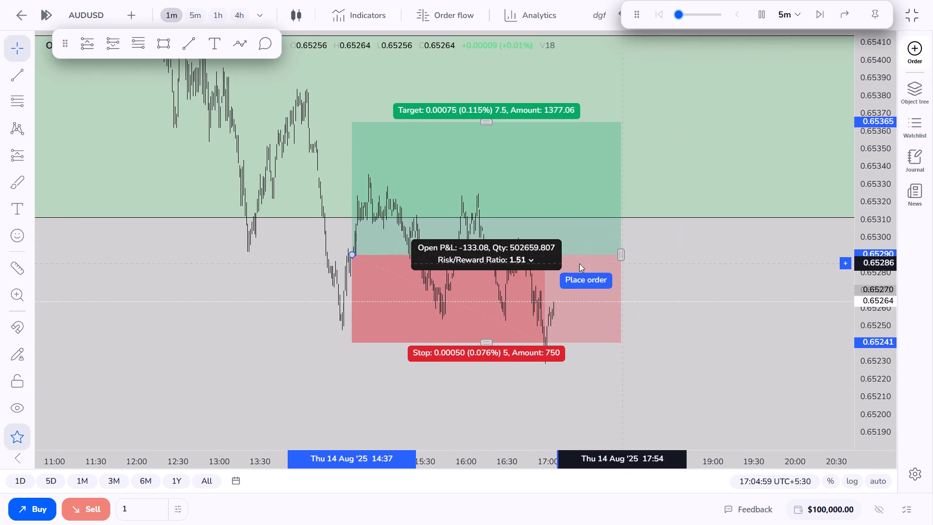
left_click_drag(579, 263, 549, 266)
left_click(627, 279)
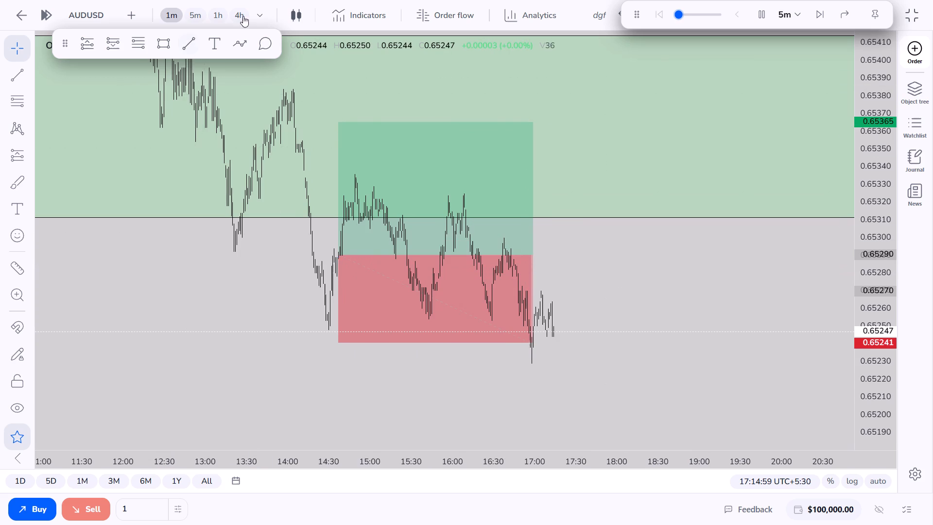
Switch to the 4h chart with the green zones and the latest 14 August candles in view.
left_click(248, 12)
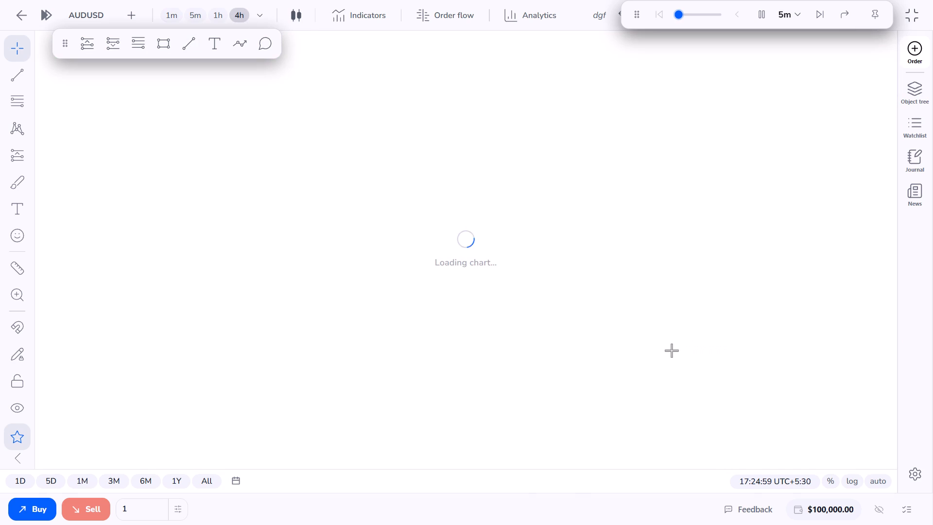
scroll(580, 360, "up", 6)
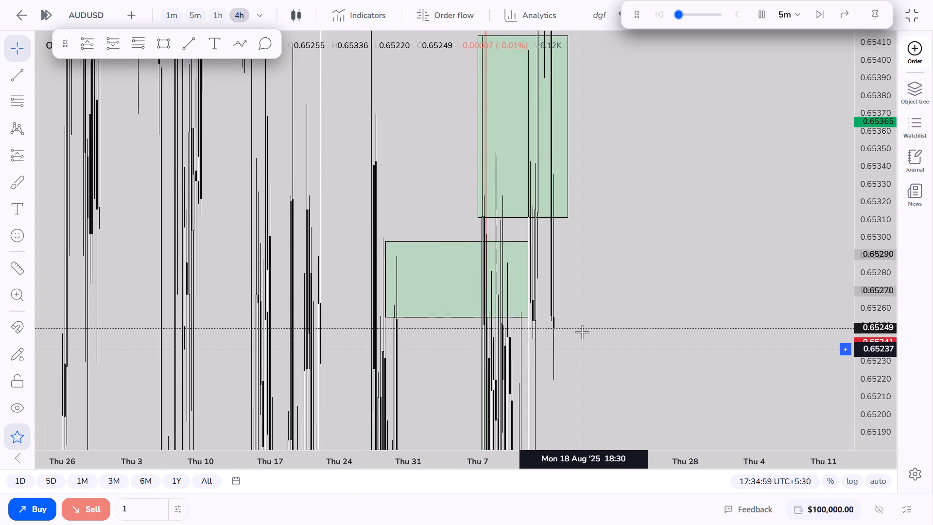
left_click_drag(599, 318, 798, 307)
left_click_drag(876, 202, 881, 384)
scroll(812, 392, "up", 12)
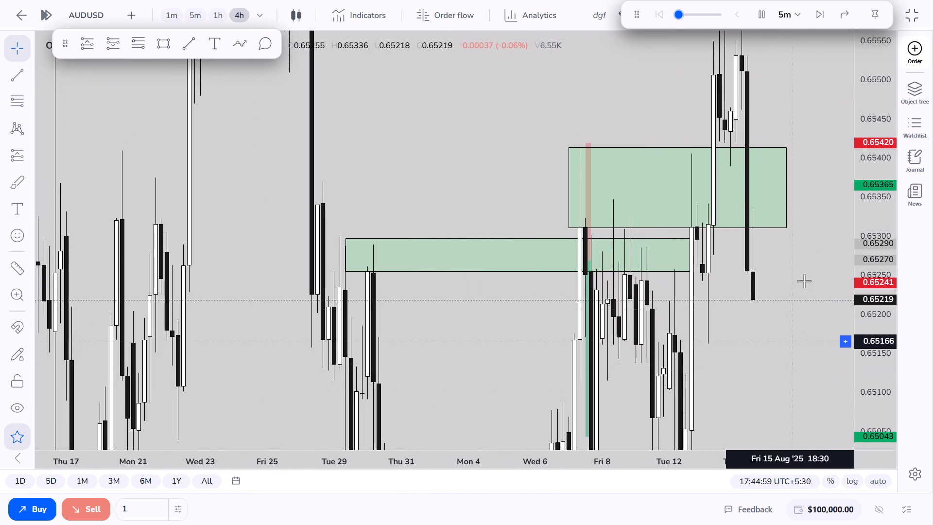
left_click_drag(886, 219, 838, 364)
left_click_drag(794, 381, 750, 286)
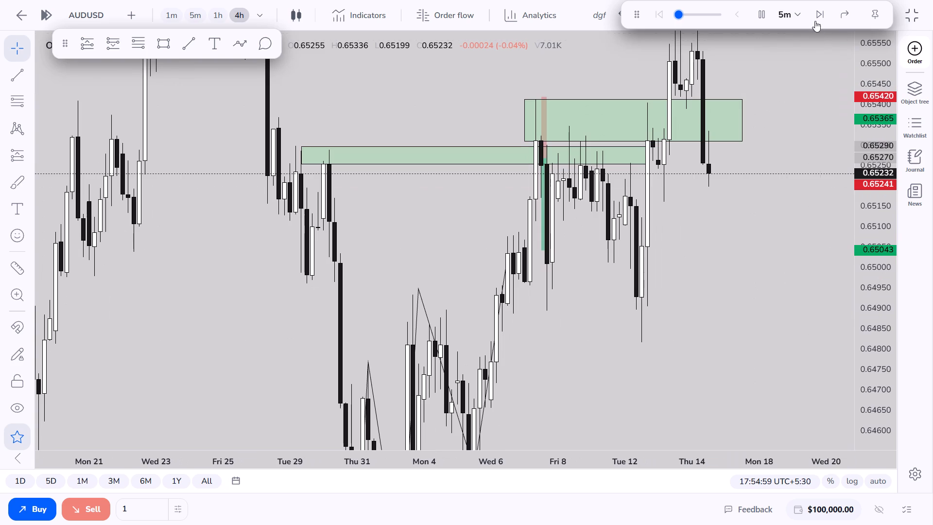
Change the replay step to 4h, play forward to 02:29 on 15 August, and pause.
left_click(815, 17)
left_click(815, 17)
left_click(784, 17)
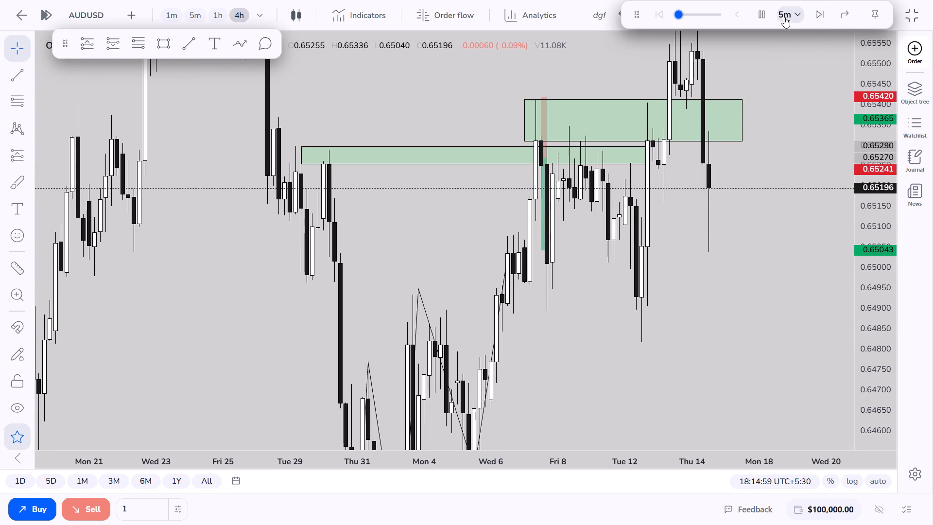
scroll(782, 144, "down", 8)
left_click(779, 171)
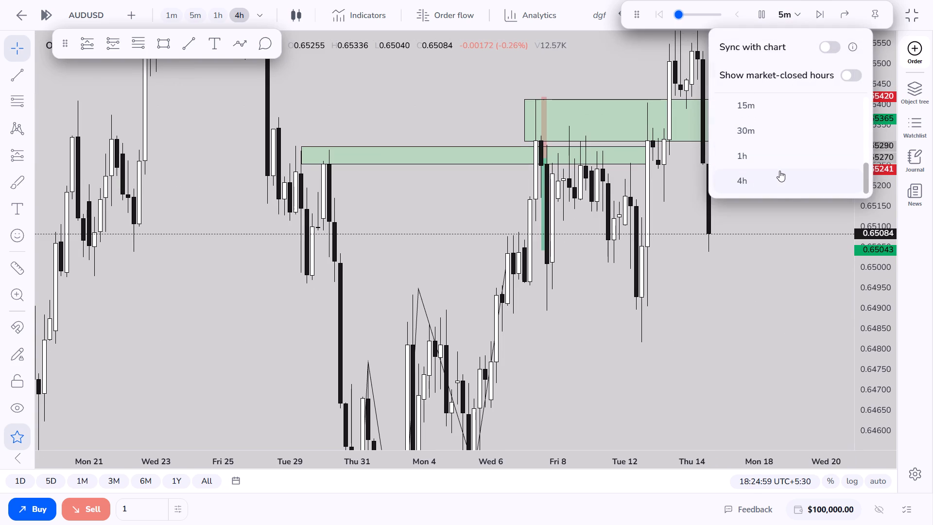
left_click_drag(784, 203, 778, 218)
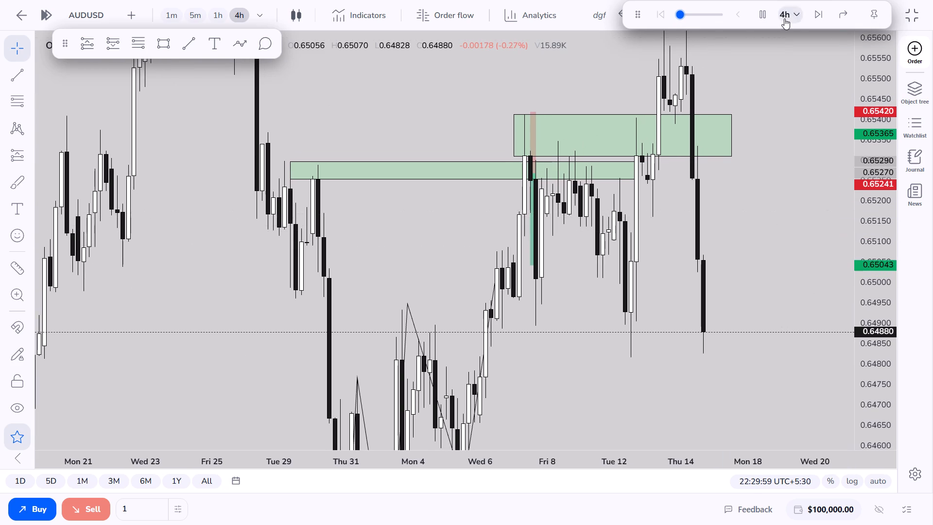
left_click(765, 11)
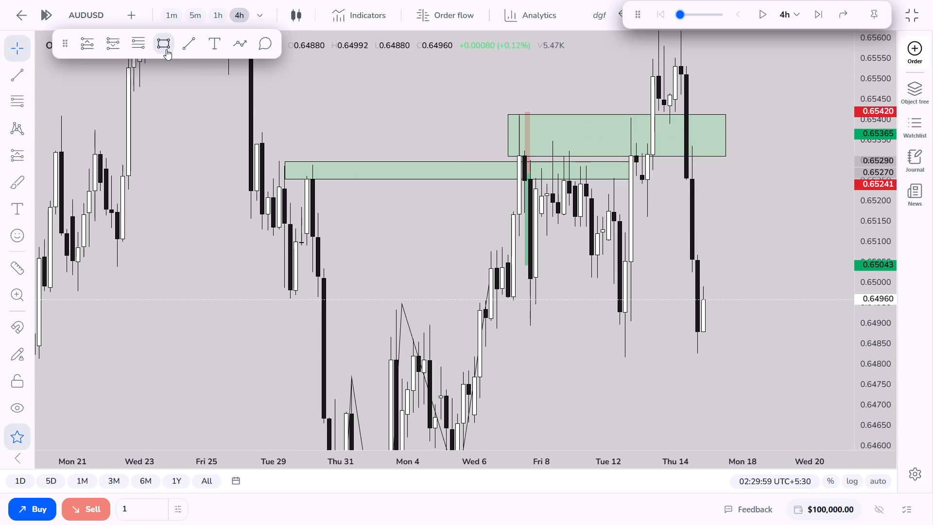
Draw a rectangle zone over the 12 August lows from about 0.64927 down to 0.64820, extending to about 18 August.
left_click(166, 49)
left_click(599, 313)
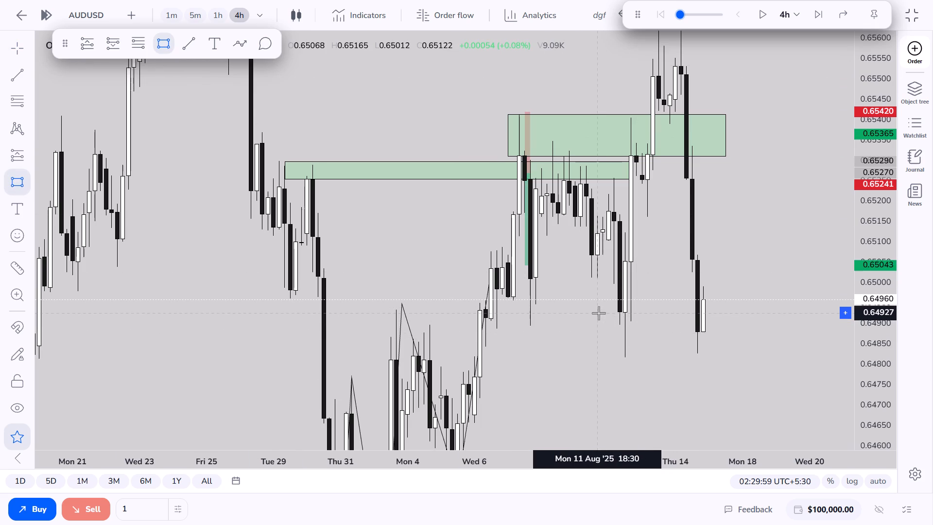
left_click(763, 356)
left_click(714, 390)
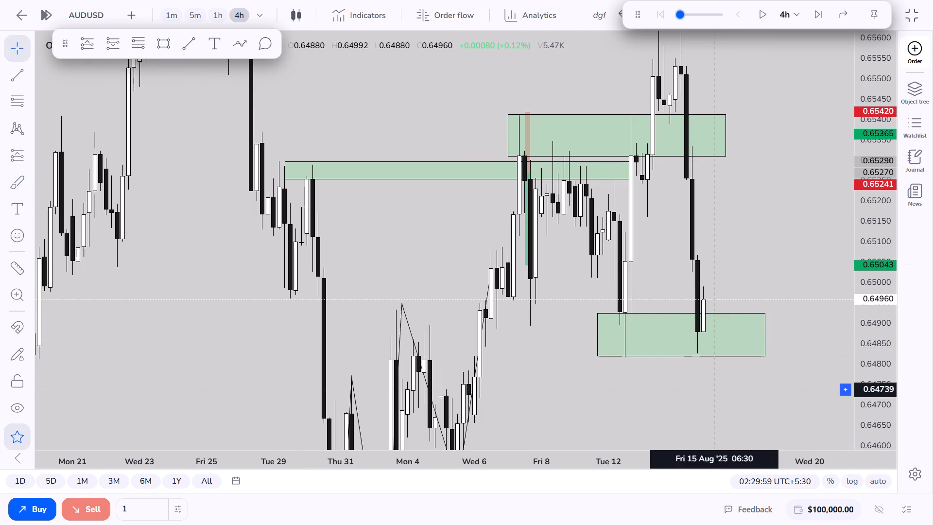
Place a long position on the 1m chart at 19:50 on 14 August, above the new zone, with its entry at 0.64981.
left_click(176, 15)
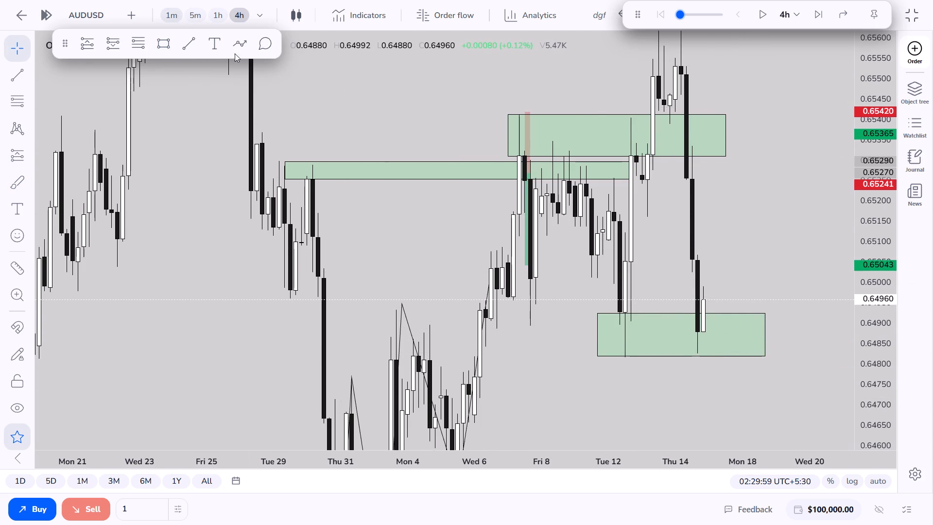
scroll(586, 360, "down", 13)
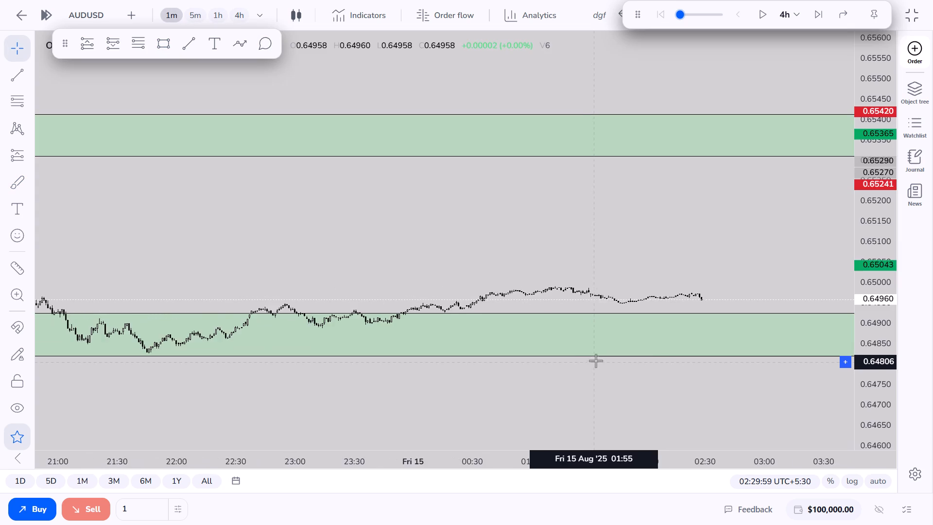
scroll(596, 361, "down", 11)
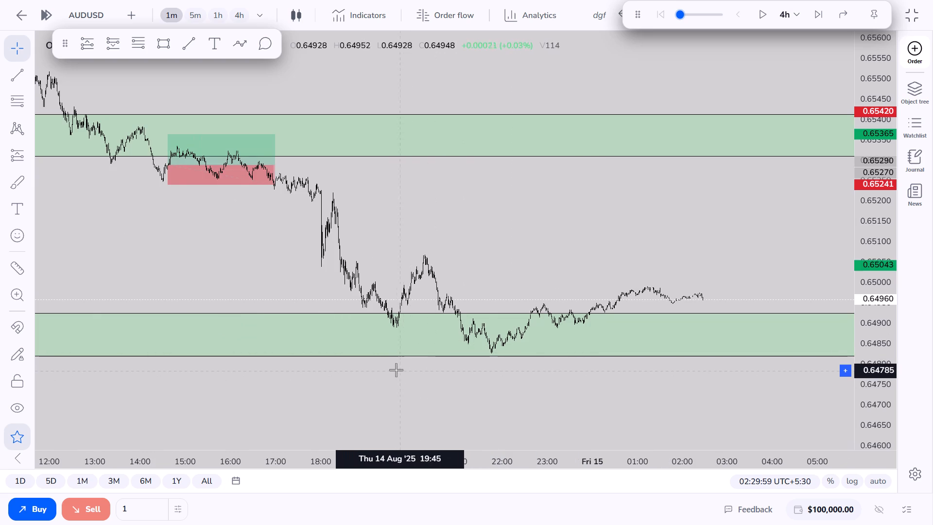
left_click_drag(395, 370, 769, 318)
left_click_drag(876, 384, 916, 107)
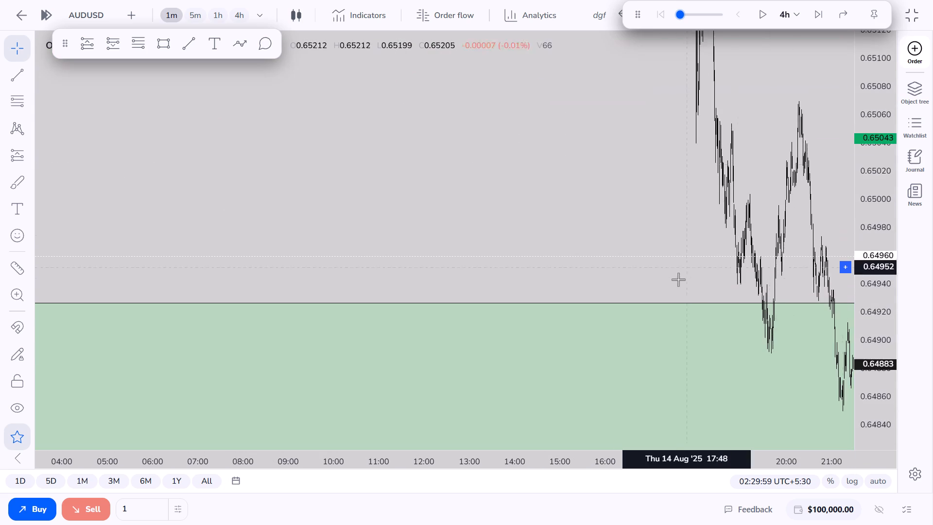
scroll(678, 279, "up", 20)
left_click_drag(590, 269, 857, 207)
scroll(654, 331, "up", 6)
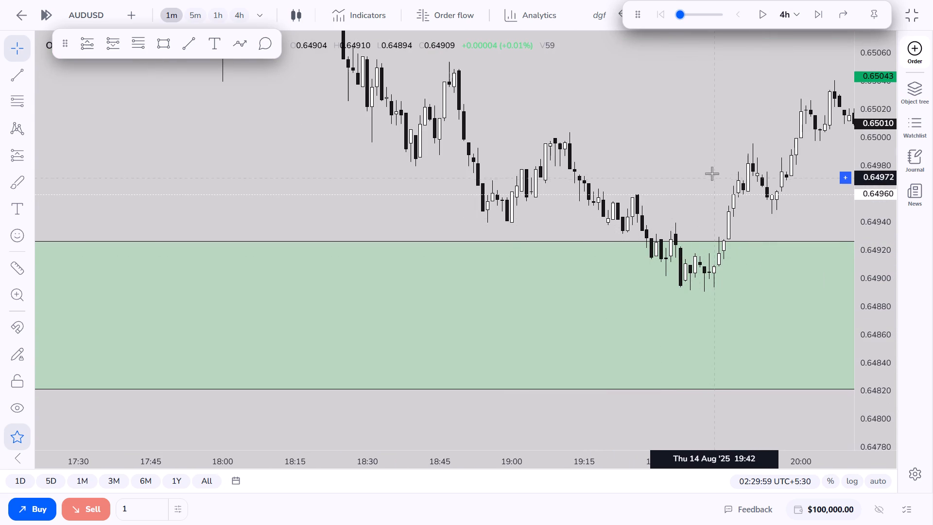
left_click_drag(728, 134, 540, 195)
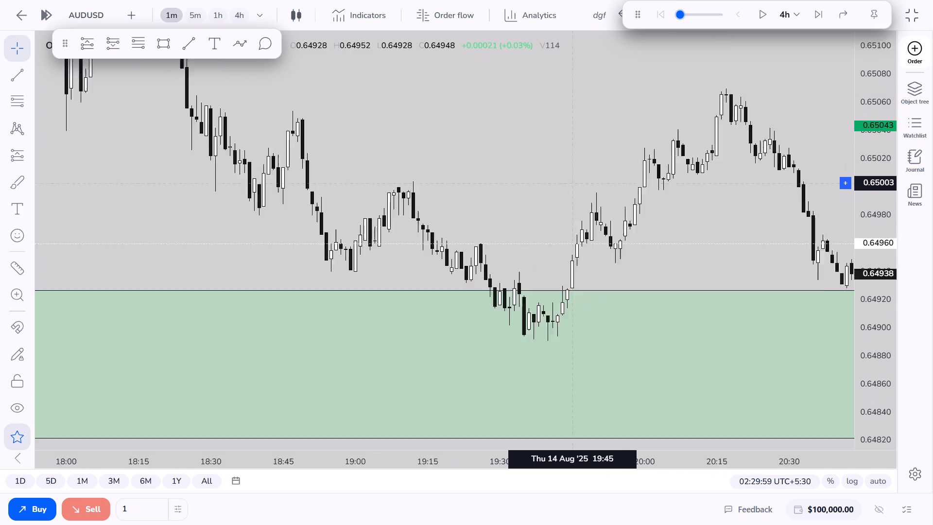
left_click_drag(540, 195, 529, 197)
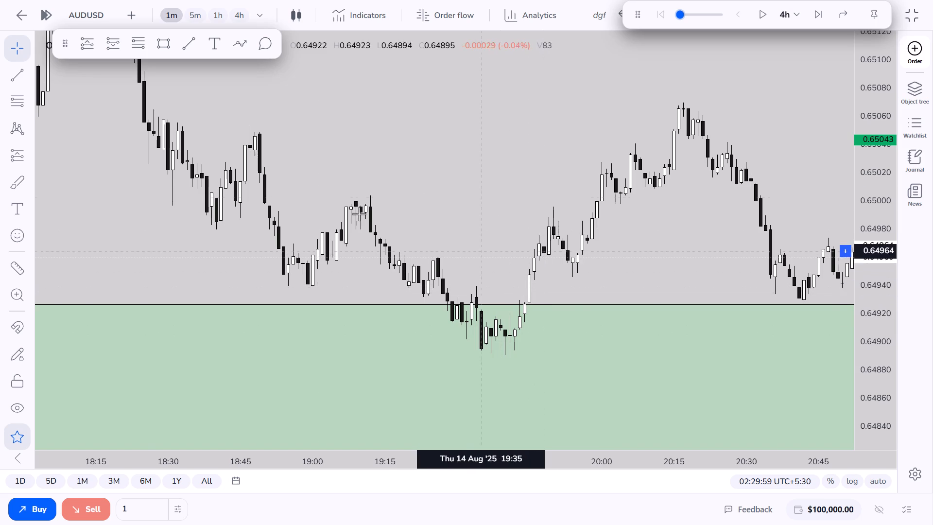
left_click(84, 42)
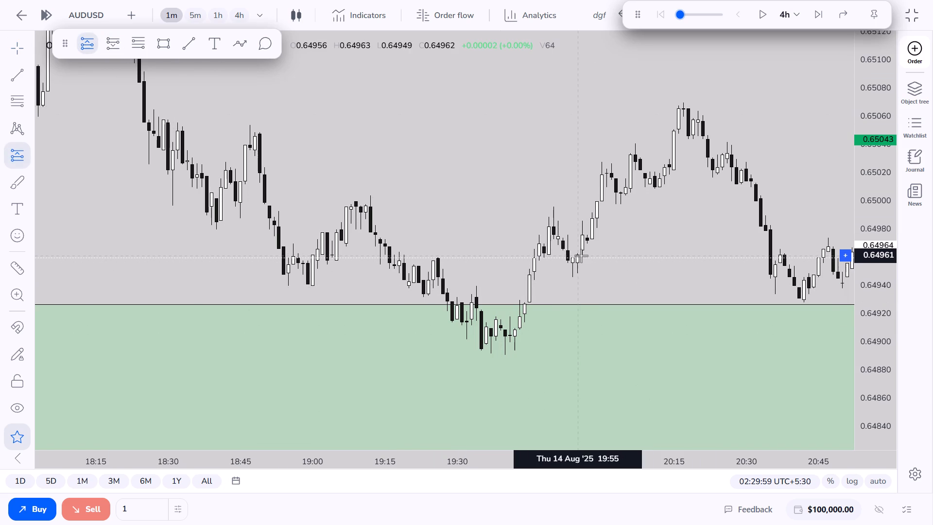
left_click(551, 228)
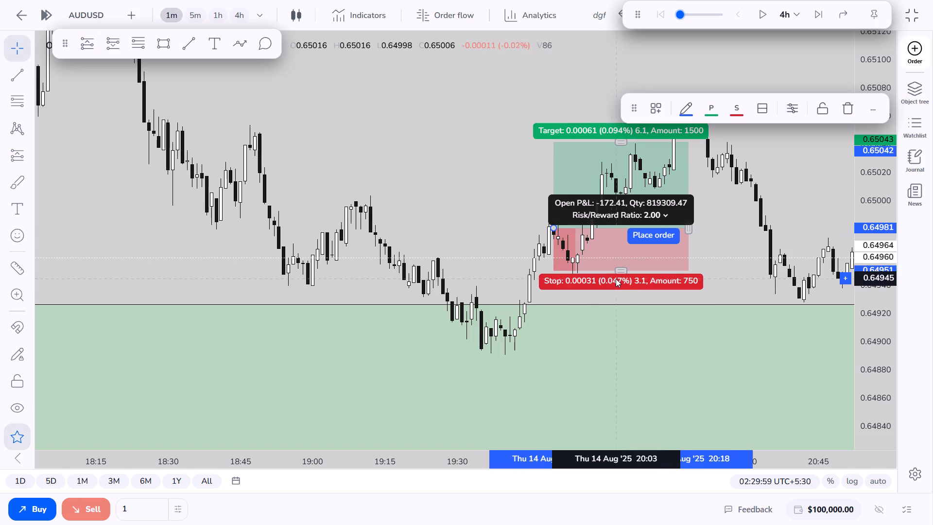
Lower the new long position's stop to 0.64880, below the swing low inside the green zone.
left_click_drag(620, 266, 623, 356)
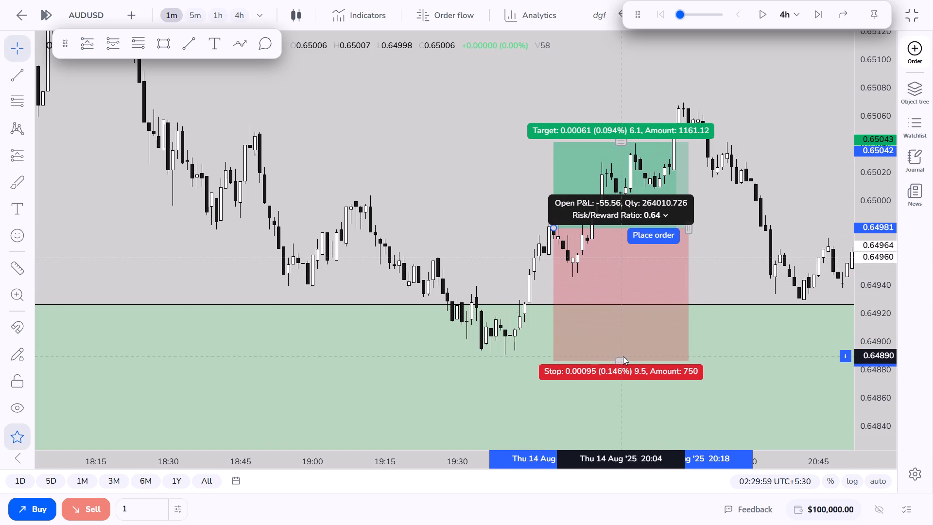
left_click_drag(623, 356, 626, 365)
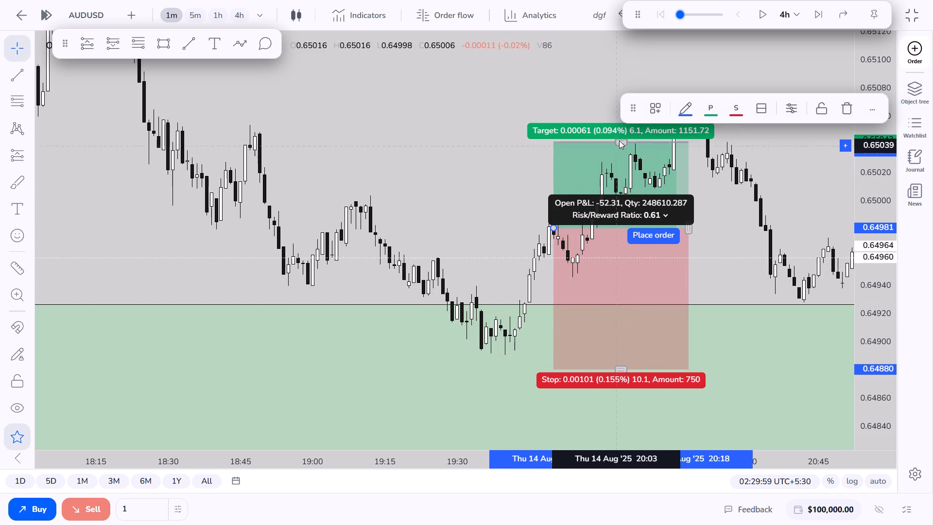
Raise the new long position's target to 0.65091, for a risk/reward ratio of about 1.1.
left_click_drag(619, 140, 620, 71)
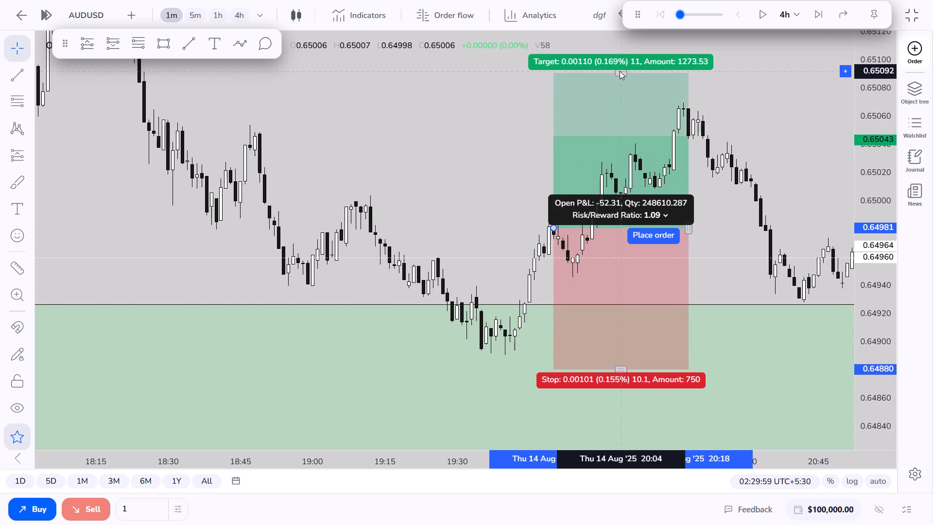
Extend the new long position's end to about 21:16 on 14 August, past the point where price reaches its stop.
left_click_drag(853, 203, 475, 264)
scroll(499, 283, "down", 4)
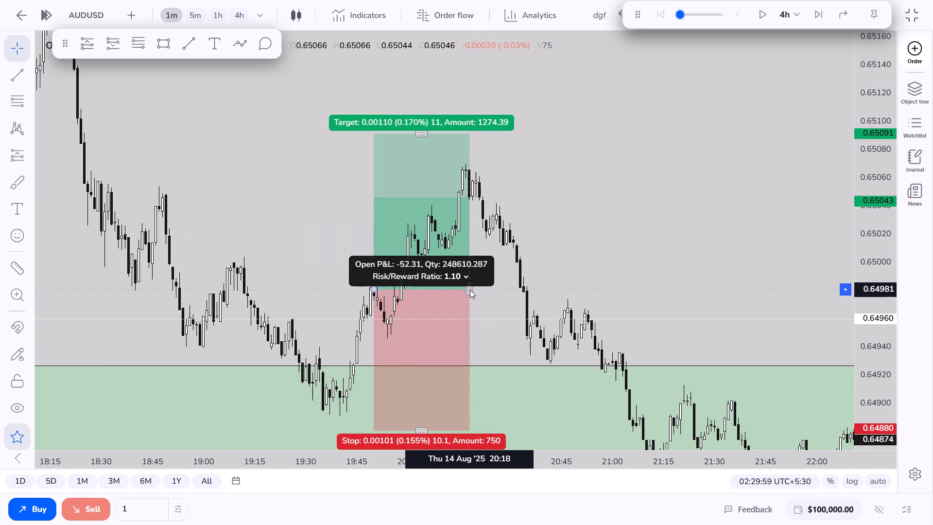
left_click_drag(470, 290, 667, 299)
left_click_drag(748, 290, 739, 286)
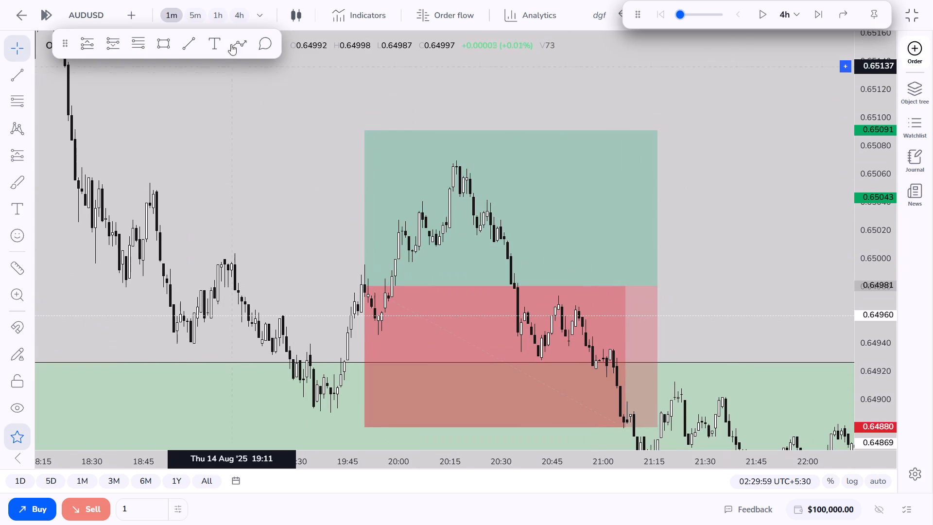
Return to the 4h chart, showing the latest candles of 14 and 15 August with the green zones.
left_click(215, 15)
left_click(237, 16)
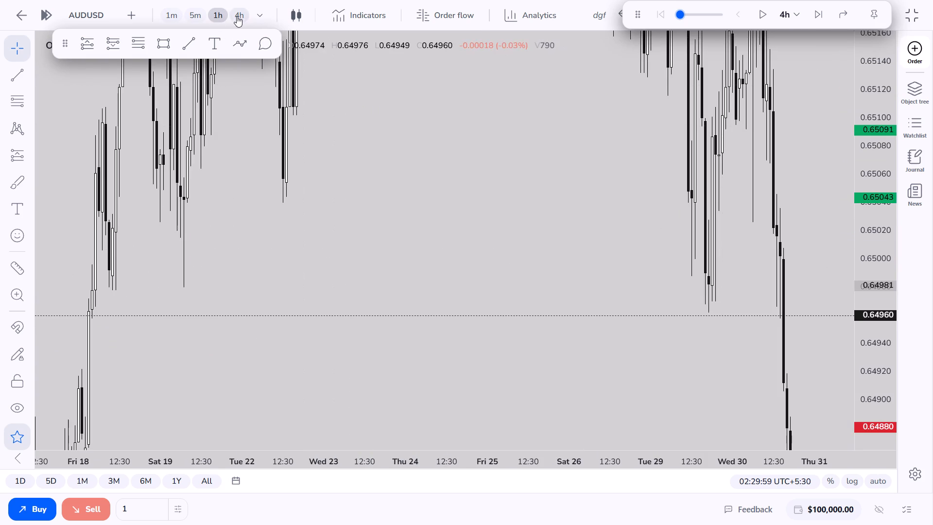
left_click_drag(883, 167, 841, 469)
left_click_drag(872, 247, 888, 356)
left_click_drag(782, 356, 515, 360)
scroll(516, 359, "up", 7)
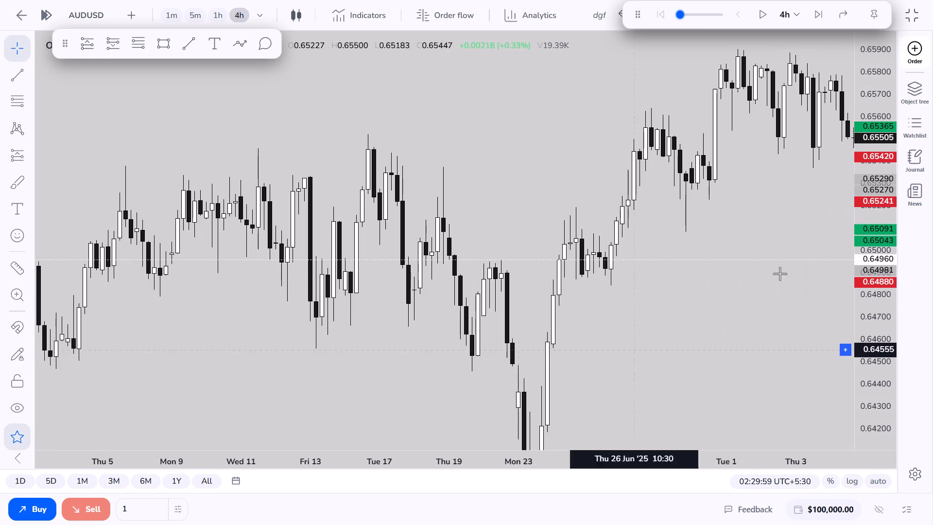
left_click_drag(782, 266, 248, 420)
left_click_drag(572, 366, 0, 327)
scroll(598, 382, "up", 6)
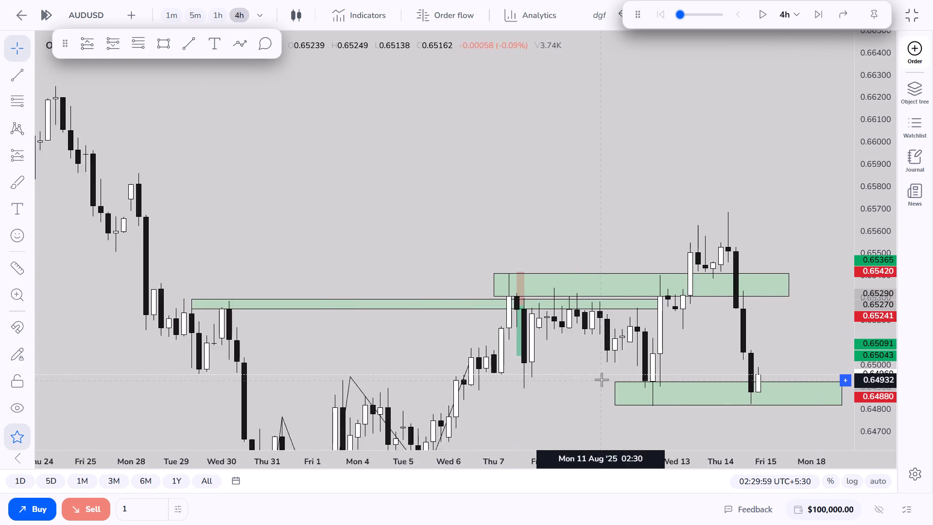
left_click_drag(765, 340, 518, 240)
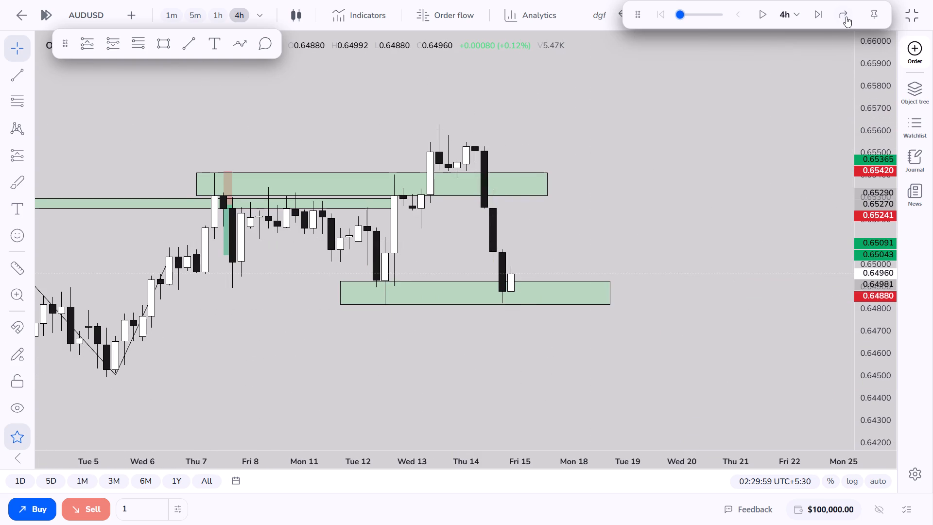
Advance the replay in 4h steps until it reaches 06:29 on 19 August.
left_click(819, 14)
left_click(819, 14)
left_click(819, 14)
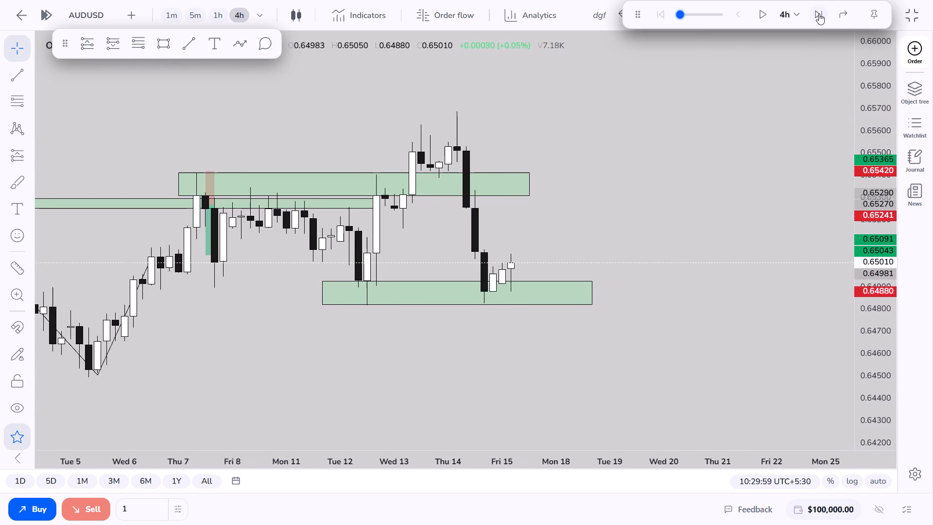
left_click(819, 14)
left_click(819, 14)
left_click(819, 14)
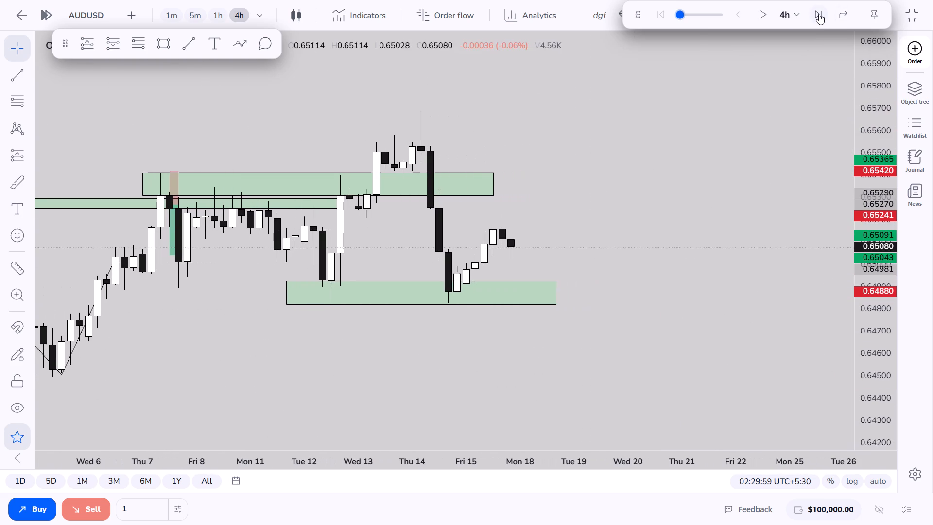
left_click(819, 14)
left_click(819, 14)
left_click(819, 14)
triple_click(819, 14)
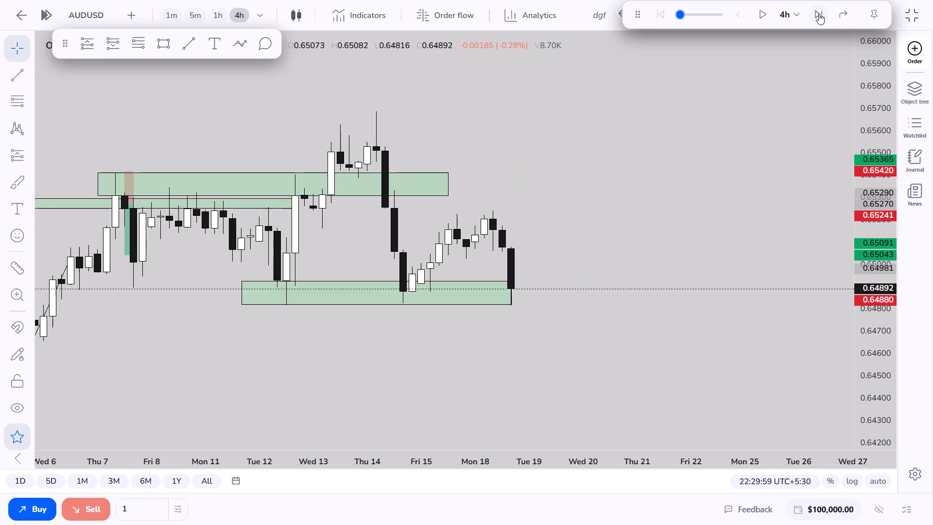
left_click(819, 14)
Continue the 4h replay up to 06:29 on 20 August.
scroll(766, 239, "down", 5)
left_click_drag(879, 320, 880, 183)
left_click_drag(634, 262, 846, 296)
scroll(777, 288, "up", 3)
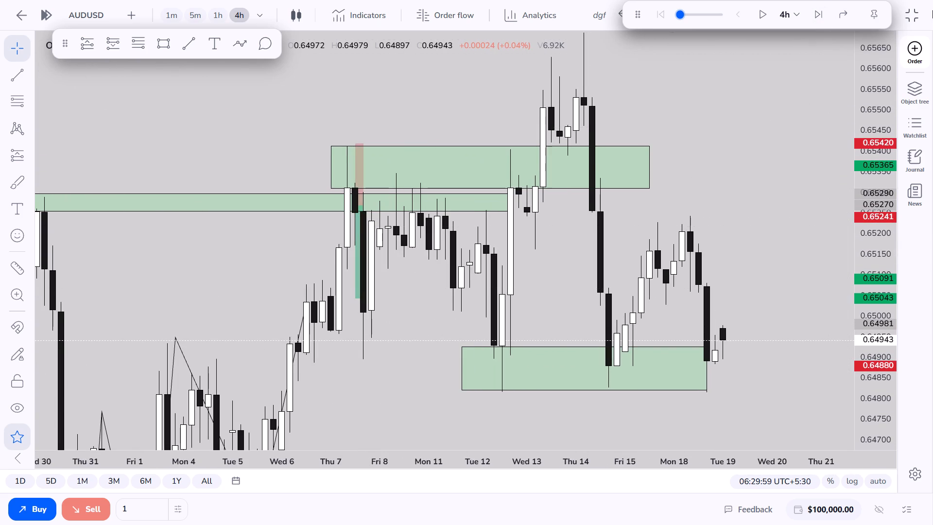
left_click(842, 10)
left_click(689, 67)
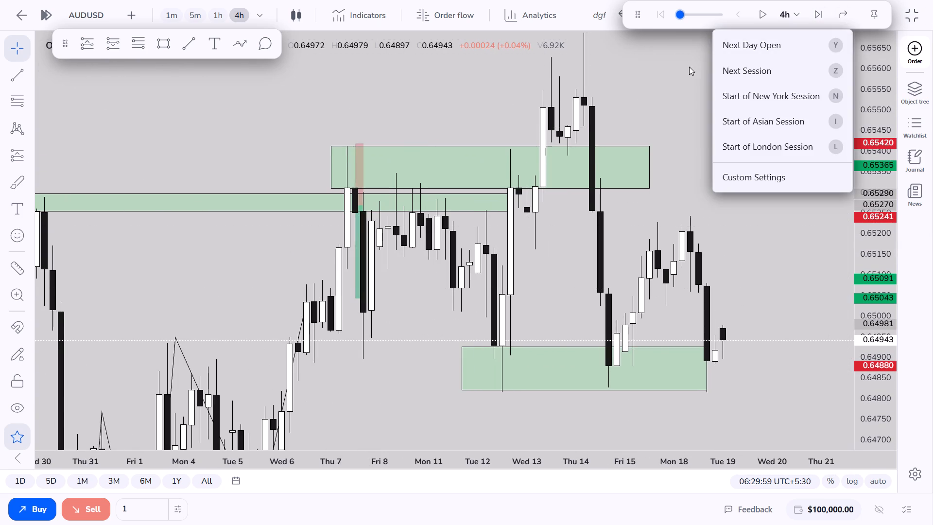
double_click(816, 11)
left_click(816, 11)
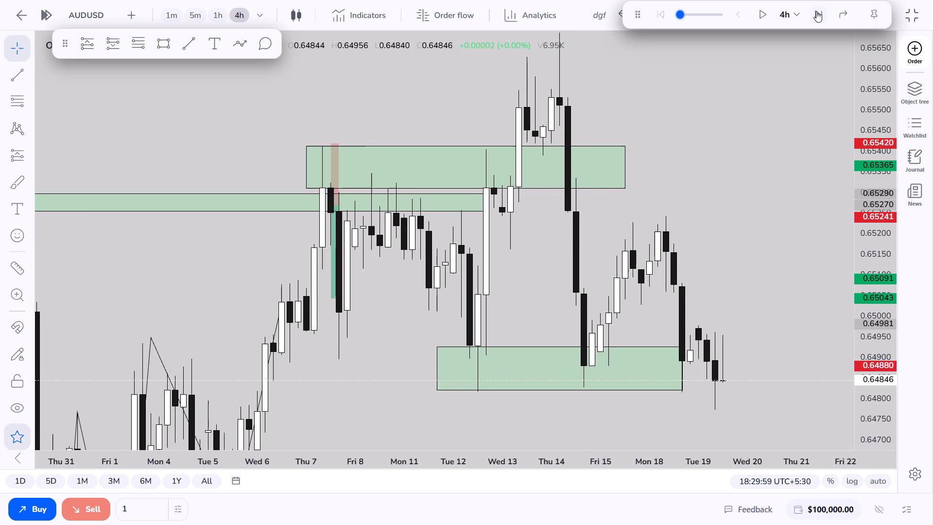
left_click(816, 11)
left_click(816, 11)
left_click(816, 11)
Extend the end of the lower green zone past the latest 4h candle on 20 August.
left_click_drag(793, 248, 765, 89)
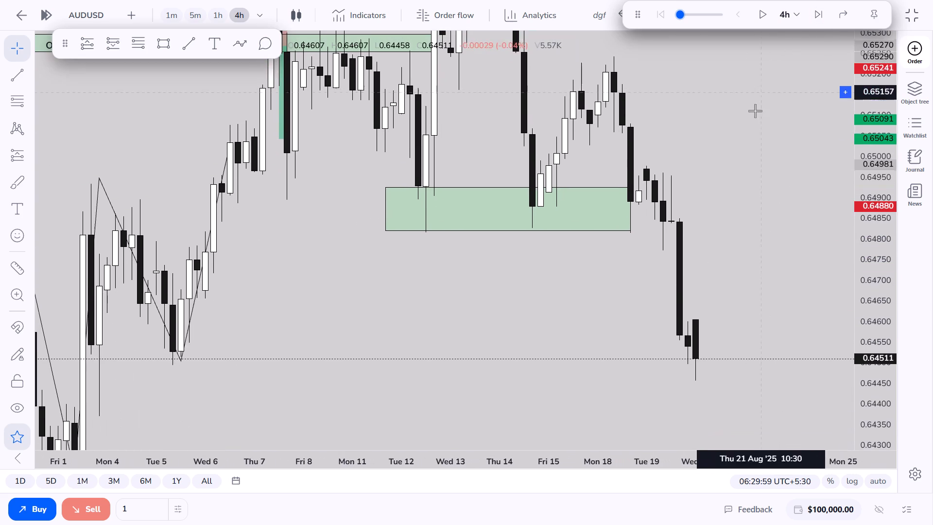
left_click_drag(629, 211, 729, 213)
left_click_drag(729, 272, 733, 269)
scroll(768, 247, "down", 5)
left_click_drag(865, 154, 867, 265)
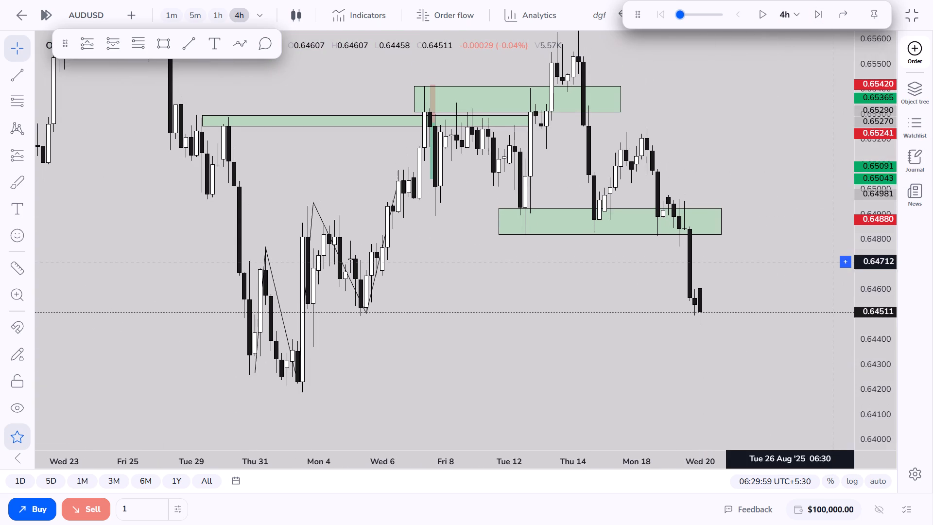
left_click(835, 262)
Advance the 4h replay to 06:29 on 25 August.
triple_click(820, 16)
triple_click(820, 16)
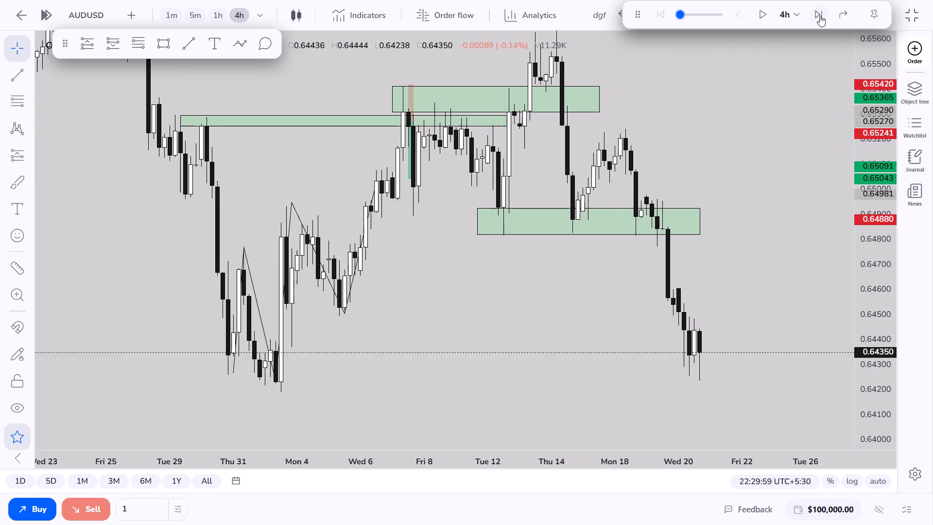
triple_click(820, 16)
triple_click(820, 16)
triple_click(820, 16)
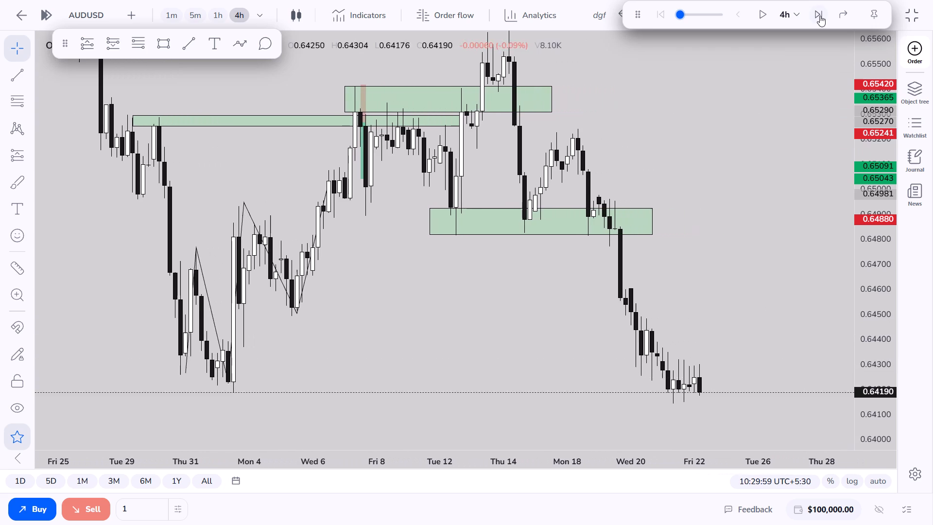
triple_click(820, 16)
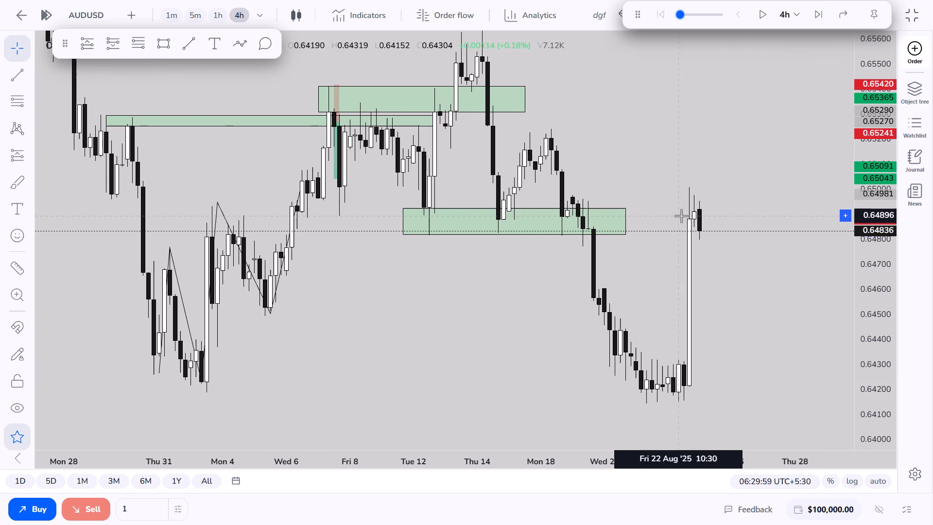
Extend the lower green zone's end to about 10:30 on 25 August, past the latest candle.
left_click_drag(626, 220, 713, 220)
left_click(704, 268)
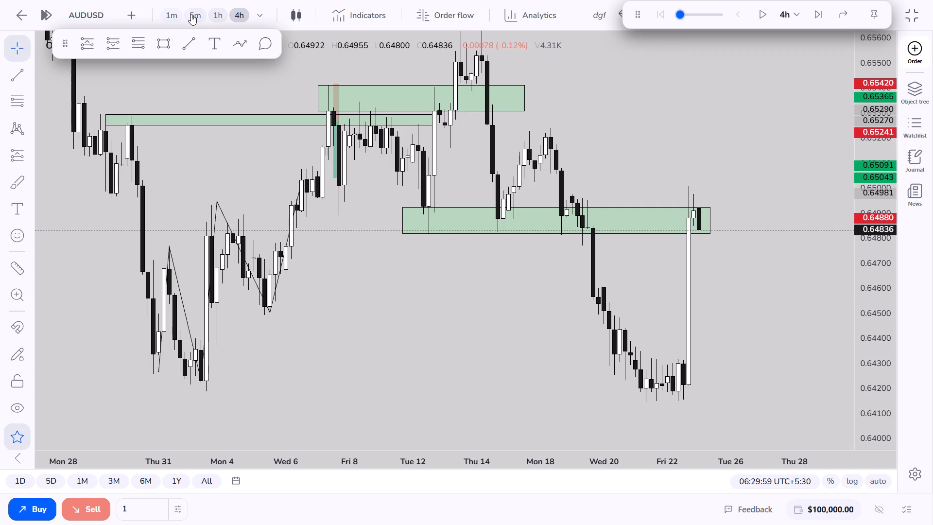
Switch to the 1m chart and examine the price action in and above the green zone from about 19:45 on 22 August.
left_click(177, 11)
scroll(574, 264, "down", 20)
scroll(574, 264, "down", 10)
left_click_drag(417, 286, 618, 287)
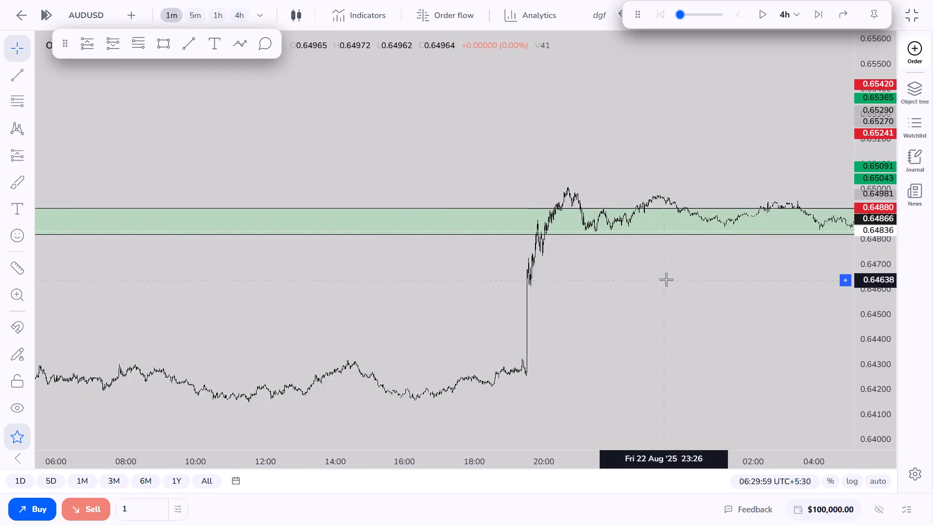
scroll(532, 299, "up", 12)
left_click_drag(405, 286, 600, 296)
left_click_drag(572, 311, 756, 327)
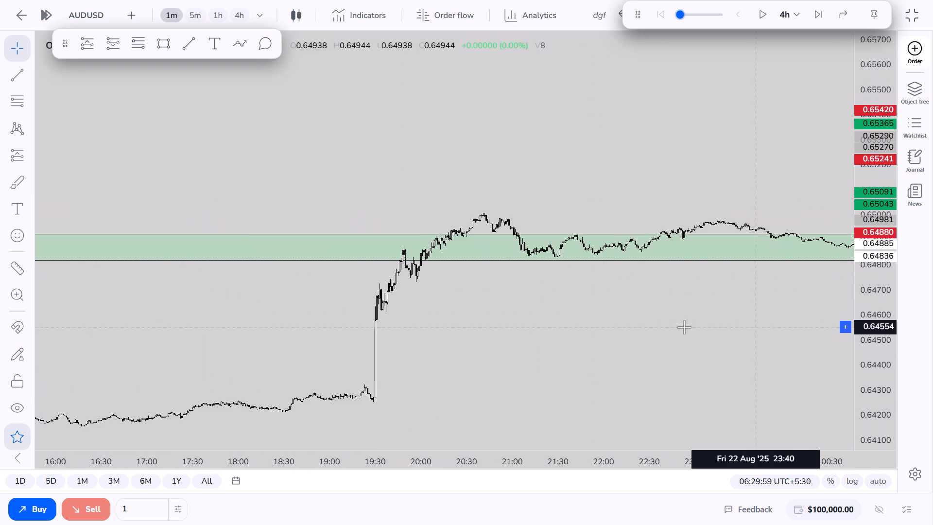
left_click_drag(535, 333, 712, 341)
scroll(702, 339, "up", 5)
left_click_drag(883, 394, 899, 48)
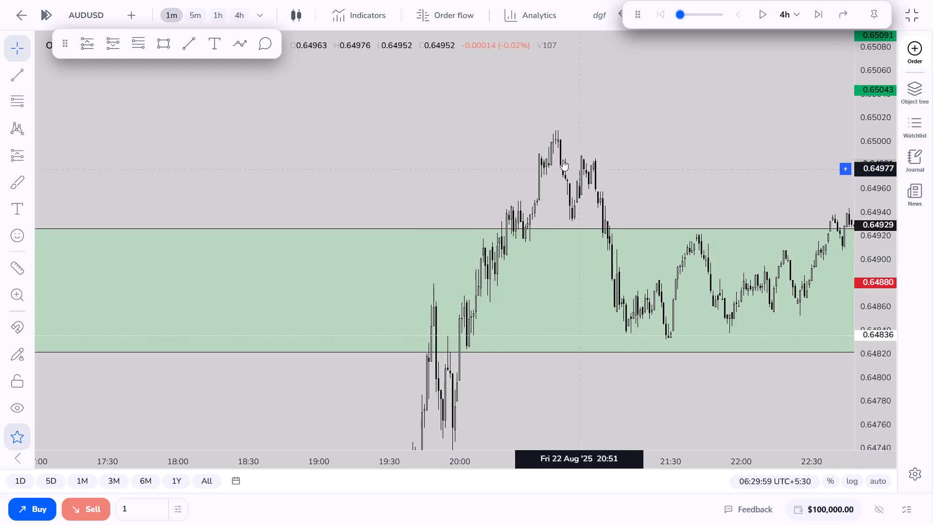
left_click_drag(562, 159, 761, 158)
scroll(654, 211, "up", 11)
left_click_drag(577, 213, 587, 241)
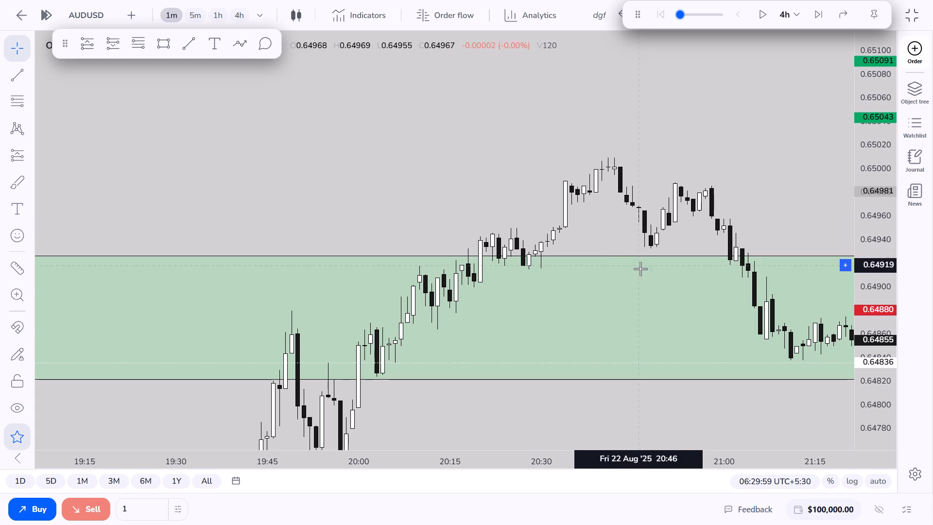
left_click_drag(645, 267, 528, 257)
left_click_drag(528, 257, 249, 223)
scroll(248, 223, "down", 3)
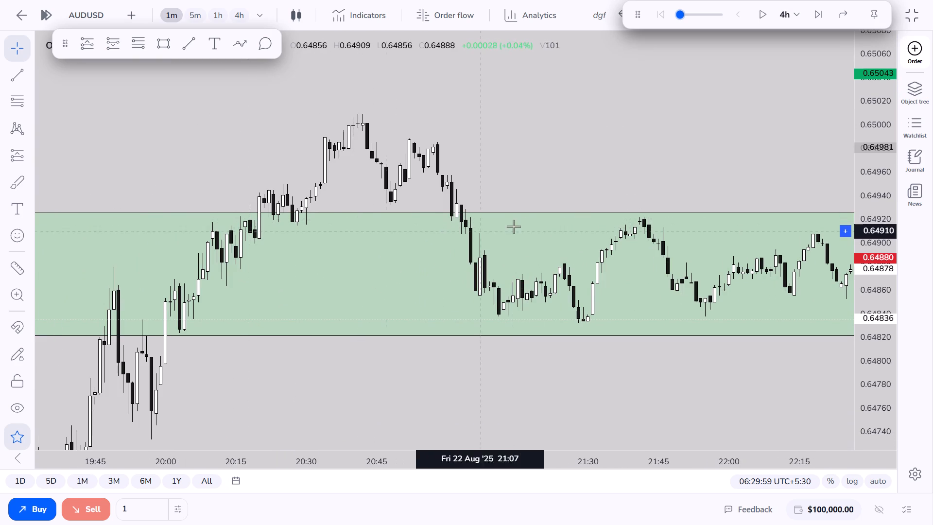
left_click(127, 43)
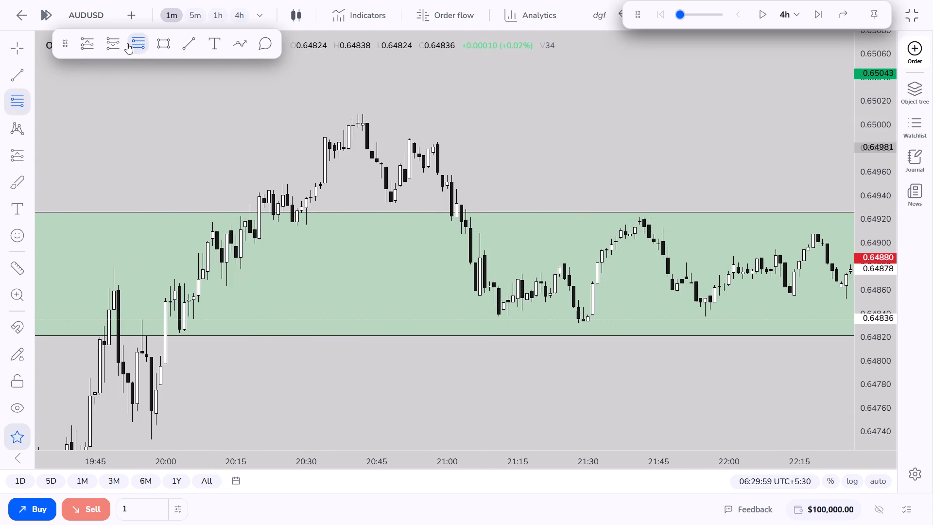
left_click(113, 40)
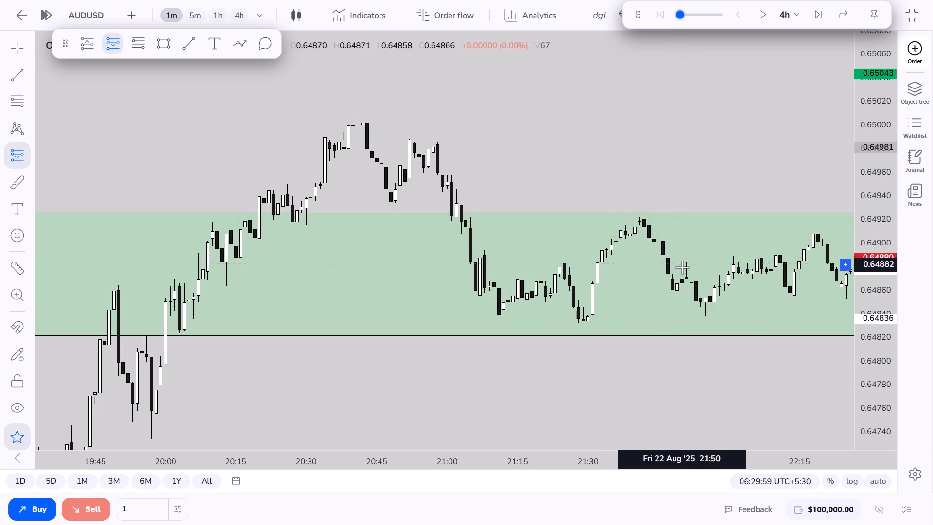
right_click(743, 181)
Place a short position on the 1m chart at 22:12 on 22 August, inside the green zone, with its entry at 0.64864.
left_click_drag(743, 181, 498, 162)
scroll(573, 261, "down", 4)
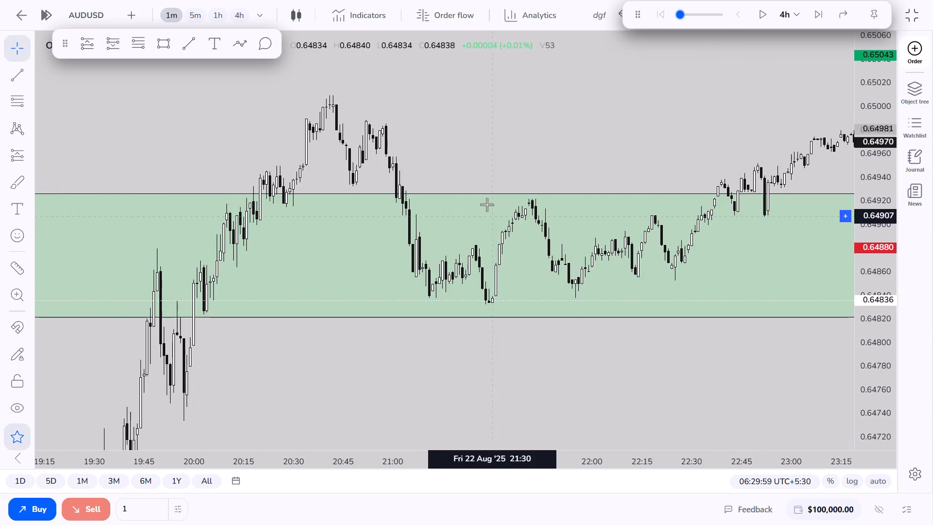
left_click_drag(679, 156, 349, 204)
left_click_drag(376, 199, 586, 197)
scroll(575, 200, "down", 4)
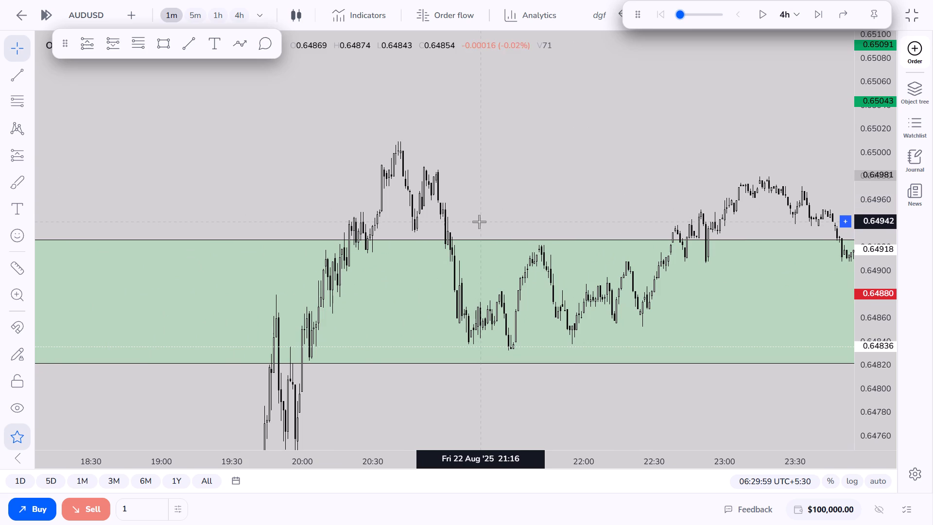
scroll(479, 221, "up", 3)
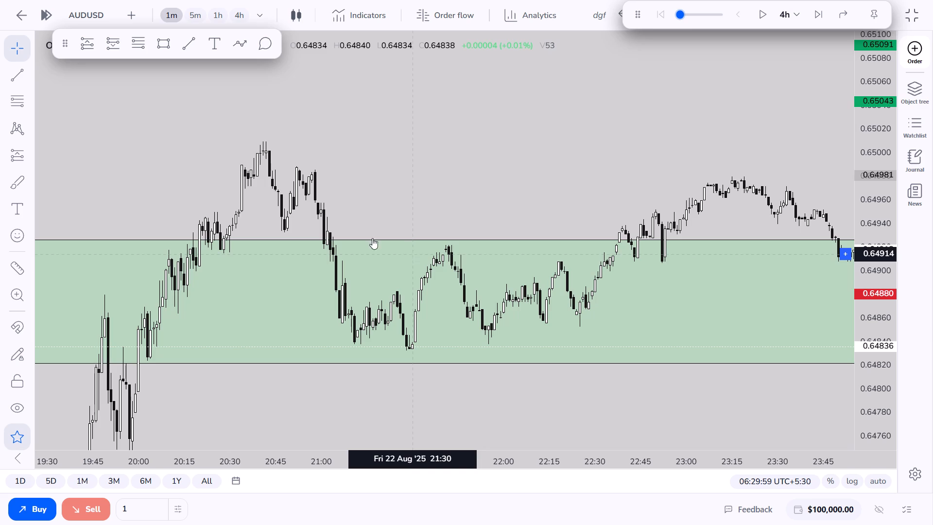
left_click(120, 44)
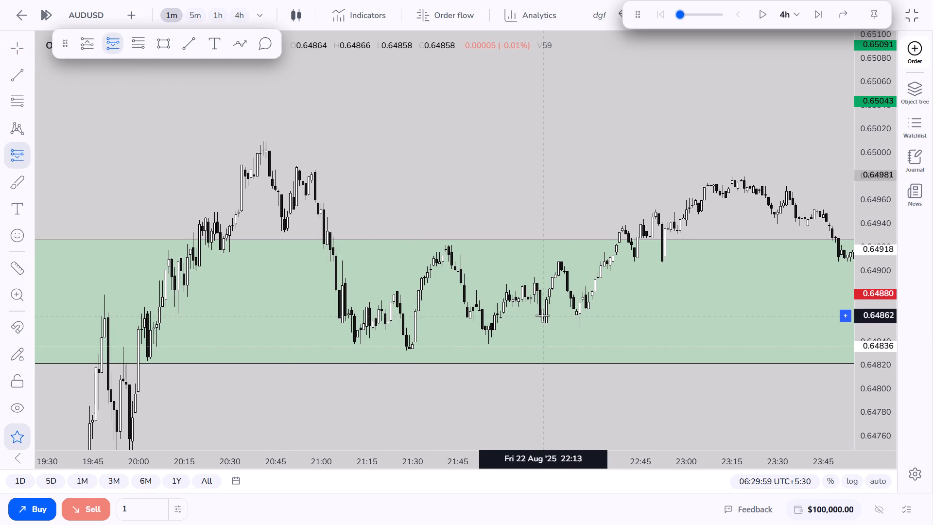
left_click(540, 314)
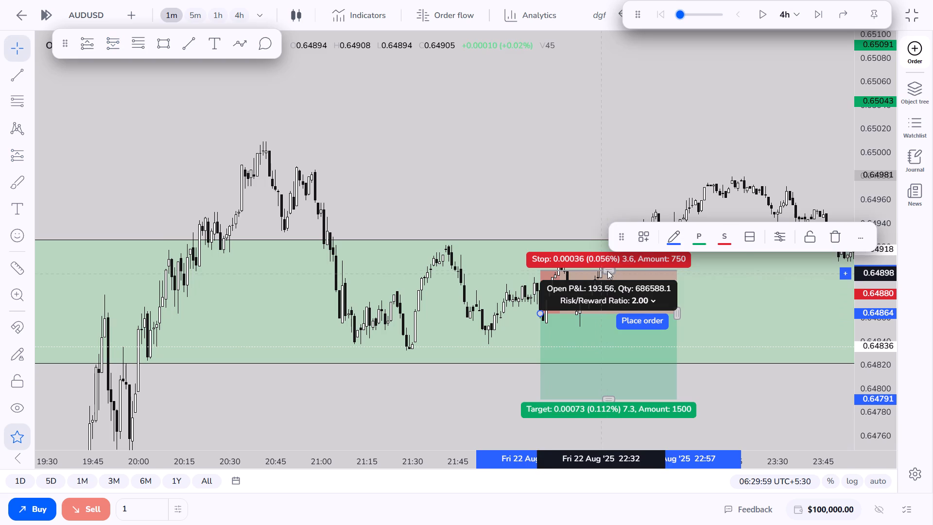
Raise the new short position's stop to 0.65014, above the swing high over the green zone.
left_click_drag(607, 270, 617, 119)
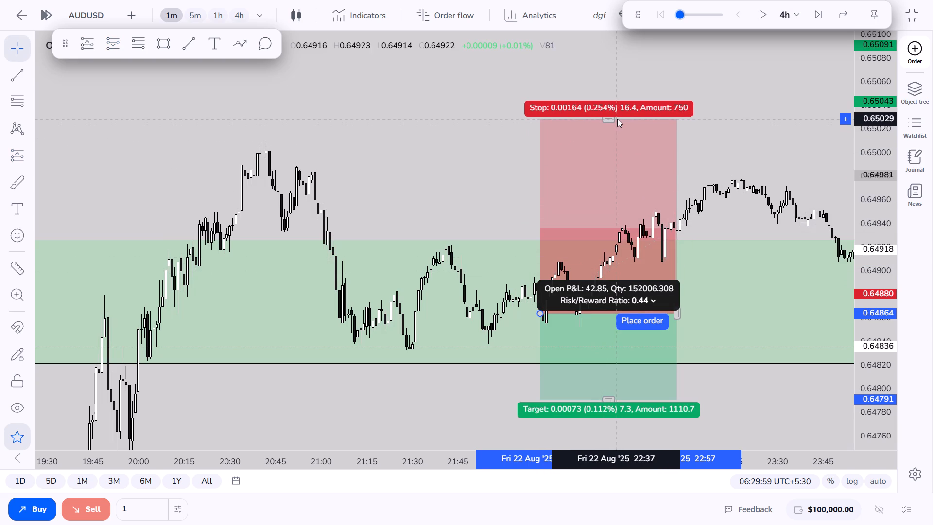
left_click_drag(617, 119, 620, 133)
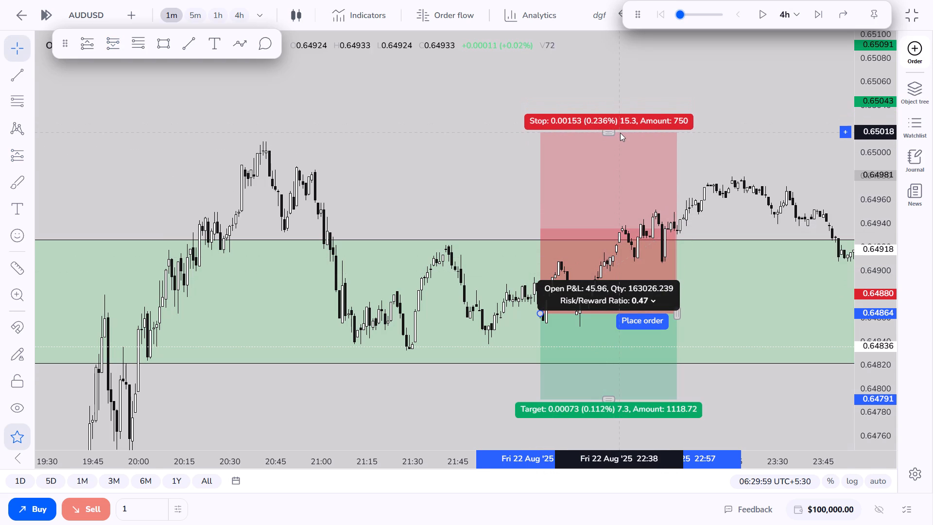
left_click_drag(620, 133, 621, 137)
Extend the new short position's end to 07:55 on 25 August, past the latest candle.
left_click_drag(736, 157, 260, 45)
scroll(465, 183, "down", 8)
left_click_drag(703, 88, 217, 165)
scroll(329, 193, "down", 10)
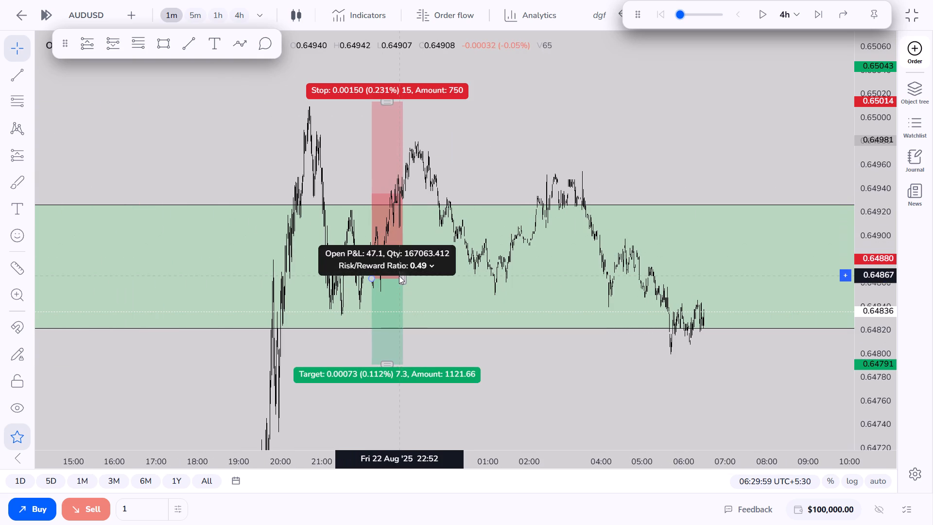
left_click_drag(399, 276, 759, 294)
Lower the new short position's target to about 0.64635, for a risk/reward ratio of 1.53.
left_click_drag(785, 161, 246, 30)
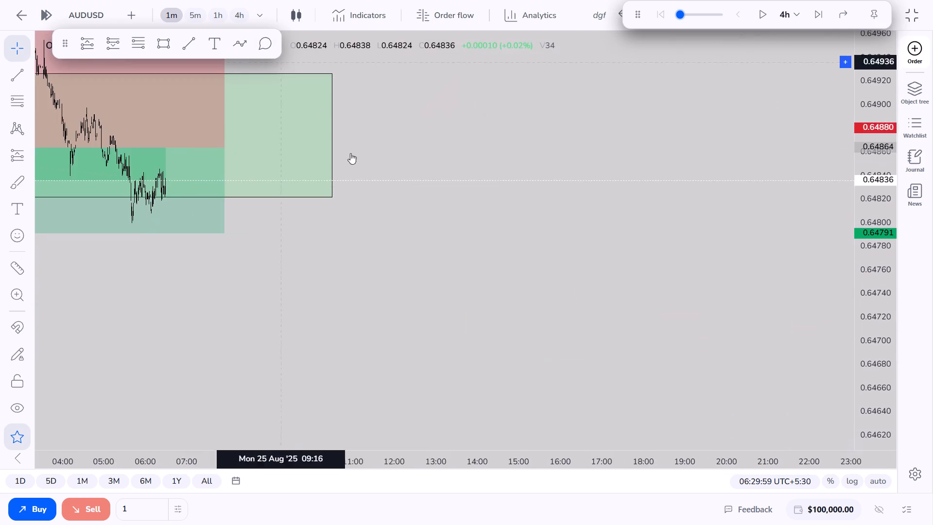
scroll(373, 191, "down", 12)
left_click_drag(250, 204, 720, 207)
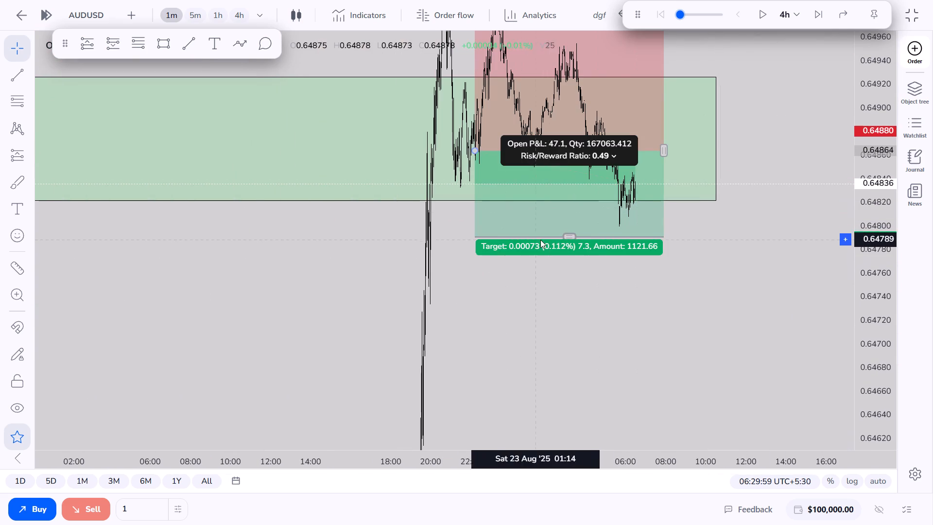
left_click_drag(570, 238, 591, 372)
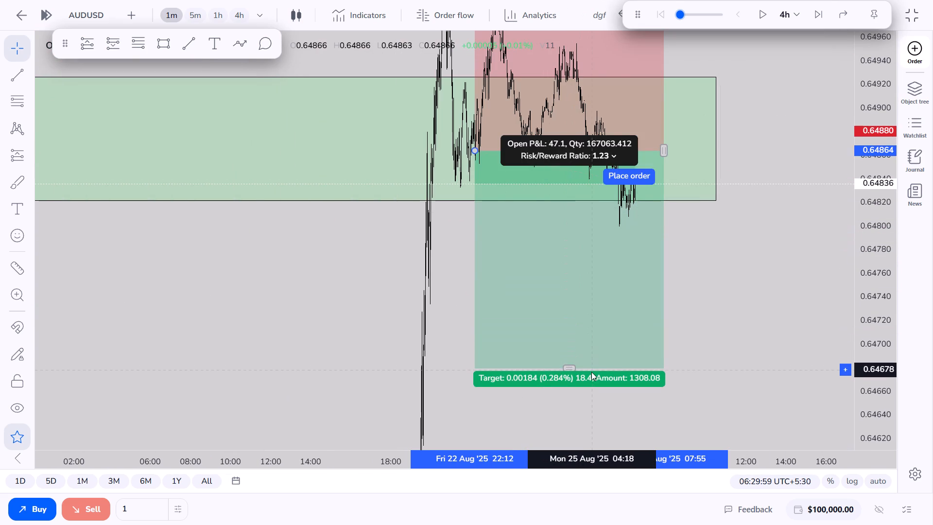
left_click_drag(591, 372, 601, 423)
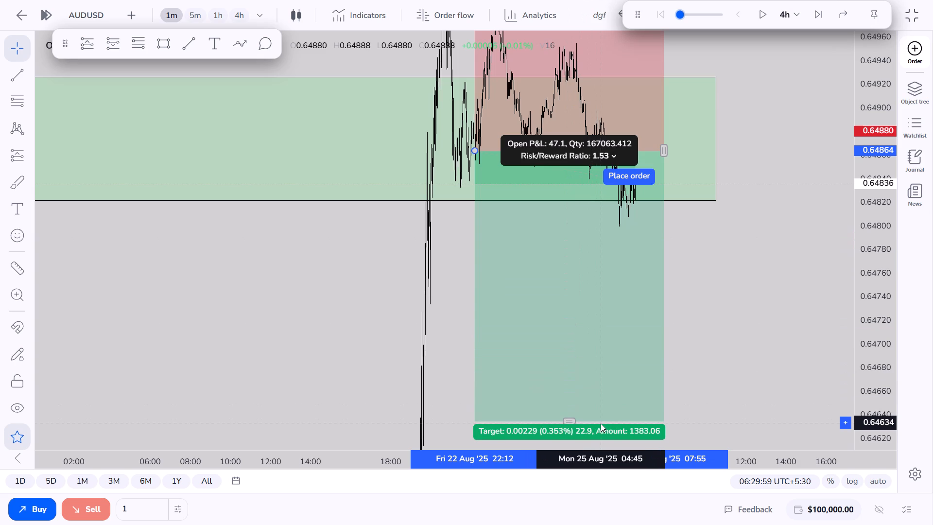
Raise the short position's target to 0.64640, for a risk/reward ratio of 1.50.
left_click_drag(601, 423, 610, 417)
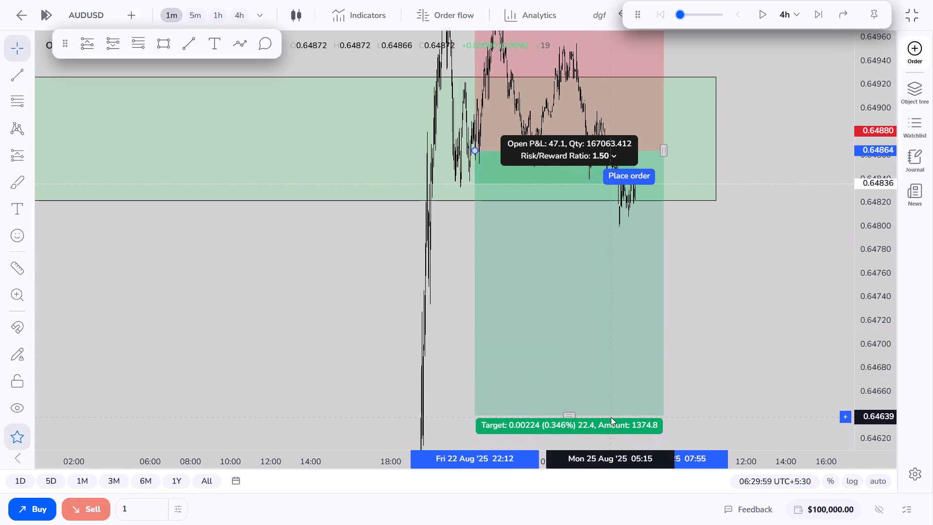
Extend the short position's end to about 18:50 on 25 August, well past the latest candle.
left_click(669, 152)
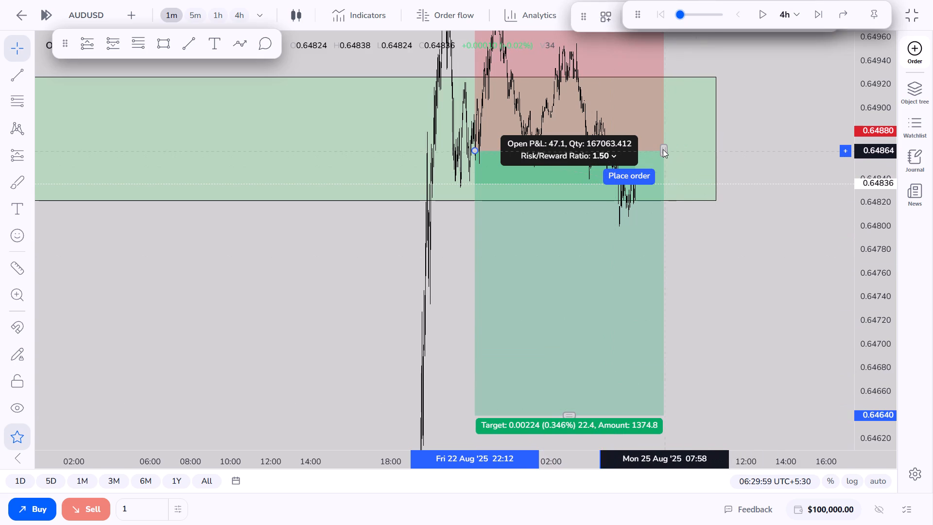
left_click_drag(663, 149, 776, 156)
left_click(897, 128)
left_click_drag(886, 125, 884, 261)
left_click_drag(834, 247, 814, 250)
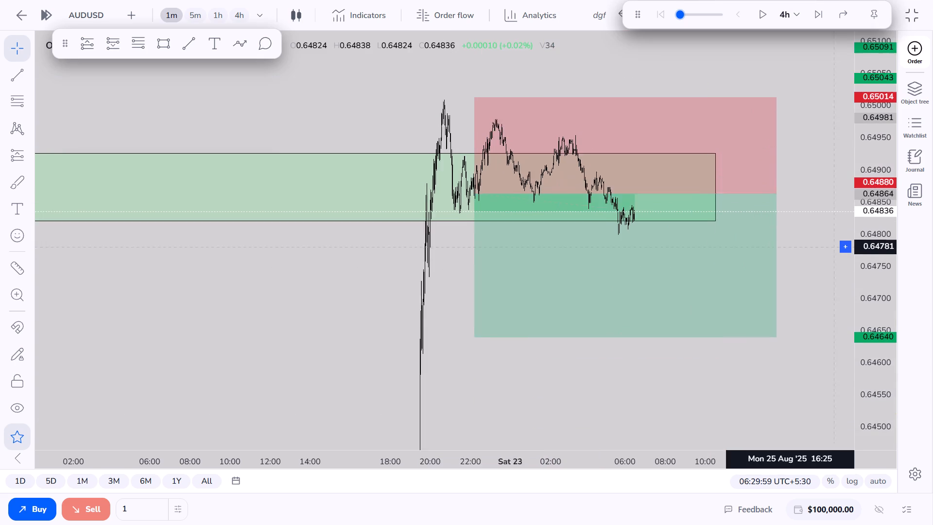
left_click_drag(814, 250, 572, 249)
scroll(547, 246, "down", 4)
left_click_drag(518, 195, 624, 192)
left_click(693, 188)
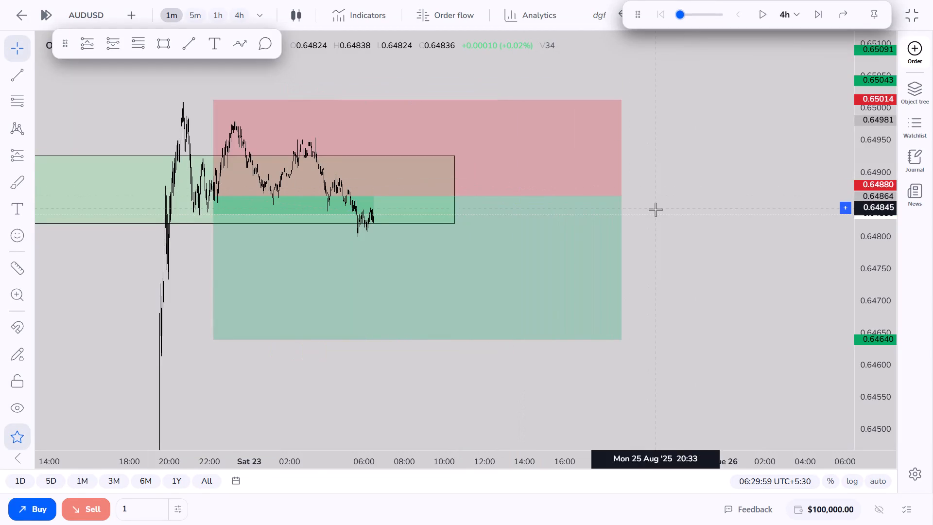
Advance the replay in 4h increments to 06:29 on 27 August to follow the short trade's outcome.
left_click(822, 10)
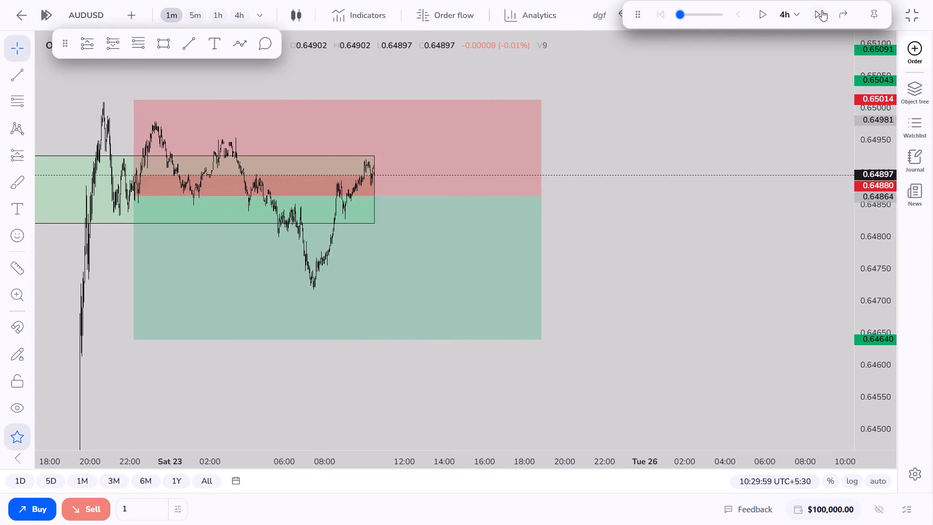
left_click(822, 10)
triple_click(822, 10)
triple_click(822, 10)
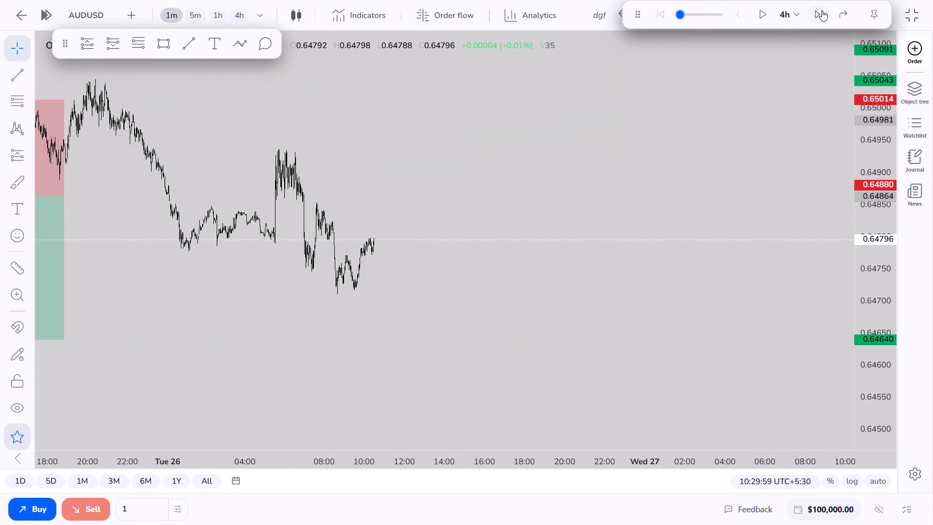
triple_click(822, 10)
left_click(822, 10)
scroll(452, 200, "down", 5)
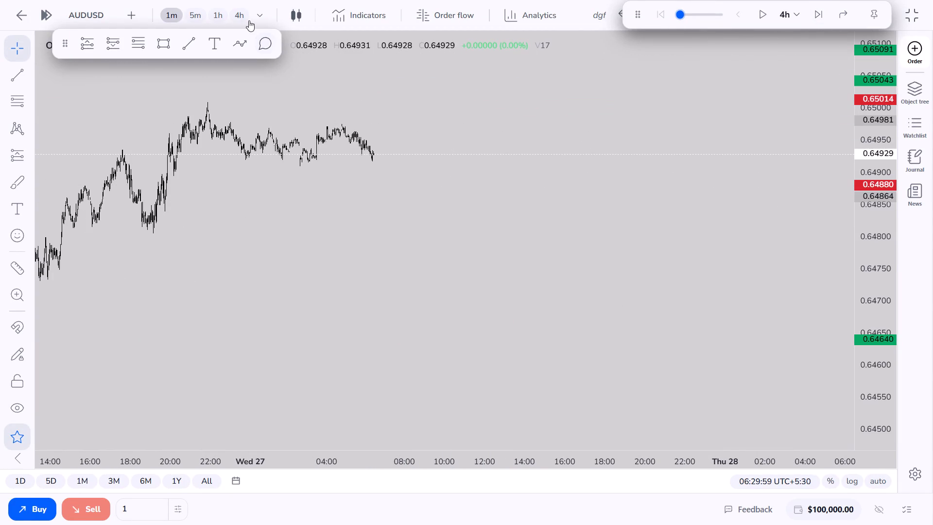
Return to the 4h chart and examine the recent candles around the short position and the green zones.
left_click(243, 14)
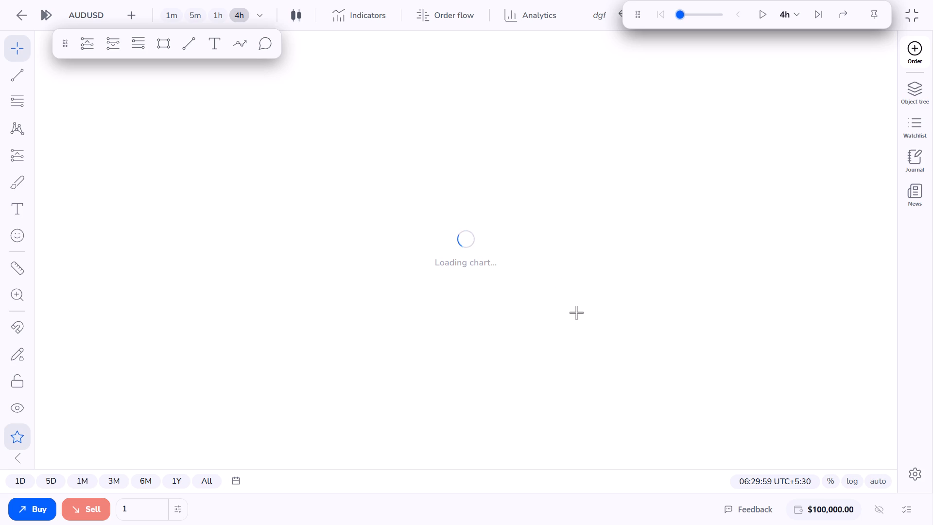
left_click_drag(568, 306, 774, 296)
scroll(711, 329, "up", 6)
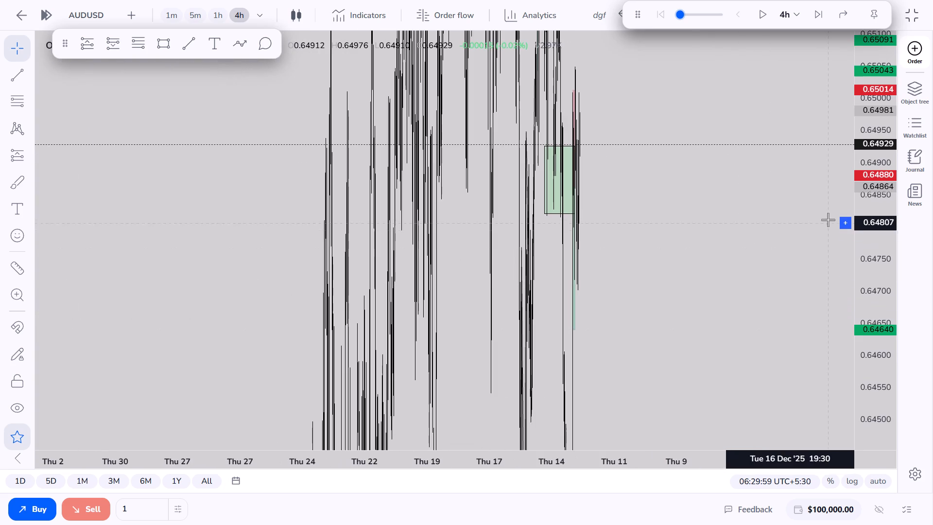
left_click_drag(884, 175, 853, 360)
scroll(656, 343, "up", 6)
left_click_drag(595, 307, 784, 338)
scroll(696, 373, "up", 5)
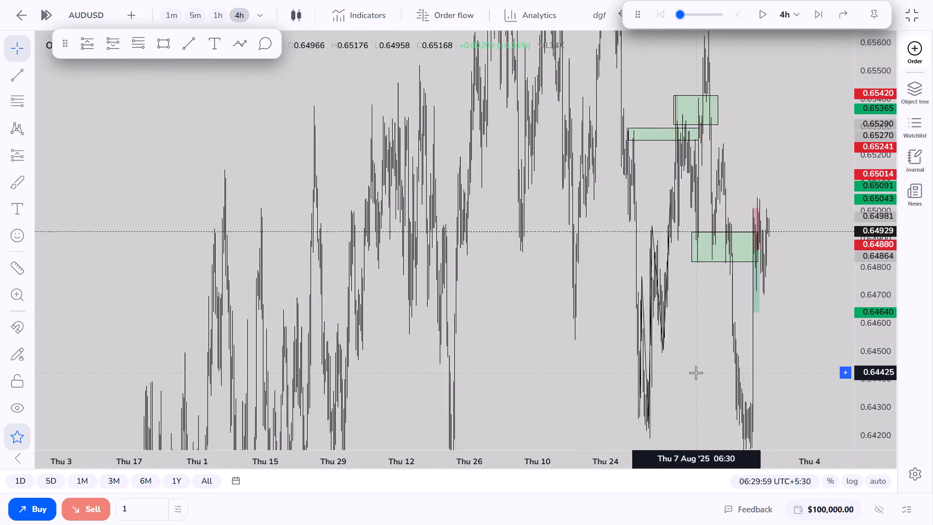
scroll(696, 373, "up", 20)
left_click_drag(788, 302, 695, 316)
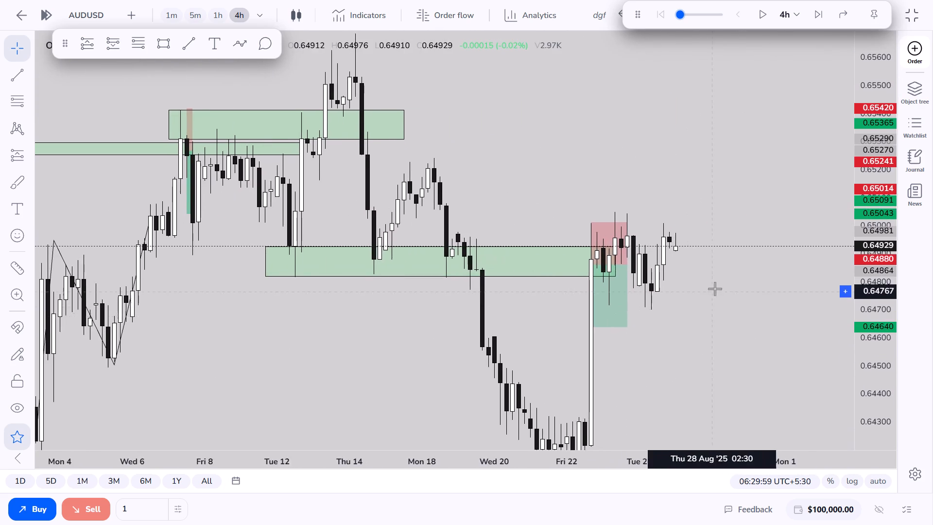
scroll(715, 288, "down", 1)
Play the replay on the 4h chart and pause it at 02:29 on 29 August, with price inside the upper green zone.
left_click(753, 17)
left_click(760, 15)
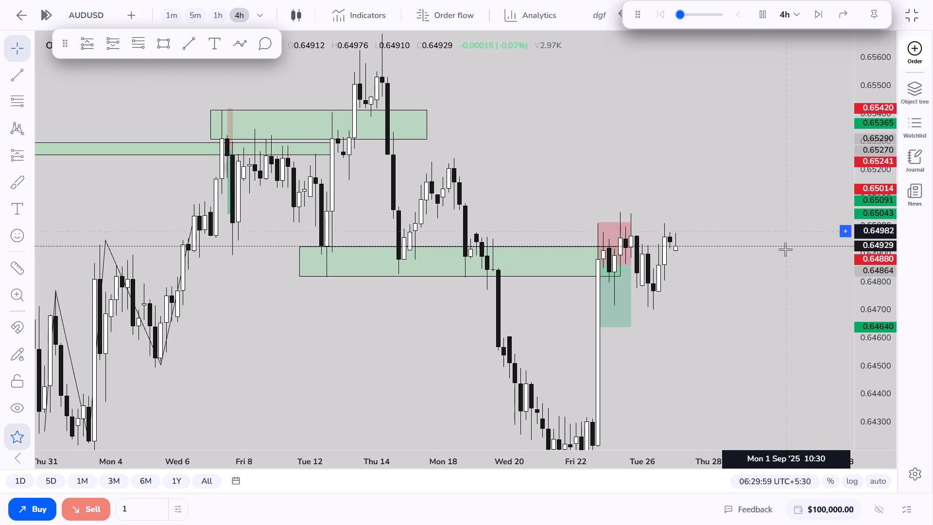
left_click_drag(785, 250, 762, 214)
left_click_drag(723, 301, 729, 313)
scroll(731, 315, "down", 5)
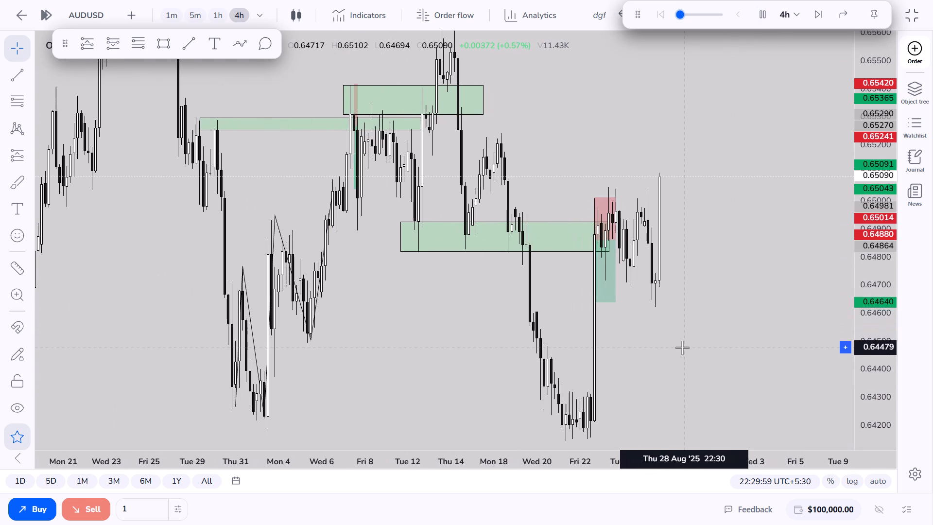
left_click_drag(692, 295, 710, 340)
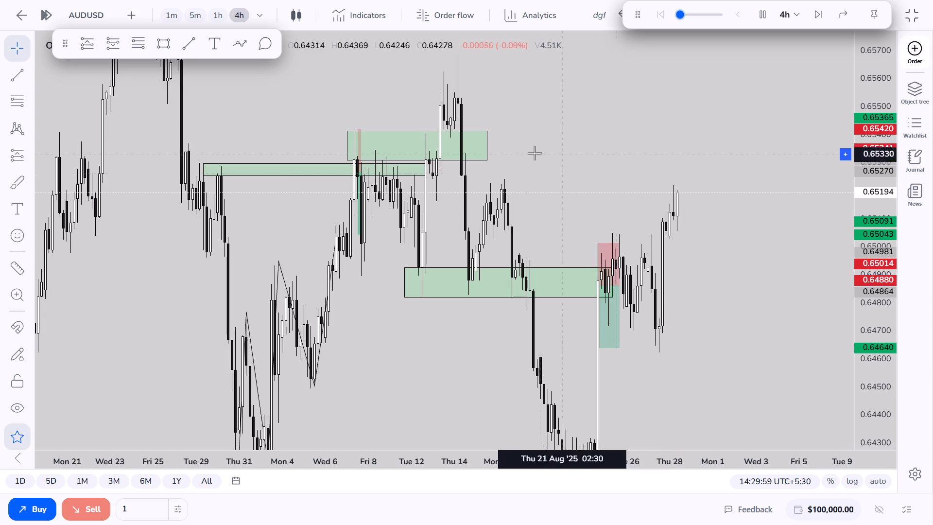
left_click(485, 145)
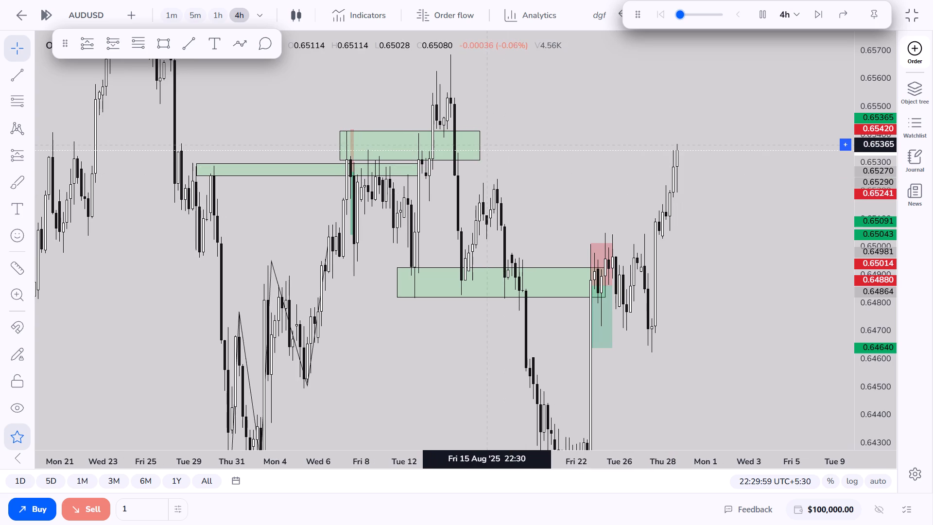
left_click(768, 17)
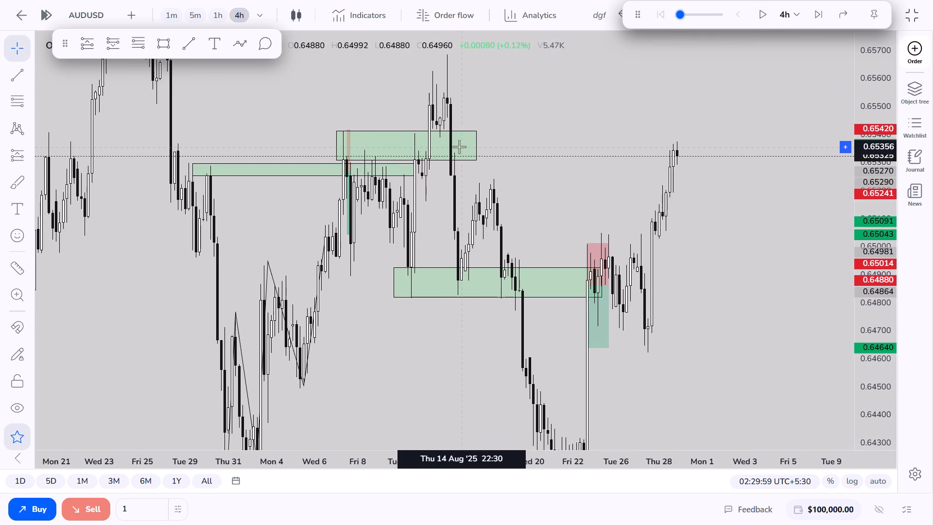
Extend the upper green zone's end to 10:30 on 4 September, past the latest 4h candle.
left_click_drag(476, 145, 778, 157)
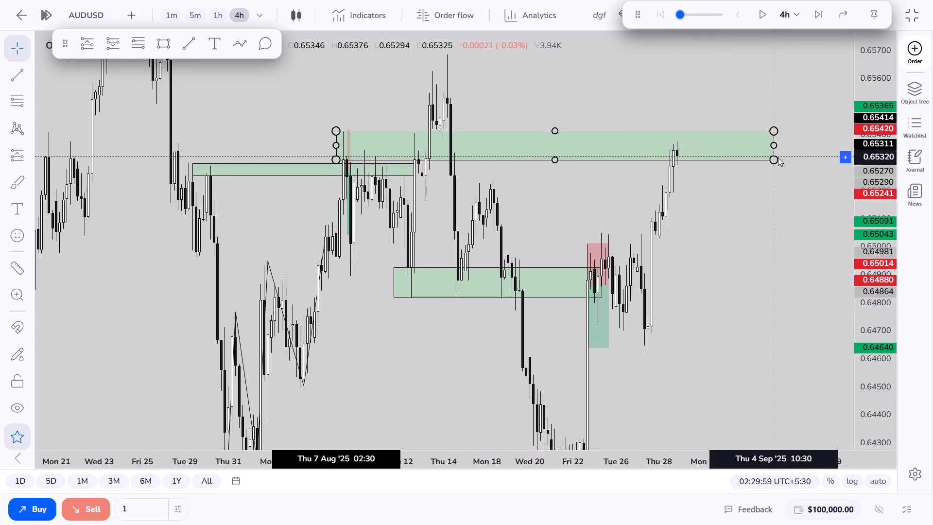
left_click_drag(778, 157, 778, 158)
left_click(710, 213)
scroll(697, 271, "up", 4)
scroll(697, 272, "down", 5)
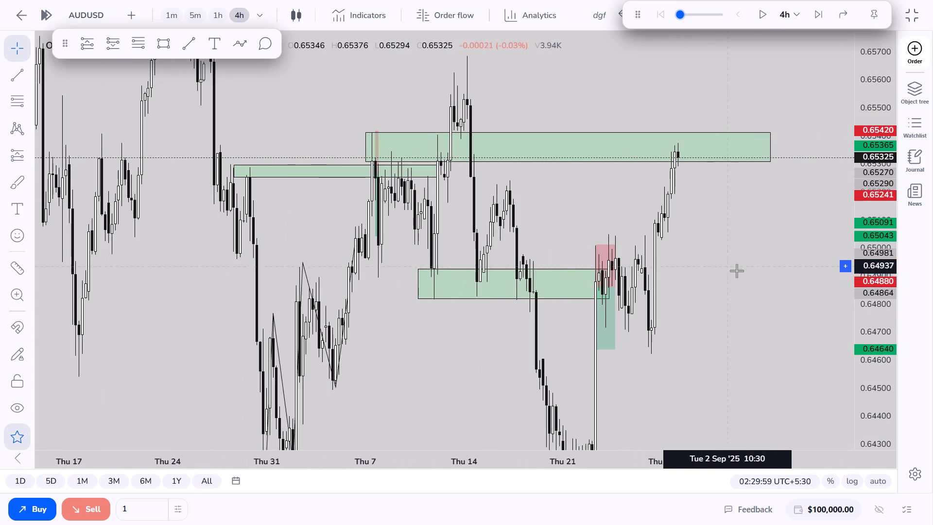
Switch to the 1m chart and examine the 28 August price action around the upper green zone's lower edge.
left_click(180, 17)
scroll(598, 253, "down", 2)
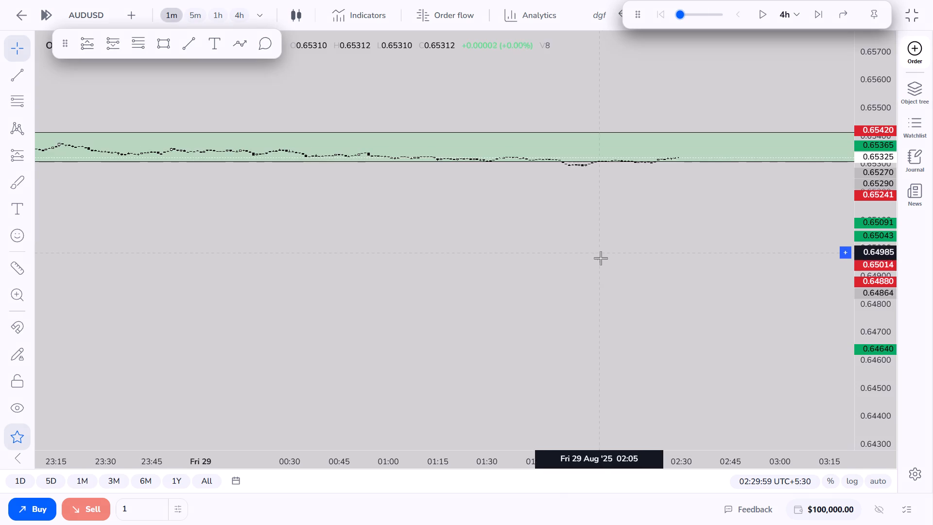
scroll(601, 258, "down", 20)
scroll(601, 258, "down", 14)
left_click_drag(600, 228, 671, 309)
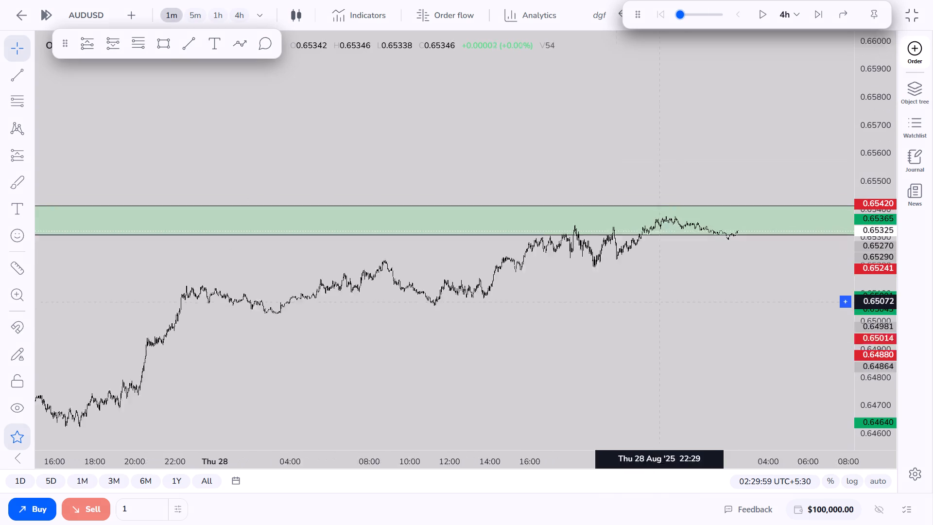
left_click_drag(671, 309, 673, 308)
left_click_drag(870, 371, 932, 47)
scroll(453, 321, "up", 12)
left_click_drag(376, 313, 721, 295)
scroll(595, 325, "up", 19)
left_click_drag(448, 285, 564, 343)
scroll(566, 342, "down", 3)
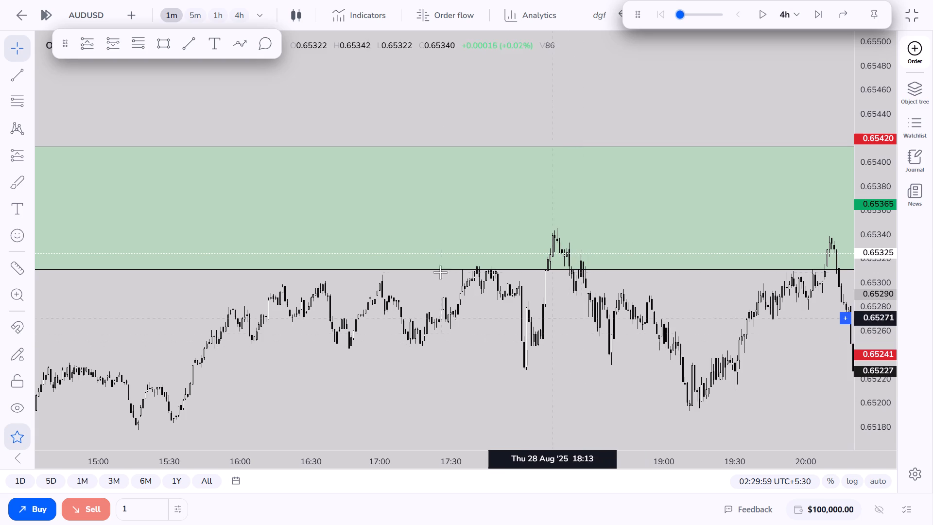
Place a short position on the 1m chart at 19:30 on 28 August, below the green zone, with its entry at 0.65227.
left_click(120, 48)
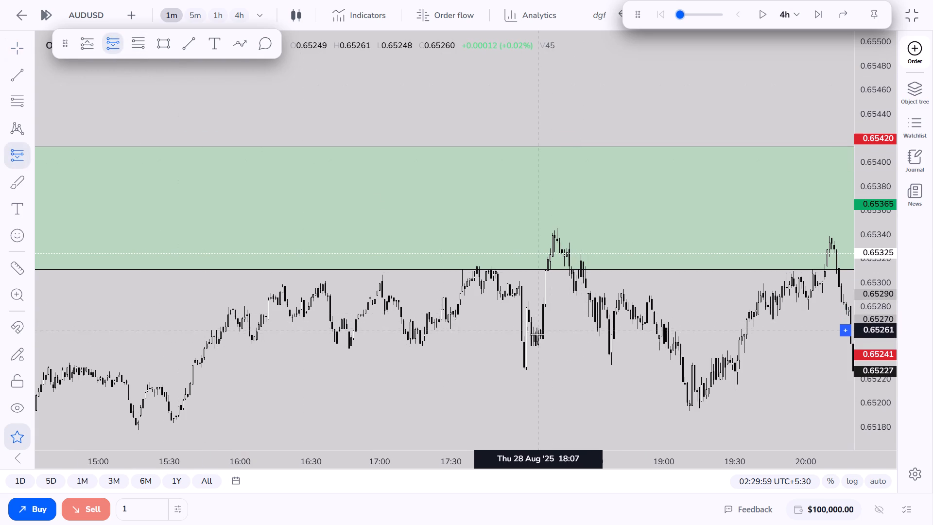
scroll(560, 343, "up", 3)
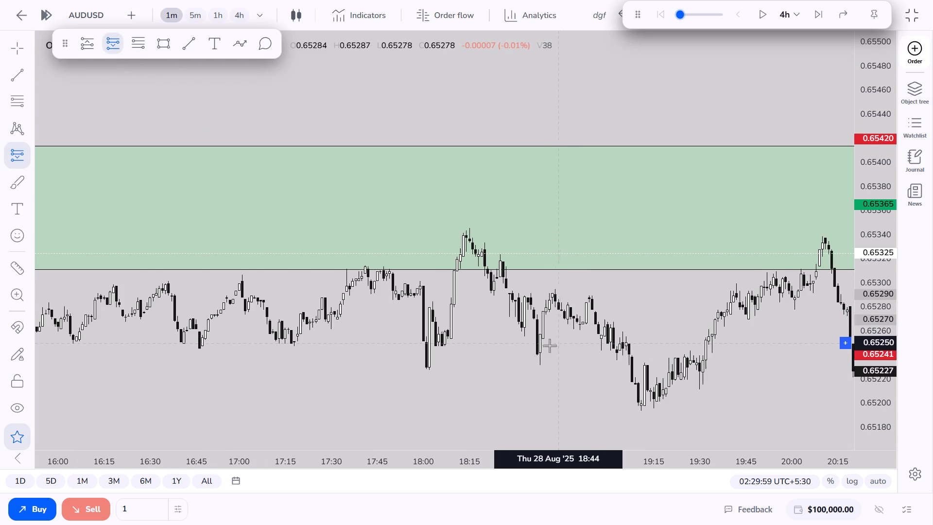
scroll(485, 351, "down", 3)
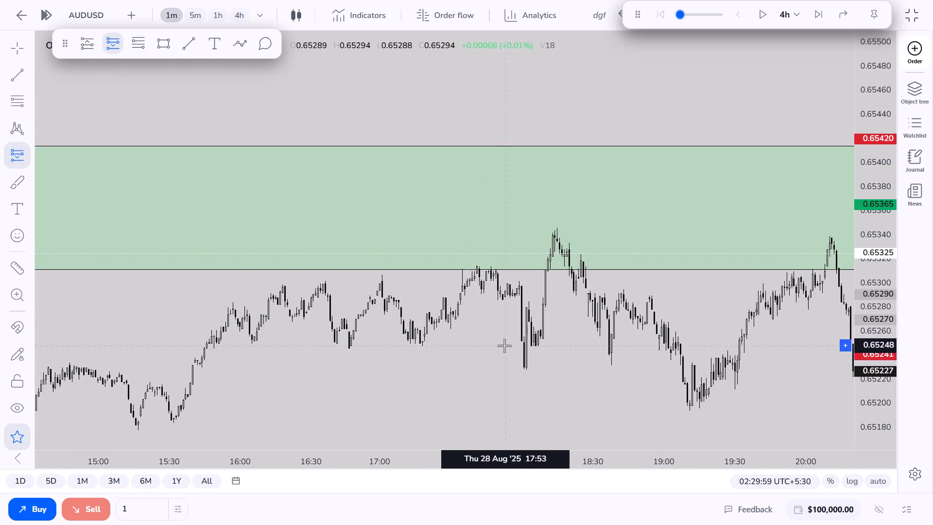
scroll(541, 332, "up", 3)
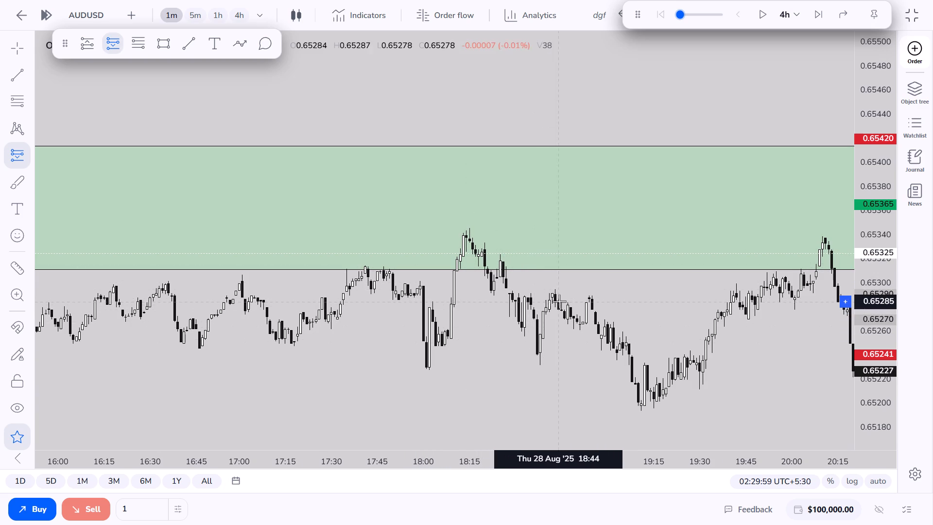
scroll(565, 304, "down", 4)
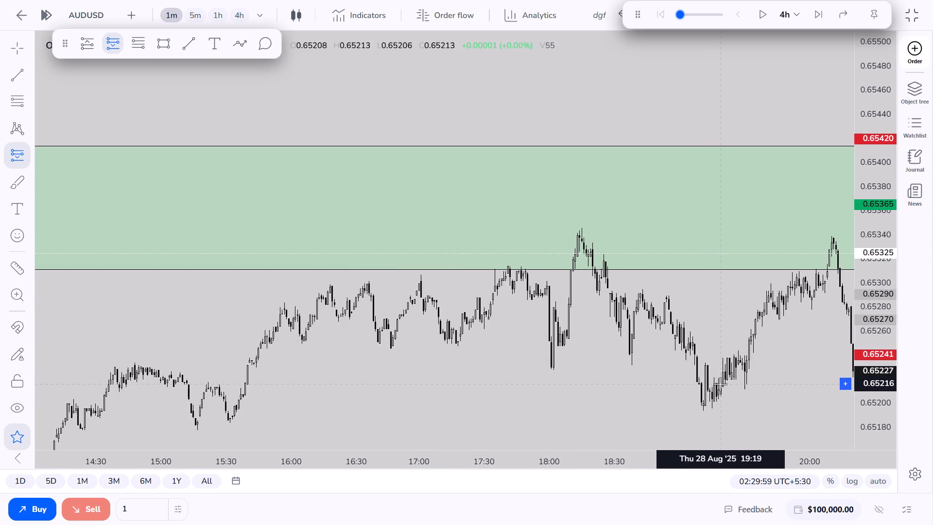
scroll(733, 379, "up", 4)
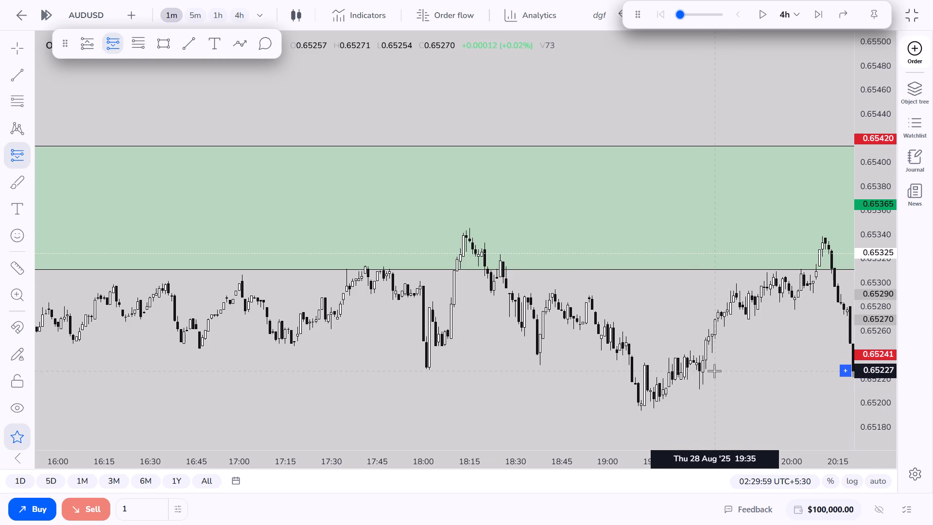
left_click(700, 371)
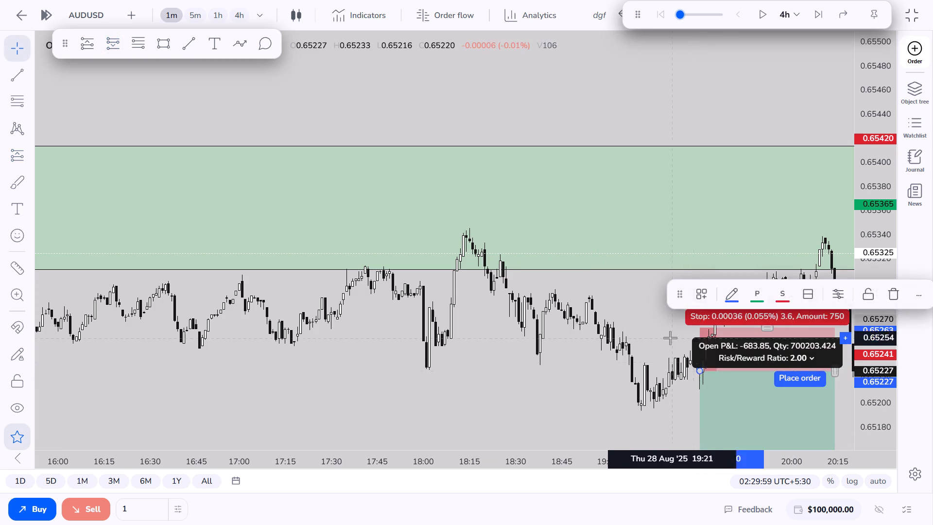
Raise the new short position's stop to 0.65378, inside the green zone.
left_click_drag(670, 338, 359, 268)
scroll(452, 296, "down", 5)
left_click_drag(592, 259, 610, 144)
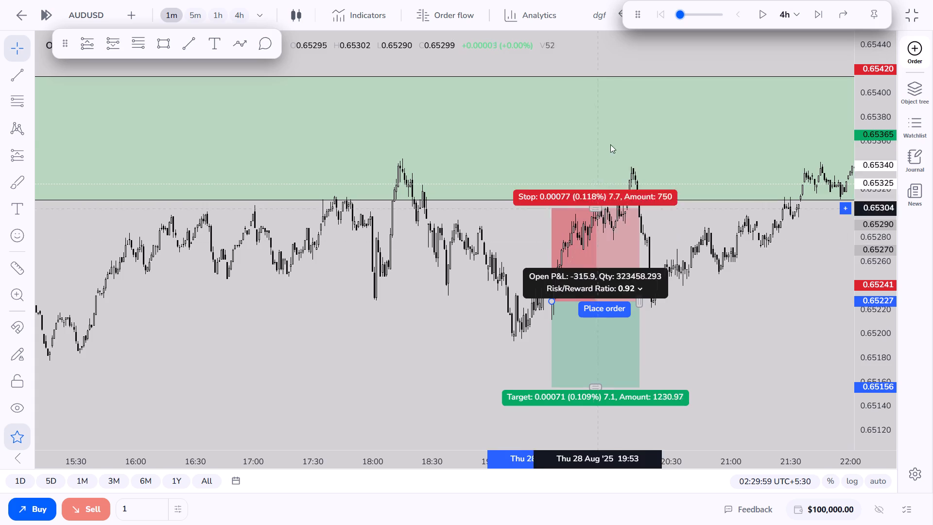
left_click_drag(610, 144, 613, 132)
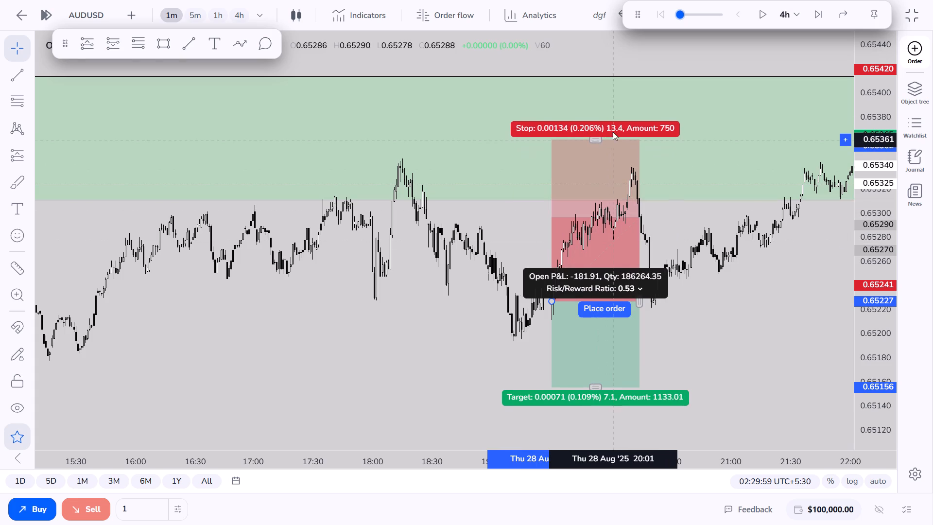
left_click_drag(613, 132, 617, 120)
Extend the new short position's end to about 23:30 on 28 August, past the highs inside the green zone.
left_click_drag(686, 256, 319, 270)
scroll(330, 279, "down", 5)
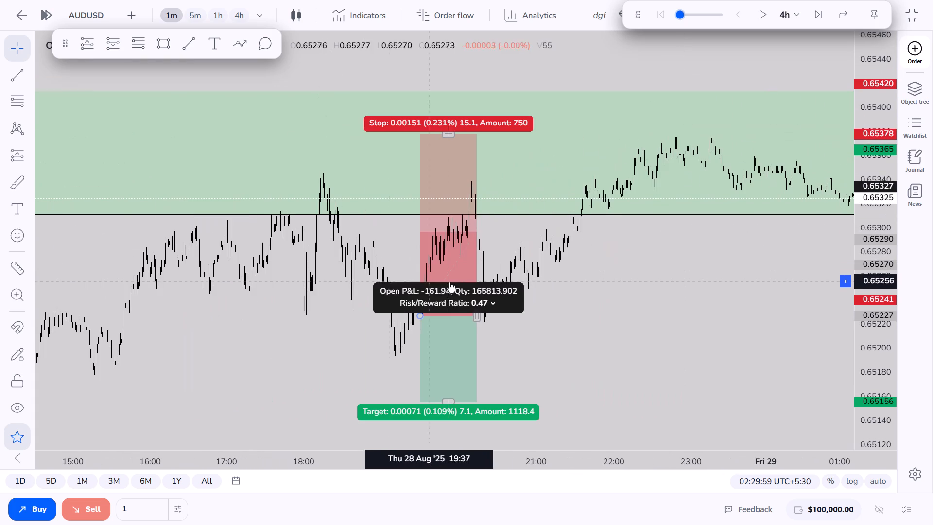
left_click(472, 313)
left_click_drag(473, 314, 531, 299)
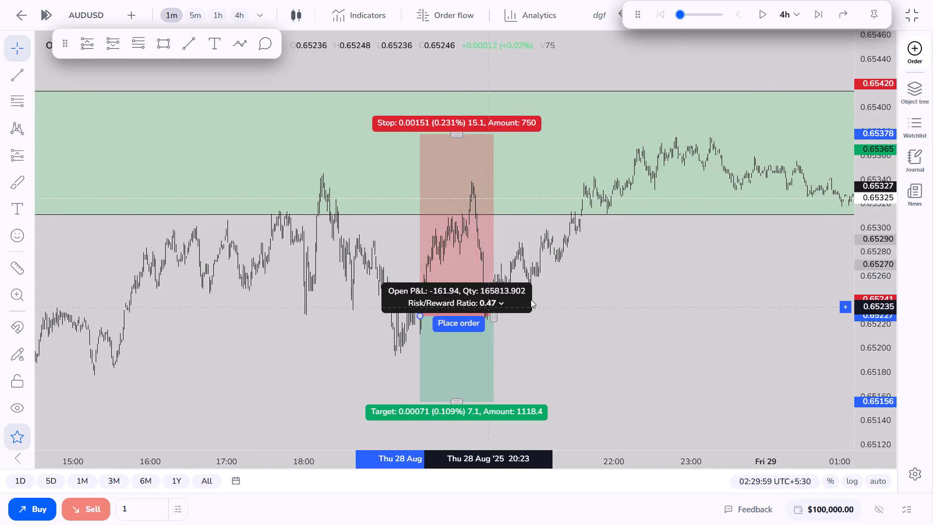
left_click_drag(531, 299, 697, 301)
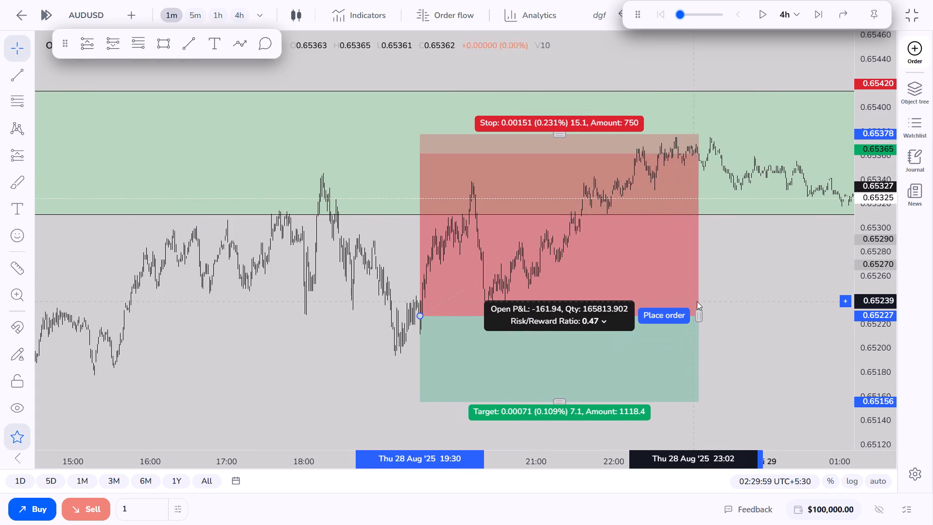
left_click_drag(697, 301, 723, 301)
left_click_drag(762, 291, 81, 288)
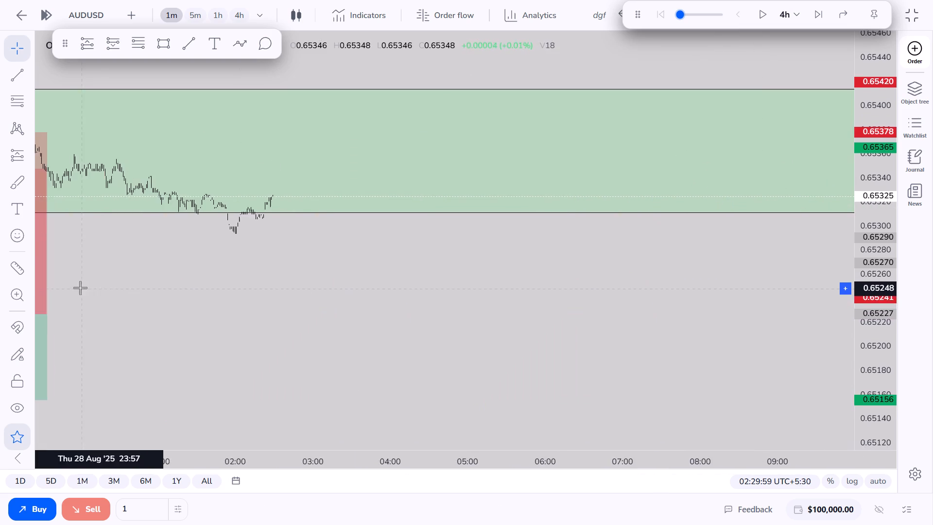
scroll(363, 375, "down", 6)
scroll(415, 367, "down", 5)
left_click_drag(294, 348, 540, 338)
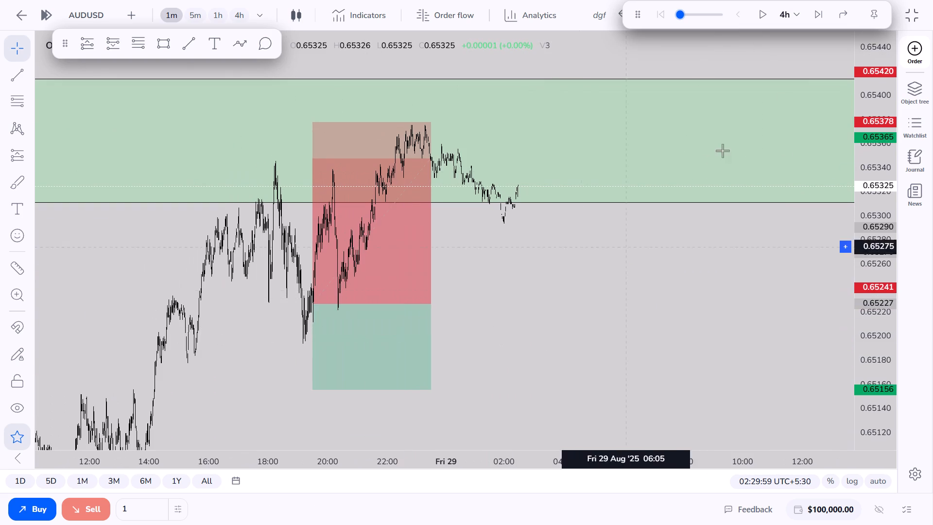
Advance the replay by two 4h increments, to 10:30 on 29 August.
left_click(814, 17)
left_click(814, 17)
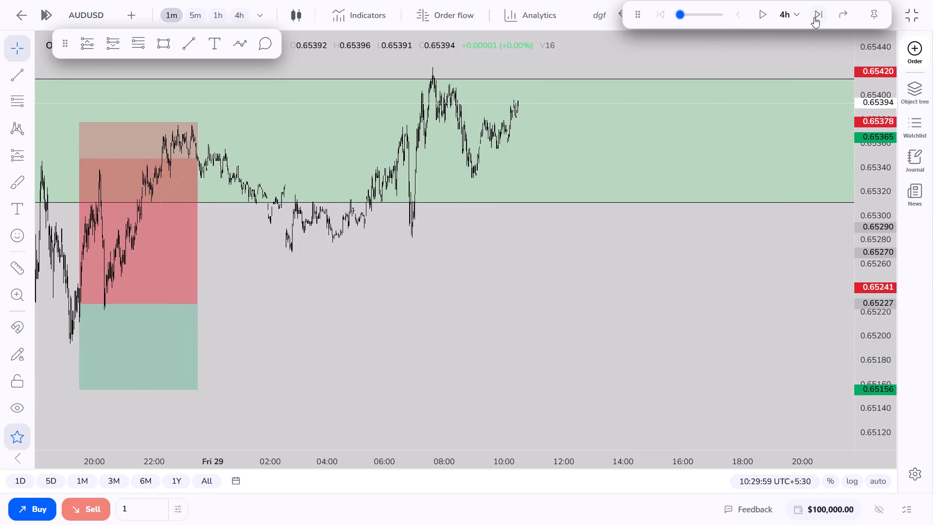
Extend the 28 August short position's end to about 08:30 on 29 August, past the rally through its stop.
left_click_drag(200, 303, 440, 303)
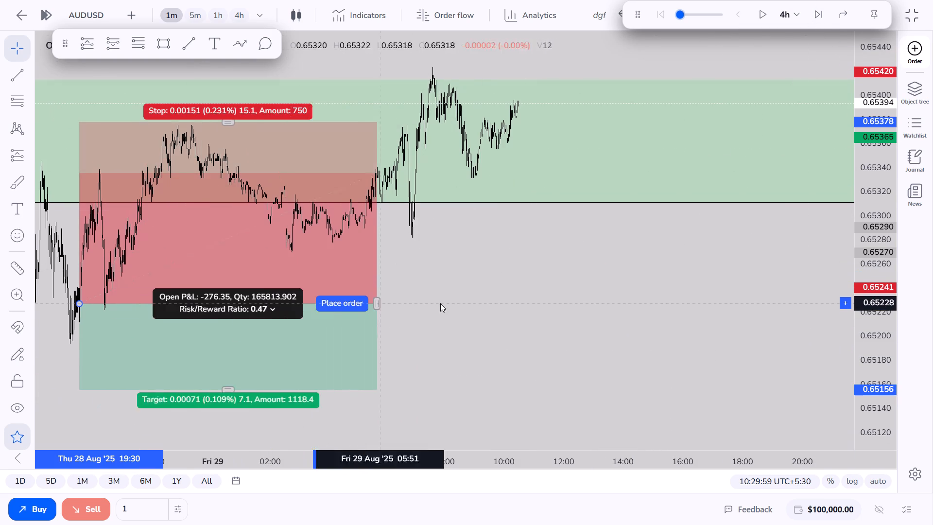
left_click_drag(440, 303, 463, 305)
left_click(571, 314)
Return to the 4h chart and run the replay to the end of the simulation, staying on the chart instead of opening analytics.
left_click(247, 11)
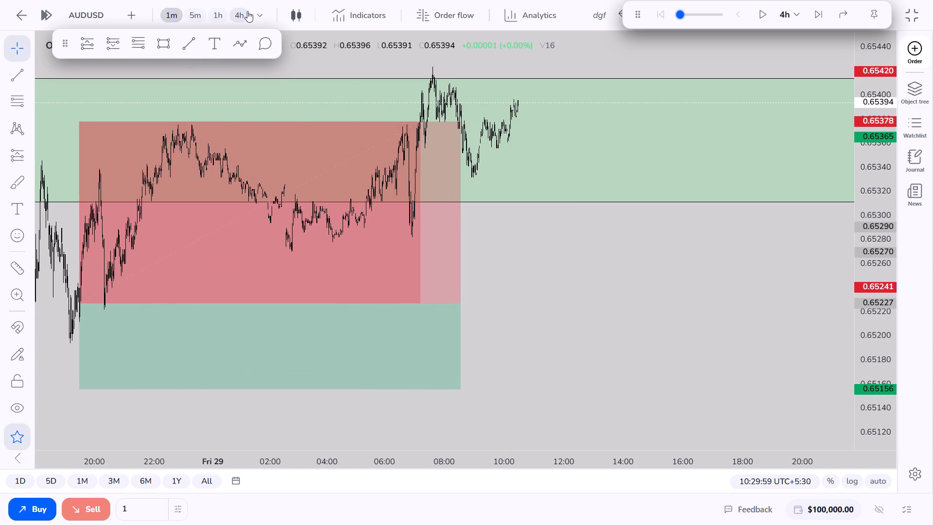
left_click_drag(888, 185, 879, 437)
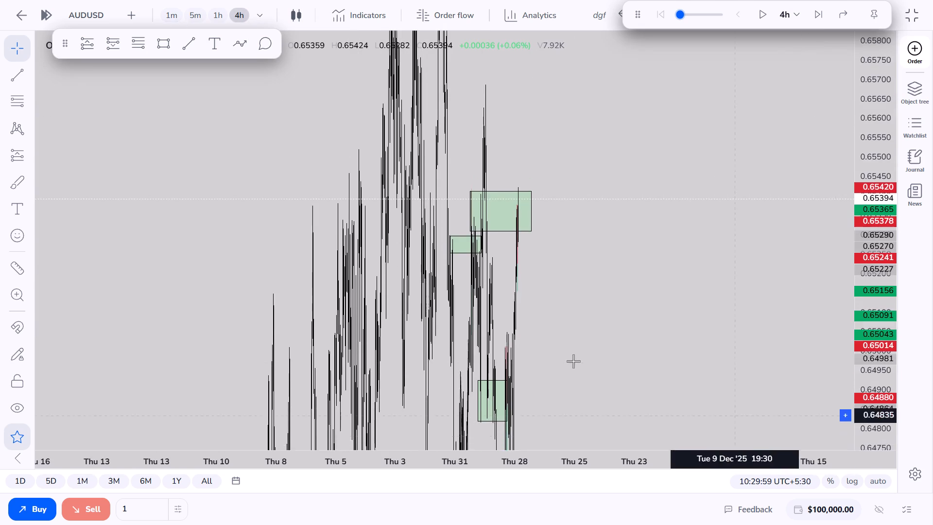
left_click_drag(573, 361, 771, 366)
scroll(810, 360, "up", 12)
left_click_drag(891, 202, 891, 386)
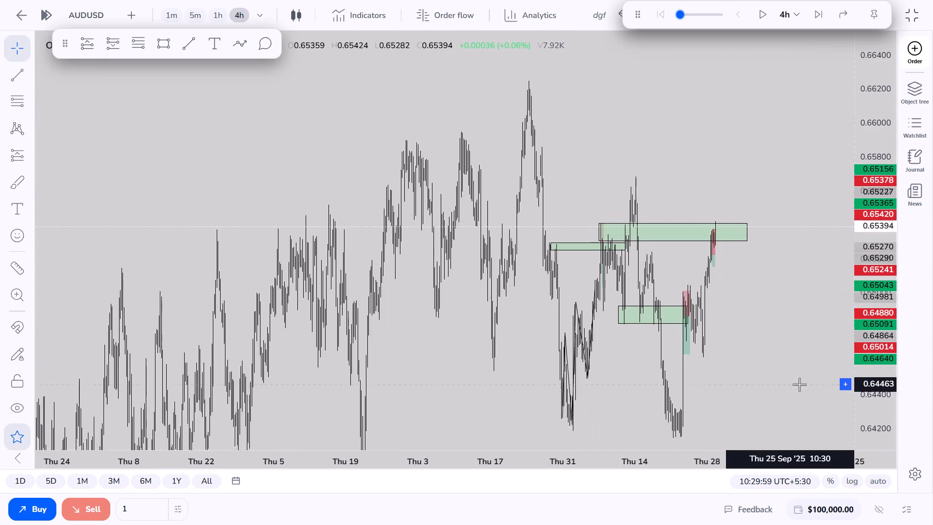
scroll(768, 386, "up", 6)
left_click_drag(725, 388, 651, 359)
scroll(645, 356, "up", 7)
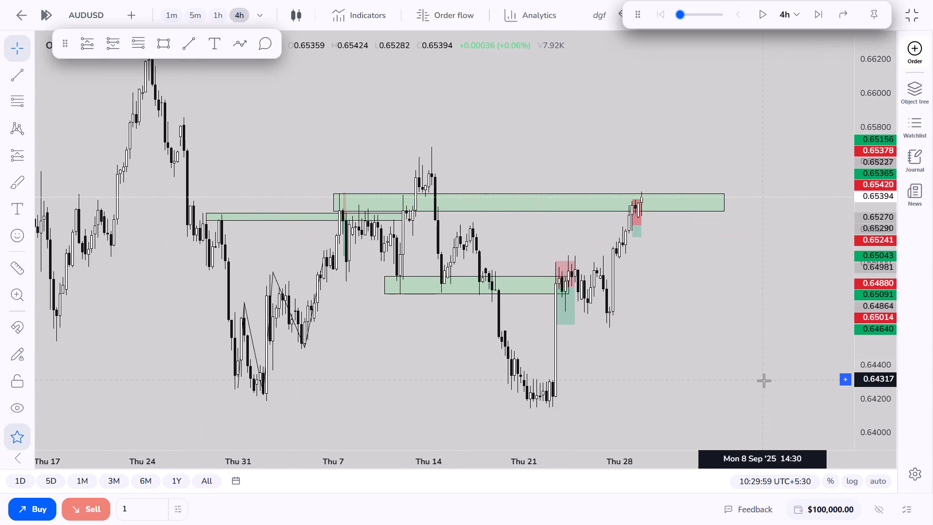
left_click(755, 13)
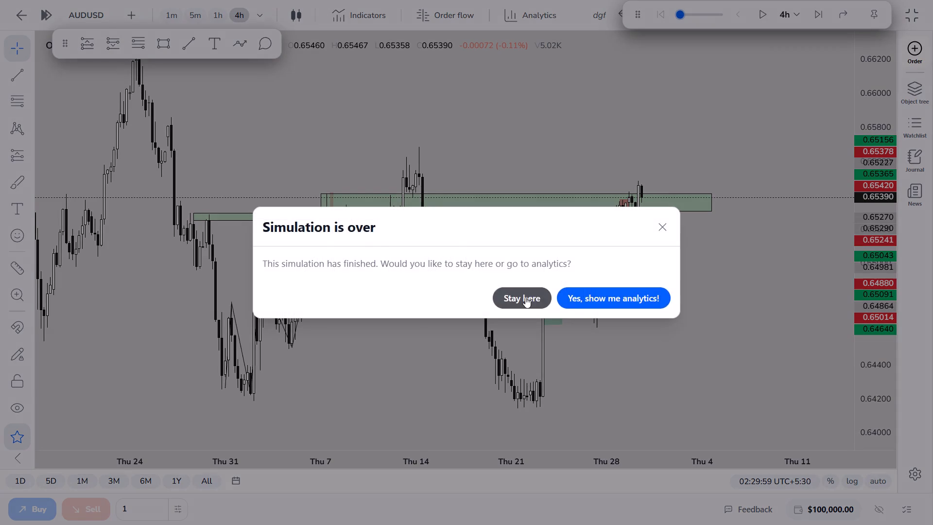
left_click(525, 297)
Examine the full 4h structure from June to the end of August around the green zones and planned trades.
scroll(682, 332, "down", 5)
scroll(687, 348, "up", 2)
left_click_drag(680, 351, 800, 336)
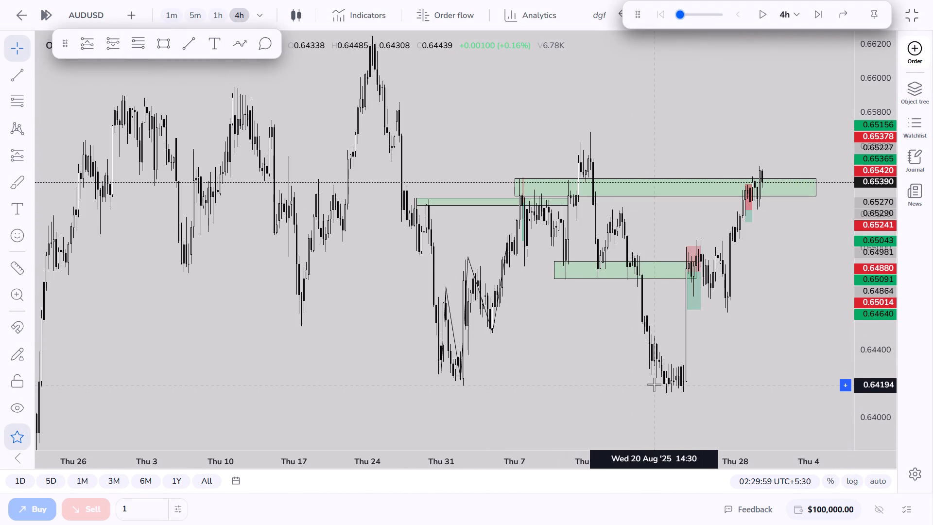
left_click_drag(629, 376, 643, 381)
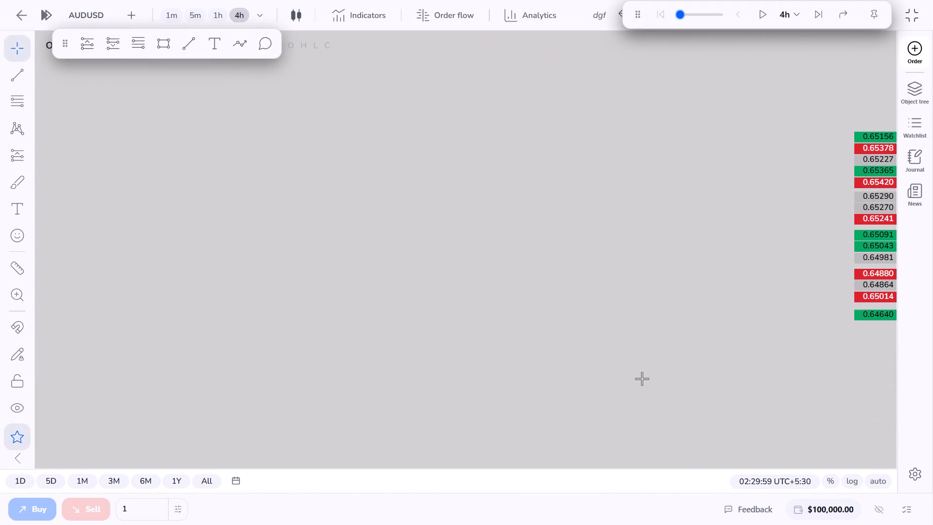
scroll(639, 376, "down", 16)
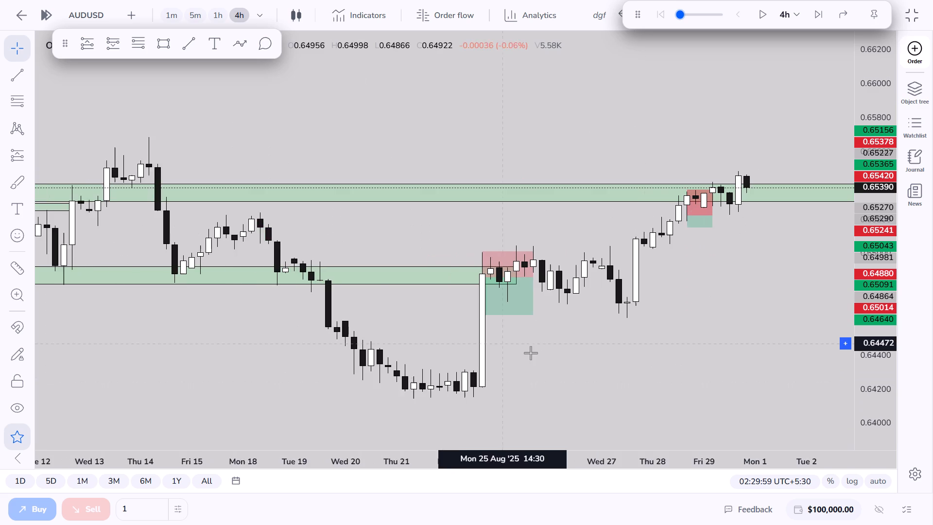
scroll(533, 353, "down", 18)
scroll(540, 351, "down", 6)
left_click_drag(624, 348, 625, 348)
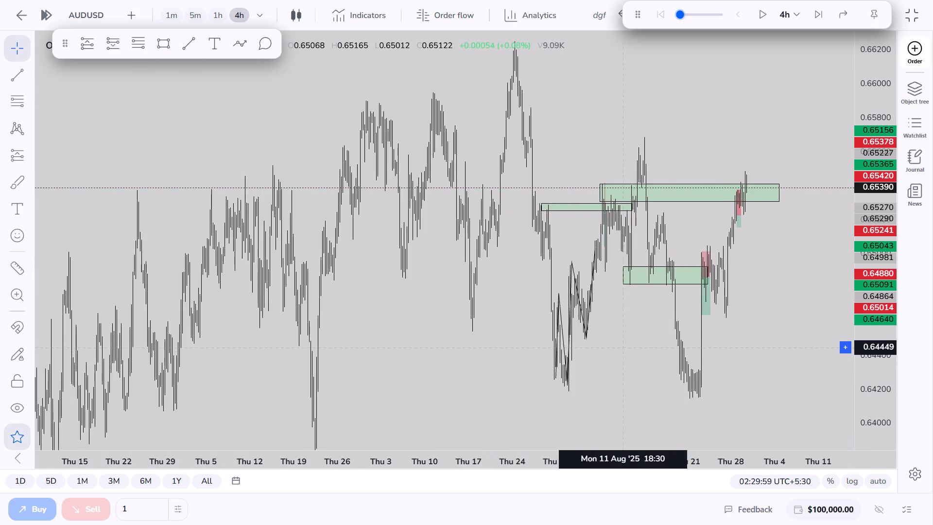
left_click_drag(625, 348, 681, 333)
scroll(676, 350, "up", 6)
left_click_drag(343, 274, 433, 335)
scroll(437, 335, "down", 5)
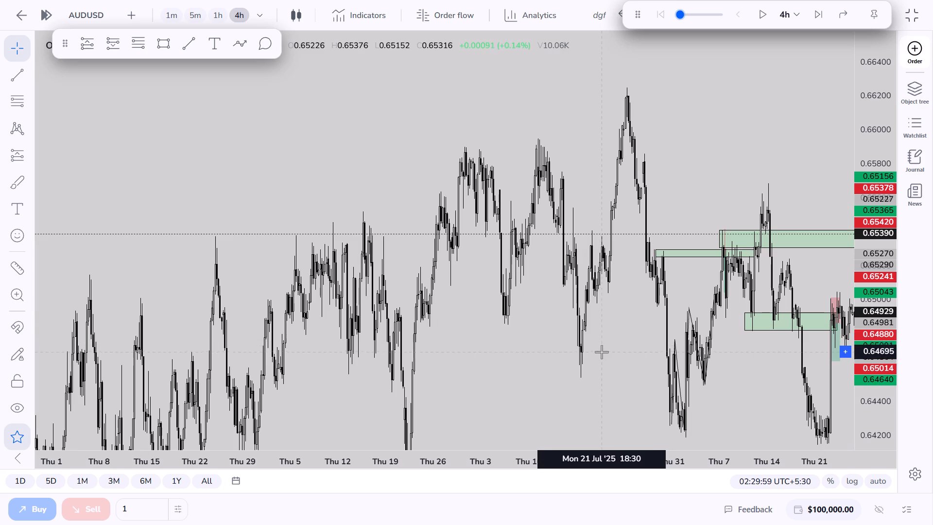
Examine the 4h swings from the July highs through the August path, green zones and planned trades.
scroll(613, 369, "up", 4)
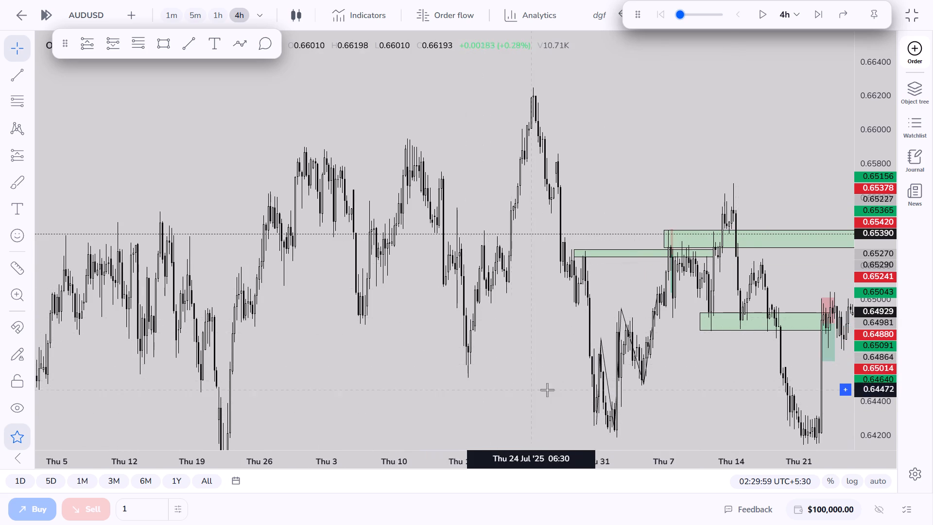
left_click_drag(671, 405, 537, 312)
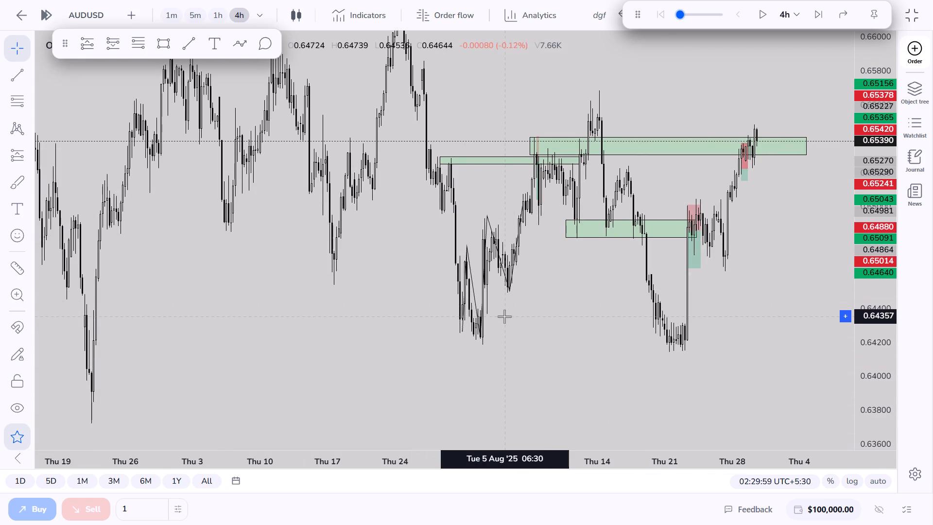
left_click_drag(428, 273, 509, 371)
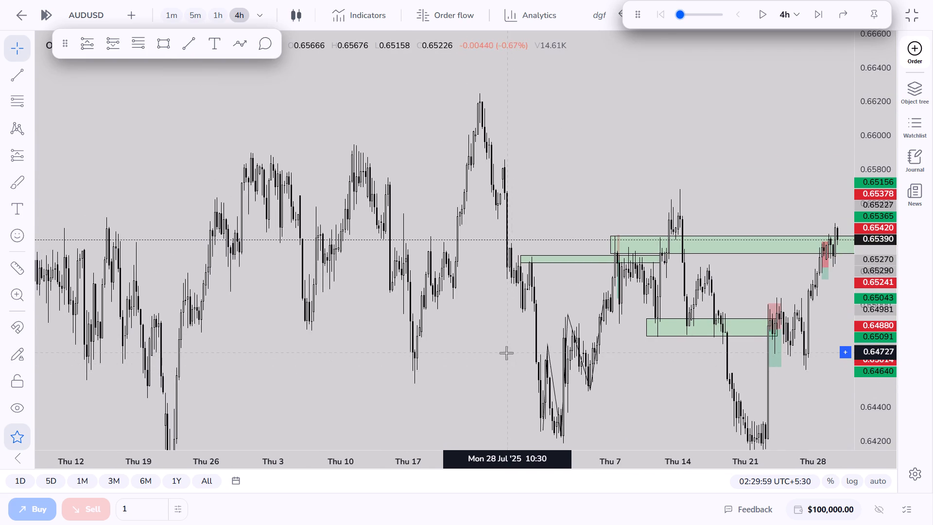
left_click_drag(499, 347, 683, 343)
scroll(557, 336, "down", 6)
scroll(557, 336, "up", 8)
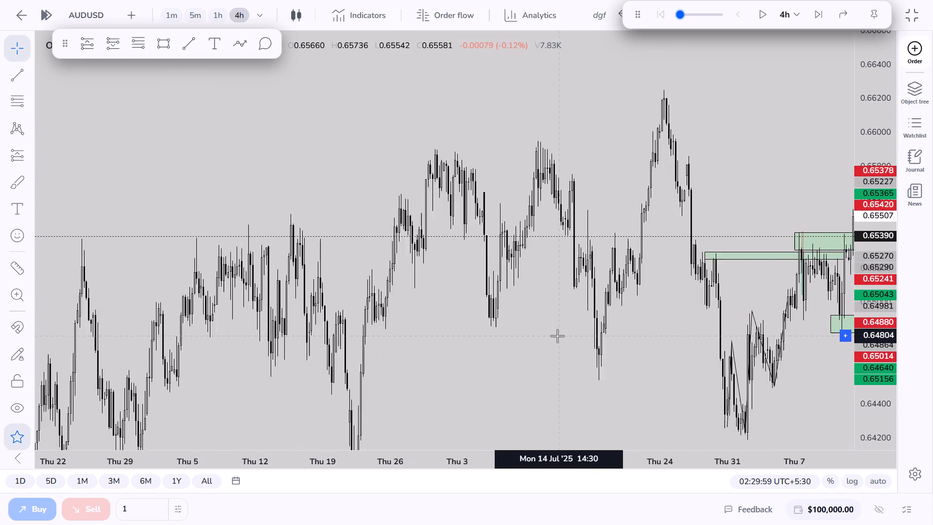
scroll(557, 336, "up", 3)
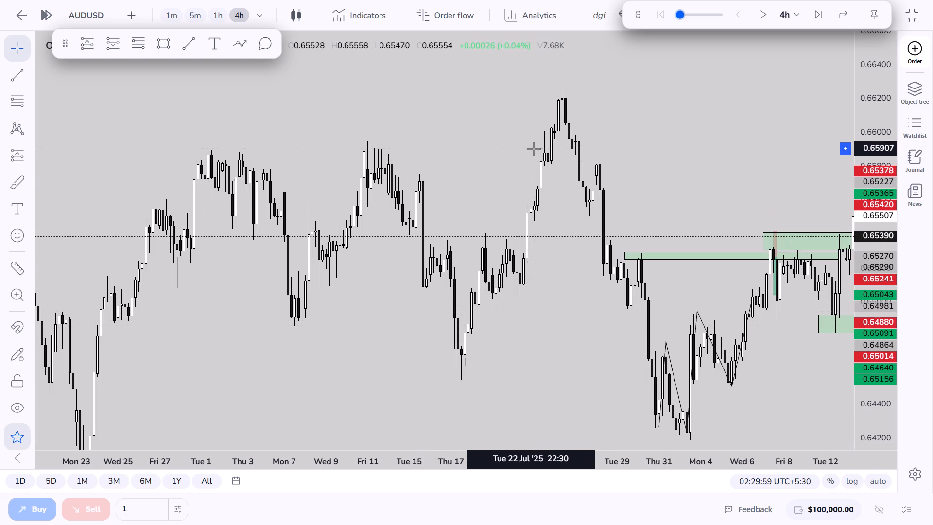
left_click_drag(553, 302, 573, 257)
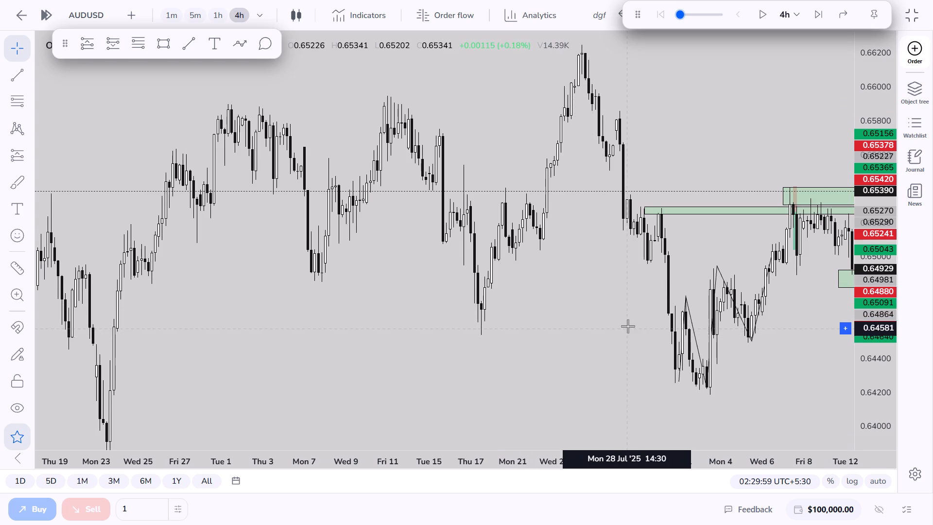
left_click_drag(627, 326, 605, 332)
left_click_drag(605, 332, 569, 332)
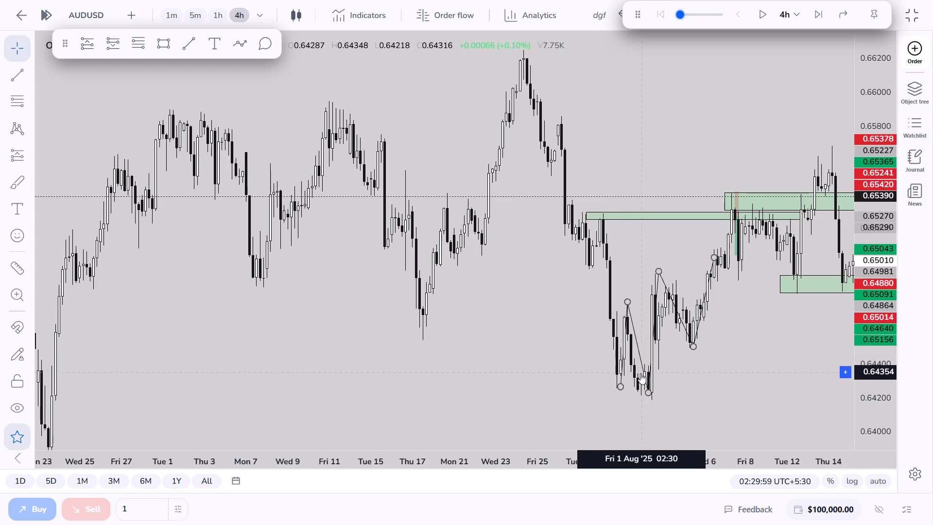
left_click_drag(577, 343, 502, 346)
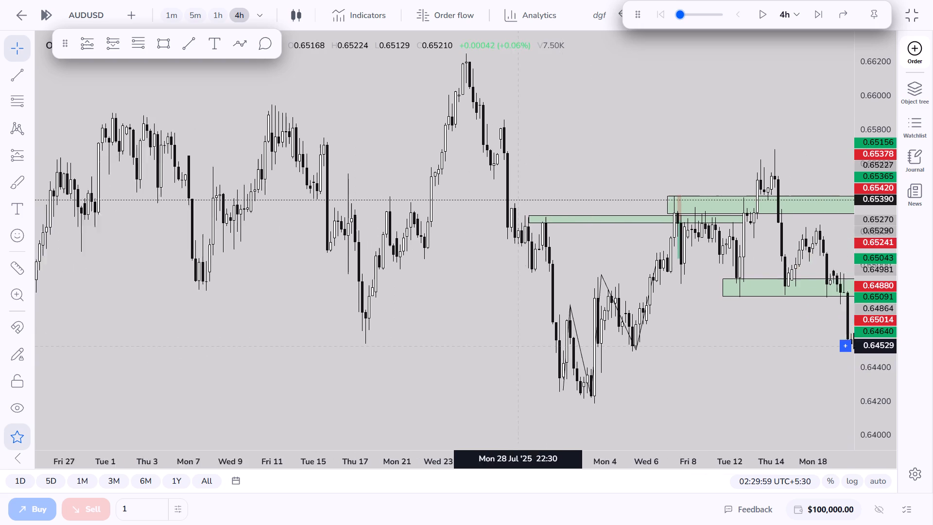
left_click_drag(502, 346, 501, 346)
left_click_drag(672, 344, 596, 349)
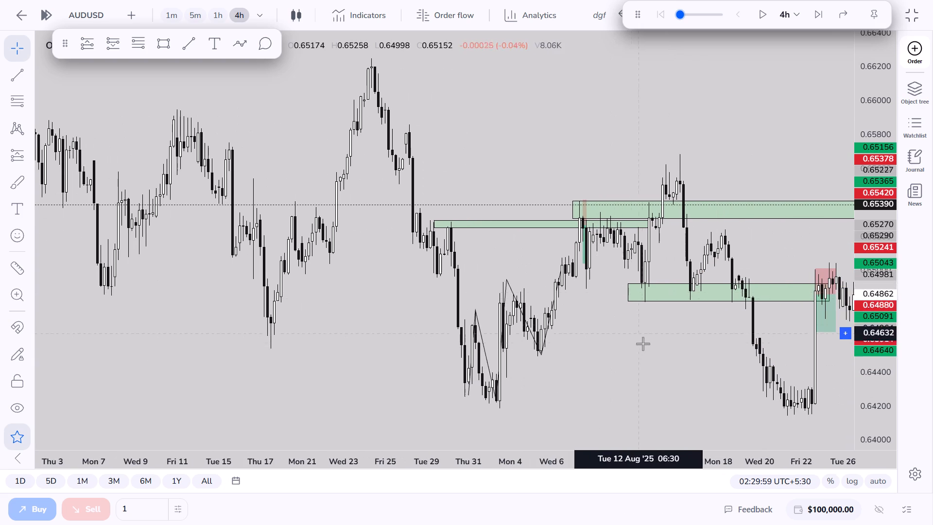
left_click_drag(646, 347, 563, 331)
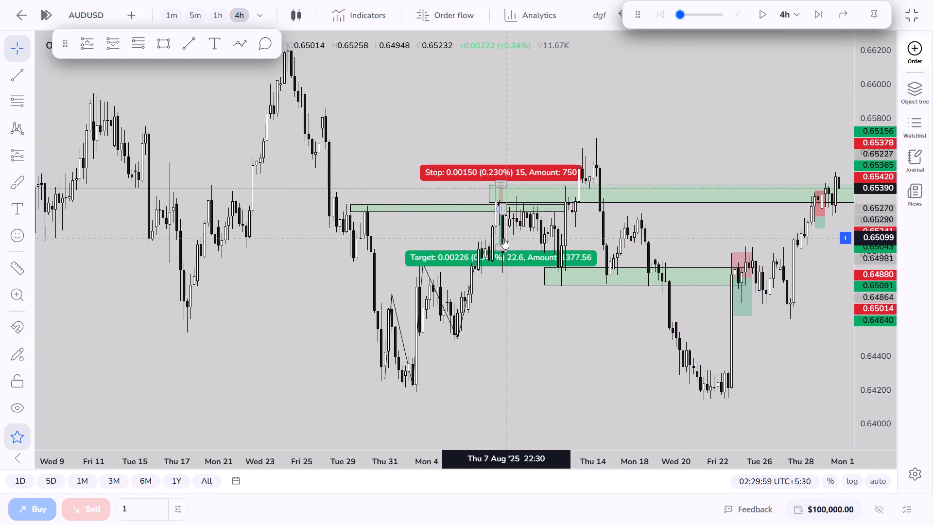
Check the object tree's list of positions, rectangles and path, and close it.
left_click(910, 84)
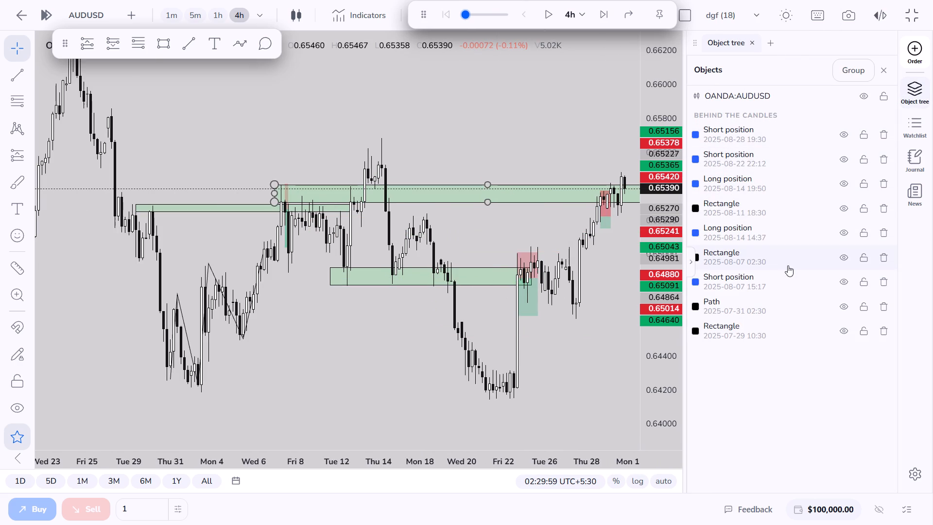
left_click(883, 72)
Examine the August 4h price action around the green zones and the planned long and short positions.
scroll(383, 351, "up", 5)
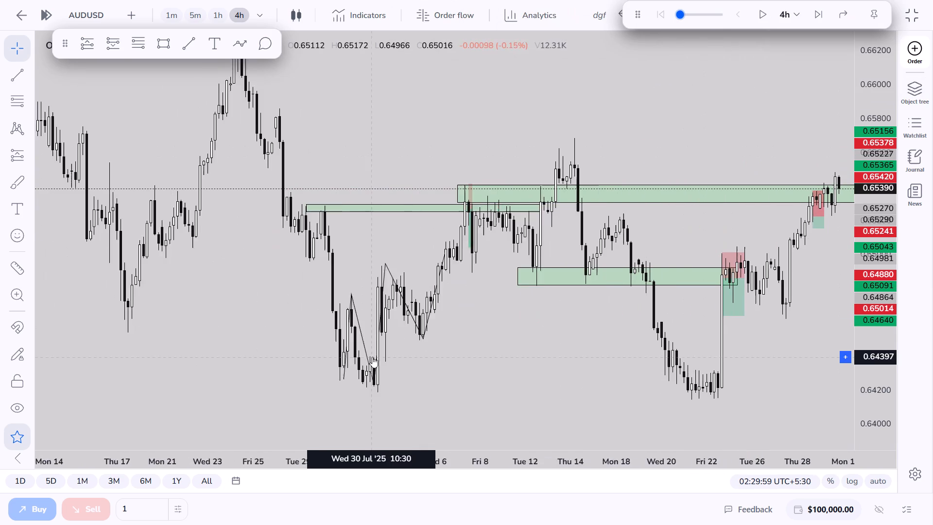
scroll(362, 345, "up", 5)
left_click(254, 344)
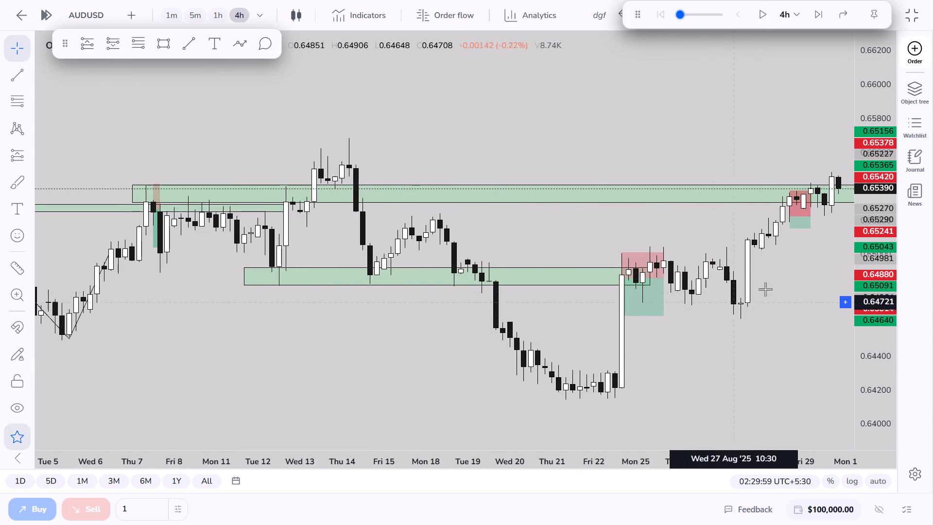
left_click_drag(778, 285, 438, 287)
left_click_drag(454, 365, 502, 365)
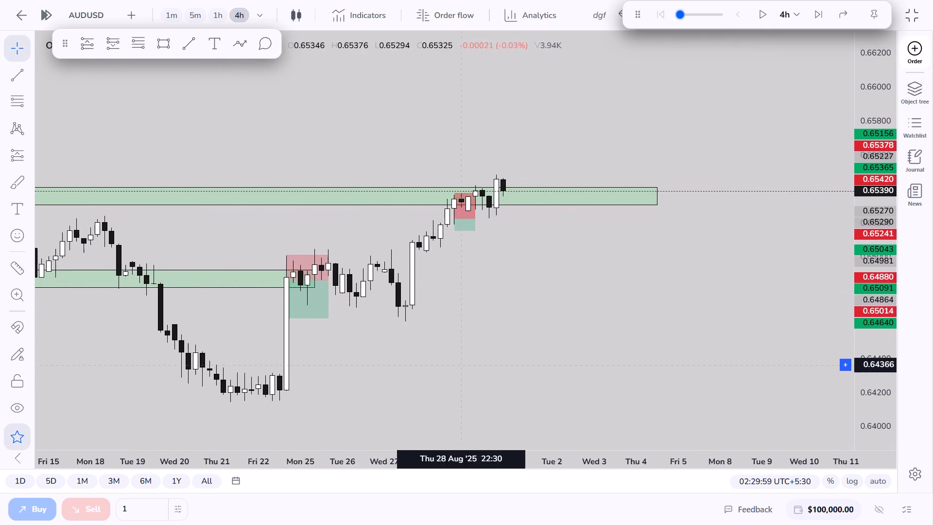
left_click_drag(502, 365, 713, 316)
scroll(391, 271, "down", 4)
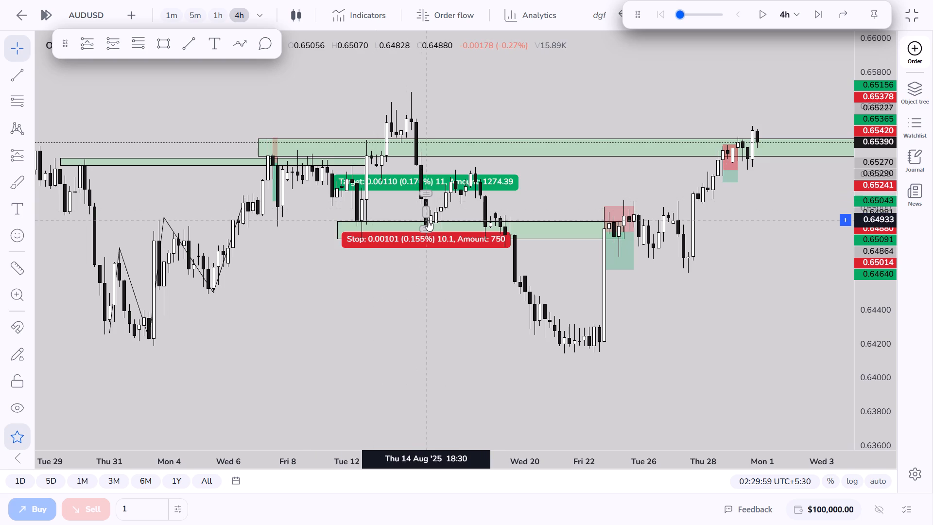
Switch to the 5m chart and examine the price action around the 28 August and 22 August short positions.
left_click(169, 7)
left_click(194, 13)
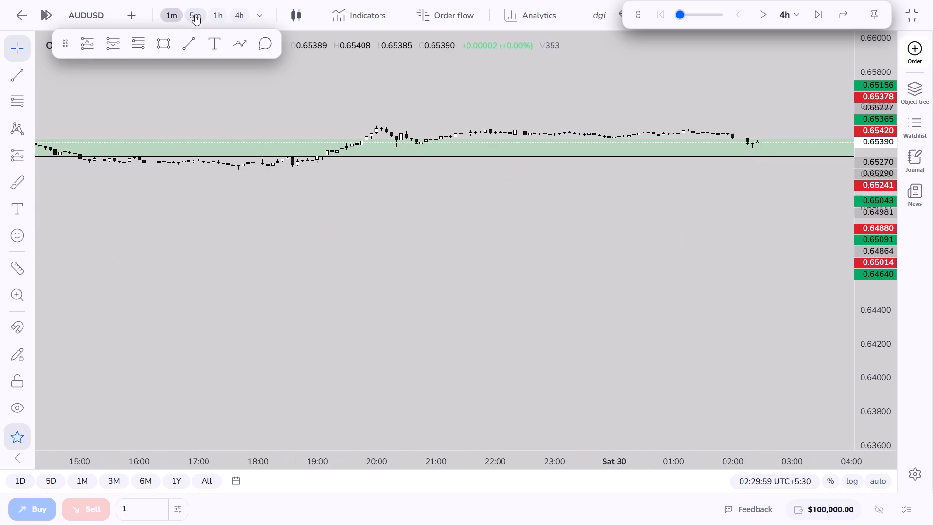
scroll(487, 227, "down", 12)
scroll(522, 305, "down", 14)
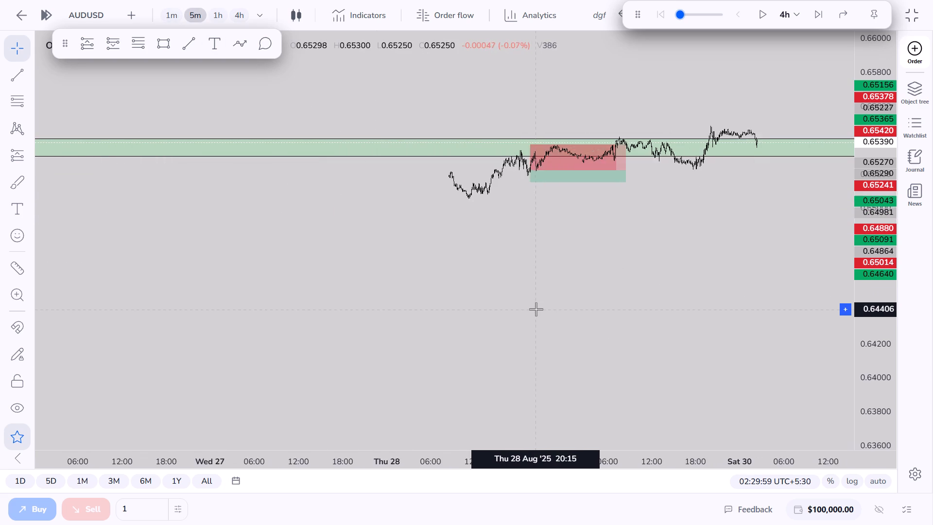
scroll(536, 309, "down", 12)
left_click_drag(512, 286, 688, 286)
left_click_drag(346, 367, 625, 349)
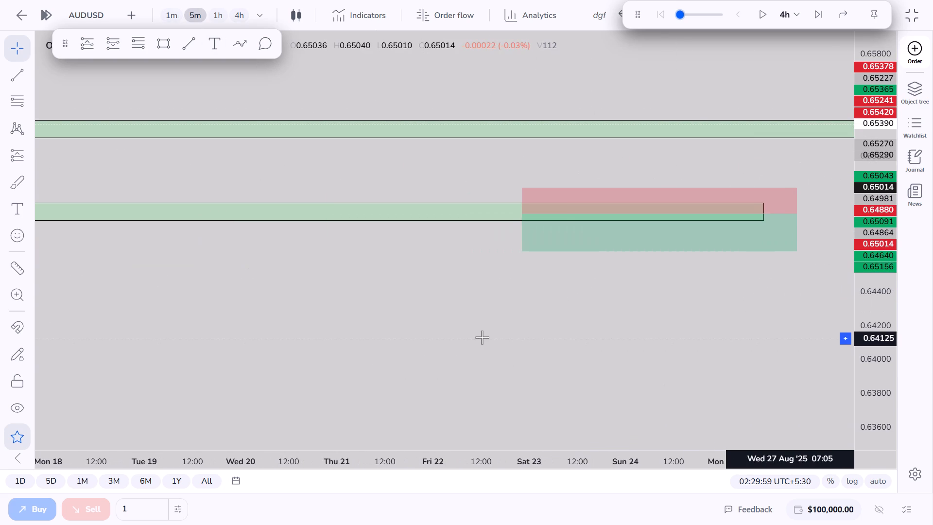
left_click_drag(482, 337, 592, 339)
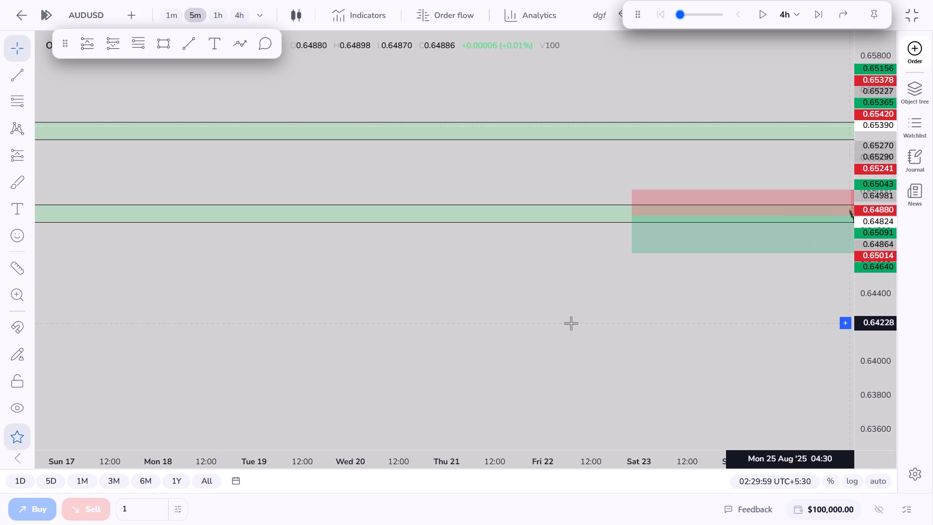
left_click_drag(565, 325, 322, 327)
left_click_drag(329, 327, 513, 325)
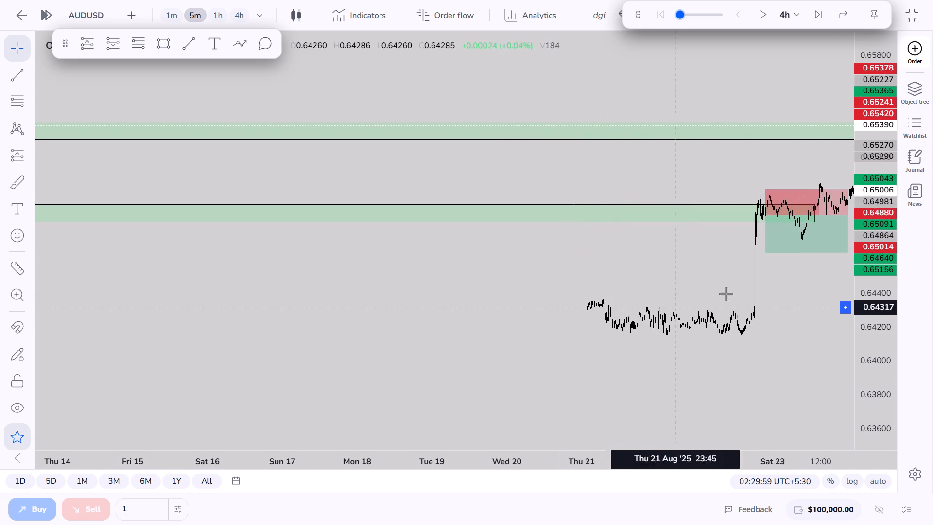
left_click(764, 255)
Examine the 5m price action back from 20 August through the 14 August long positions to the 7 August short position.
left_click_drag(522, 288, 532, 289)
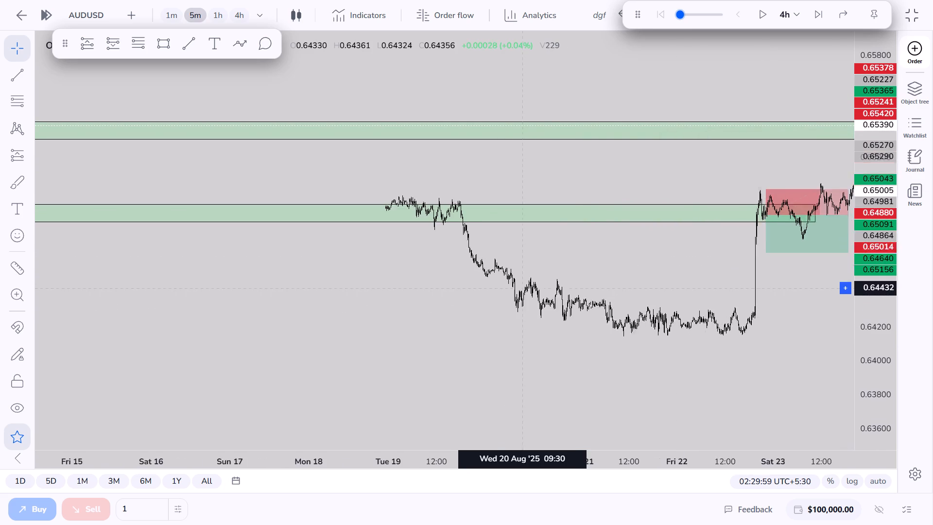
left_click_drag(532, 289, 639, 266)
left_click_drag(452, 301, 618, 308)
left_click_drag(388, 287, 525, 350)
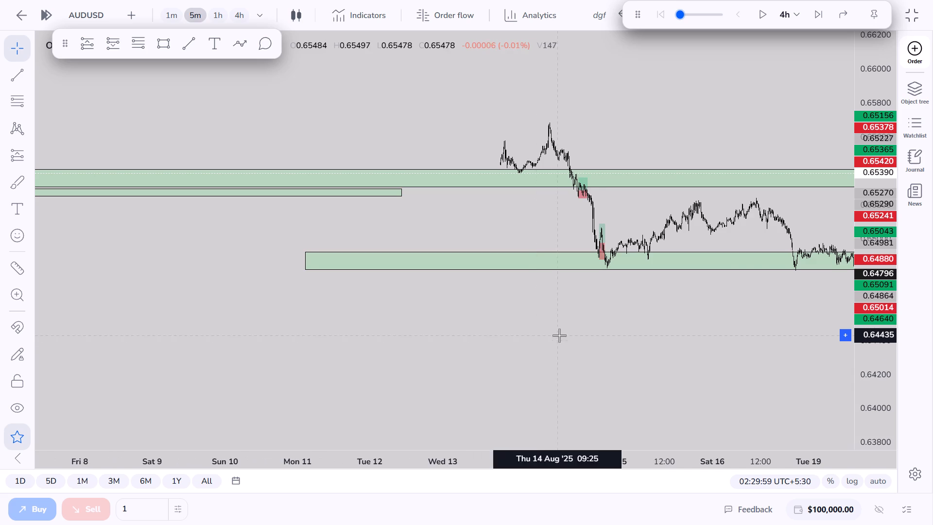
left_click_drag(559, 335, 619, 362)
left_click_drag(558, 262, 681, 242)
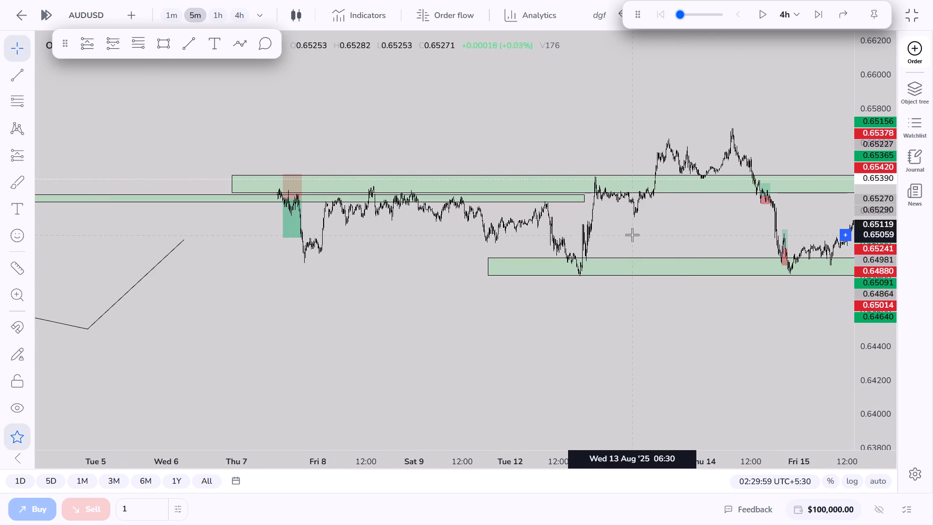
Examine the 5m price action from 13 to 21 August and back to the 7 August short position.
left_click_drag(723, 355, 361, 378)
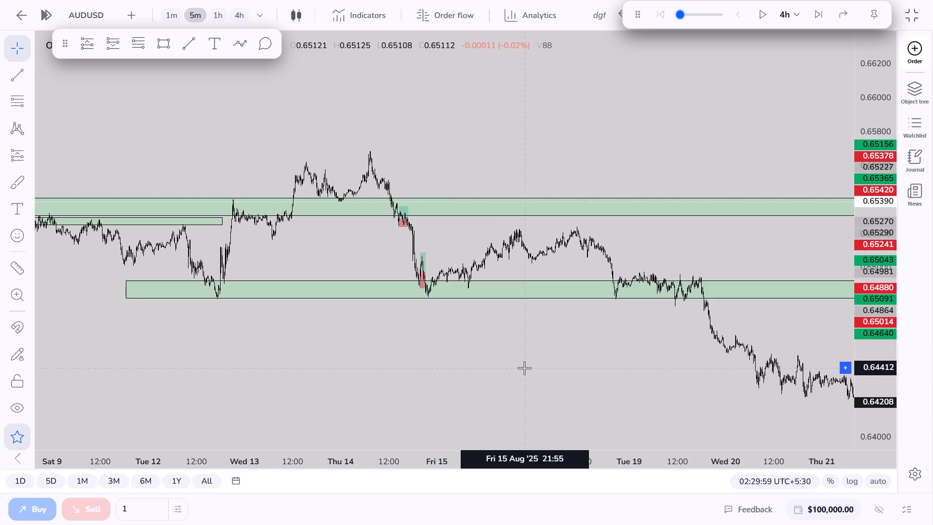
scroll(524, 368, "down", 6)
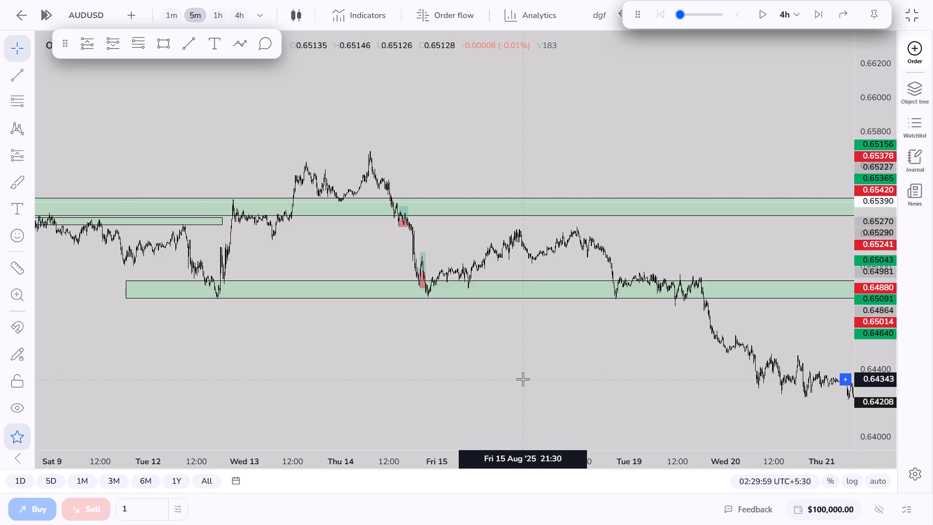
left_click_drag(550, 370, 471, 365)
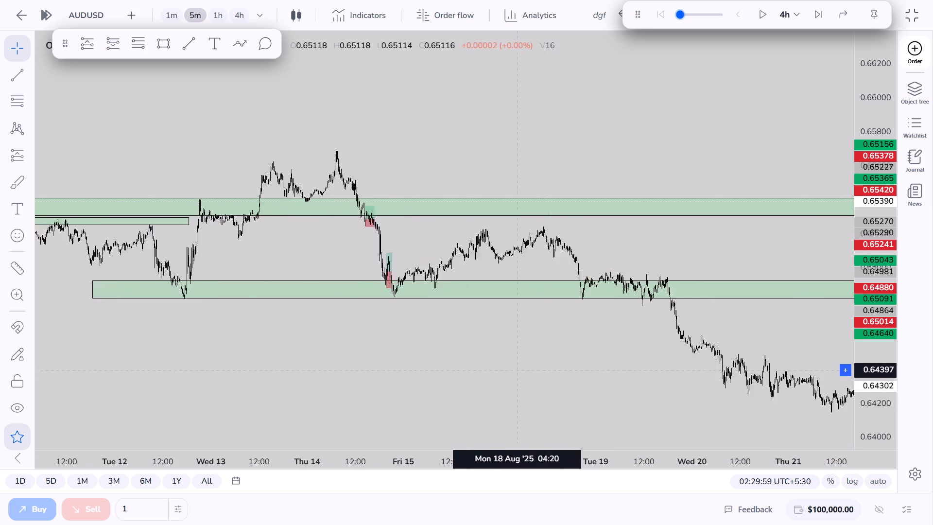
left_click_drag(471, 365, 385, 332)
left_click_drag(392, 333, 606, 367)
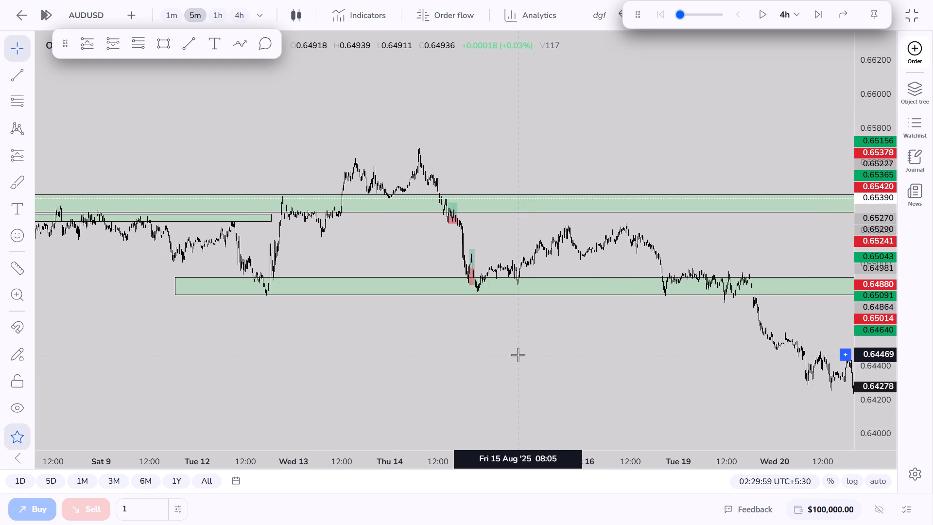
left_click_drag(518, 355, 628, 354)
scroll(584, 360, "down", 5)
left_click_drag(255, 299, 546, 296)
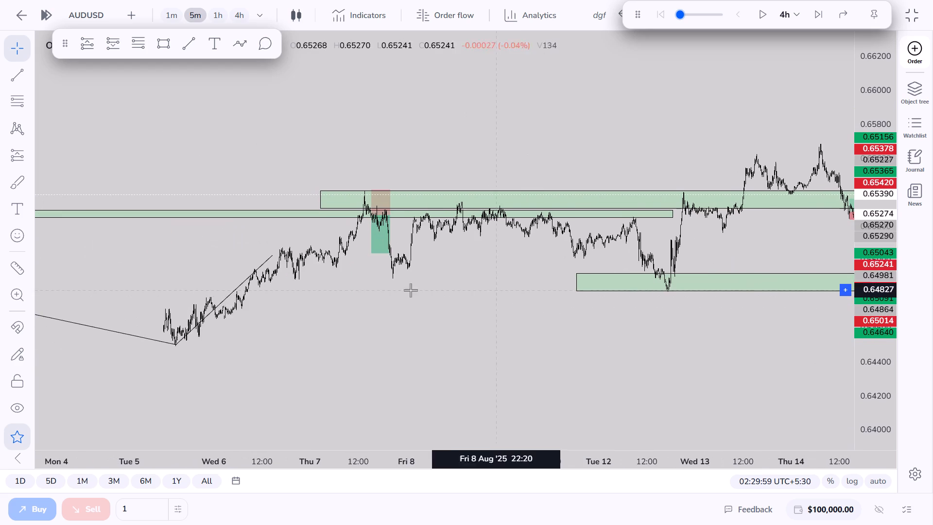
Lower the 7 August short position's target to 0.64969, extend its time span slightly, and dismiss the feedback prompt.
left_click_drag(380, 253, 382, 272)
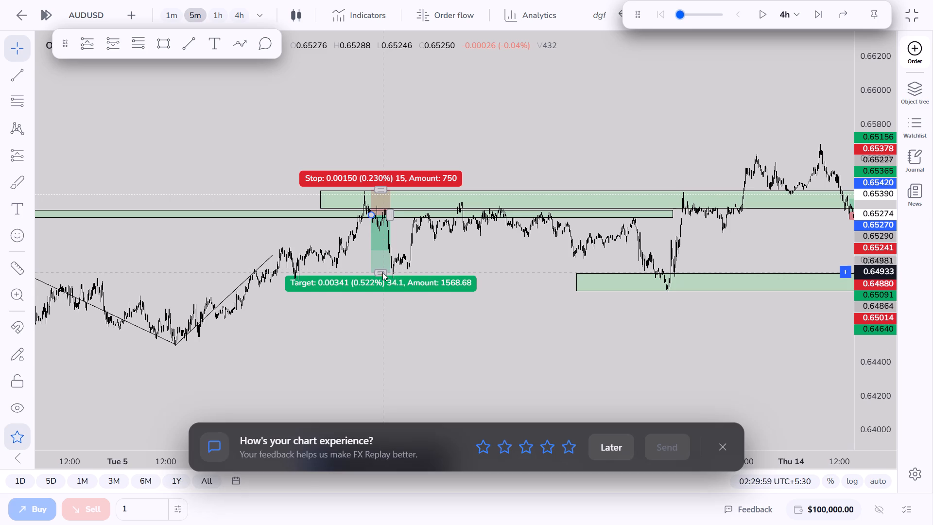
left_click_drag(382, 272, 397, 264)
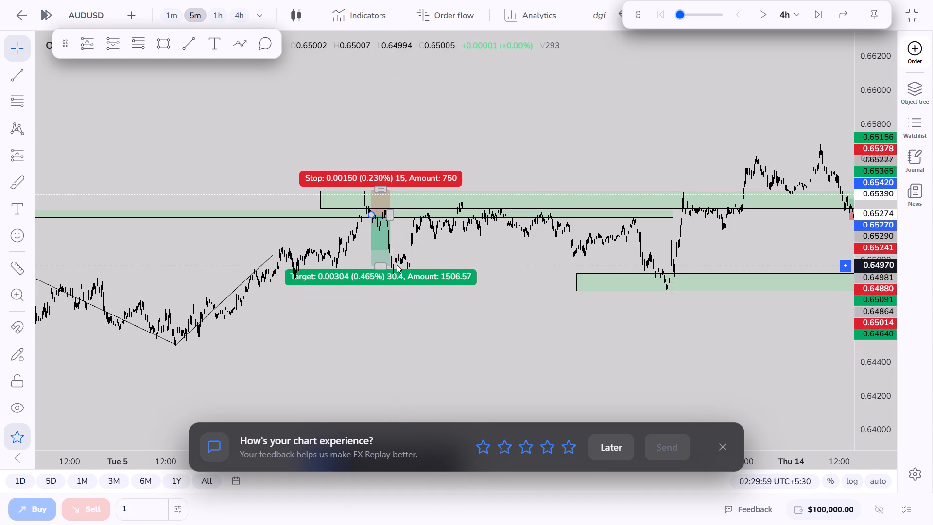
left_click_drag(397, 264, 397, 262)
left_click(453, 342)
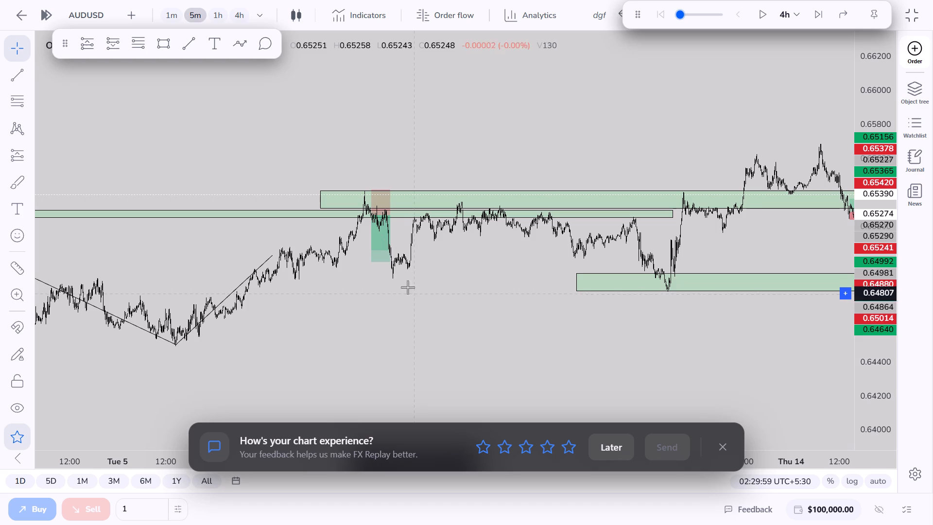
left_click(721, 450)
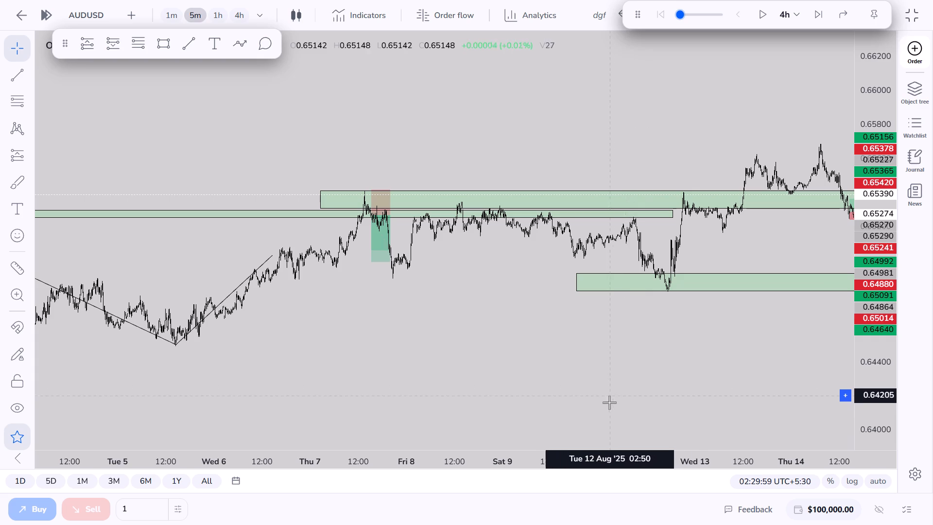
left_click_drag(403, 316, 518, 332)
left_click(520, 332)
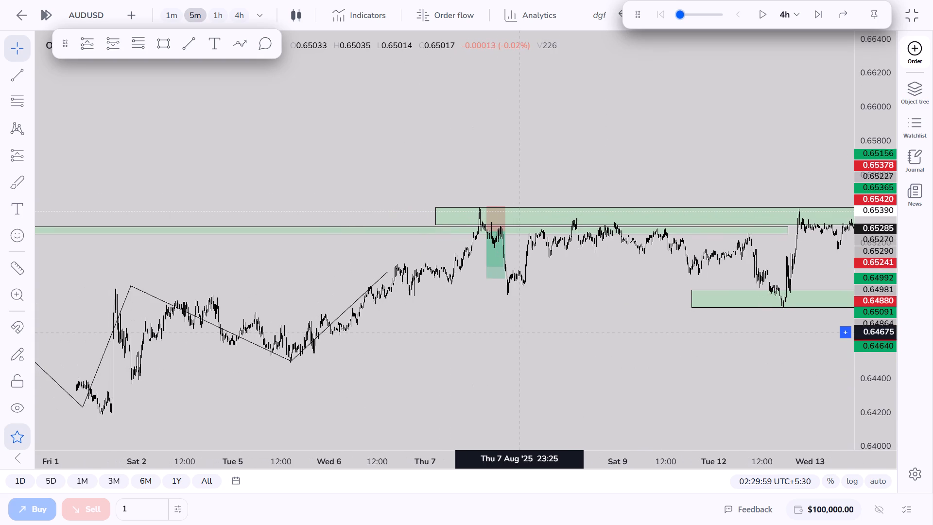
left_click_drag(491, 337, 413, 356)
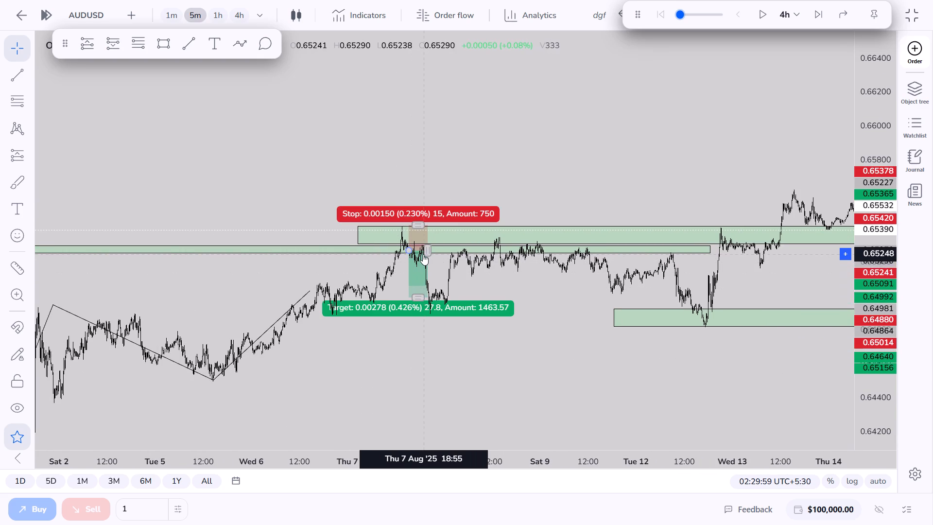
left_click(426, 251)
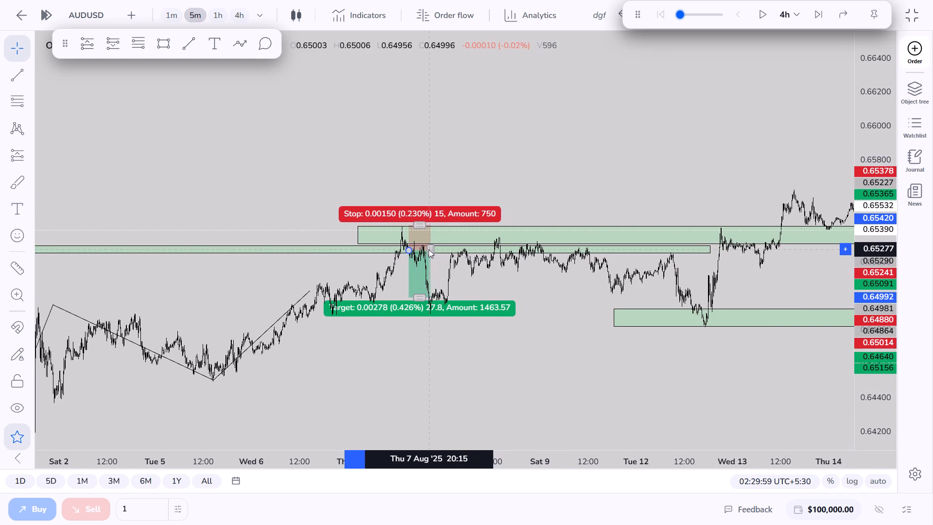
left_click(420, 294)
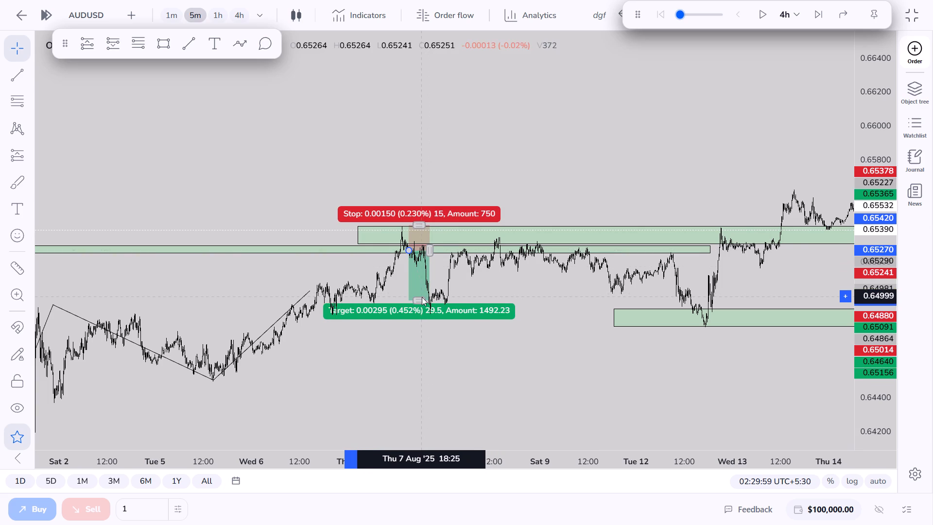
Set the lower 14 August long position's target to 0.65223 and stop to 0.64809, and extend it to about 16 August.
left_click_drag(560, 289, 414, 299)
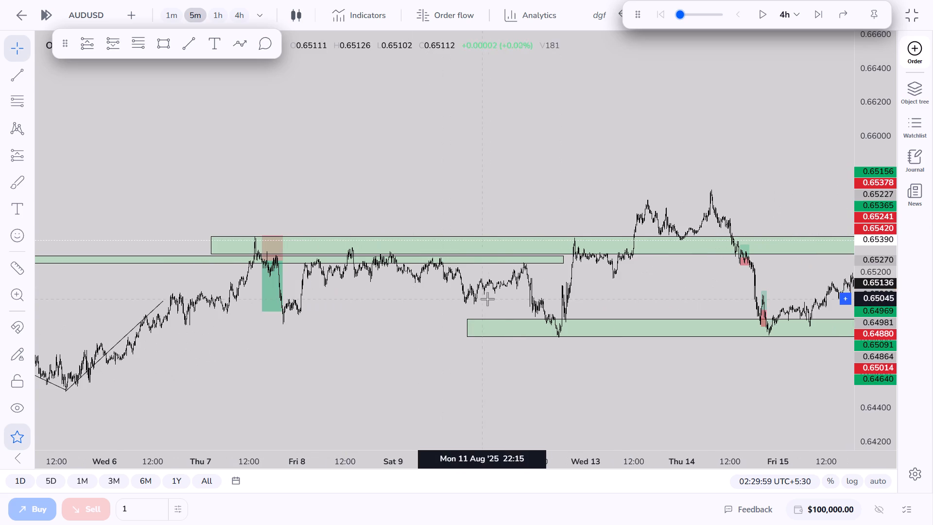
left_click_drag(638, 283, 431, 284)
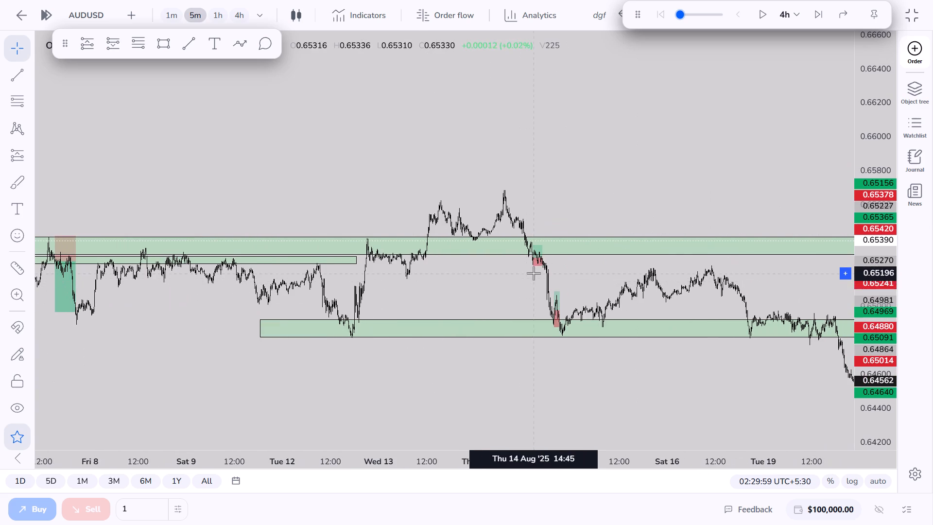
left_click_drag(635, 286, 598, 272)
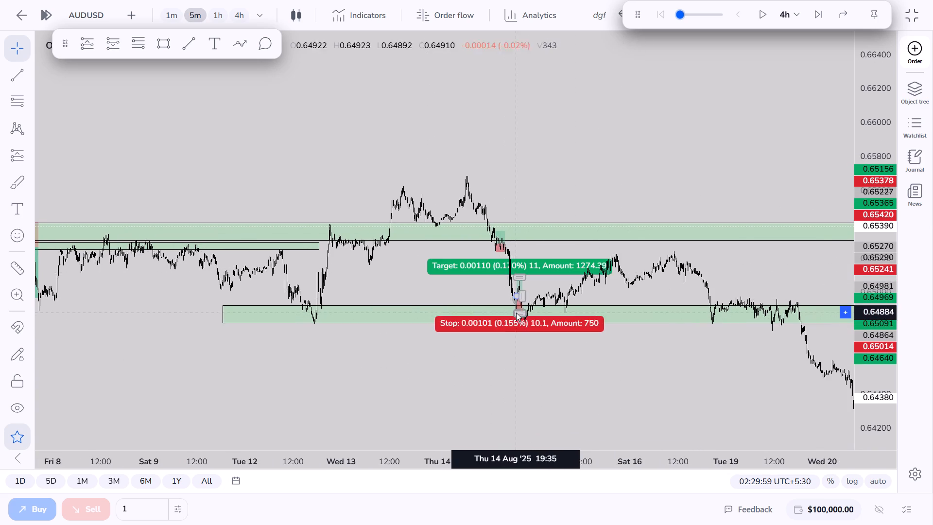
left_click_drag(520, 280, 522, 258)
left_click_drag(519, 313, 520, 331)
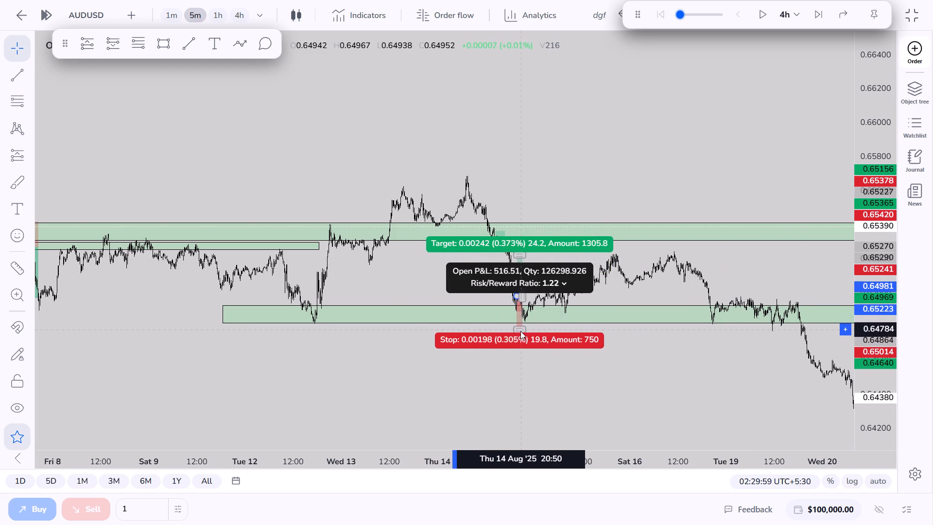
left_click_drag(520, 331, 518, 331)
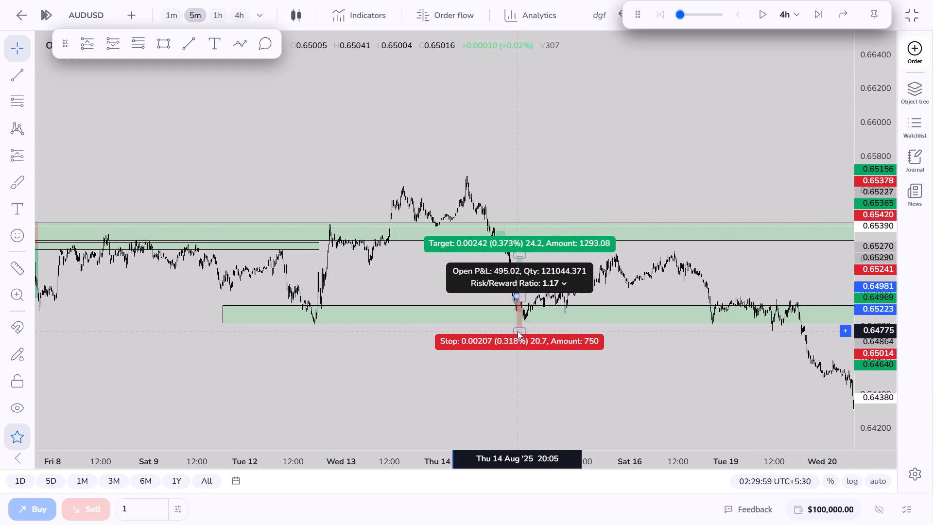
left_click_drag(518, 331, 518, 325)
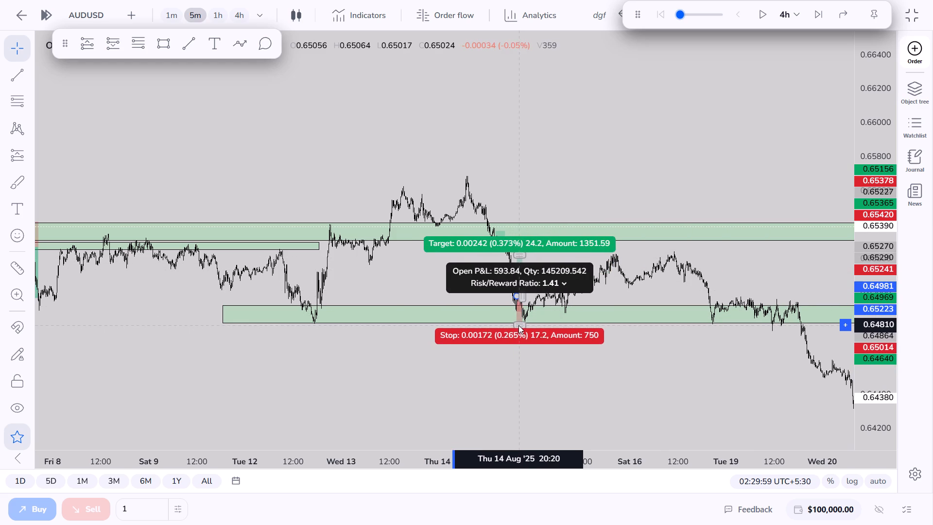
left_click(597, 352)
left_click_drag(525, 293, 531, 295)
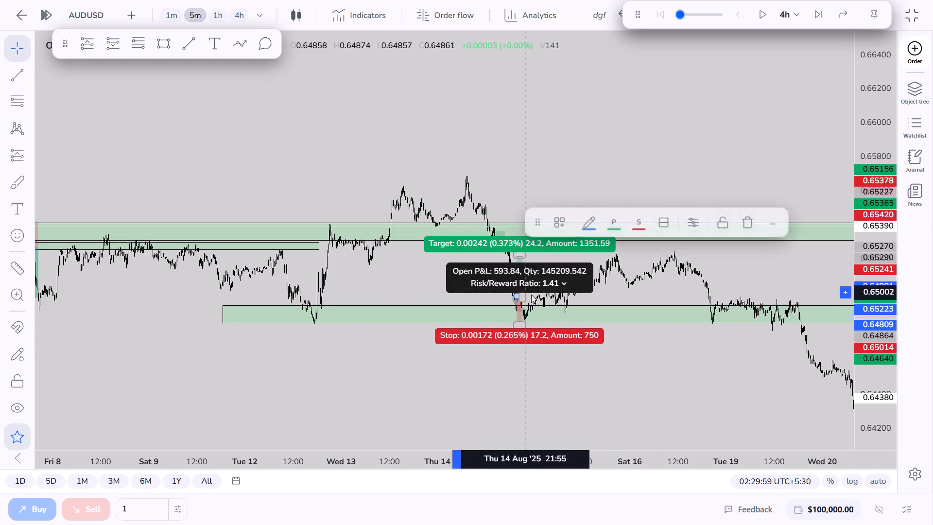
left_click_drag(531, 295, 644, 298)
Examine the 5m price action from 16 August to the end of the month around the last two short positions.
left_click_drag(672, 383, 389, 371)
scroll(486, 381, "down", 6)
left_click_drag(672, 362, 331, 356)
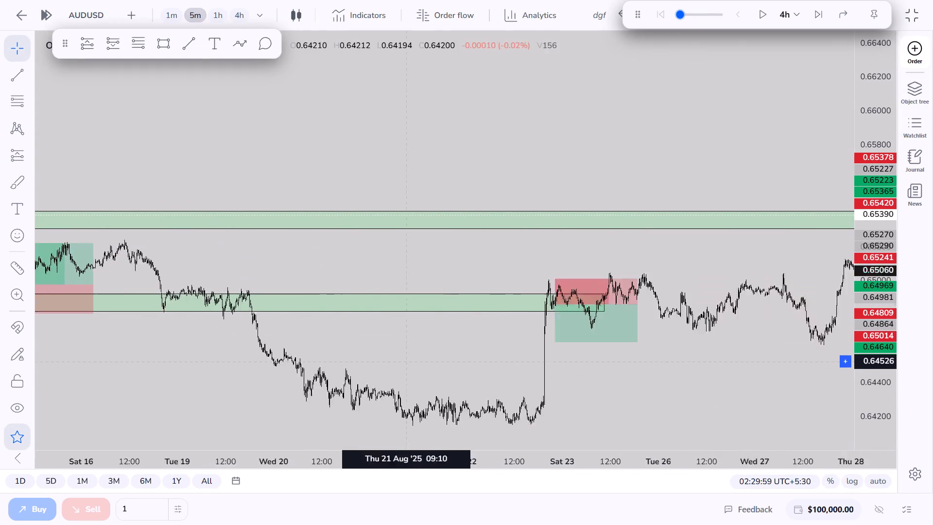
left_click_drag(331, 356, 324, 354)
left_click_drag(591, 364, 379, 366)
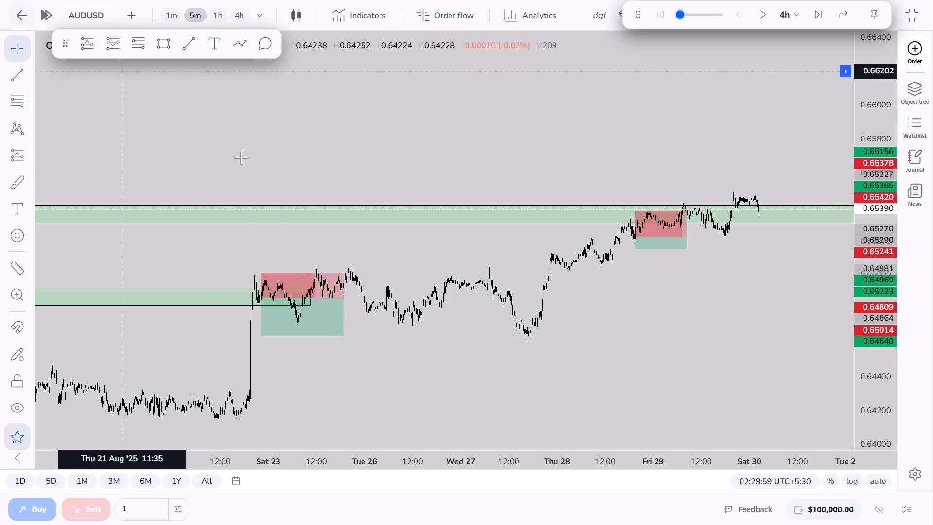
scroll(530, 309, "down", 5)
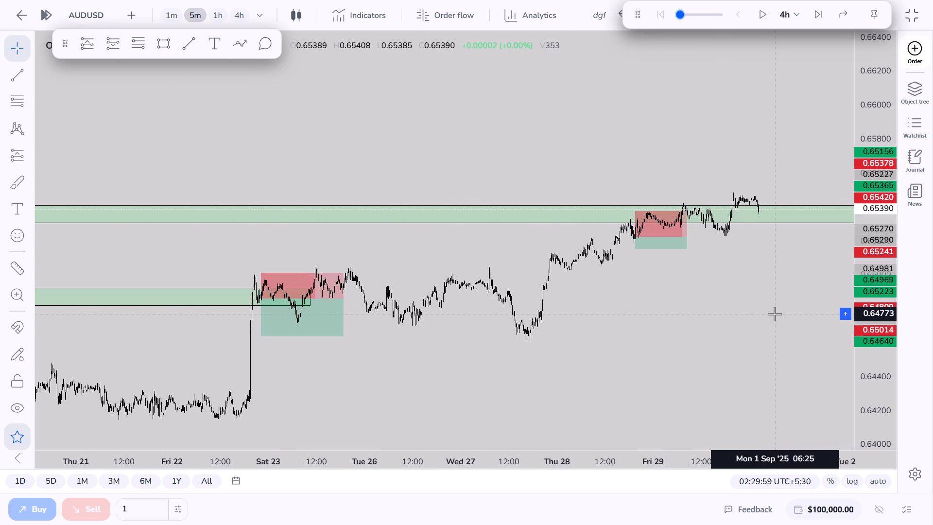
Return to the testing dashboard and delete the dgf session from the recent sessions.
left_click(21, 16)
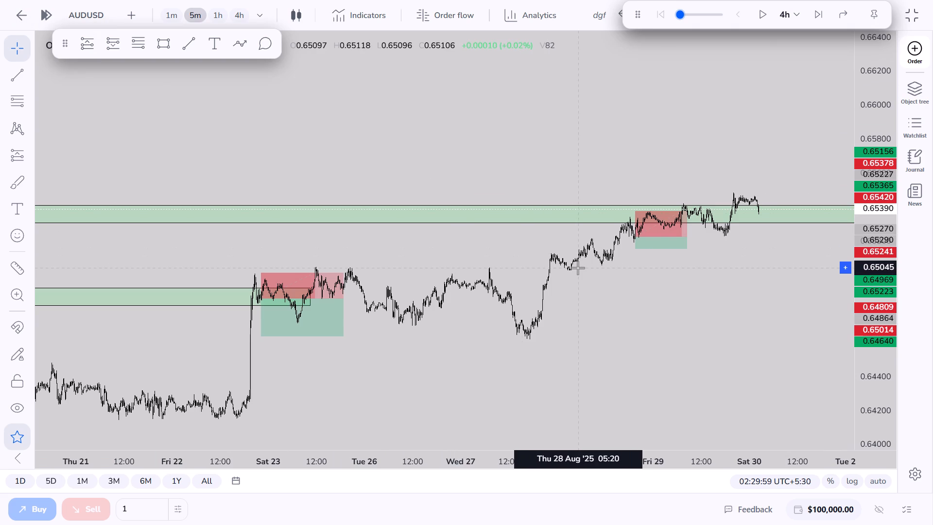
scroll(578, 268, "down", 6)
scroll(664, 369, "down", 13)
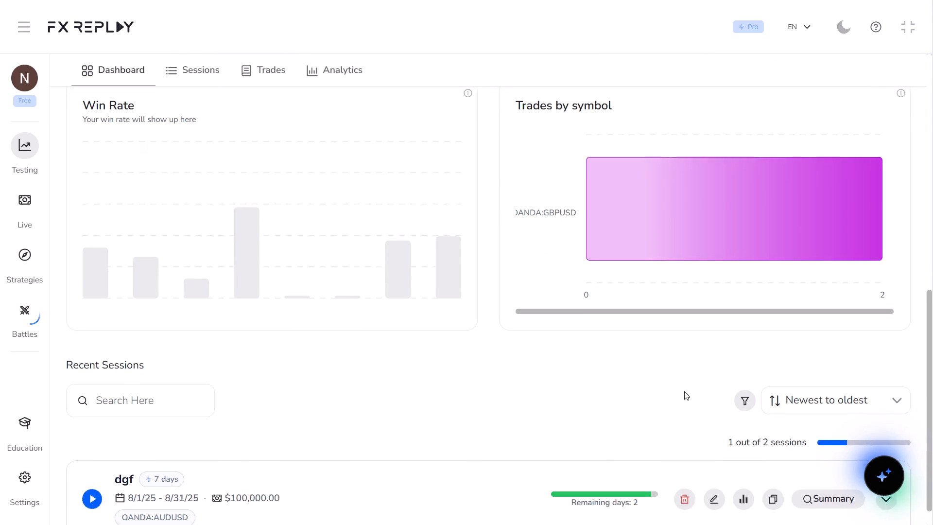
left_click(683, 463)
left_click(606, 308)
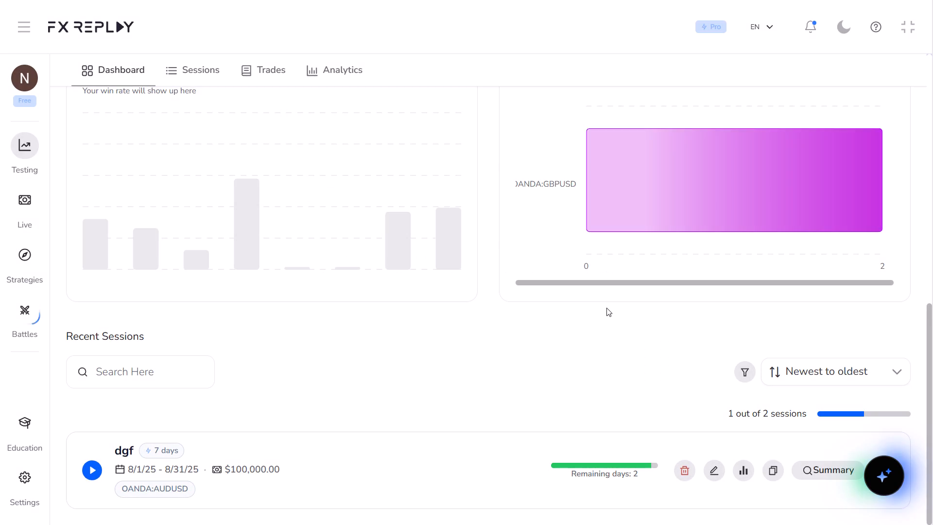
Start creating a new backtesting session and choose AUDUSD as its asset.
scroll(501, 383, "down", 7)
scroll(501, 383, "up", 6)
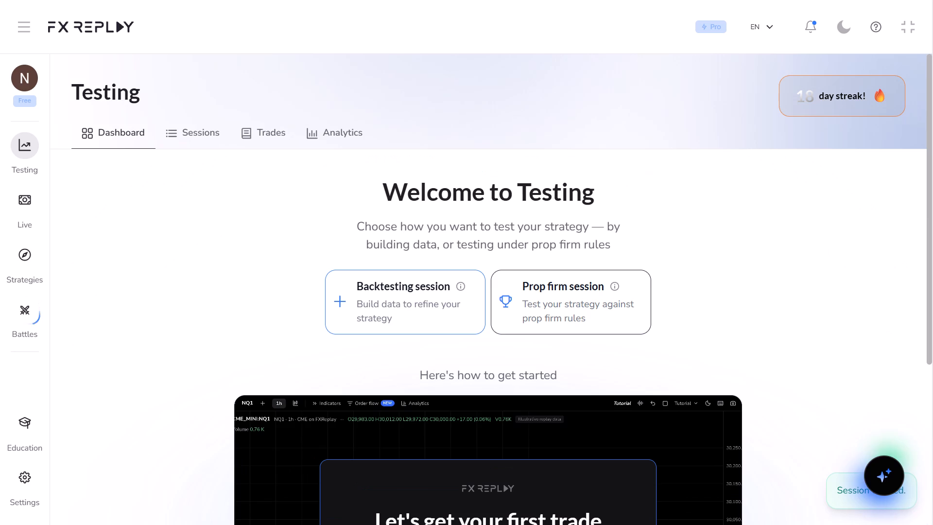
left_click(417, 296)
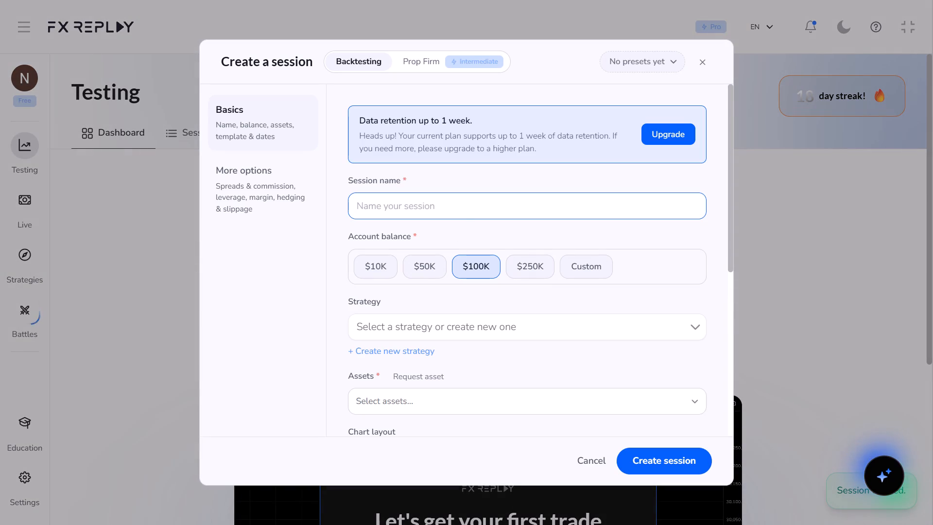
left_click(467, 201)
left_click(442, 237)
scroll(488, 298, "down", 4)
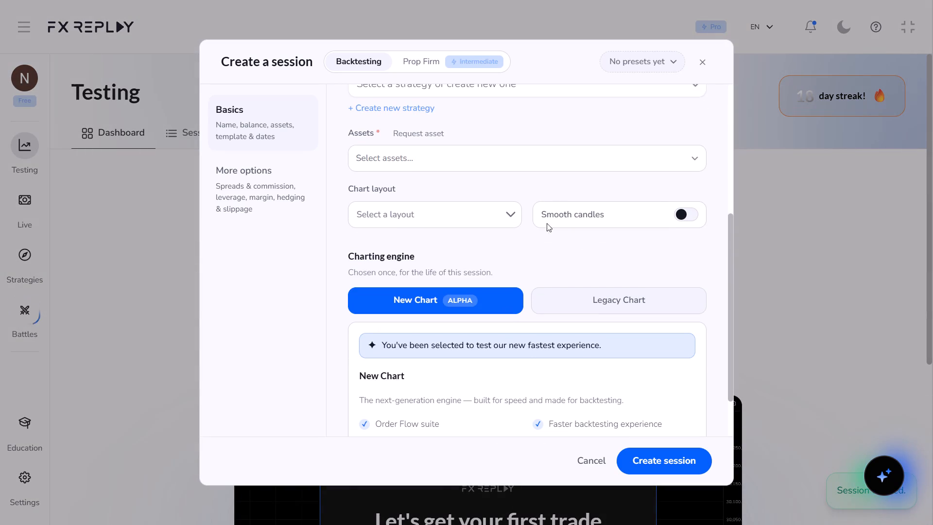
left_click(539, 156)
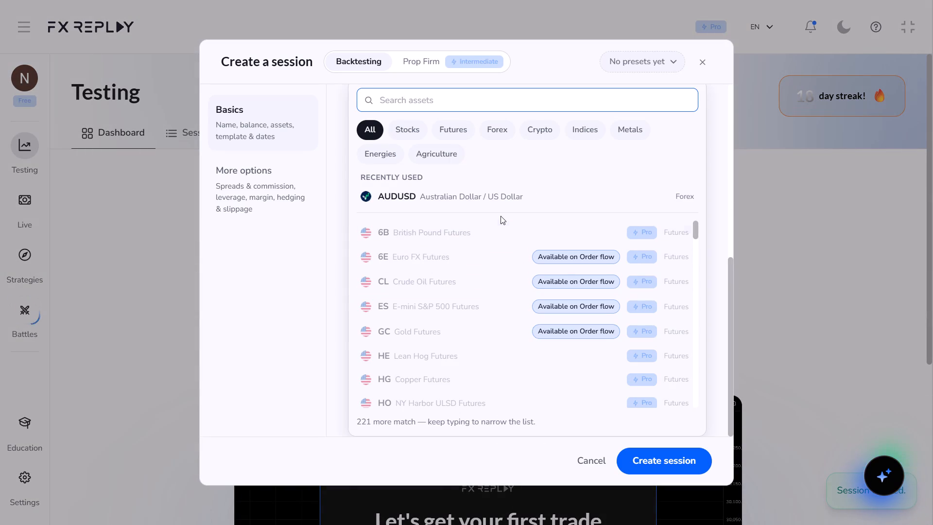
left_click(501, 203)
Switch the session period to custom and set the initial date to 09/01/2025.
left_click(456, 228)
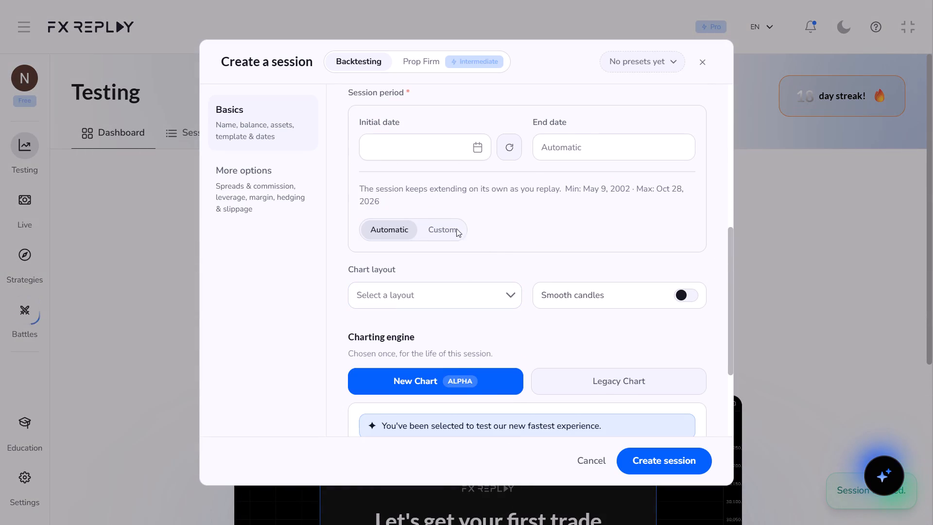
left_click(469, 148)
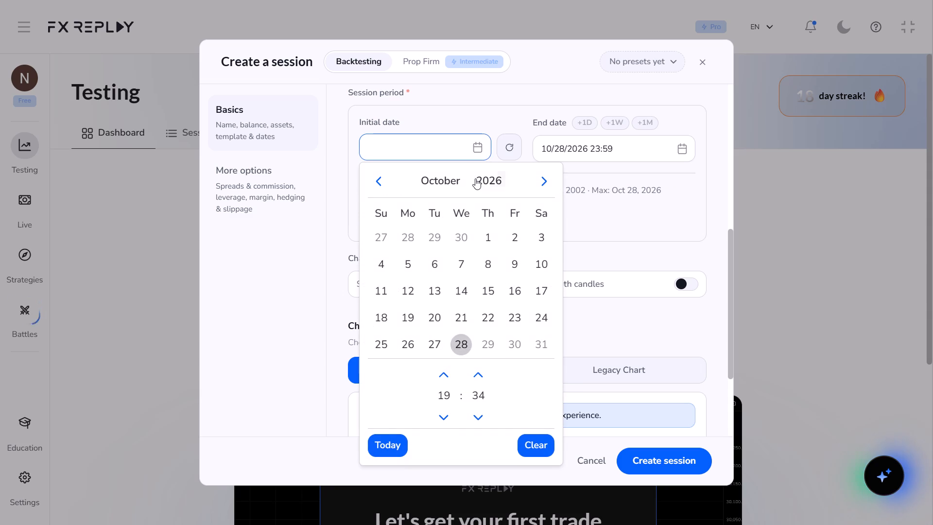
left_click(475, 178)
left_click(508, 256)
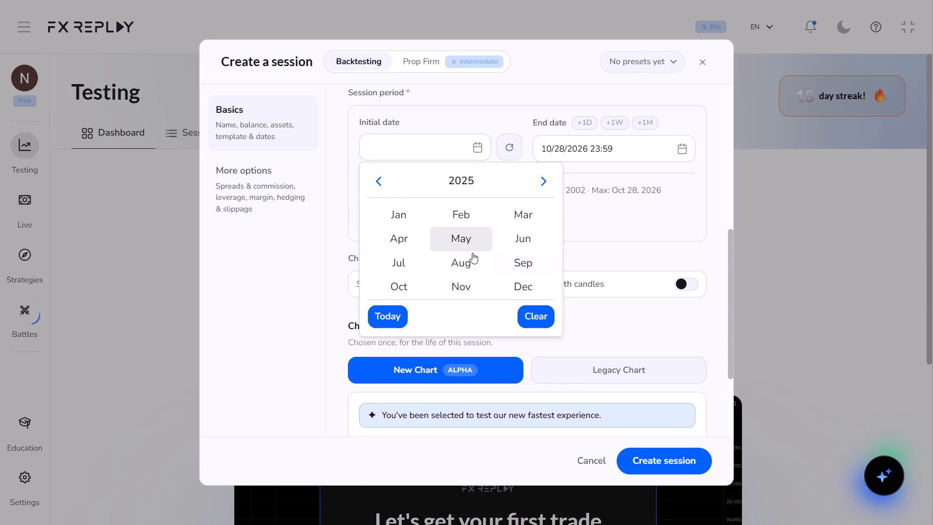
left_click(508, 261)
left_click(414, 236)
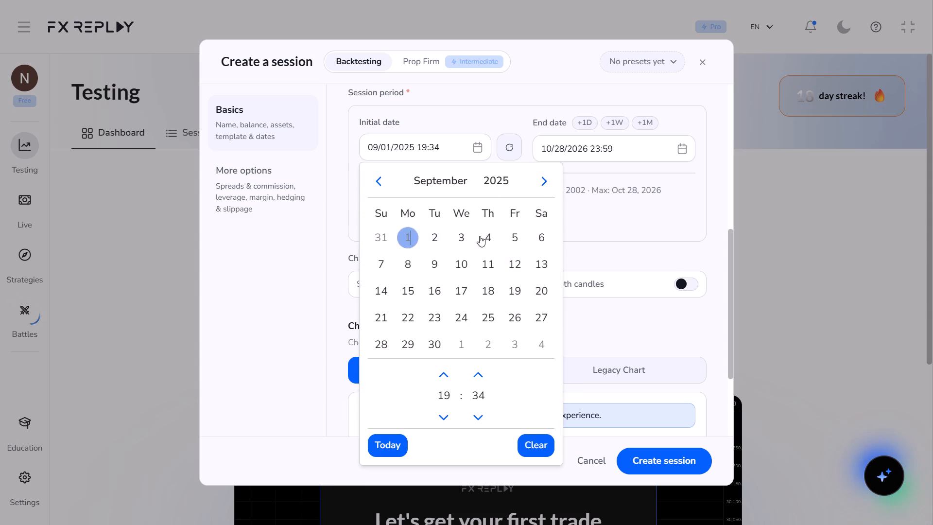
Set the session's end date to 09/30/2025.
left_click(682, 148)
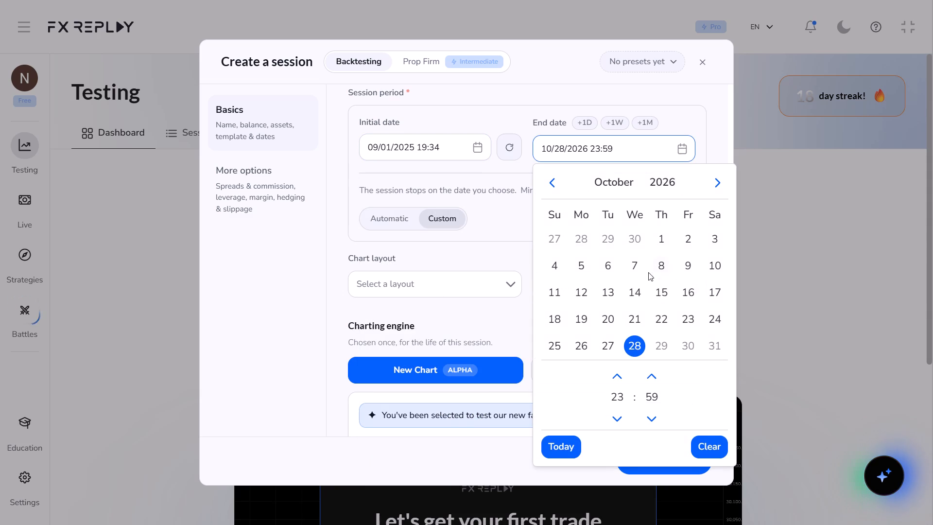
left_click(655, 179)
left_click(684, 264)
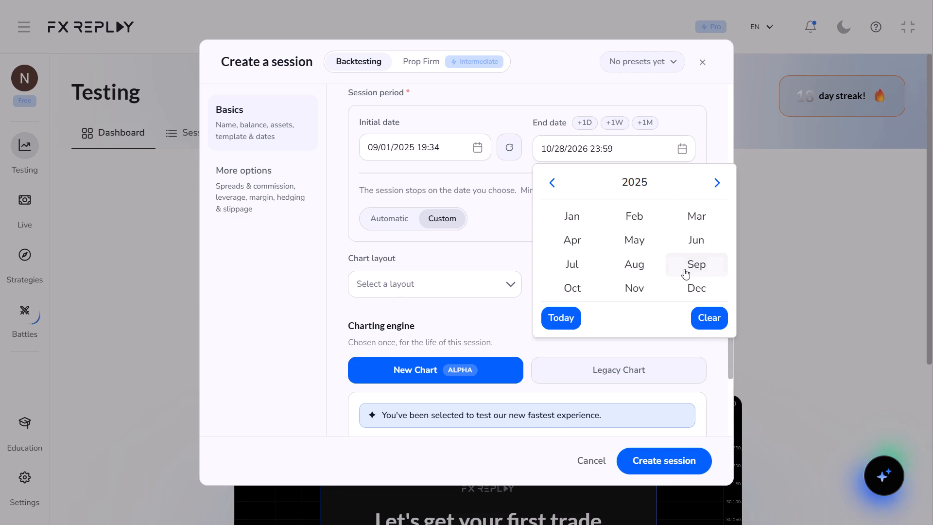
left_click(698, 262)
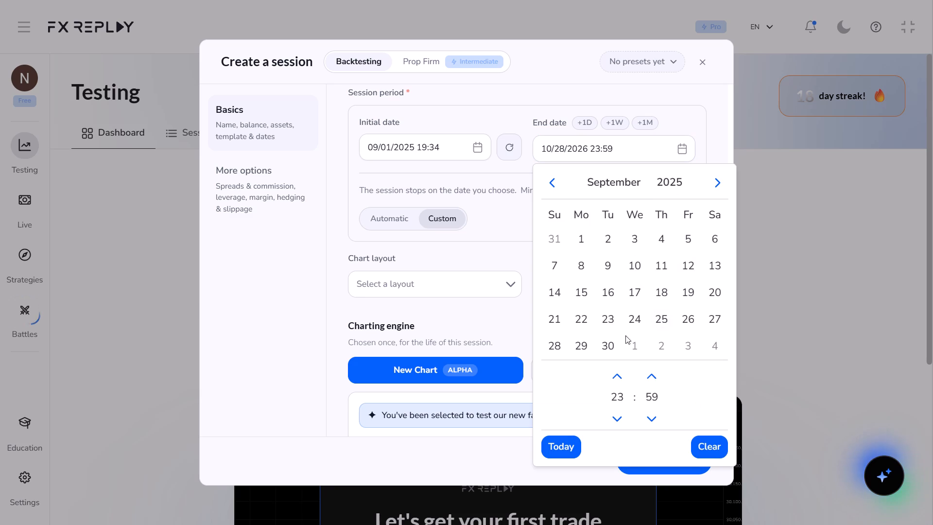
left_click(607, 343)
Choose the Legacy Chart as the charting engine and create the AUDUSD backtesting session.
scroll(674, 379, "down", 1)
left_click(662, 327)
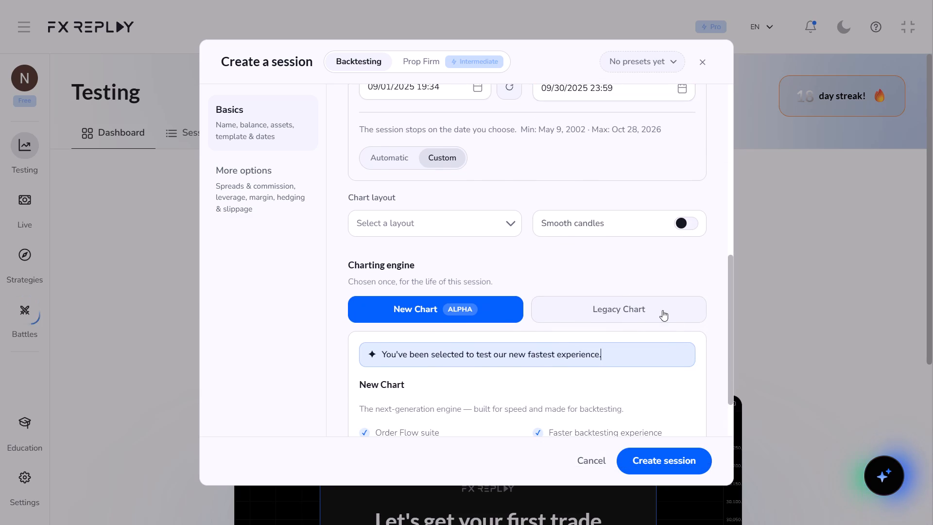
left_click(662, 310)
scroll(657, 348, "down", 7)
left_click(670, 464)
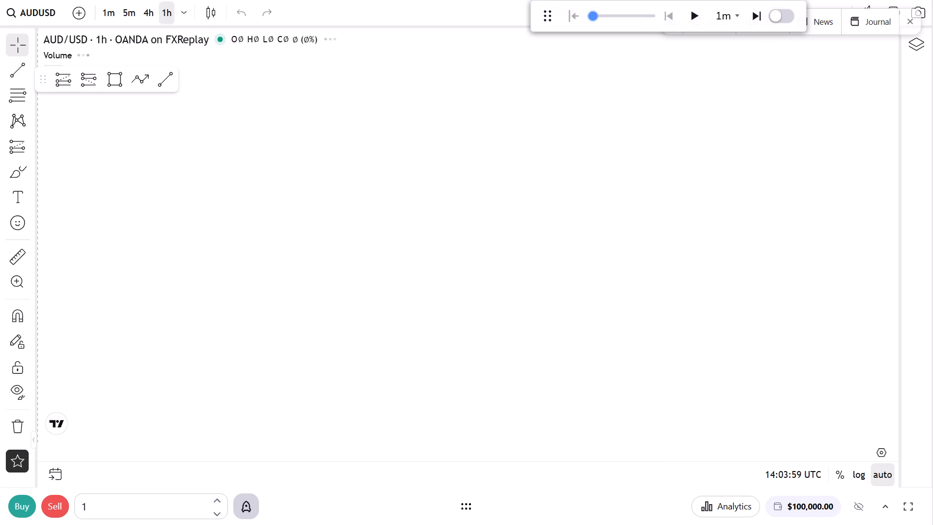
Remove the Volume indicator from the new session's AUDUSD 1h chart.
left_click_drag(318, 218, 456, 251)
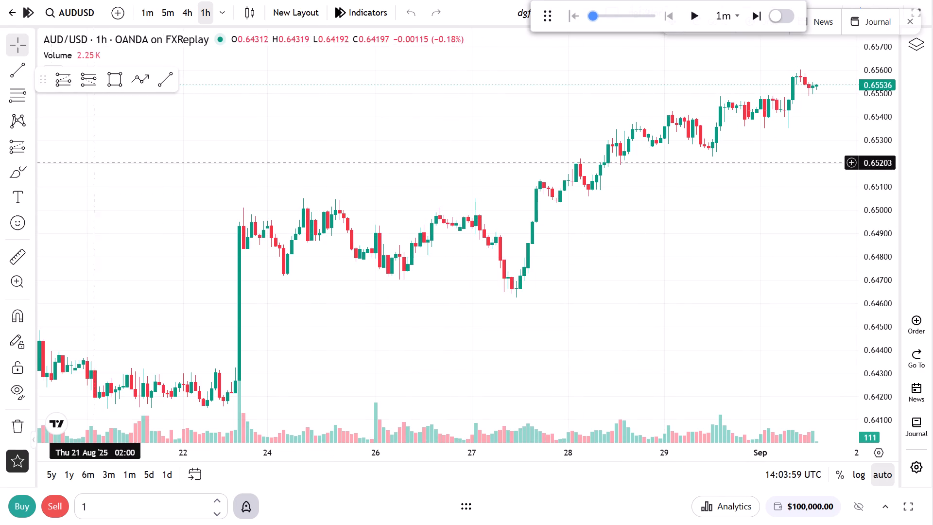
left_click(119, 52)
left_click_drag(384, 214, 474, 218)
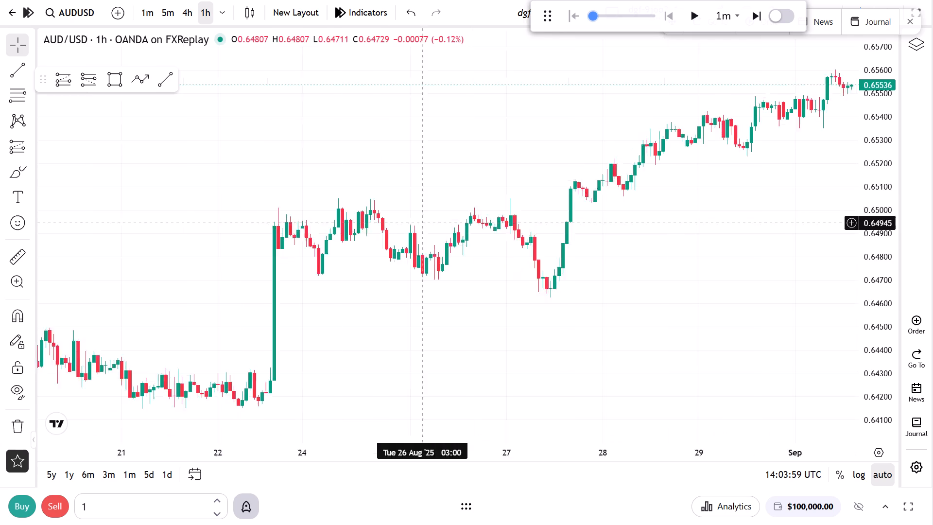
left_click_drag(474, 218, 476, 218)
Switch the chart to the 4h timeframe and examine the AUDUSD swings from June up to the start of September.
left_click(190, 13)
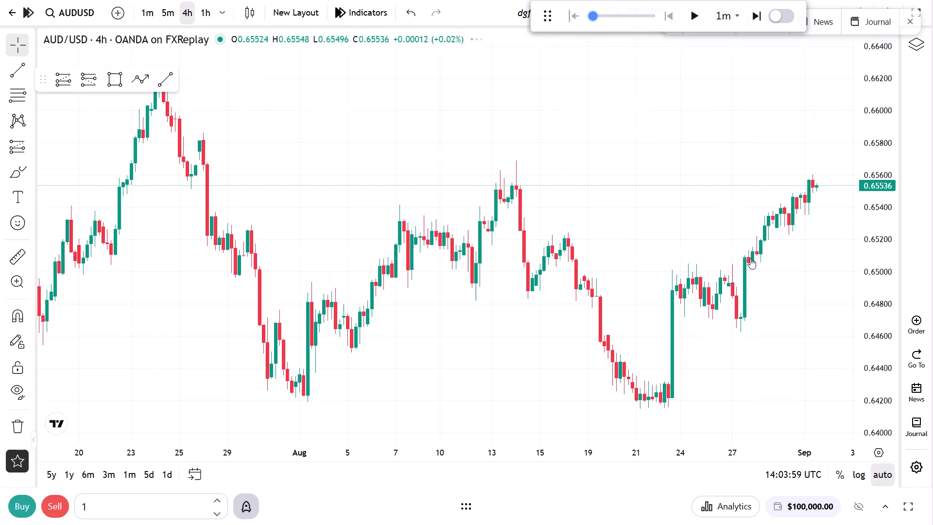
left_click_drag(770, 261, 598, 275)
scroll(595, 264, "down", 18)
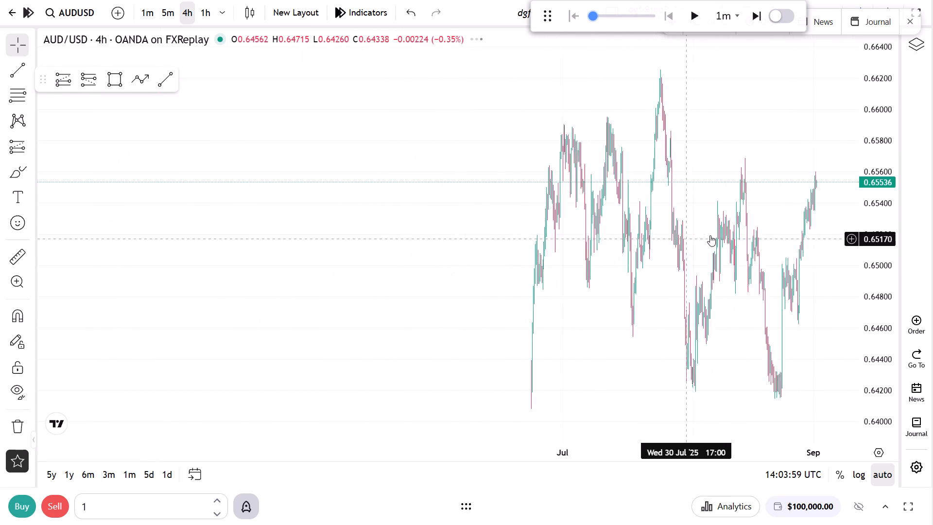
left_click_drag(896, 190, 875, 296)
scroll(719, 292, "up", 6)
scroll(560, 274, "up", 4)
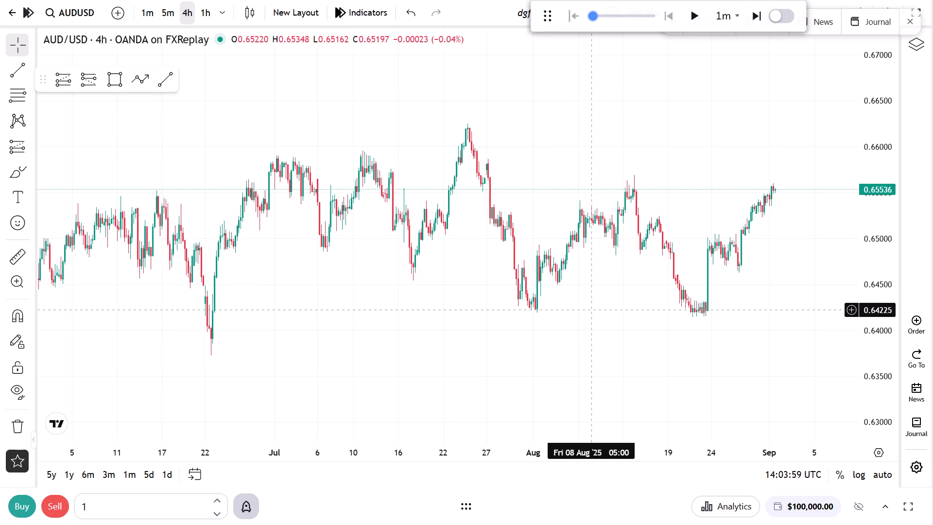
left_click_drag(899, 381, 932, 136)
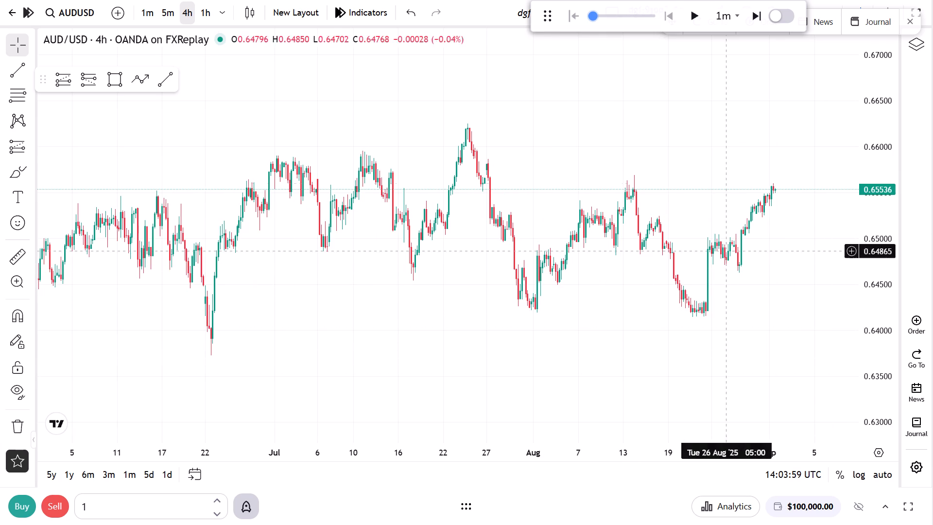
left_click_drag(864, 364, 911, 158)
left_click_drag(512, 262, 606, 124)
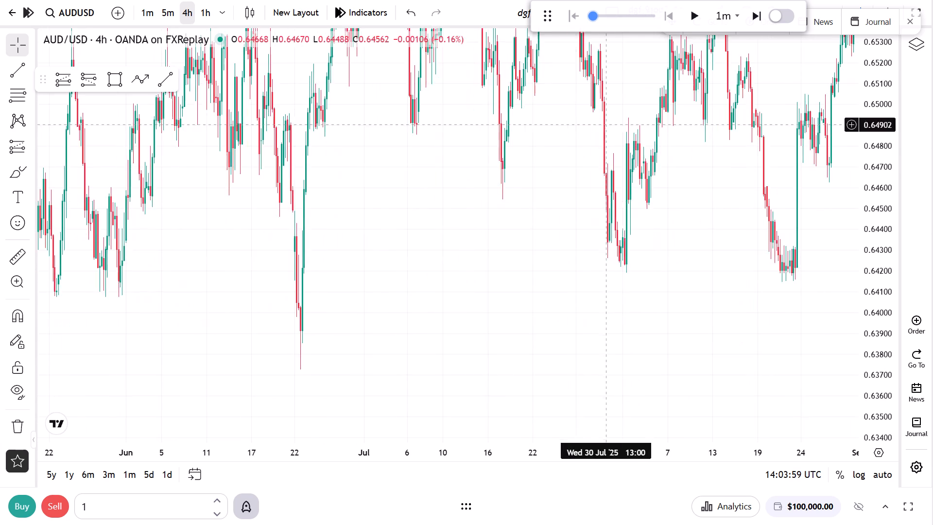
scroll(570, 231, "up", 6)
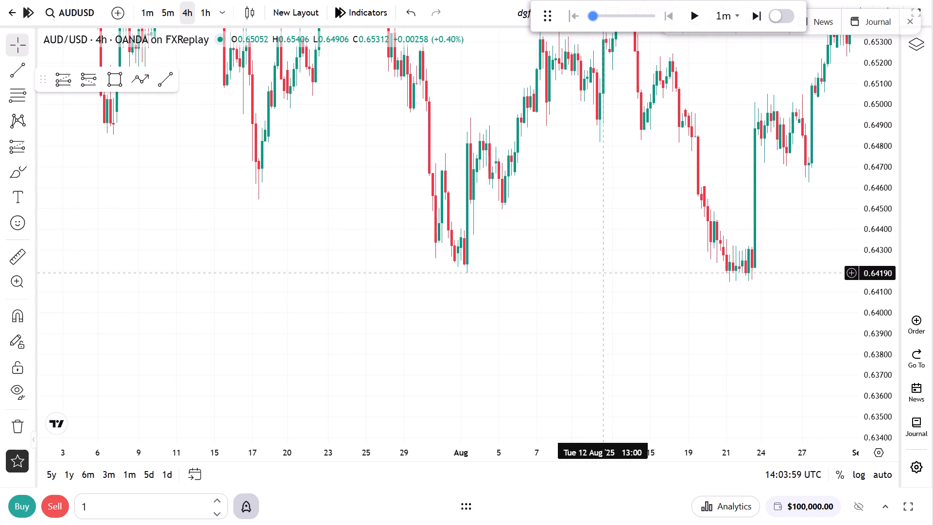
left_click_drag(882, 137, 876, 180)
left_click_drag(663, 163, 392, 269)
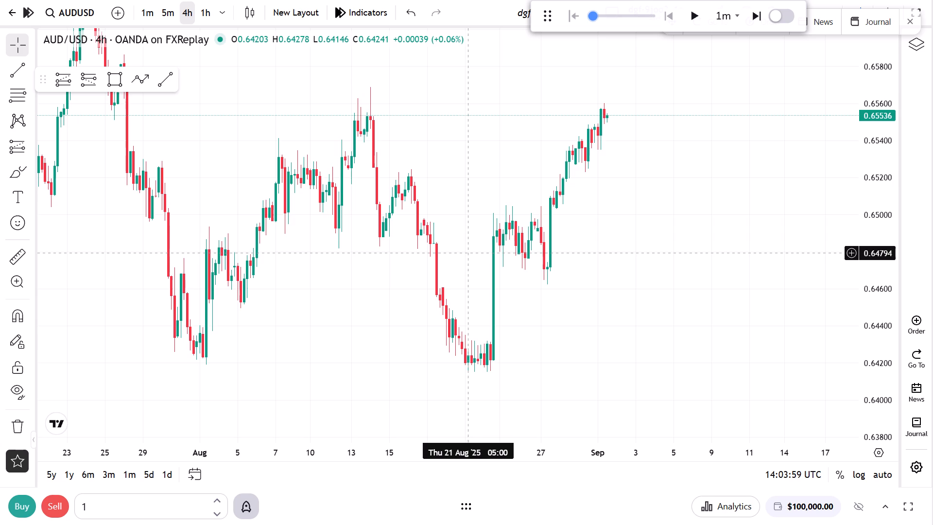
left_click_drag(458, 183, 590, 187)
left_click_drag(572, 200, 637, 227)
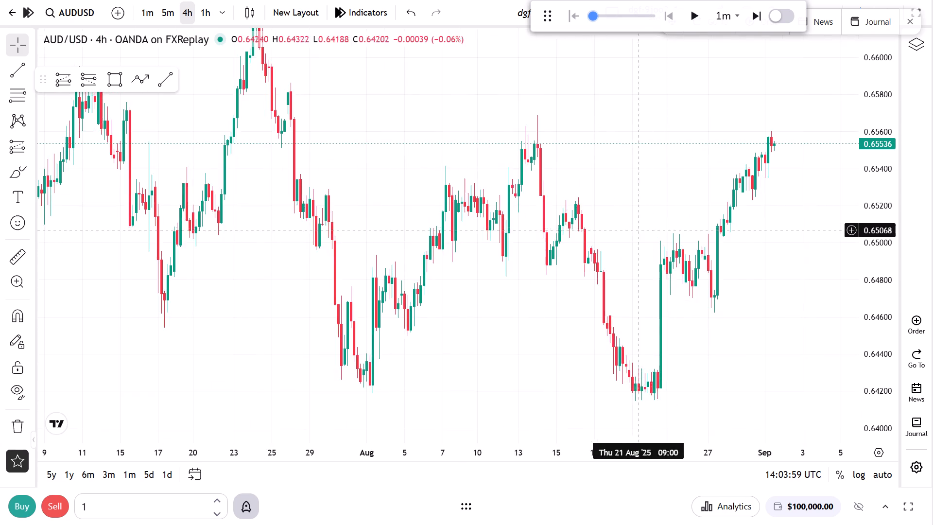
scroll(633, 233, "down", 6)
left_click(608, 252)
left_click_drag(500, 137, 565, 213)
scroll(564, 212, "down", 4)
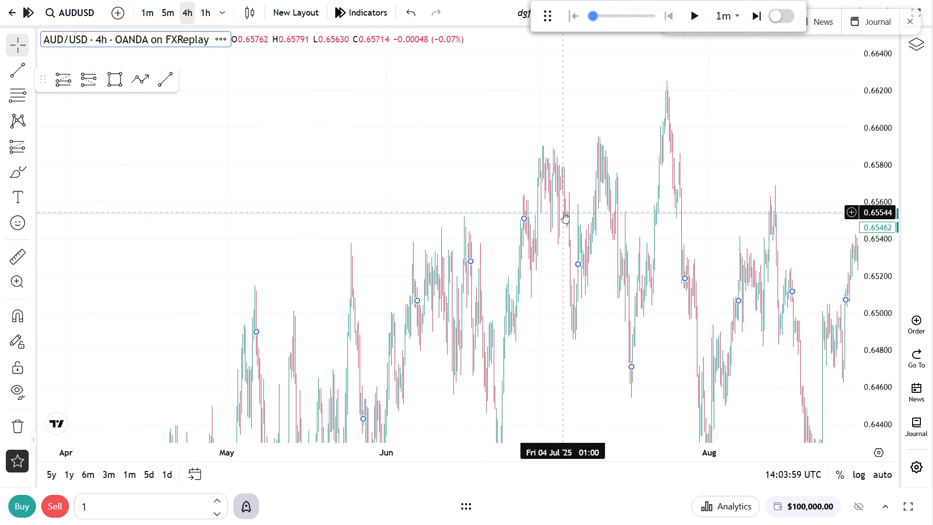
scroll(564, 212, "down", 4)
scroll(564, 212, "up", 11)
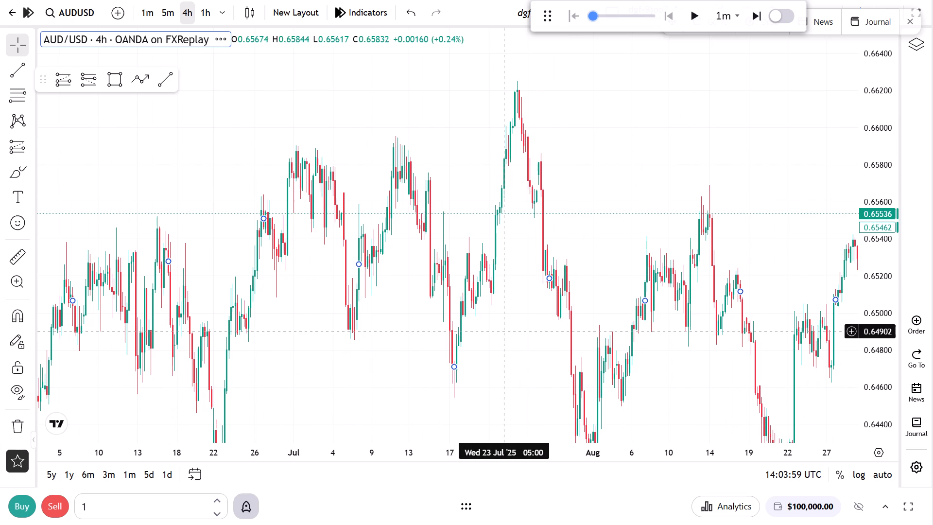
left_click(516, 338)
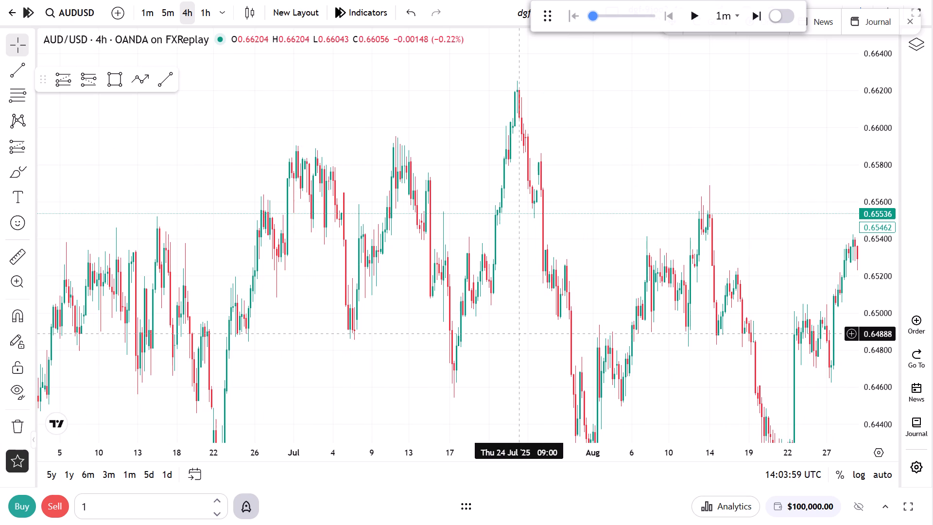
left_click_drag(529, 357, 529, 271)
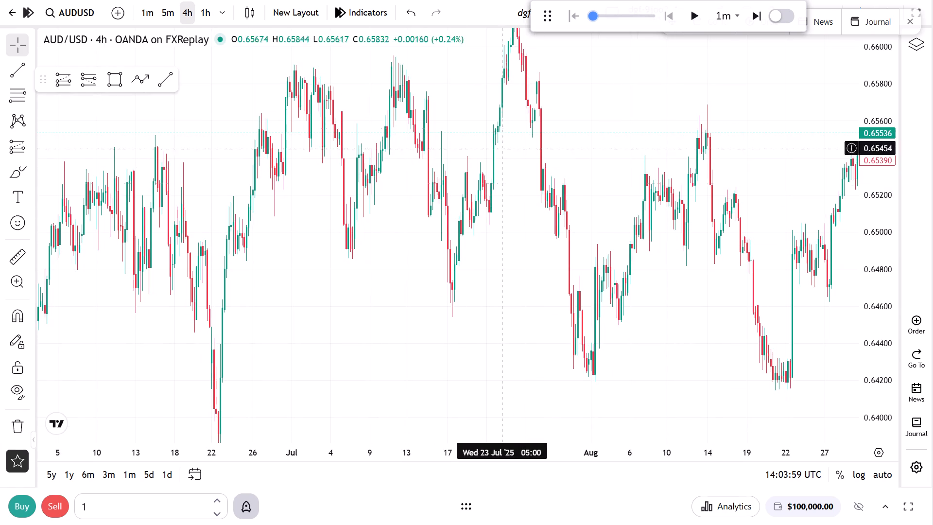
left_click_drag(532, 308, 435, 323)
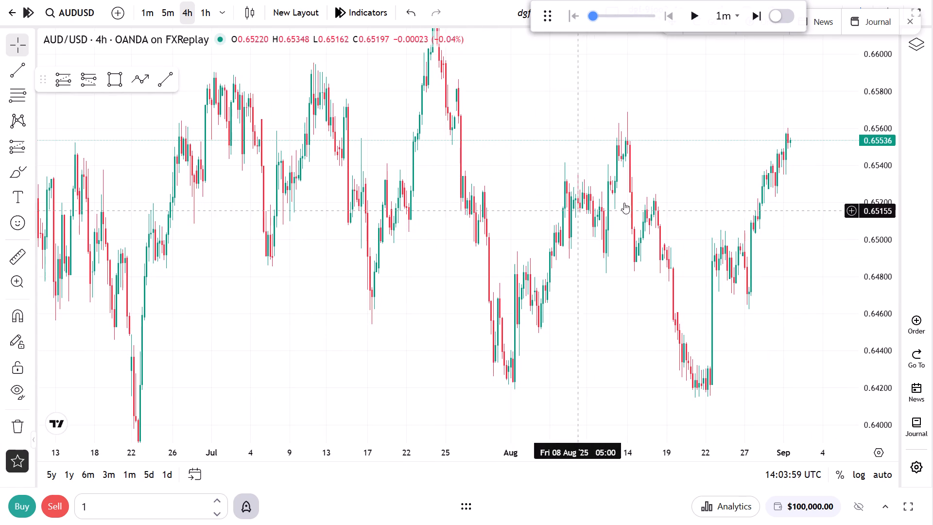
scroll(587, 317, "up", 3)
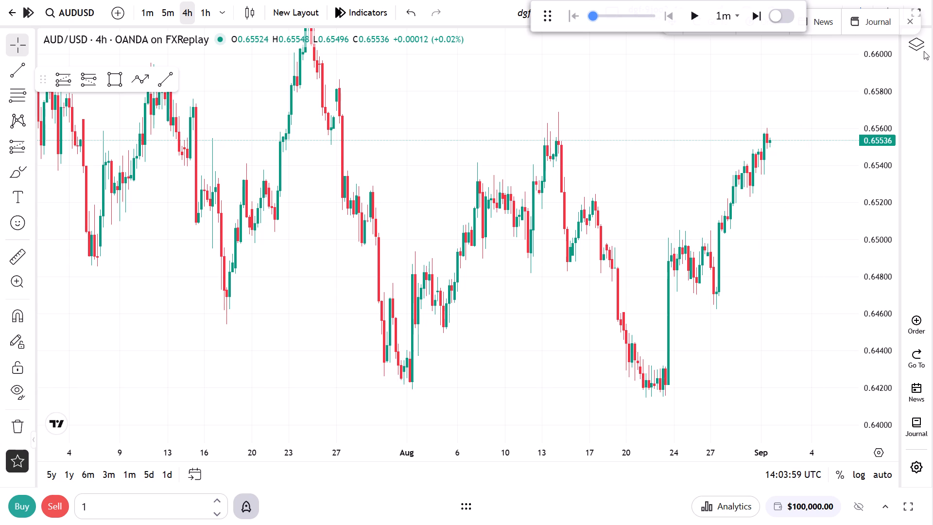
Dismiss the floating News and Journal bar and set the replay step interval to 4h.
left_click(910, 17)
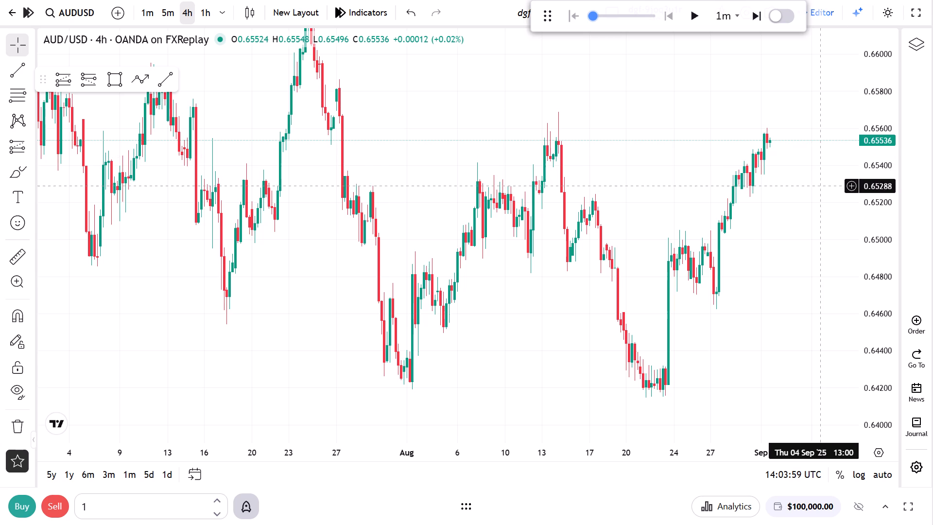
left_click(739, 10)
scroll(734, 139, "down", 6)
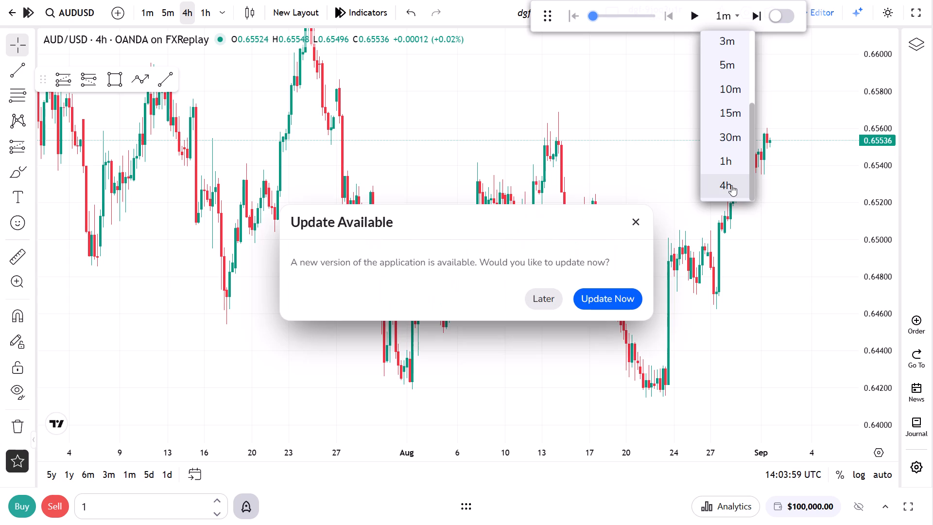
left_click(731, 182)
Update the application to the new version and dismiss the floating News and Journal bar once the session reloads.
left_click(602, 302)
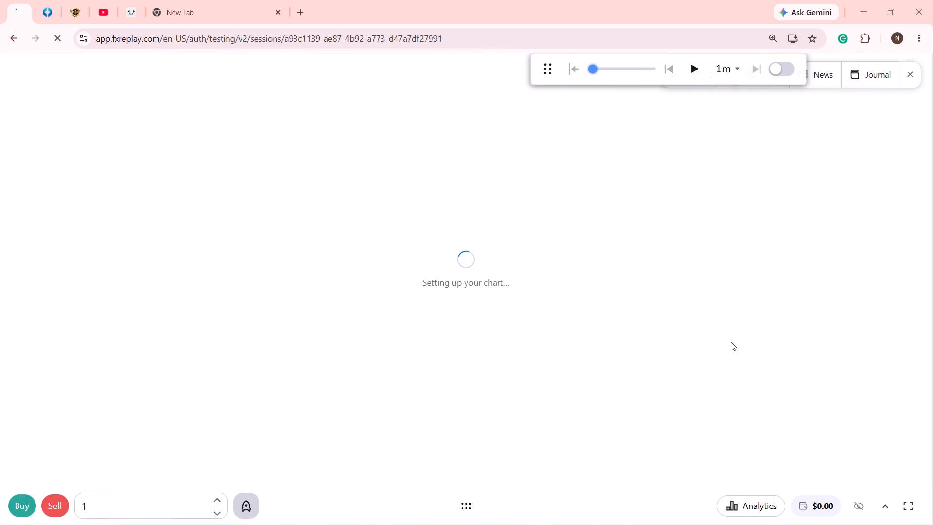
left_click(908, 77)
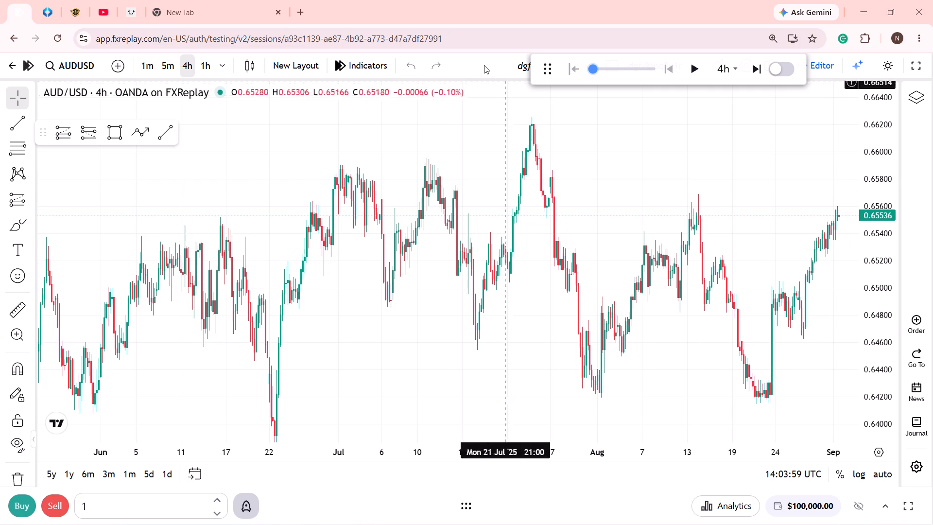
Put the reloaded session page back into full screen.
left_click_drag(708, 179, 597, 164)
scroll(654, 220, "down", 2)
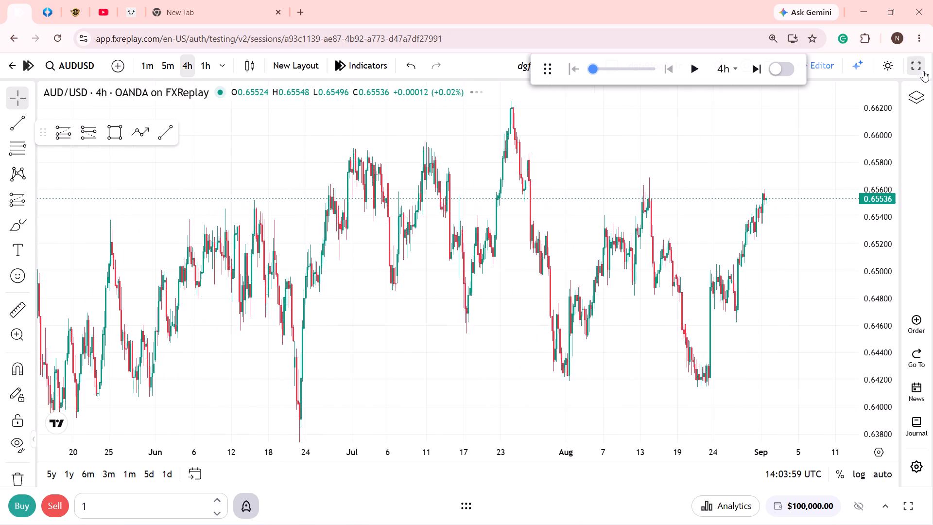
left_click(923, 71)
Examine the AUDUSD 4h swing highs and lows from late May up to the start of September.
left_click(780, 215)
left_click_drag(870, 171, 858, 201)
left_click_drag(797, 205, 743, 237)
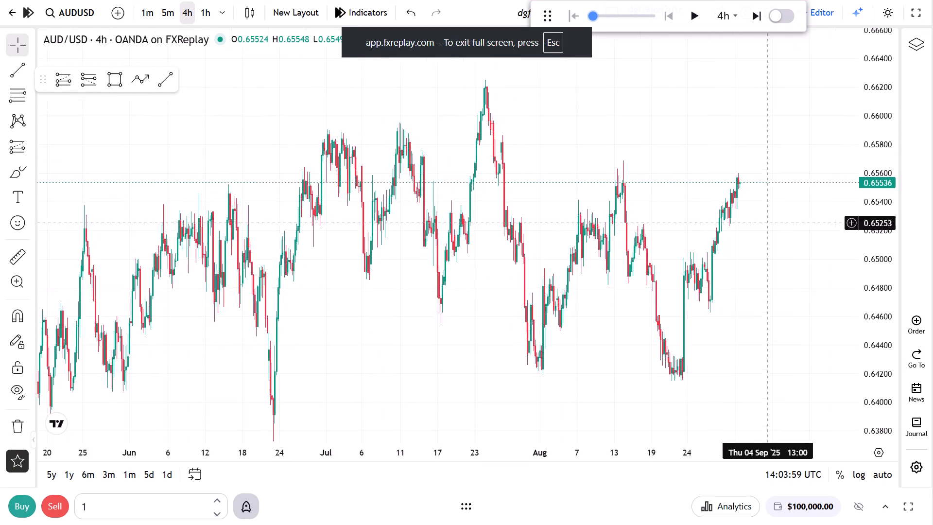
left_click_drag(859, 173, 856, 214)
left_click_drag(879, 223, 873, 247)
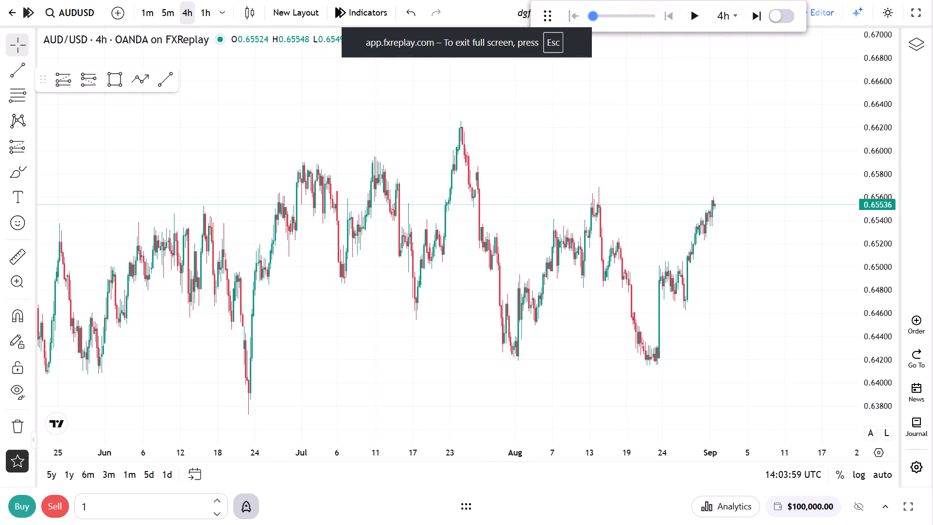
left_click_drag(715, 247, 784, 209)
scroll(563, 280, "up", 1)
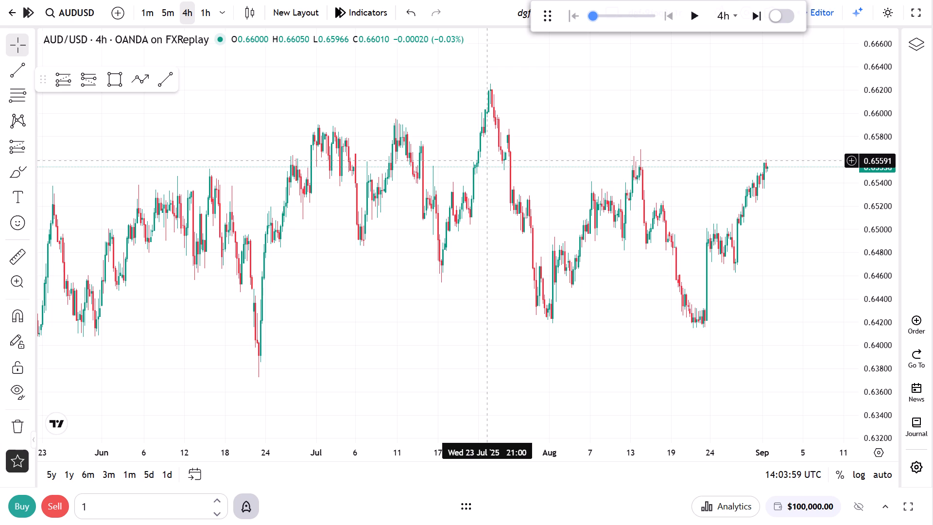
left_click_drag(475, 188, 547, 187)
scroll(561, 186, "down", 5)
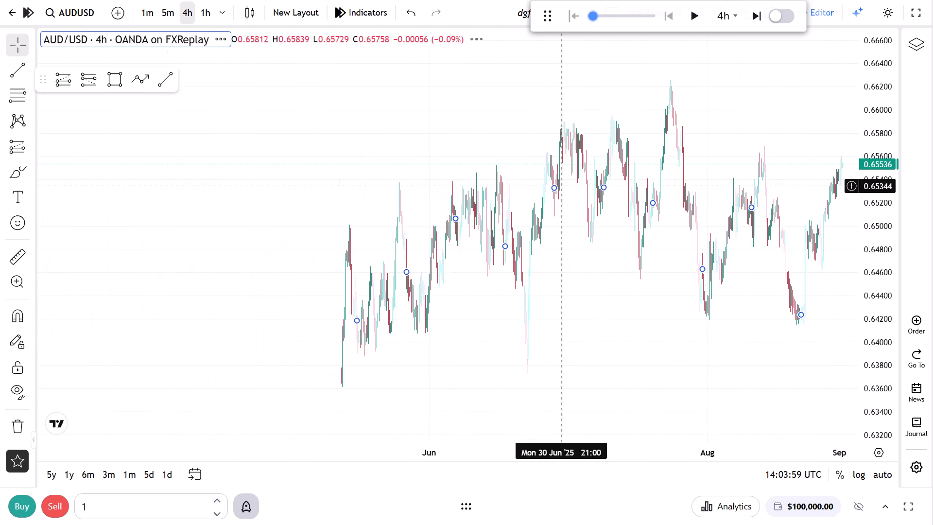
scroll(525, 209, "up", 5)
left_click_drag(510, 214, 436, 216)
Reset the chart view and re-examine the 4h swings from mid-June through August against the current price.
right_click(612, 151)
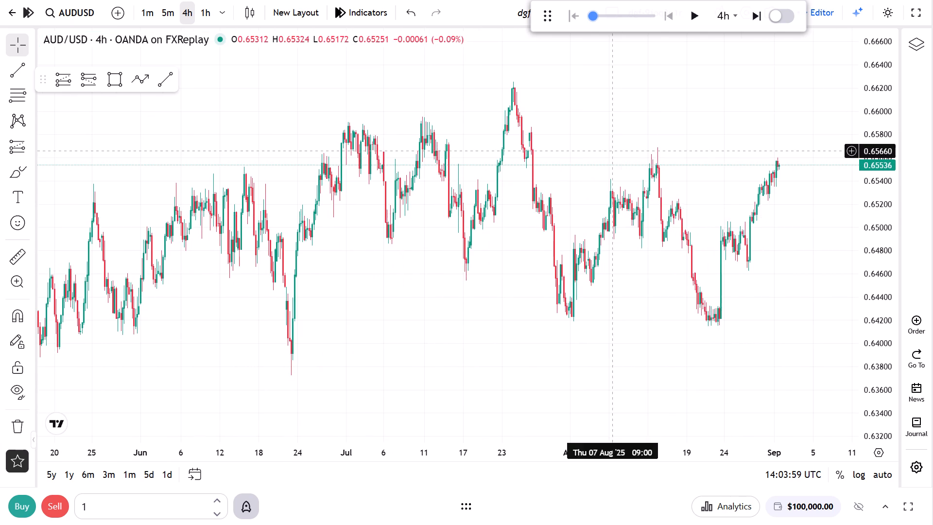
left_click(667, 224)
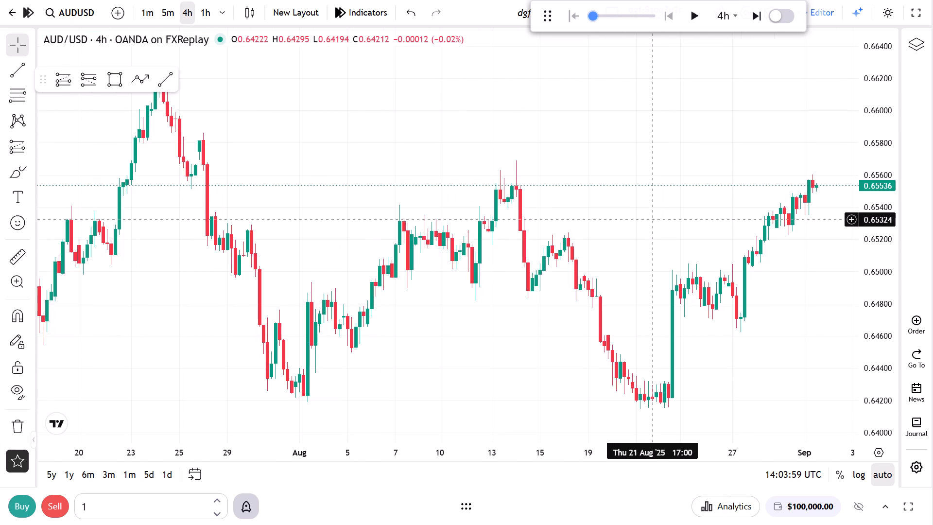
scroll(653, 220, "down", 9)
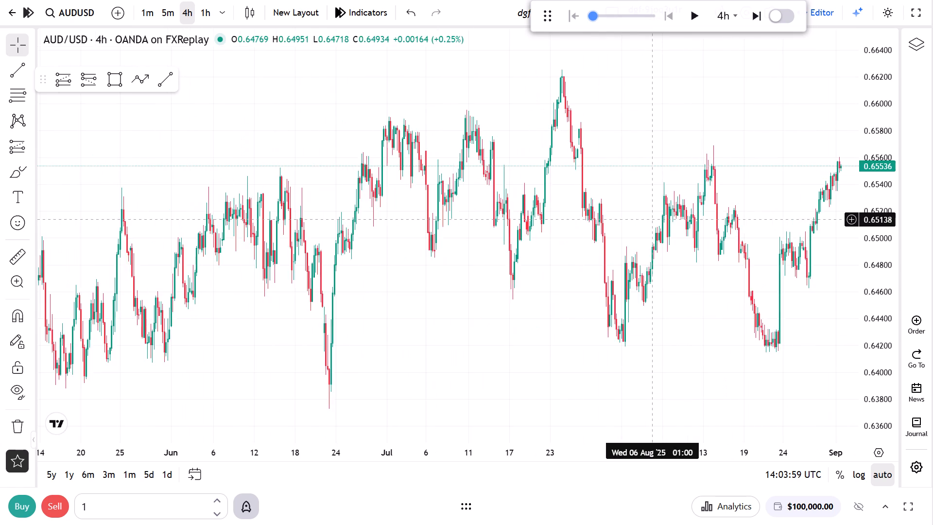
scroll(653, 220, "up", 5)
right_click(626, 151)
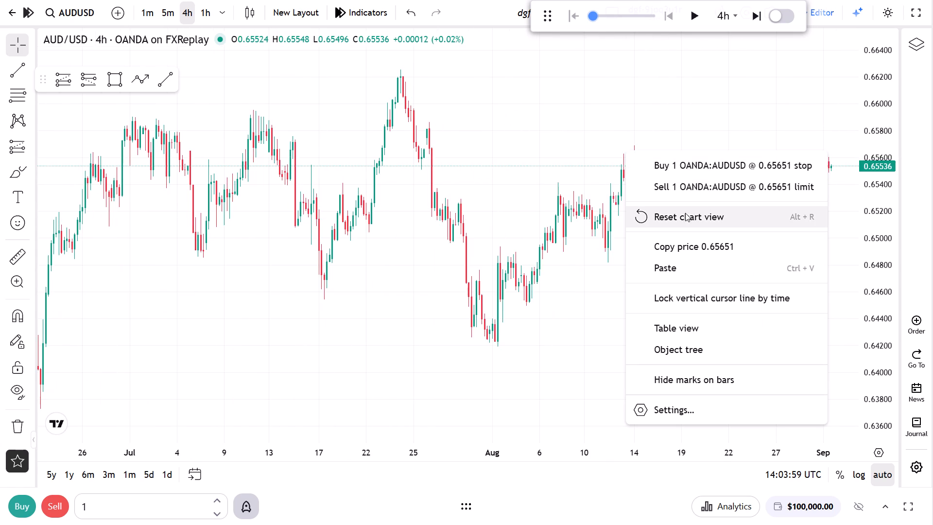
left_click(686, 215)
left_click_drag(687, 215, 615, 208)
left_click_drag(641, 204, 720, 204)
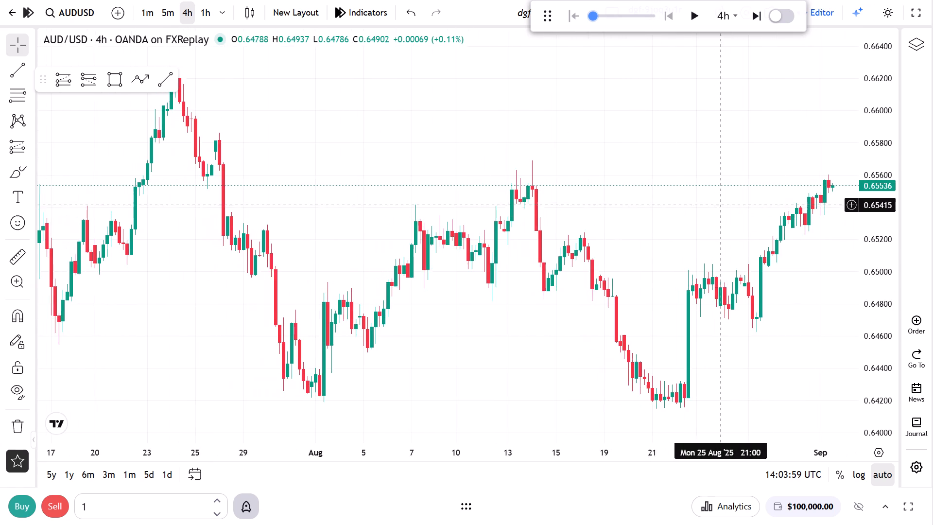
scroll(713, 199, "down", 6)
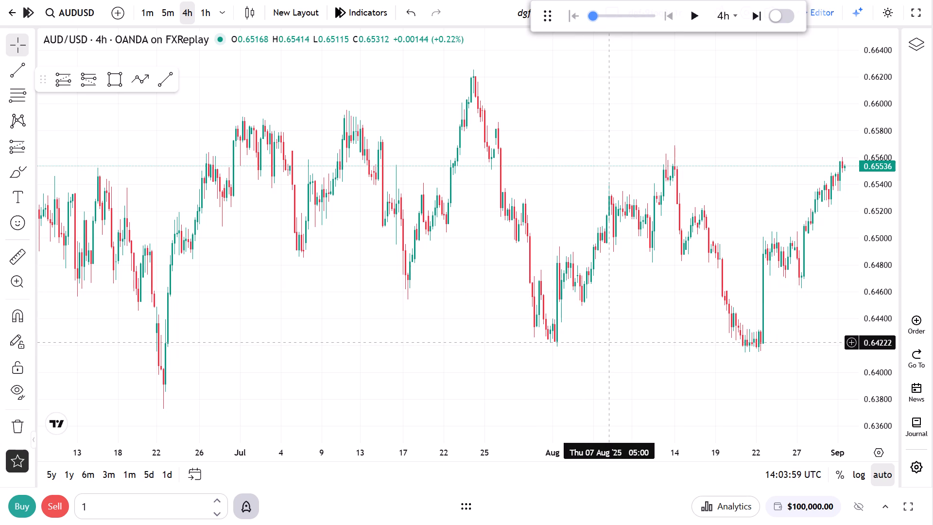
left_click_drag(610, 347, 580, 338)
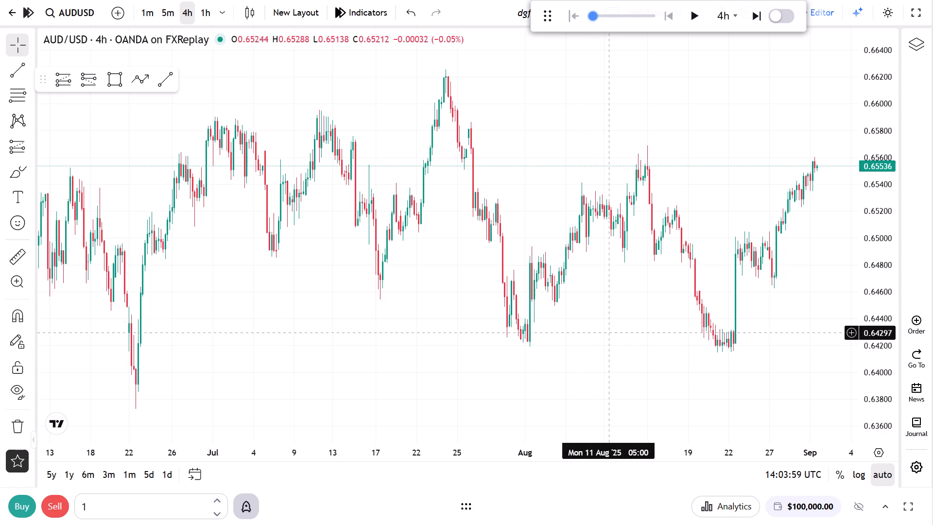
left_click(659, 314)
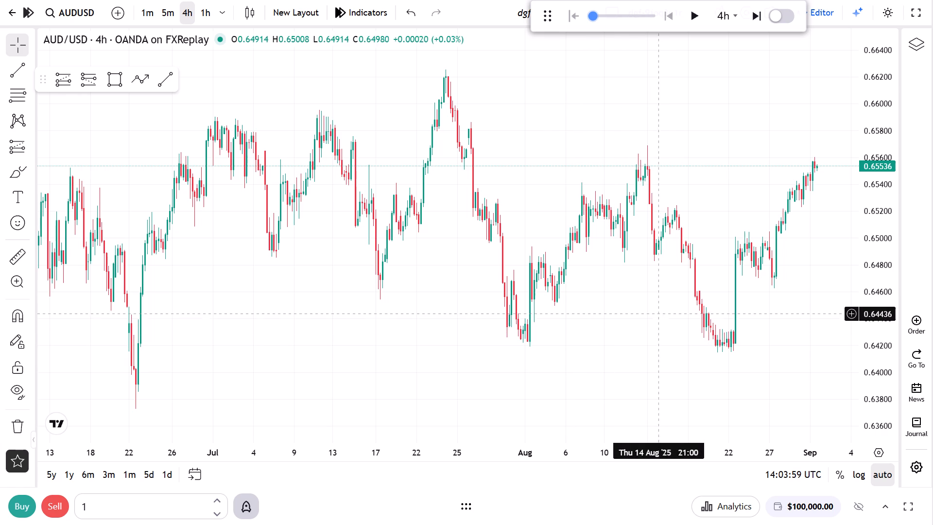
Play the 4h replay forward from the start of September and pause it at 20:59:59 UTC on 11 September.
left_click(697, 13)
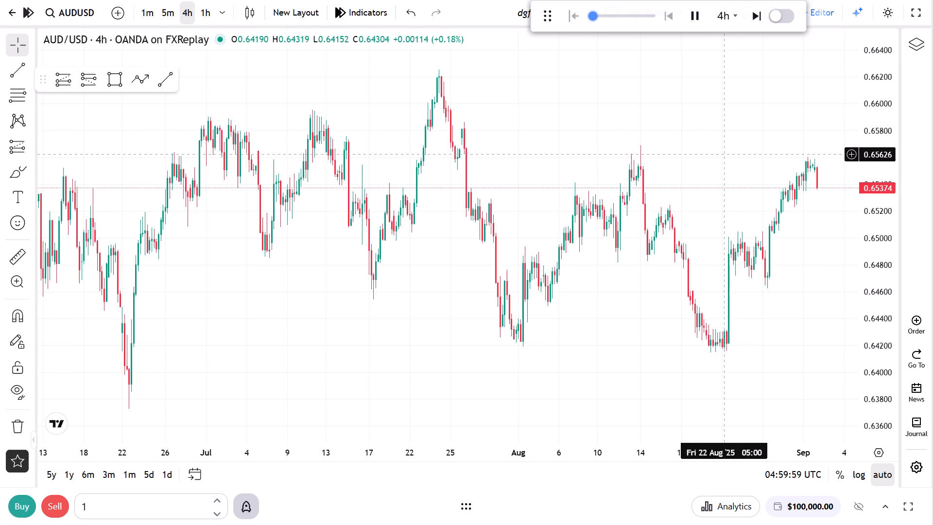
scroll(730, 145, "up", 4)
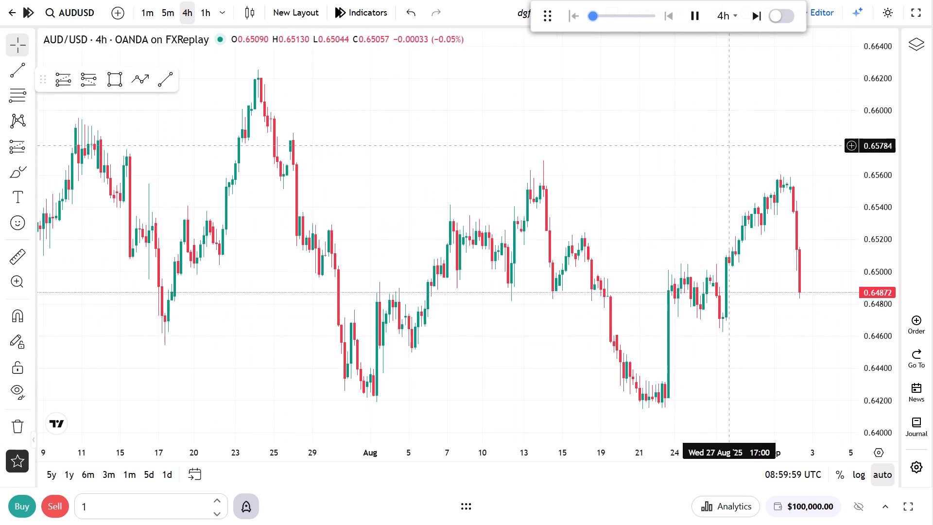
scroll(731, 144, "down", 5)
left_click_drag(877, 277, 886, 247)
left_click_drag(832, 279, 723, 233)
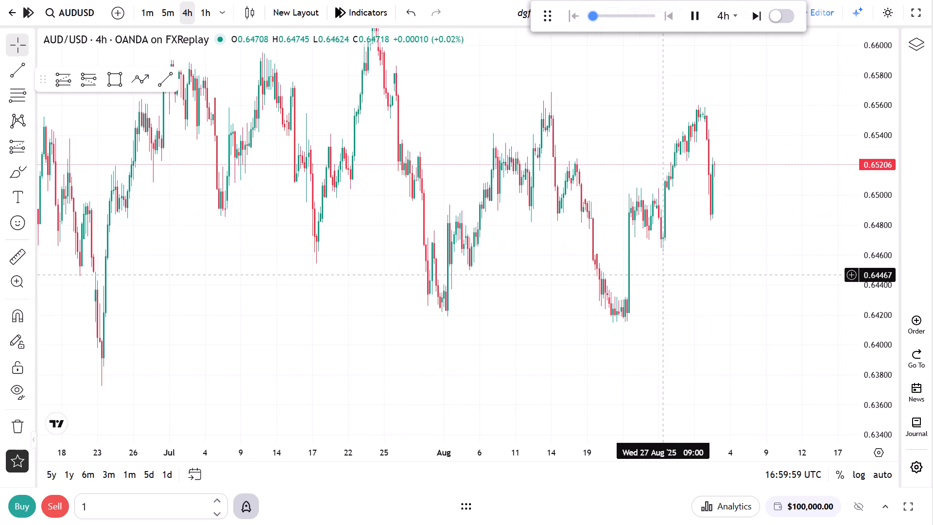
scroll(632, 301, "up", 4)
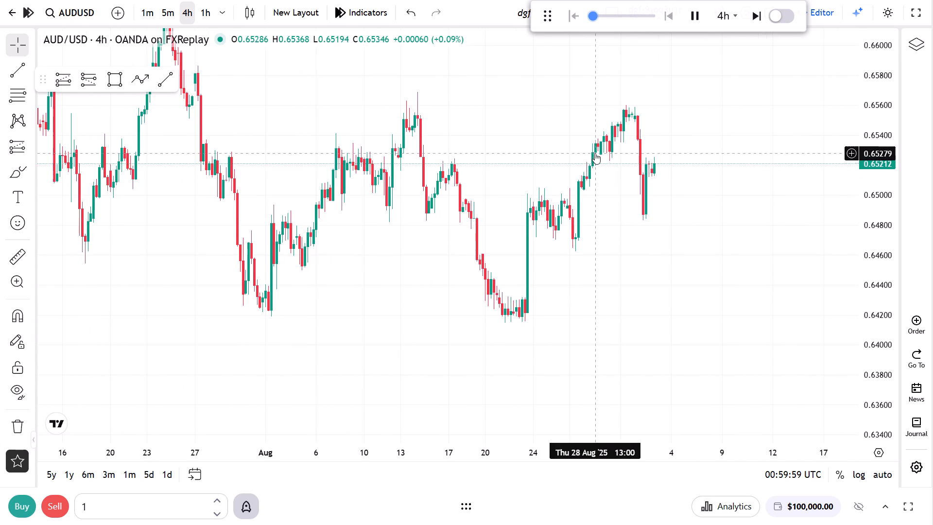
left_click_drag(622, 214, 674, 225)
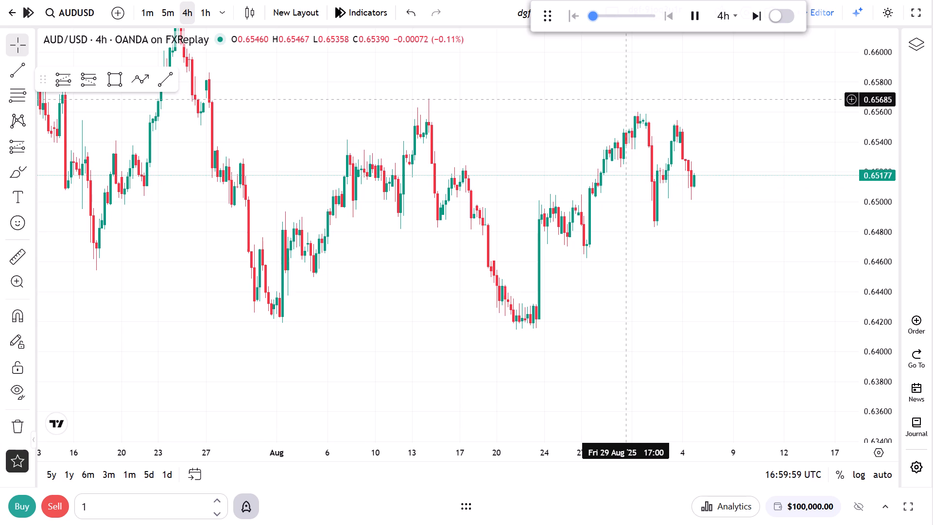
scroll(628, 99, "down", 5)
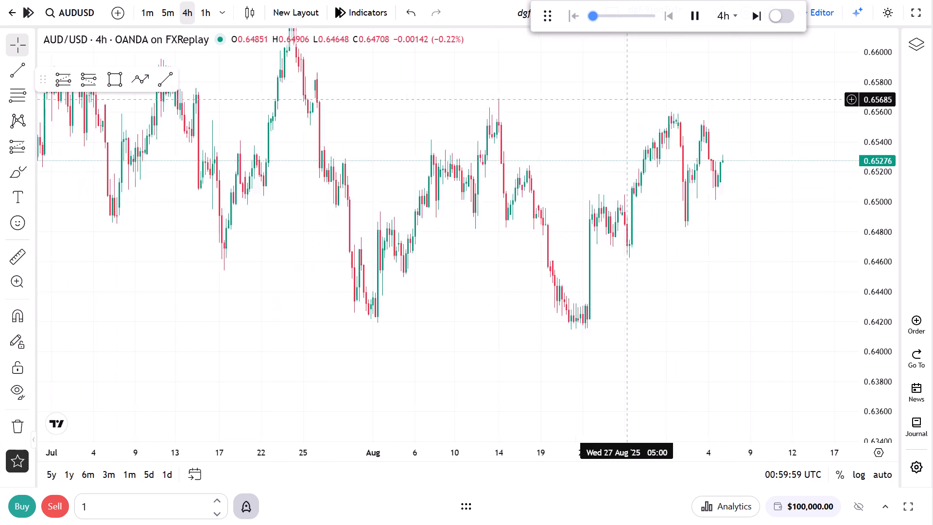
scroll(630, 100, "up", 2)
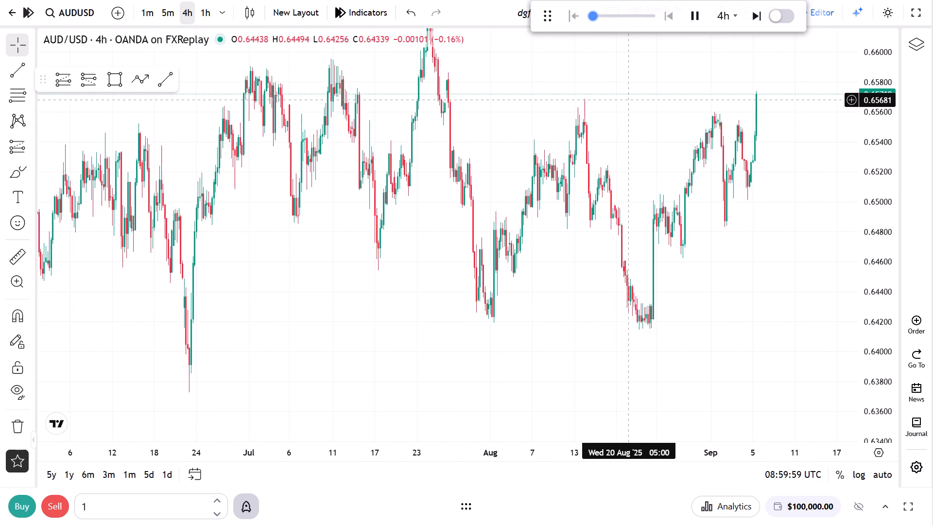
scroll(630, 100, "up", 2)
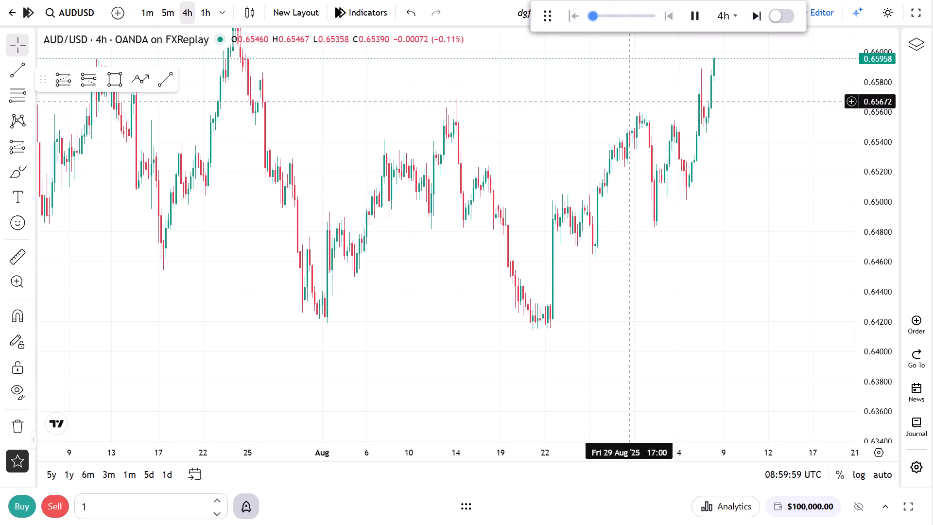
left_click_drag(630, 101, 630, 104)
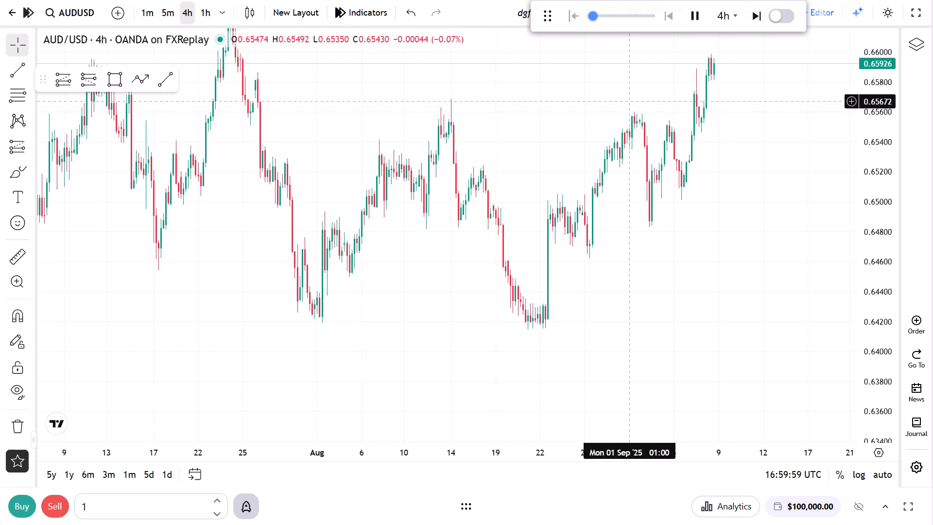
left_click_drag(630, 104, 632, 200)
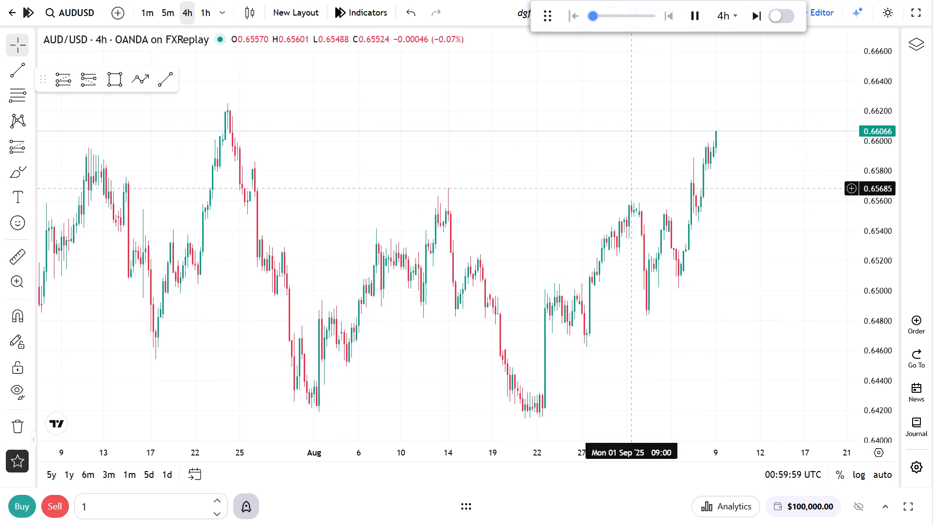
scroll(632, 188, "up", 3)
scroll(632, 188, "down", 3)
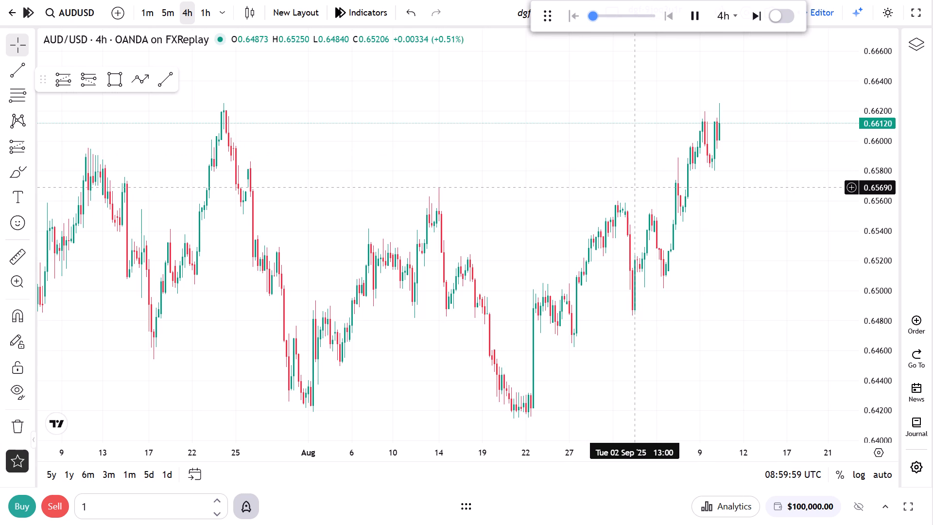
scroll(634, 188, "up", 3)
left_click_drag(701, 176, 679, 222)
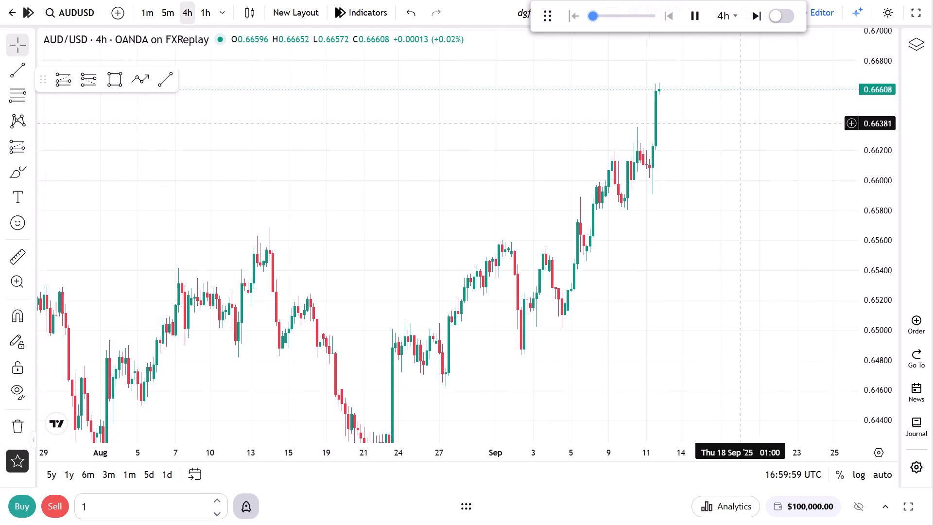
left_click_drag(697, 18, 699, 26)
Resume the 4h replay from 11 September, leaving room on the chart above the latest candles.
left_click_drag(699, 161, 705, 217)
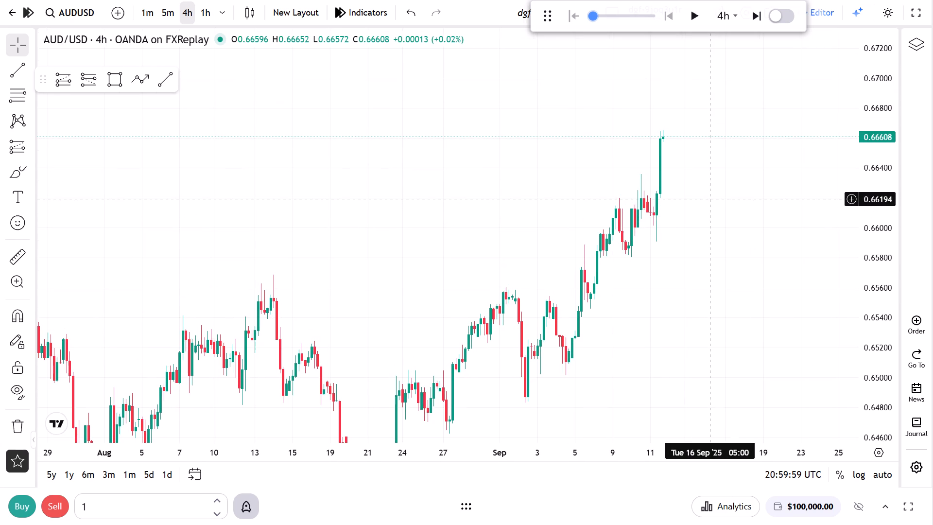
scroll(710, 198, "up", 4)
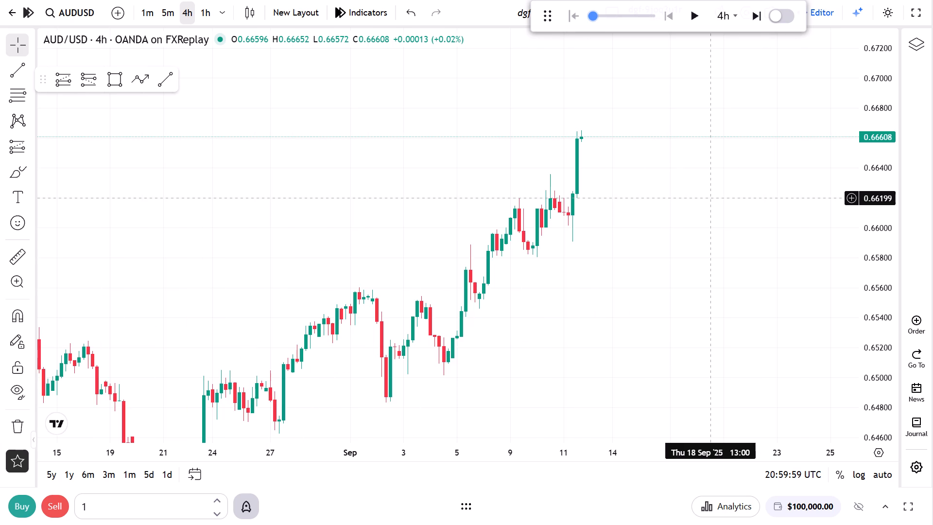
left_click_drag(713, 199, 714, 213)
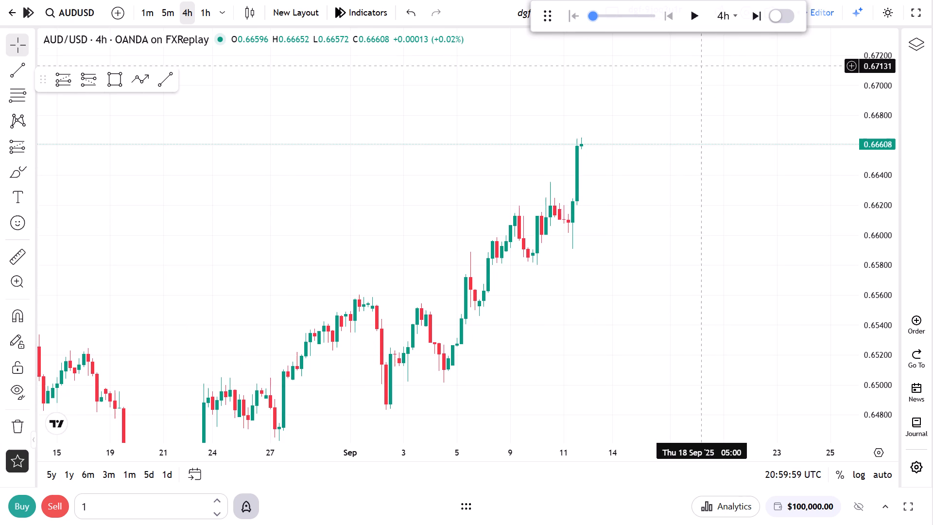
left_click(686, 12)
left_click_drag(691, 123, 707, 192)
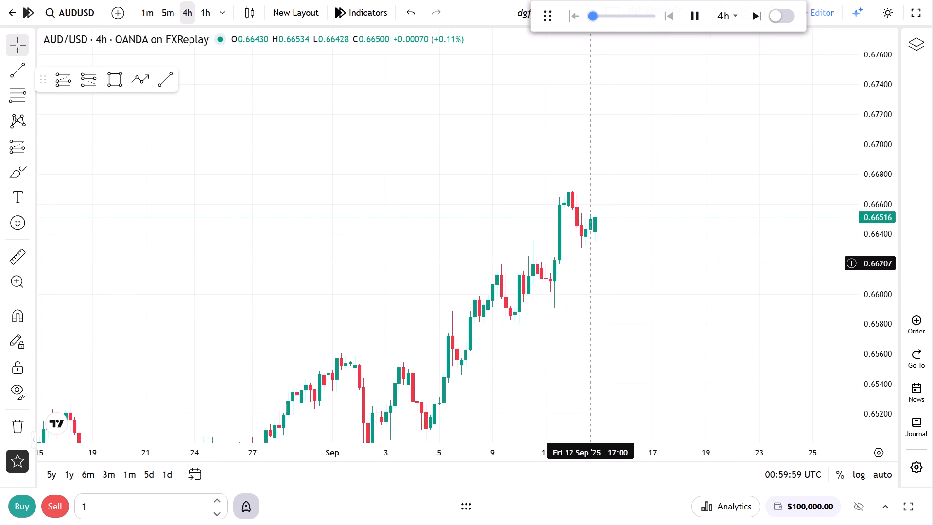
Set the chart's time zone to (UTC+5:30) Kolkata.
left_click(801, 478)
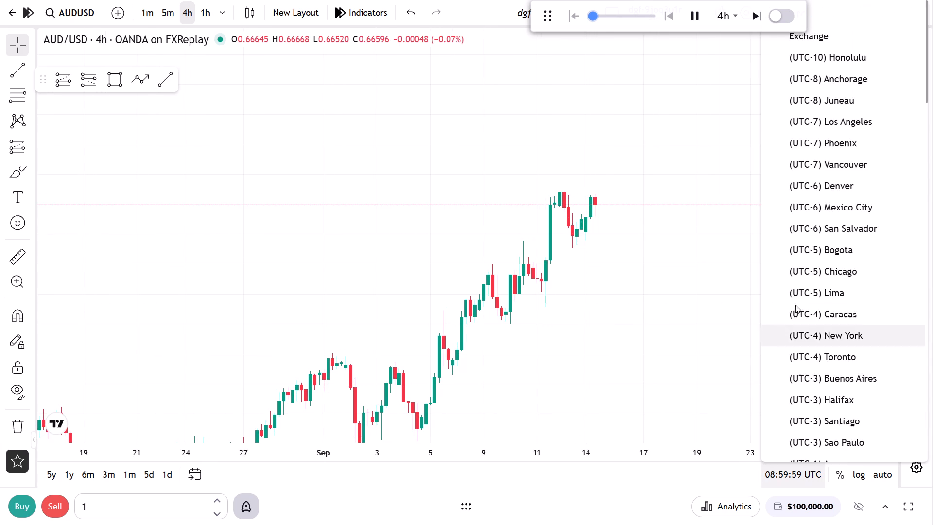
scroll(797, 294, "down", 17)
scroll(799, 291, "down", 6)
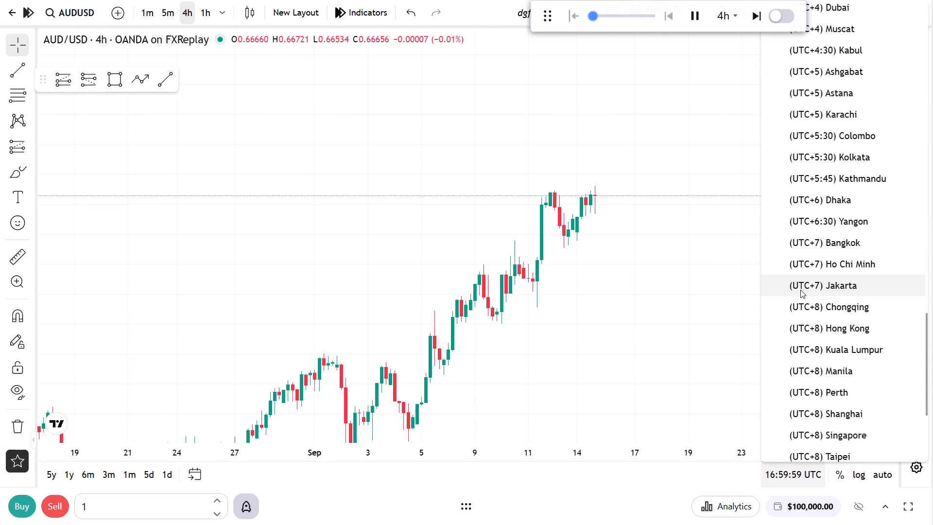
left_click(825, 155)
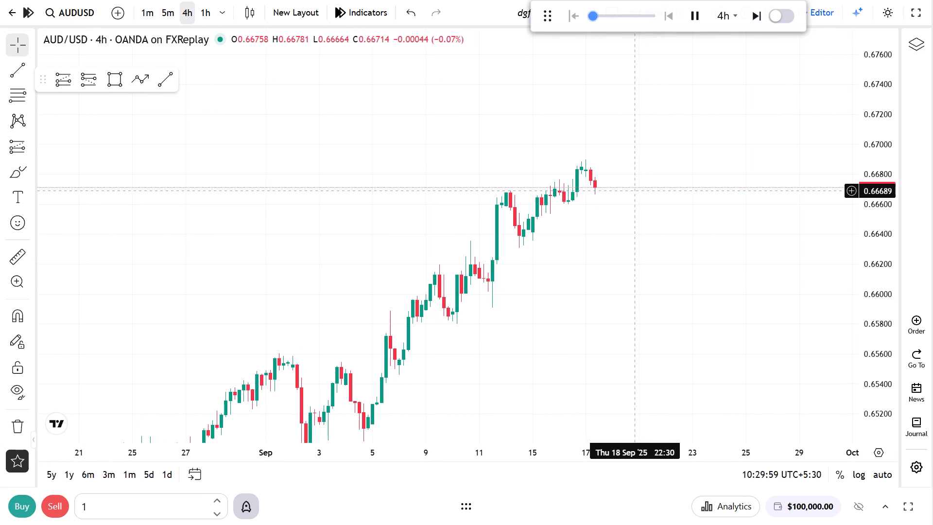
Pause the replay on 17 September at 18:29:59 UTC+5:30.
left_click(697, 16)
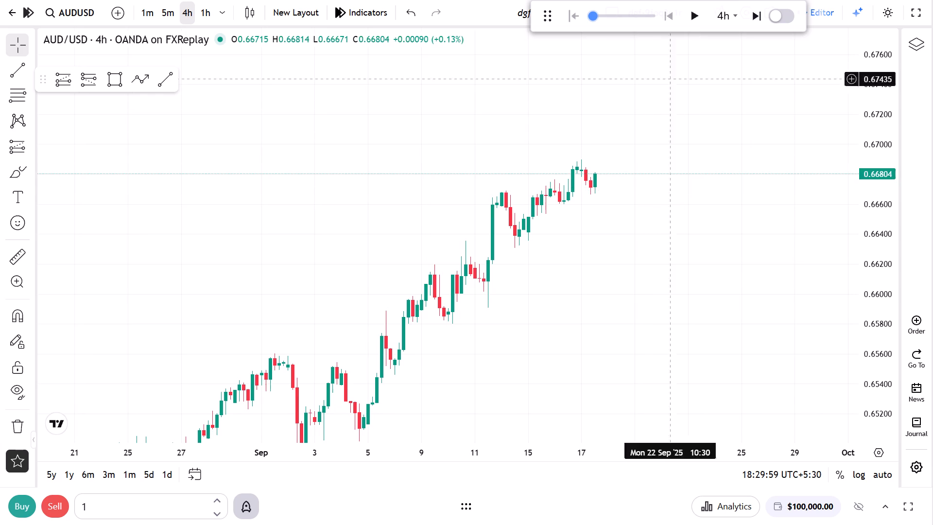
Draw a rectangle zone at about 0.66677 to 0.66691 on the 4h chart, spanning 11 to 18 September.
left_click_drag(643, 225, 710, 292)
left_click_drag(848, 339, 853, 296)
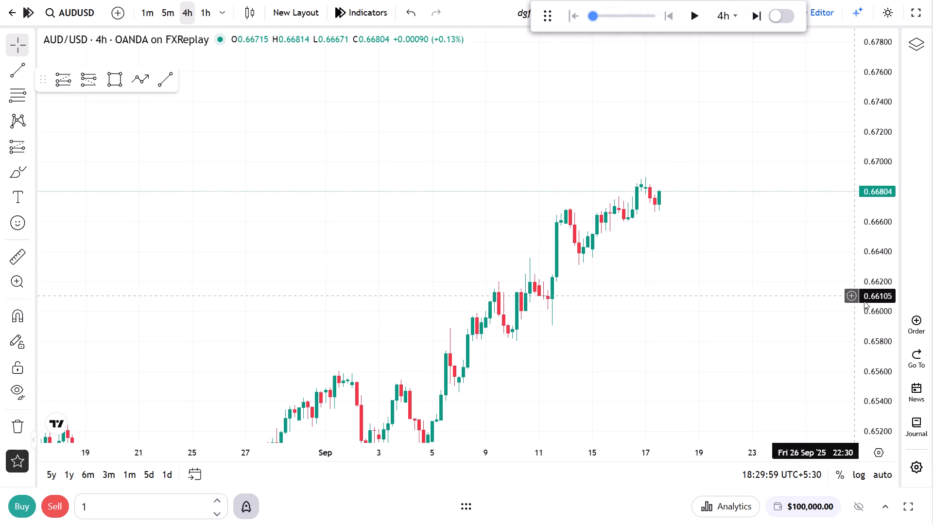
left_click_drag(880, 327, 919, 103)
left_click_drag(697, 154, 704, 232)
scroll(582, 269, "up", 3)
left_click(123, 78)
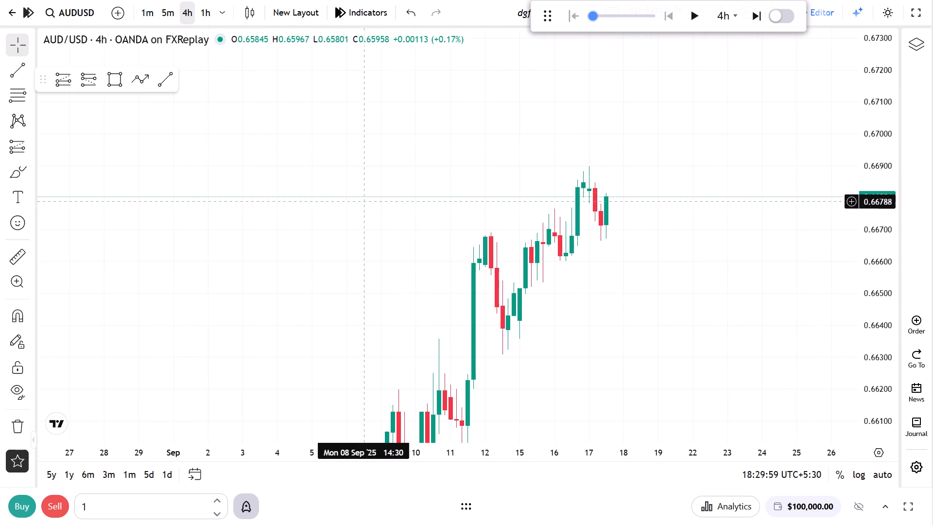
left_click(474, 237)
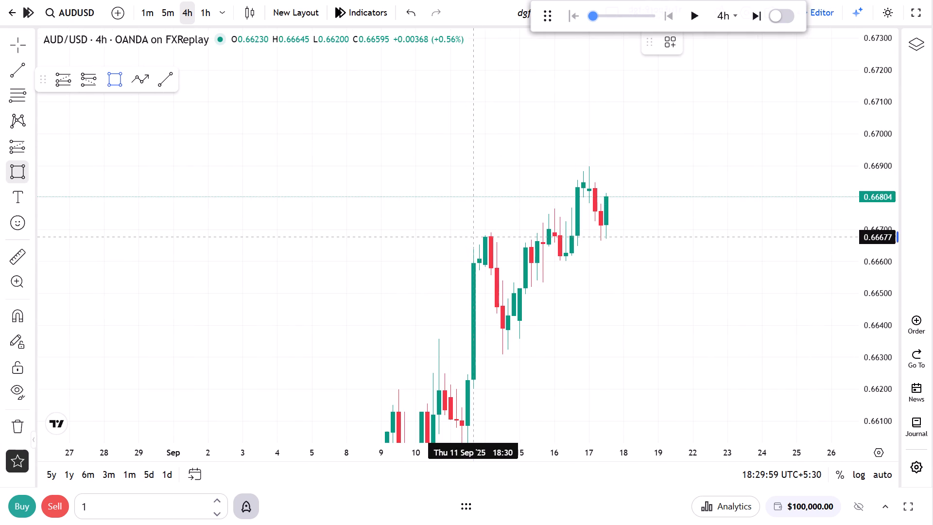
left_click(624, 232)
left_click_drag(584, 262, 591, 260)
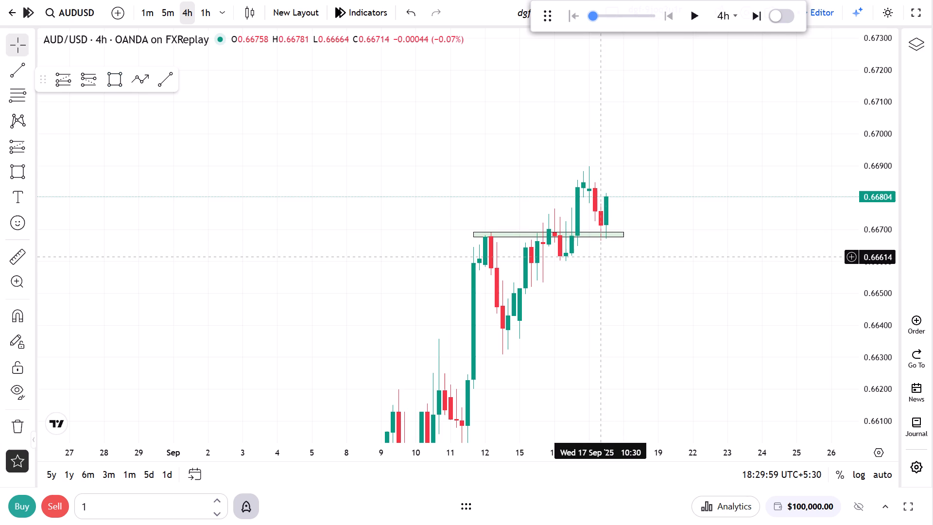
Switch to the 1m timeframe and examine the 17 September price action around the rectangle zone.
left_click(148, 12)
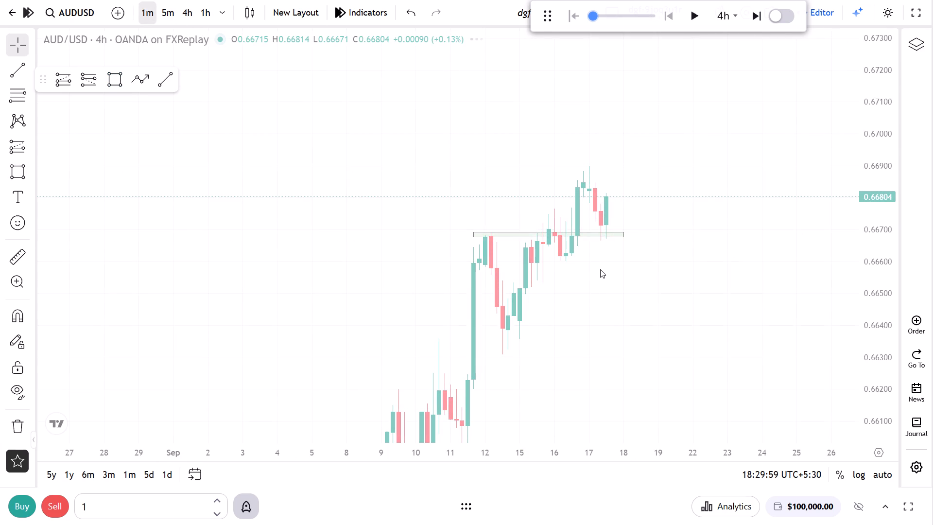
scroll(600, 273, "down", 5)
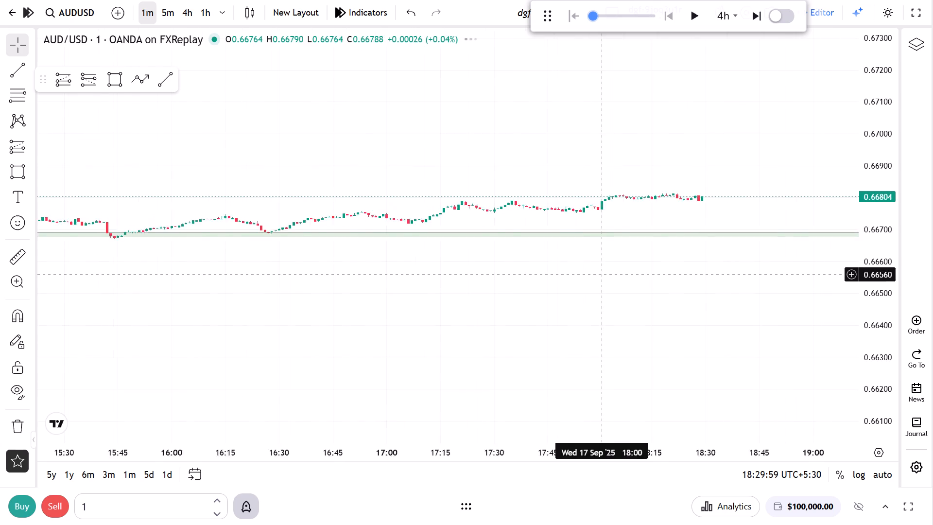
scroll(602, 275, "down", 20)
scroll(602, 275, "down", 6)
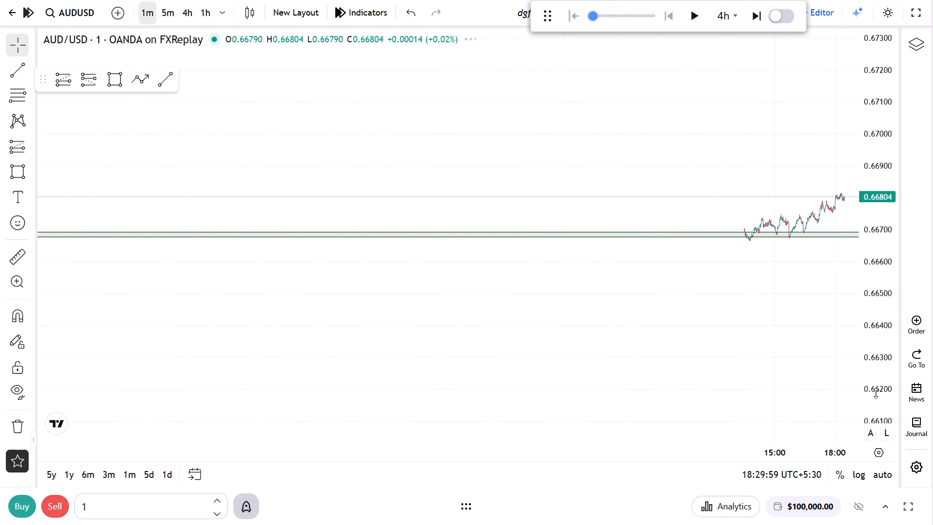
left_click_drag(875, 394, 900, 210)
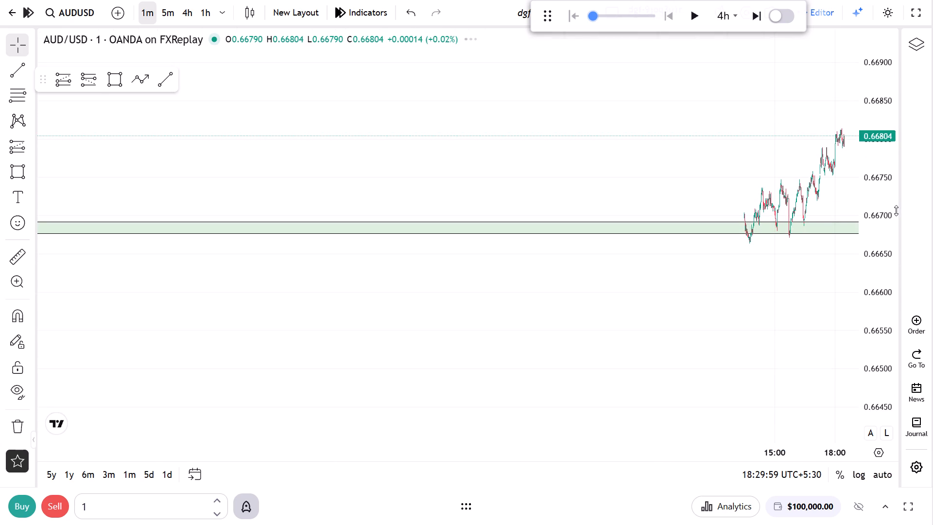
scroll(691, 328, "up", 11)
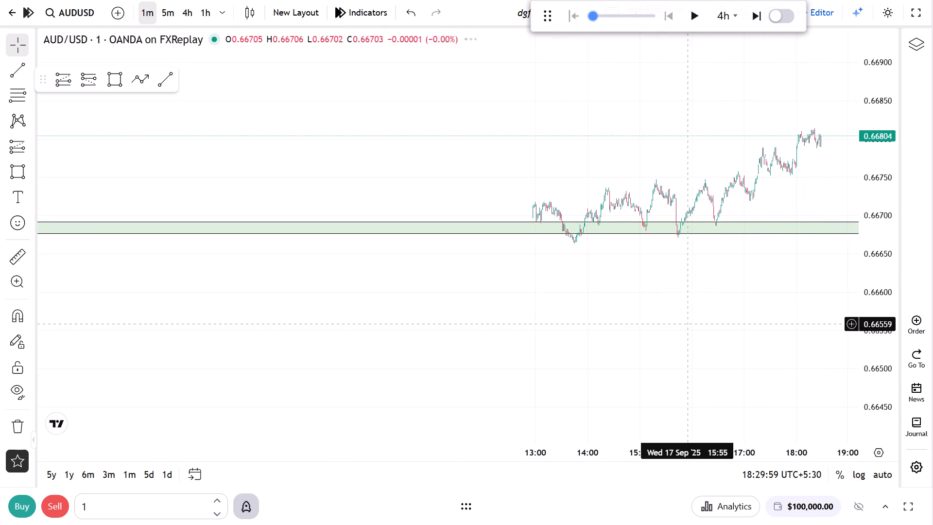
left_click_drag(589, 284, 697, 320)
scroll(670, 320, "up", 4)
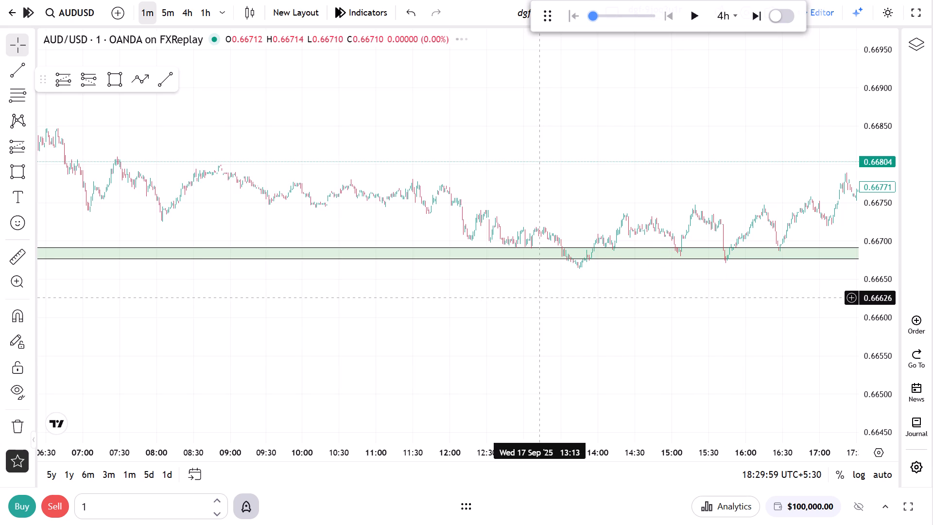
left_click_drag(881, 397, 910, 105)
scroll(561, 315, "up", 6)
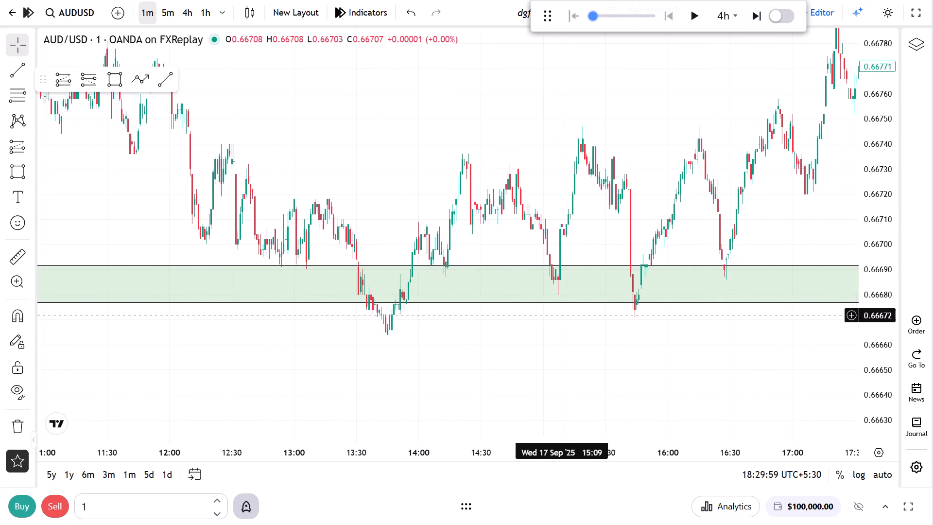
left_click_drag(396, 211, 534, 234)
scroll(402, 327, "up", 4)
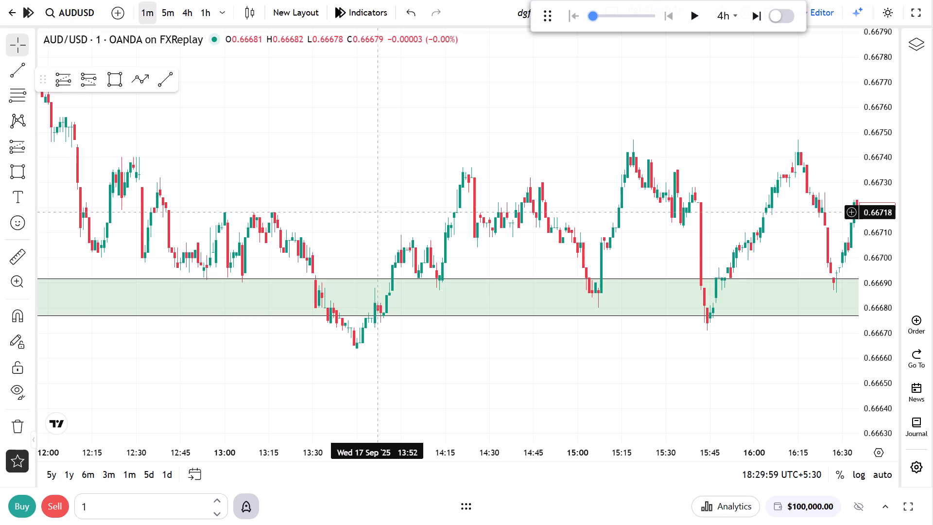
Place a long position at 0.66716 from 14:32 on 17 September, with its stop at 0.66656 below the zone.
left_click(66, 87)
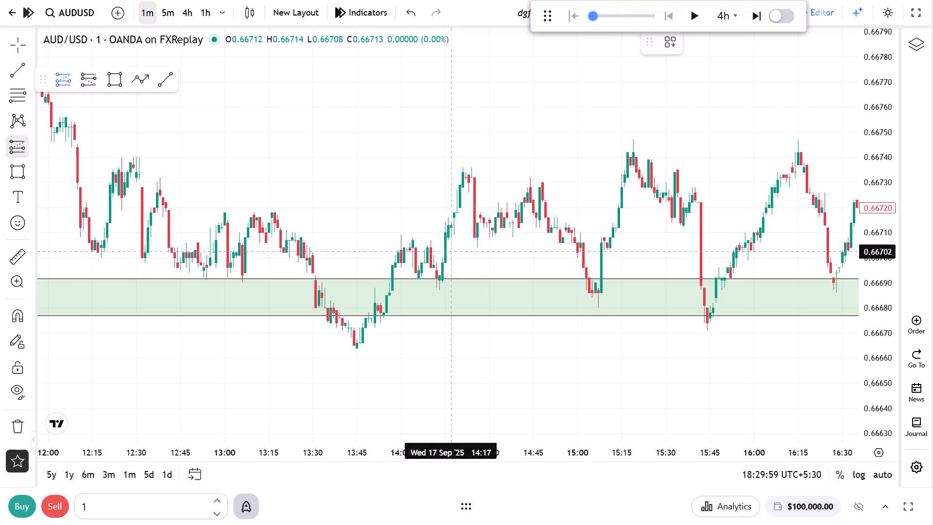
left_click(494, 217)
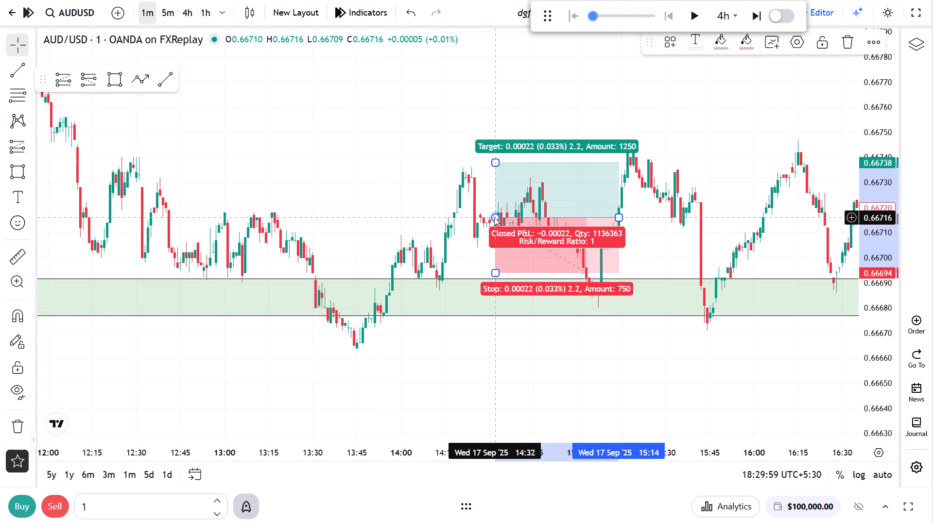
left_click_drag(497, 269, 499, 369)
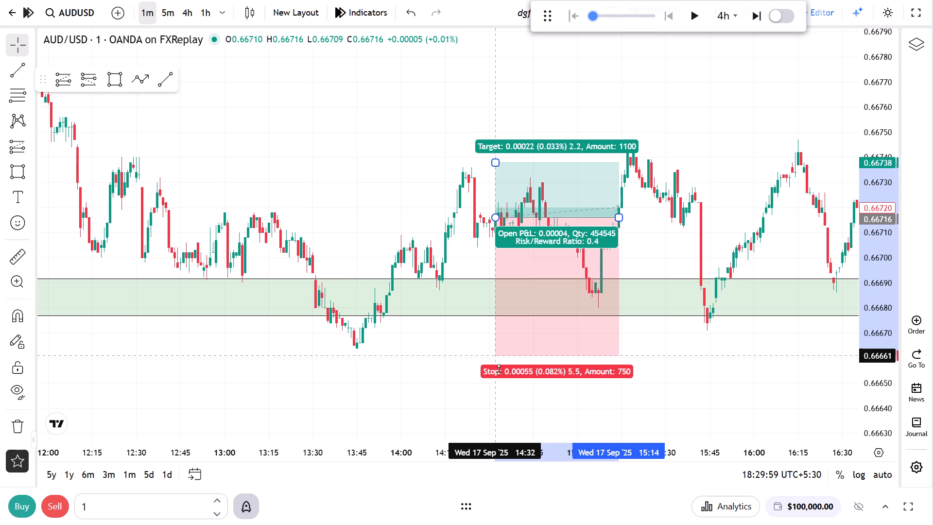
left_click_drag(499, 369, 503, 352)
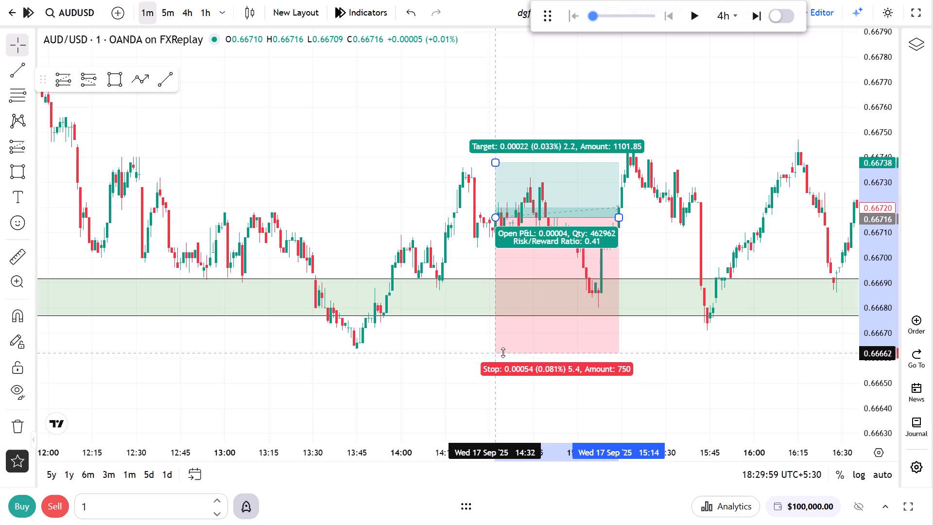
left_click_drag(503, 352, 506, 365)
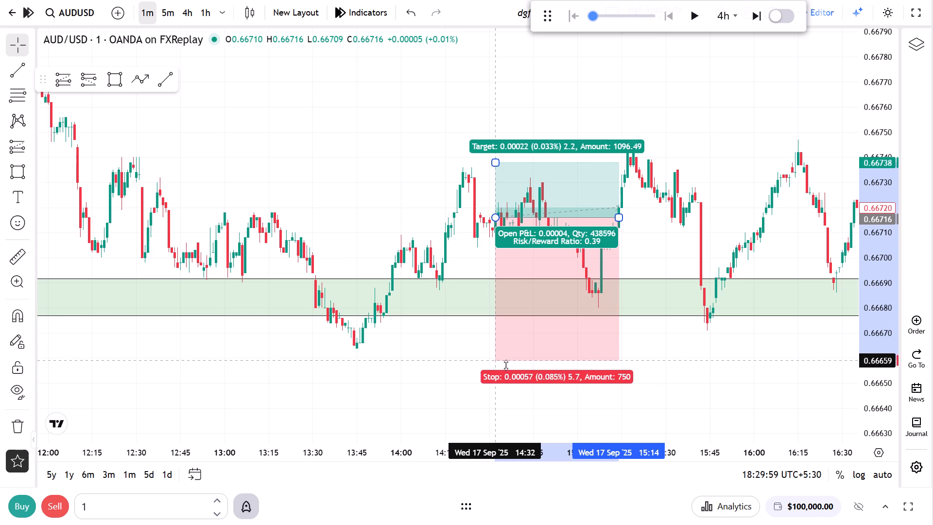
left_click_drag(506, 365, 506, 368)
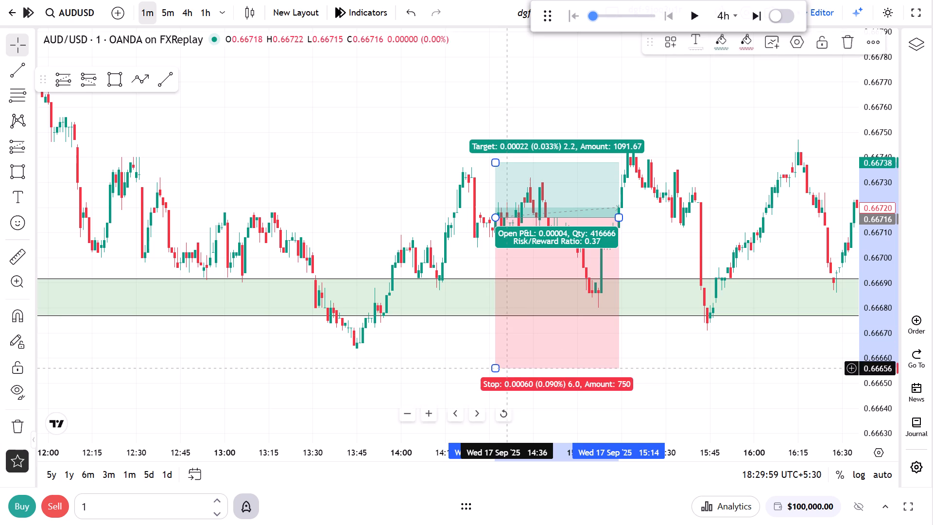
Raise the long position's target to 0.66806 and extend its end to just after 18:00 on 17 September.
left_click_drag(751, 336, 322, 367)
scroll(407, 318, "down", 5)
left_click_drag(460, 243, 499, 246)
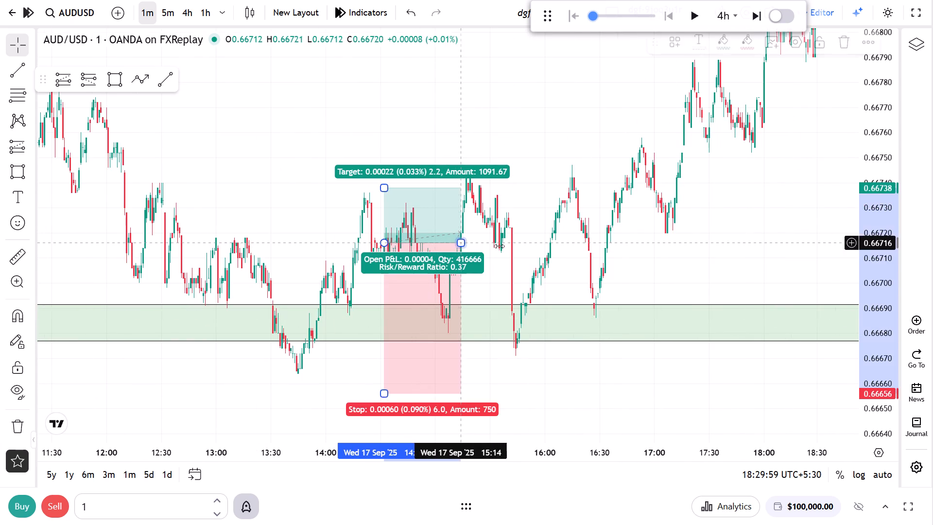
left_click_drag(499, 246, 724, 246)
left_click_drag(764, 172, 675, 310)
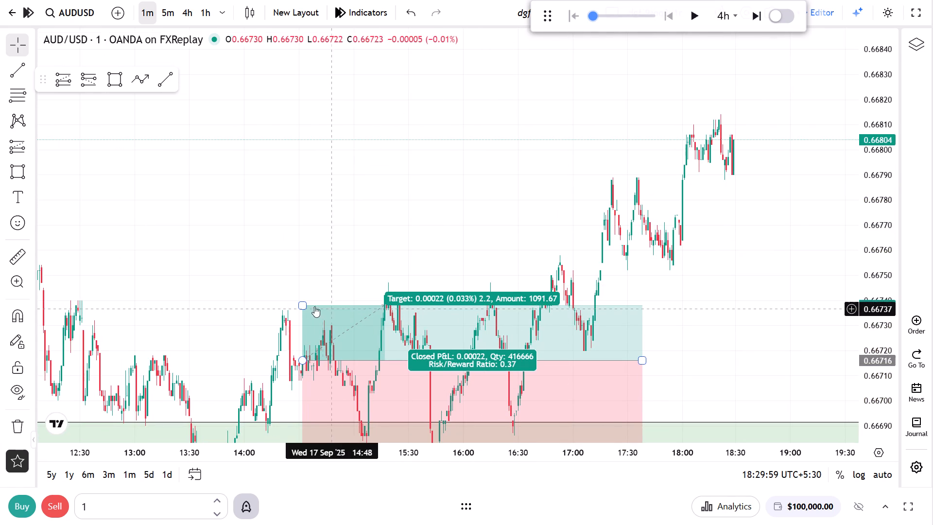
left_click_drag(305, 306, 330, 171)
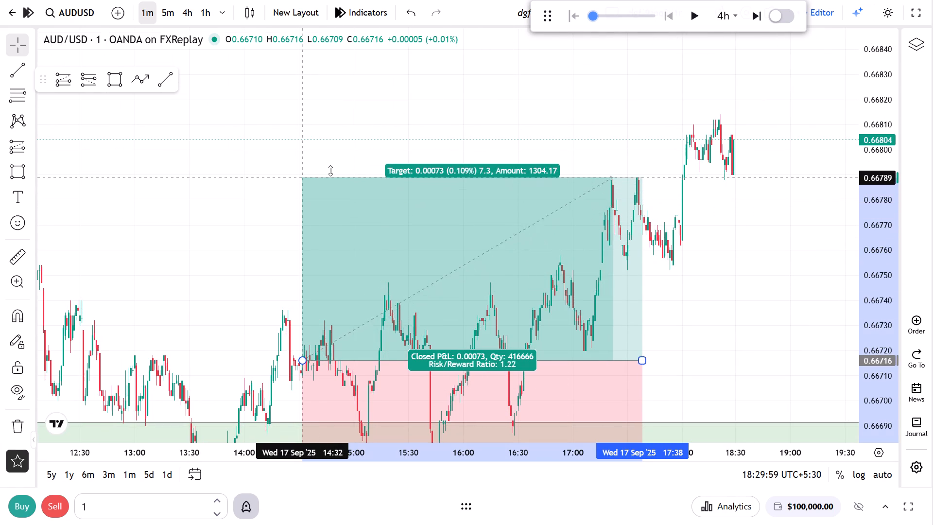
left_click_drag(330, 171, 362, 132)
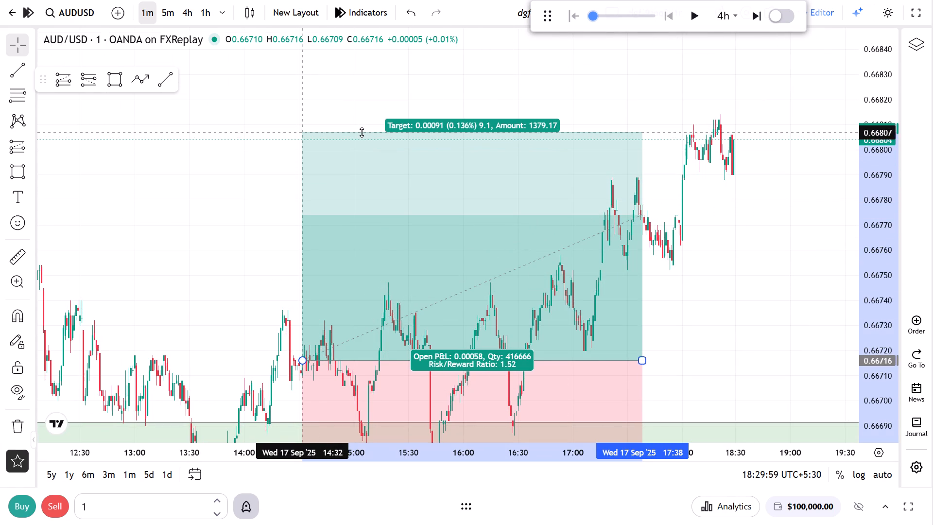
left_click_drag(362, 132, 363, 135)
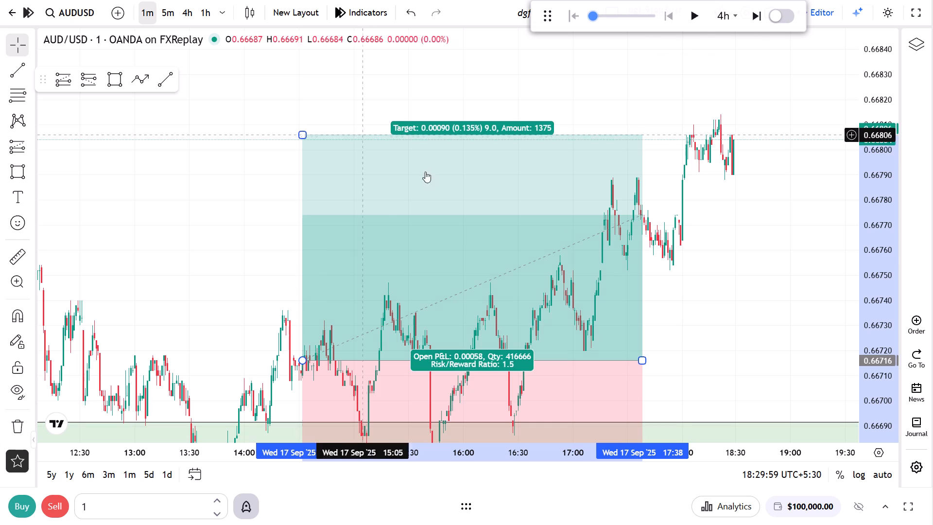
left_click_drag(690, 313, 669, 228)
left_click_drag(625, 298, 709, 301)
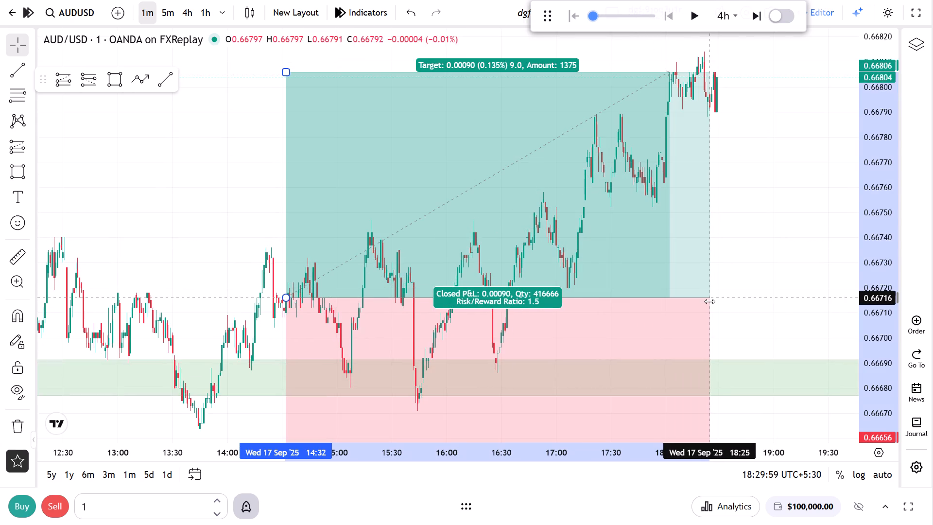
left_click_drag(709, 301, 670, 295)
left_click(732, 269)
Return the chart to the 4h timeframe, framed around the rectangle zone and the latest candles.
scroll(770, 279, "down", 1)
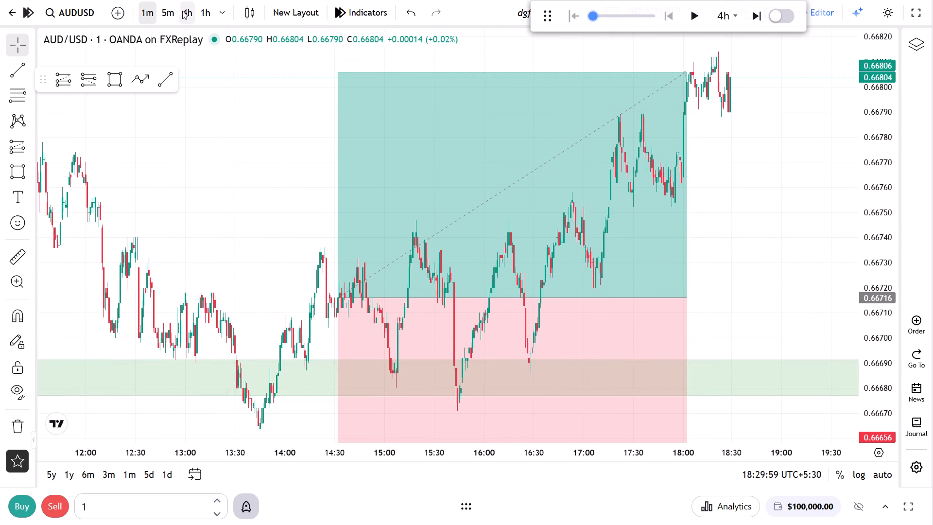
left_click(185, 11)
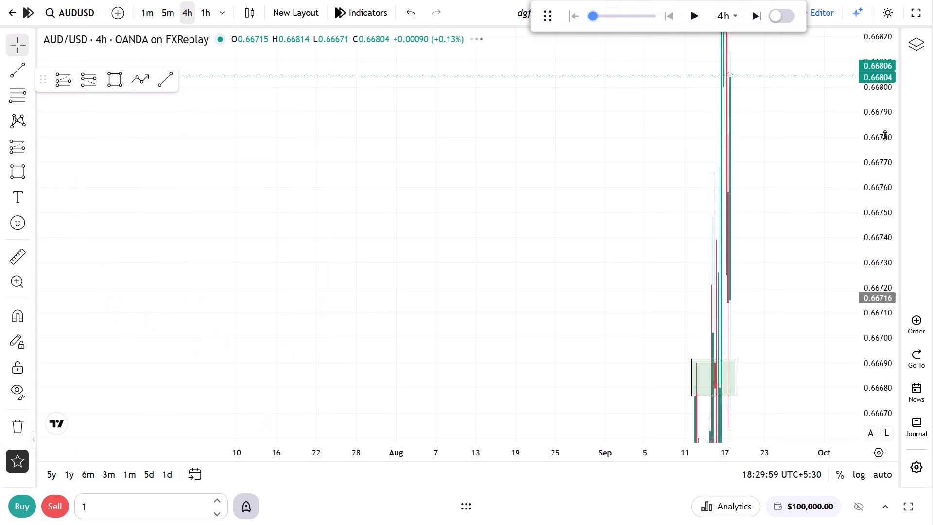
left_click_drag(888, 134, 842, 386)
scroll(774, 383, "up", 14)
left_click_drag(643, 320, 775, 318)
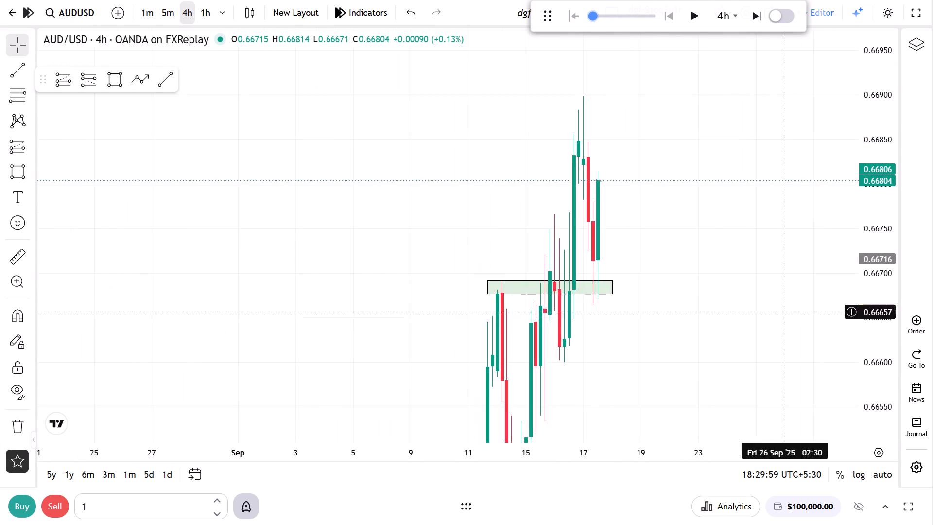
left_click_drag(883, 211, 879, 323)
scroll(571, 327, "up", 5)
left_click_drag(549, 345, 748, 369)
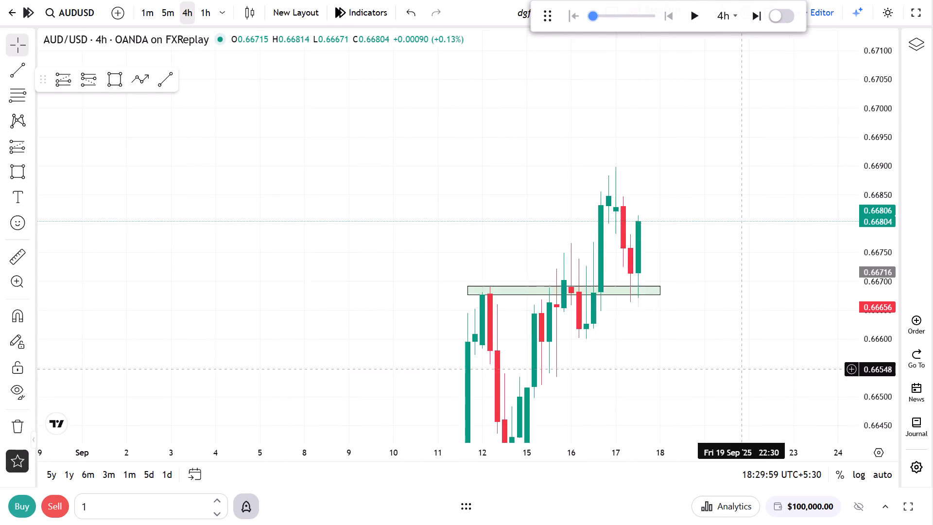
scroll(674, 367, "up", 1)
Play the 4h replay forward and pause it on 18 September at 06:29:59 UTC+5:30.
left_click(698, 19)
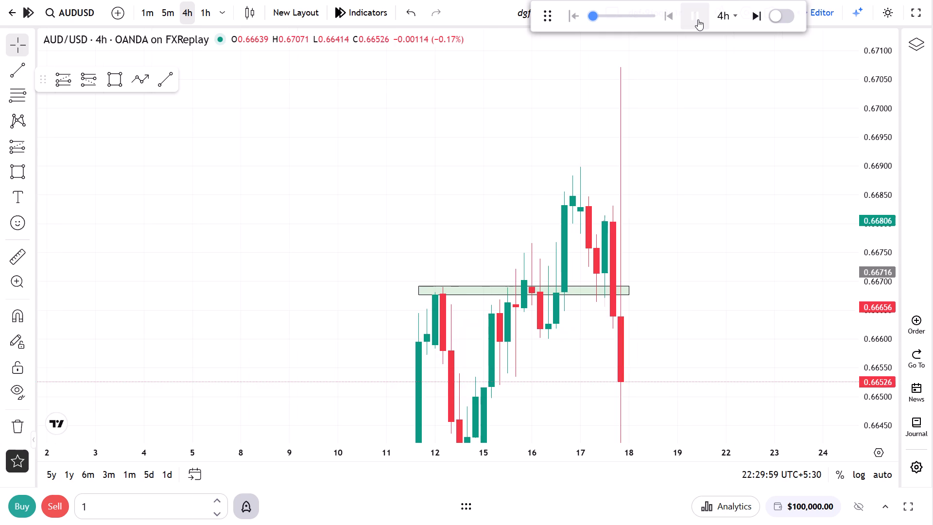
left_click_drag(791, 402, 789, 229)
left_click(701, 25)
left_click(730, 191)
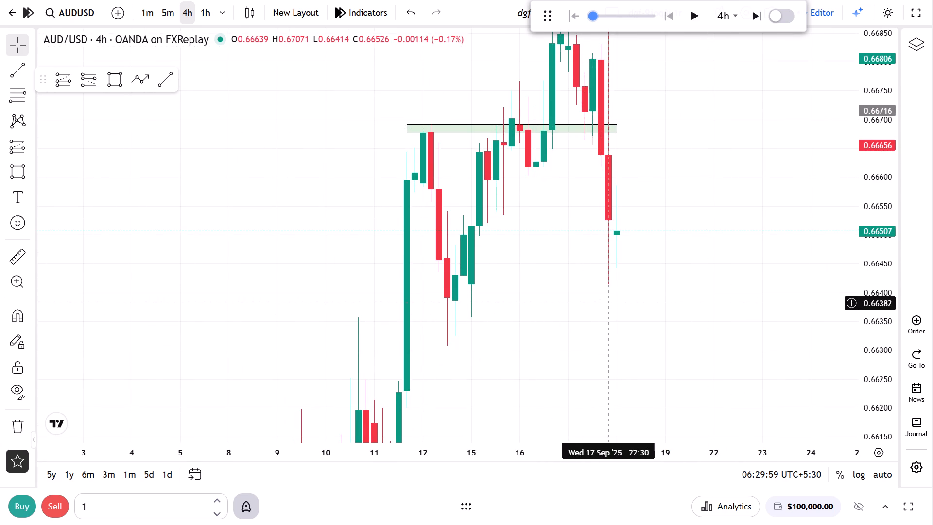
Advance the 4h replay by one candle and pause it on 18 September at 10:29:59 UTC+5:30.
left_click_drag(606, 304, 634, 326)
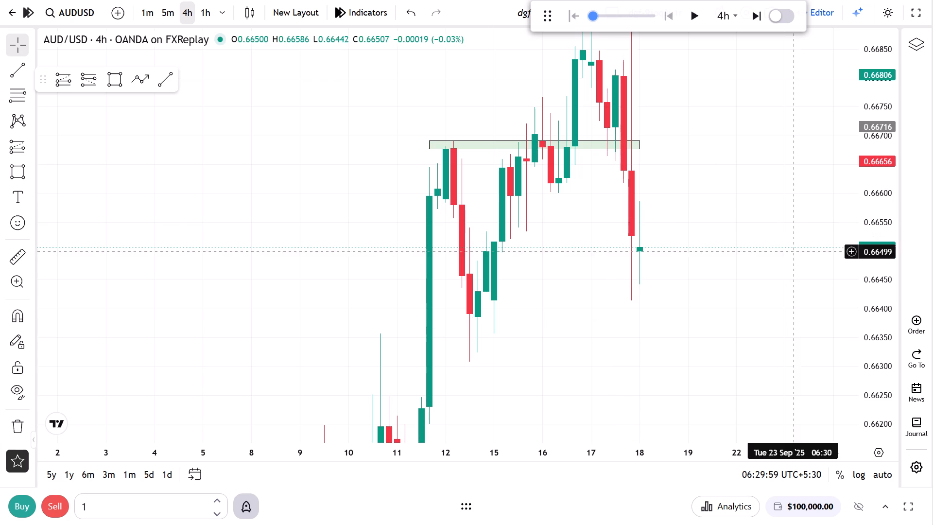
left_click_drag(866, 238, 868, 253)
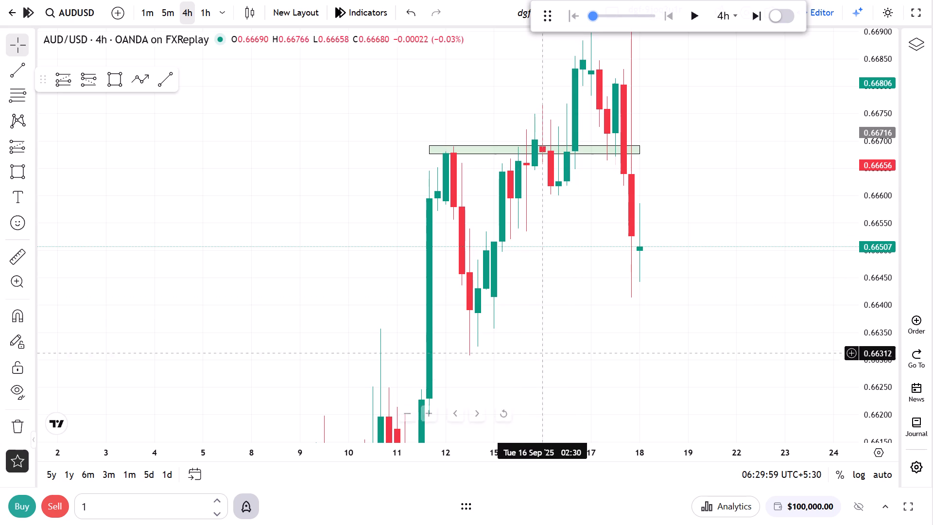
left_click_drag(563, 251, 572, 304)
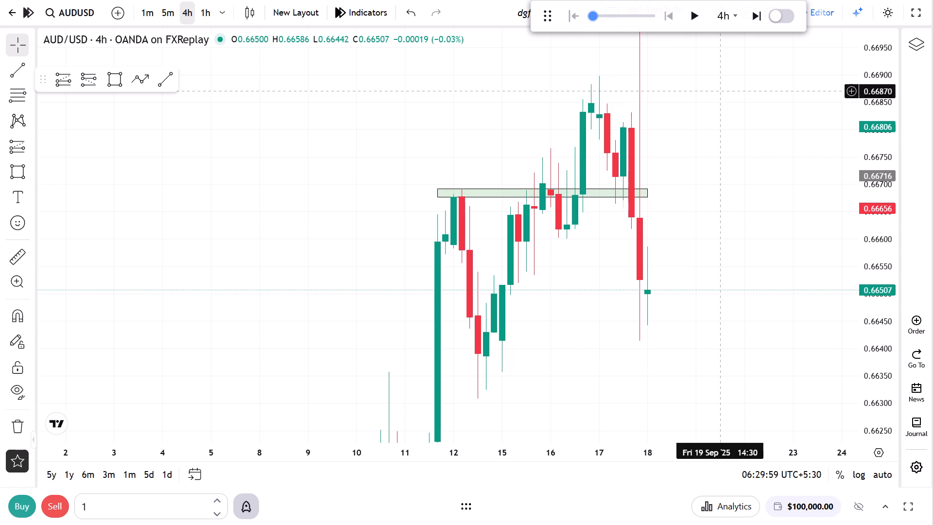
left_click(694, 17)
left_click(694, 17)
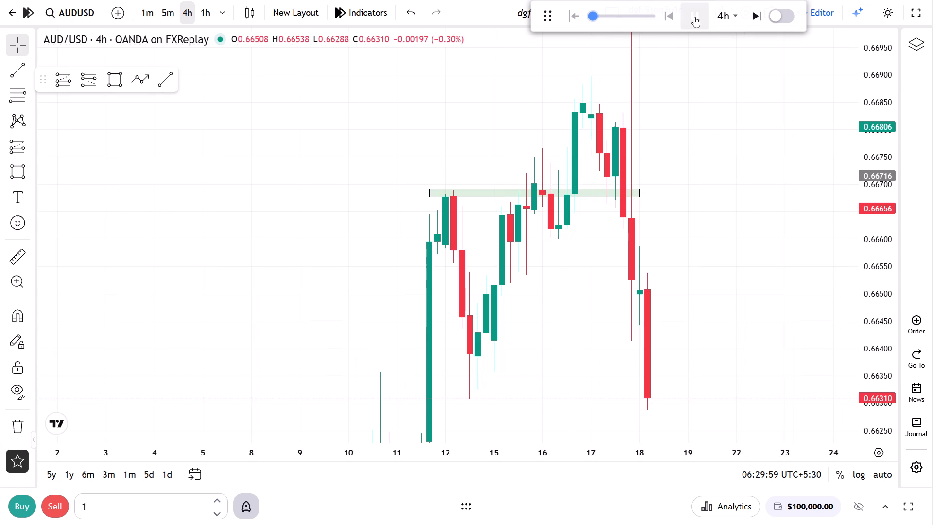
Draw a rectangle zone from about 0.66385 down to 0.66310, spanning 12 September 10:30 to early 19 September.
left_click(112, 85)
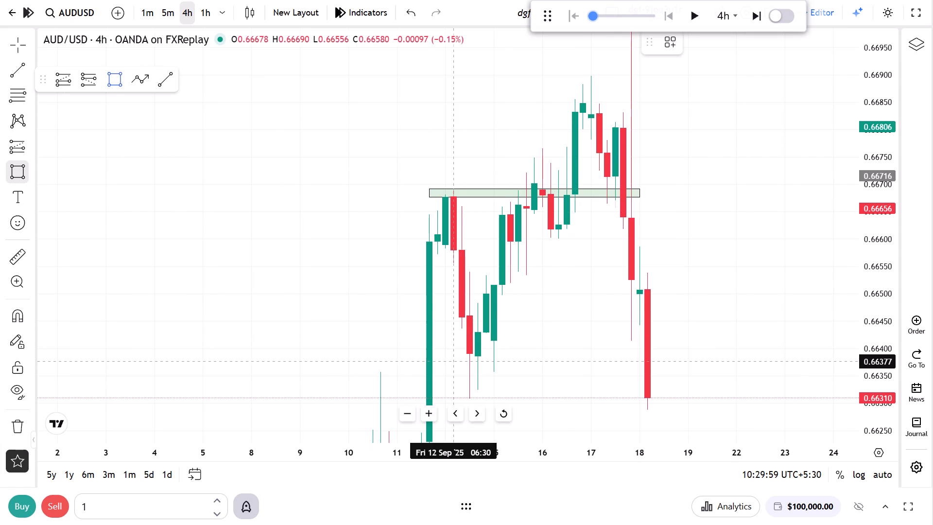
left_click(459, 356)
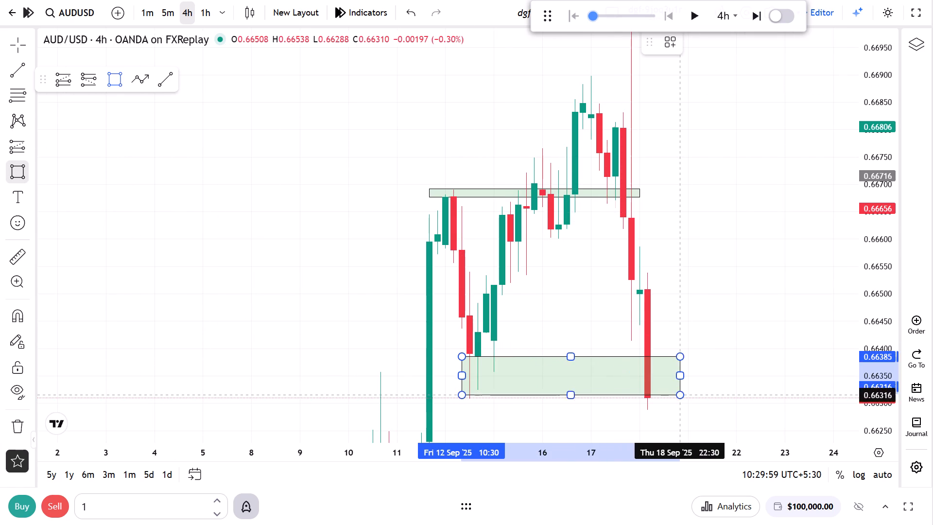
left_click(692, 398)
Switch the chart to the 1m timeframe, framed around the new lower rectangle zone and the latest candles.
left_click_drag(730, 425, 764, 284)
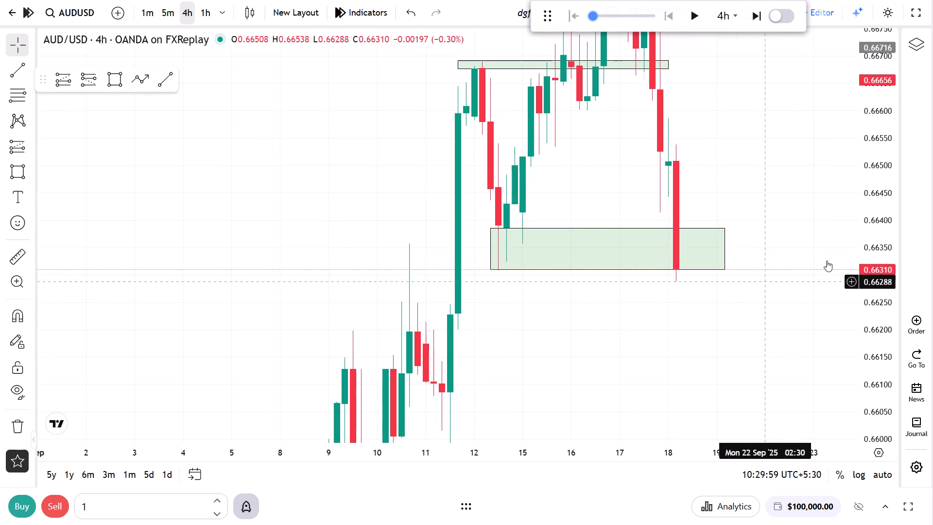
left_click_drag(864, 227, 860, 335)
left_click(709, 357)
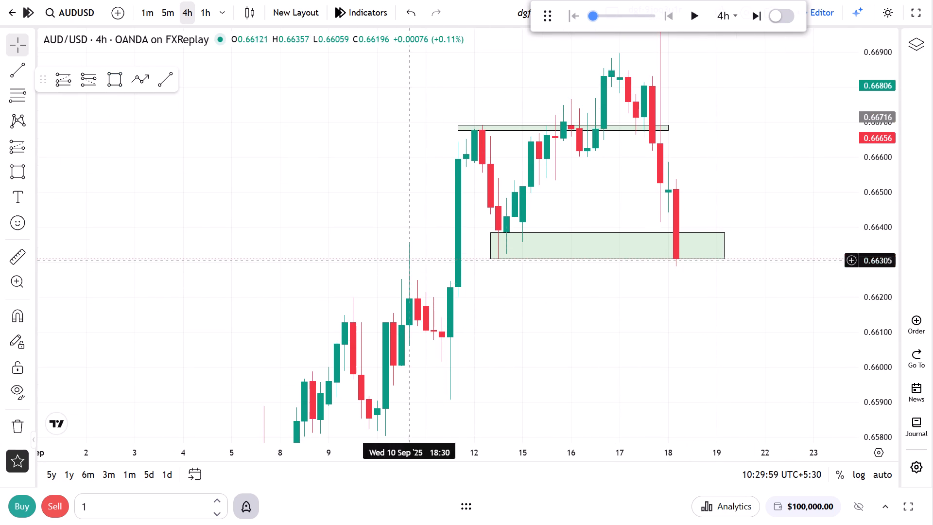
left_click(151, 15)
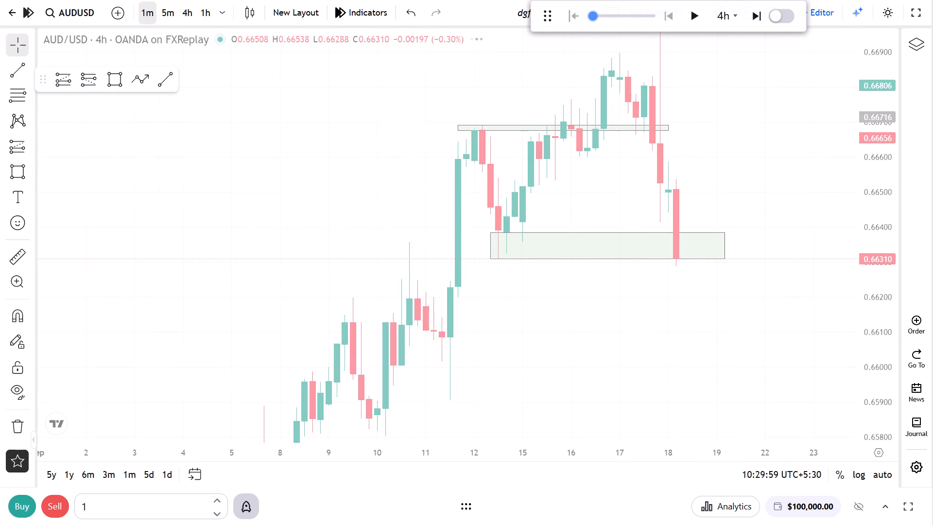
scroll(721, 401, "down", 10)
left_click_drag(896, 397, 918, 60)
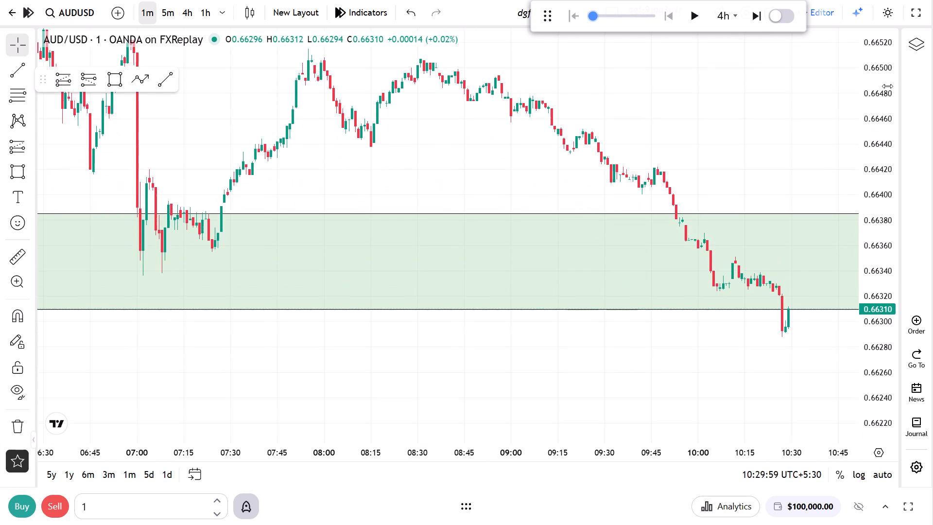
Examine the 1m price action inside and around the lower zone on 18 September for a possible entry.
left_click_drag(312, 183, 727, 263)
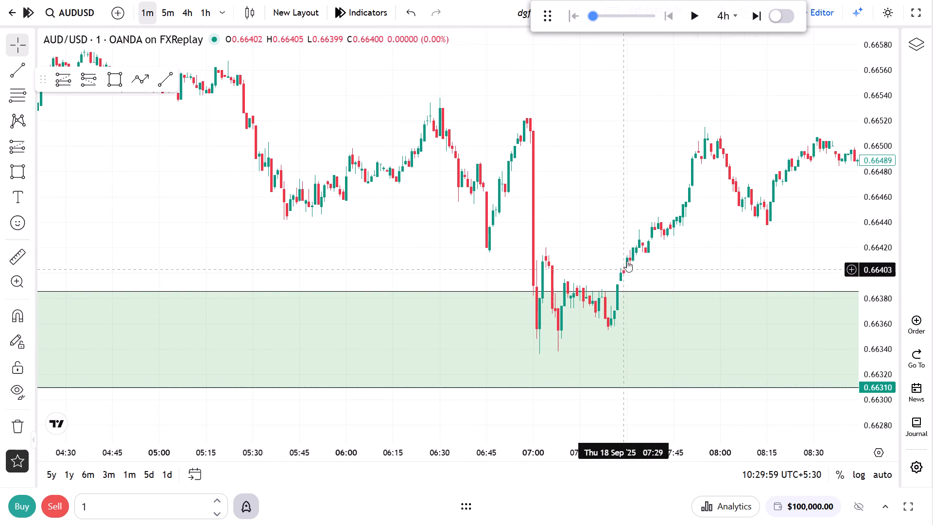
left_click_drag(711, 245, 387, 252)
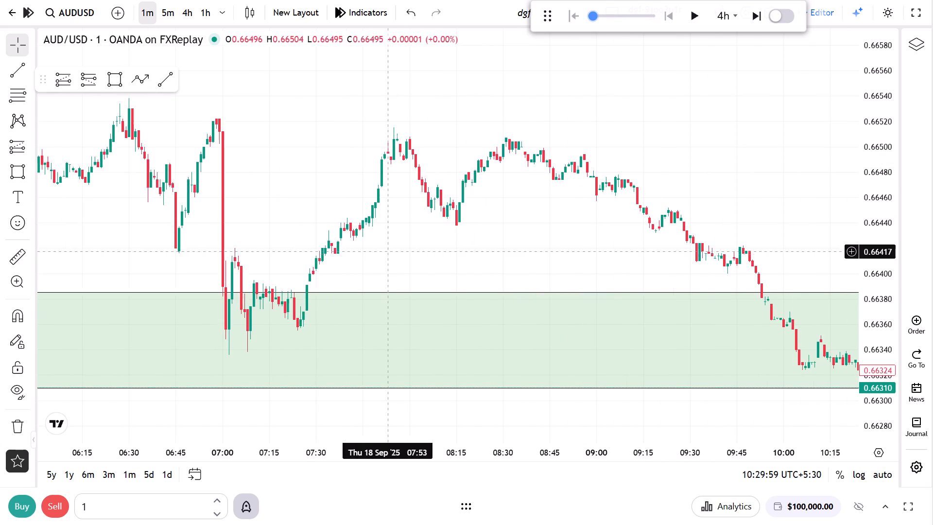
scroll(486, 259, "down", 3)
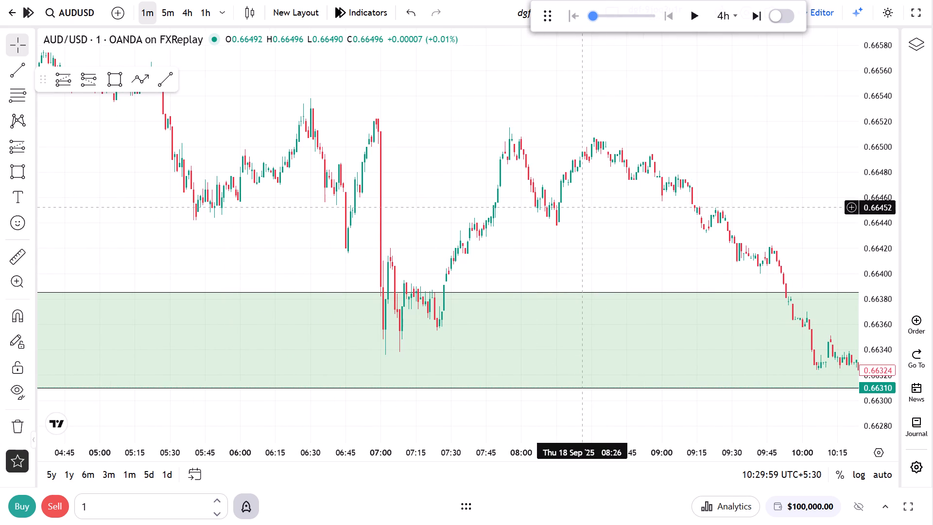
left_click_drag(628, 240, 411, 179)
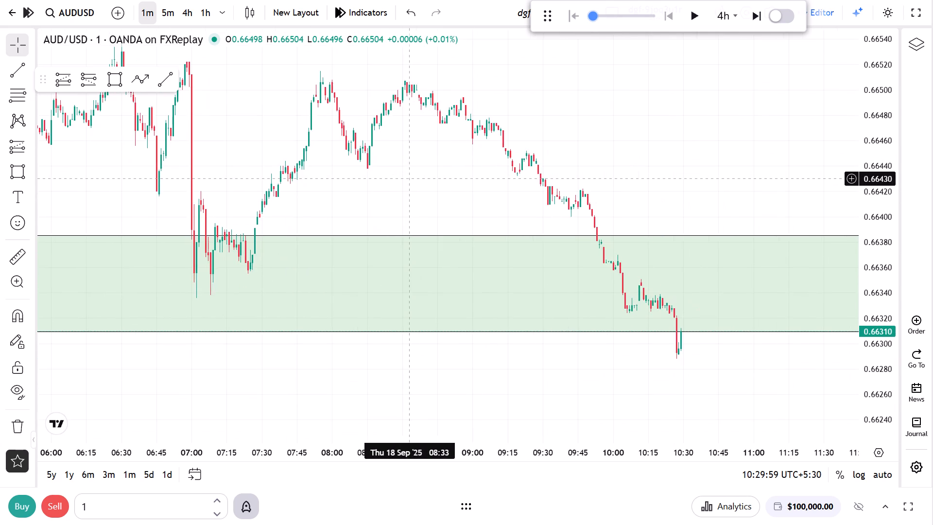
scroll(577, 394, "up", 4)
scroll(591, 322, "down", 4)
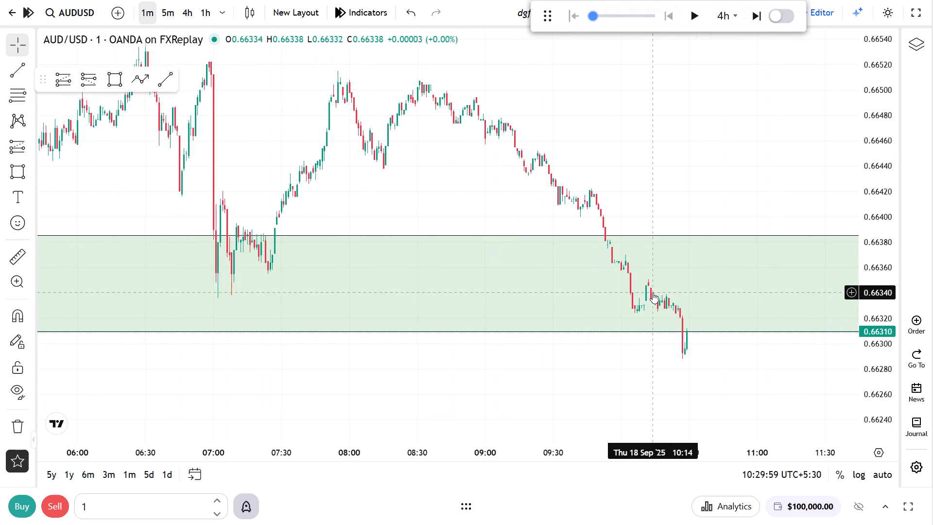
scroll(656, 299, "up", 4)
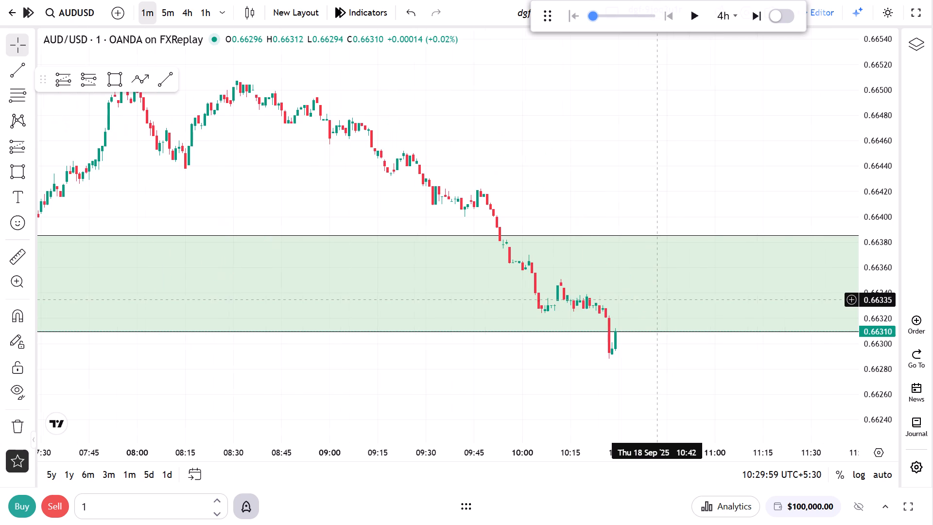
left_click_drag(662, 365, 658, 342)
Advance the replay by one 4h candle to 18 September at 14:29:59 UTC+5:30.
left_click(749, 11)
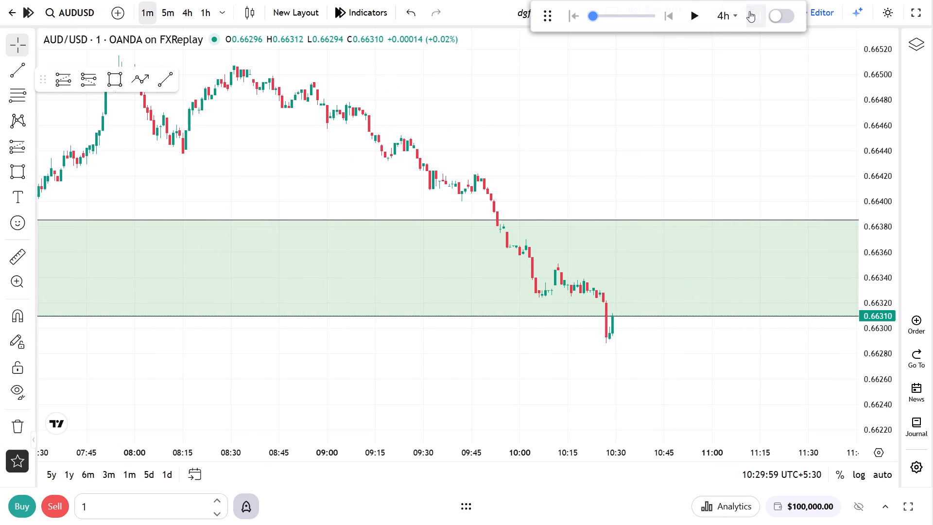
Place a long position at 12:34 on 18 September with its entry at 0.66227 and its stop at 0.66147.
scroll(416, 303, "down", 8)
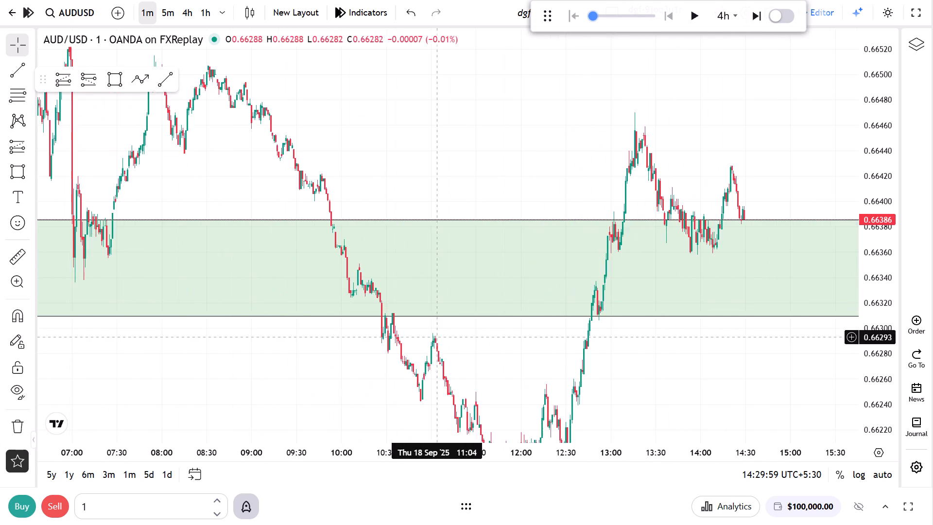
left_click_drag(438, 339, 676, 256)
scroll(562, 320, "up", 6)
scroll(471, 304, "up", 4)
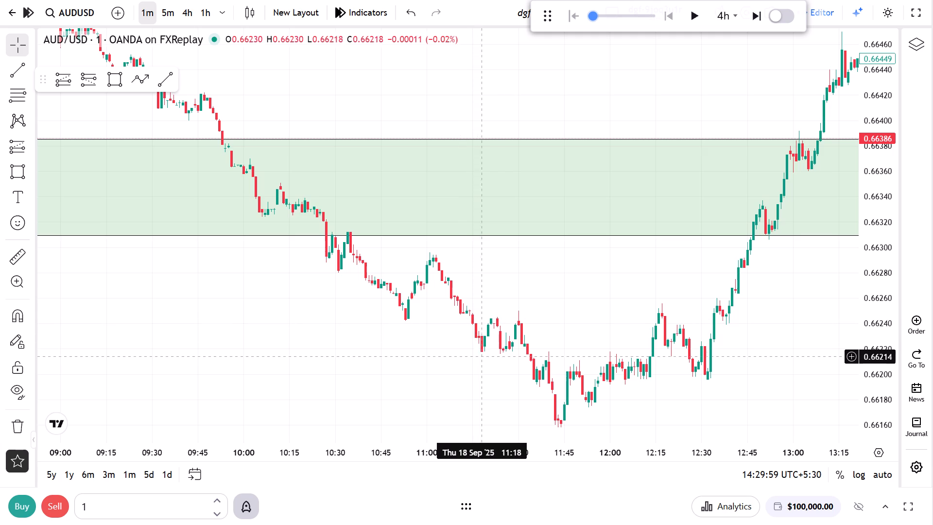
left_click(511, 359)
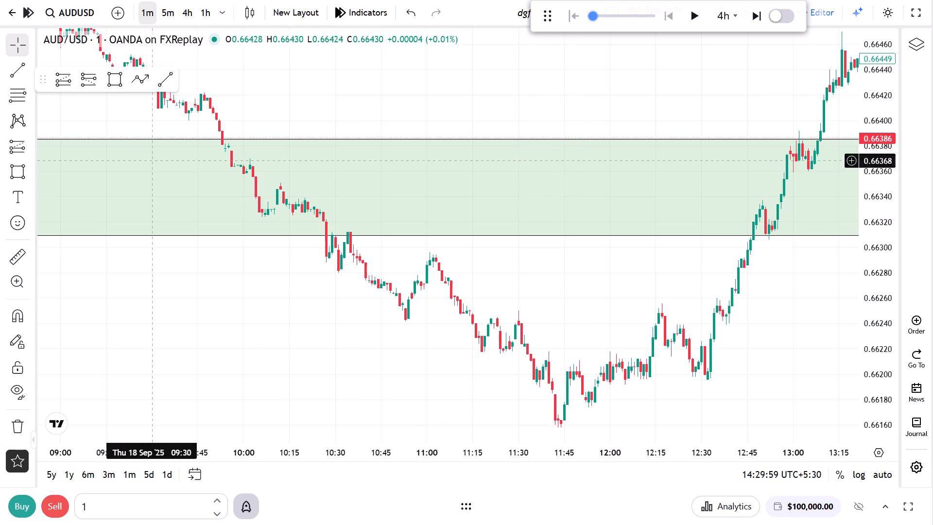
left_click(67, 76)
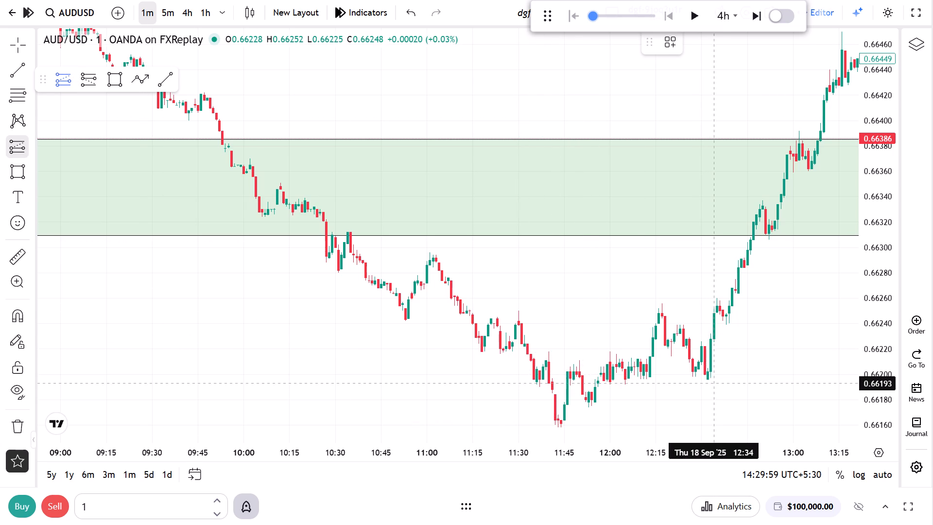
left_click(712, 340)
left_click_drag(687, 402, 553, 337)
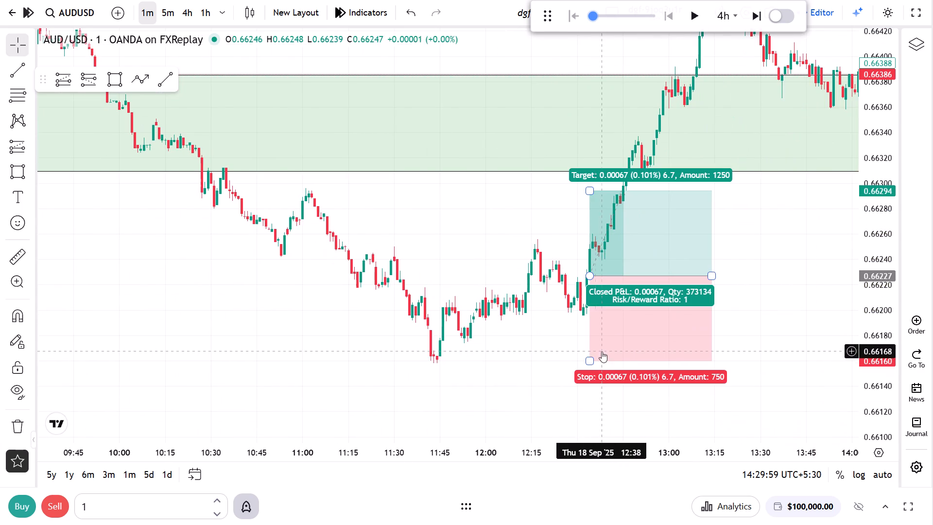
left_click_drag(594, 361, 592, 381)
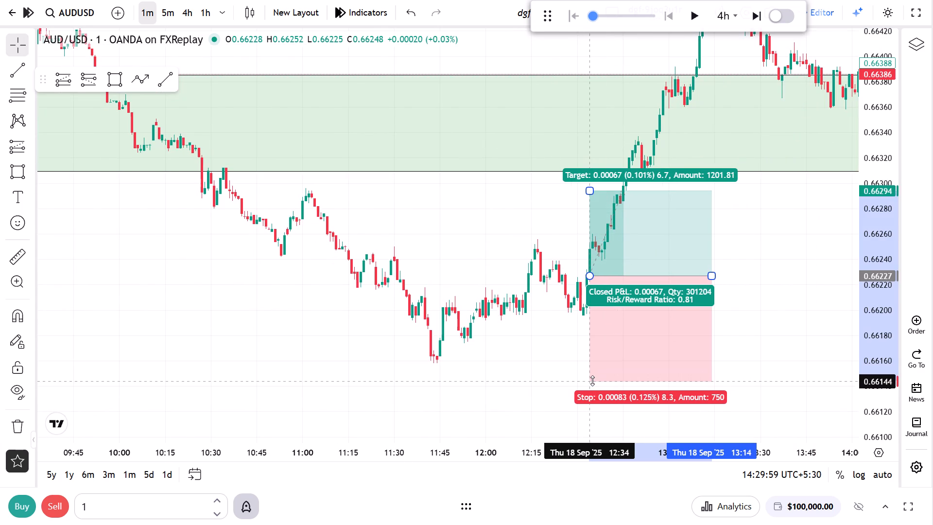
left_click_drag(592, 381, 594, 377)
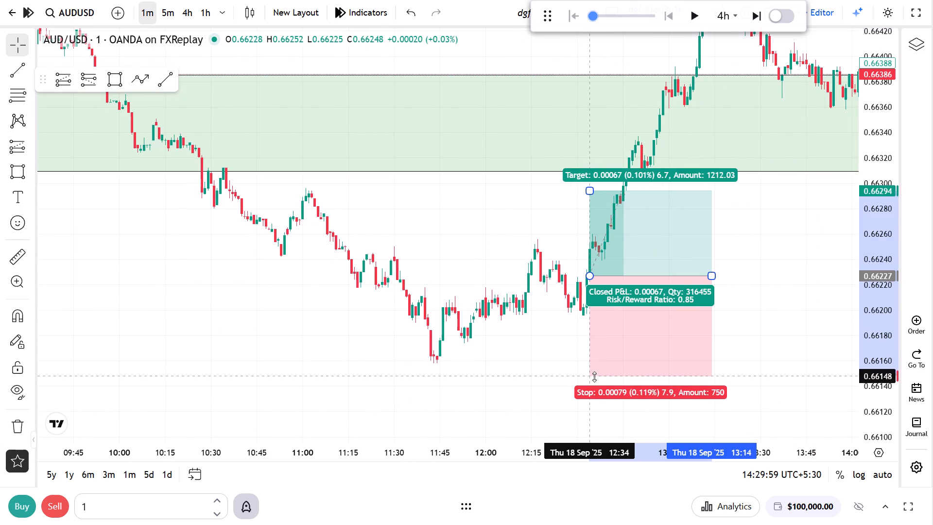
left_click_drag(594, 377, 594, 377)
Raise the long position's target to 0.66347 for a 1.5 risk/reward ratio and shorten its end to about 12:57.
left_click_drag(541, 332, 534, 371)
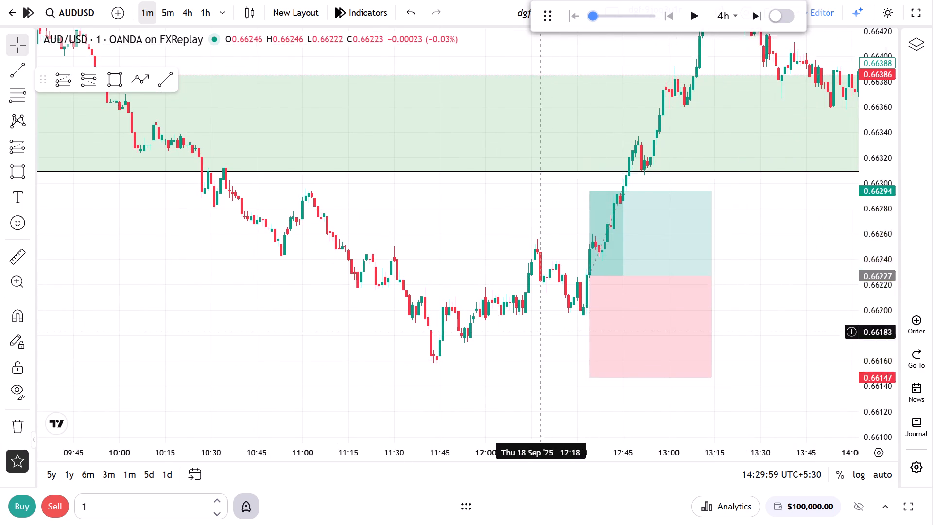
left_click_drag(534, 371, 529, 403)
left_click_drag(582, 246, 586, 202)
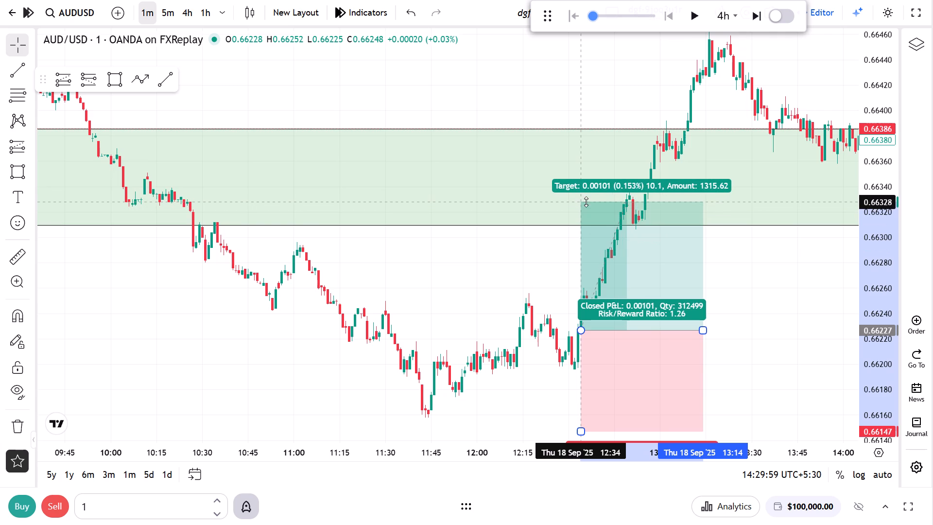
left_click_drag(586, 202, 596, 175)
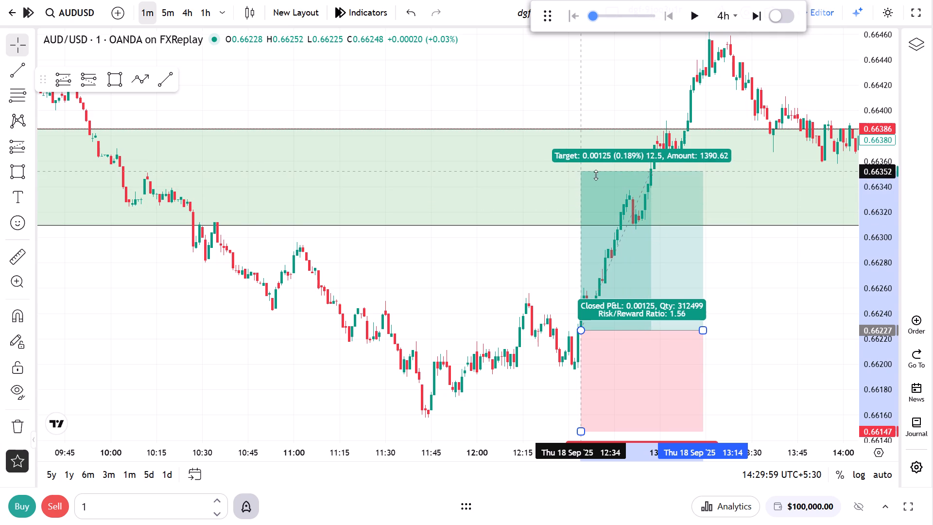
left_click_drag(596, 175, 599, 178)
left_click_drag(704, 329, 663, 326)
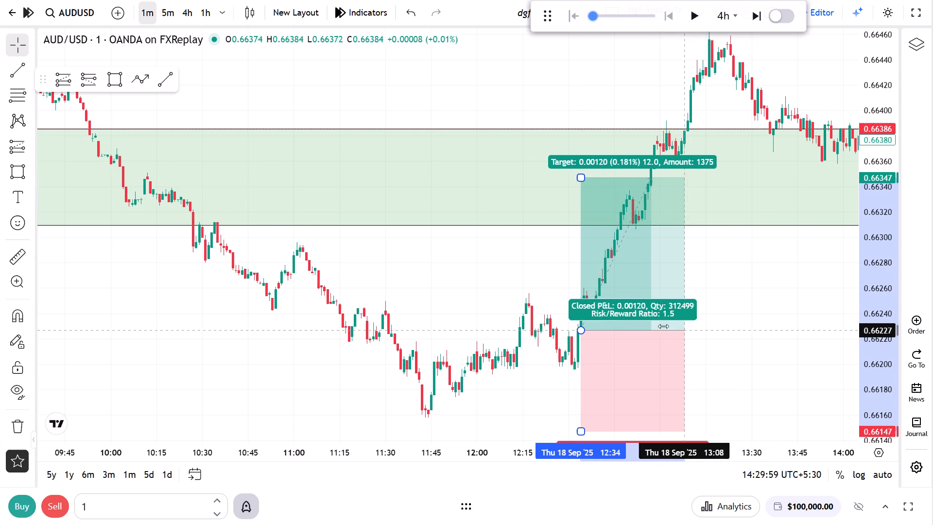
left_click_drag(663, 326, 651, 324)
left_click(721, 337)
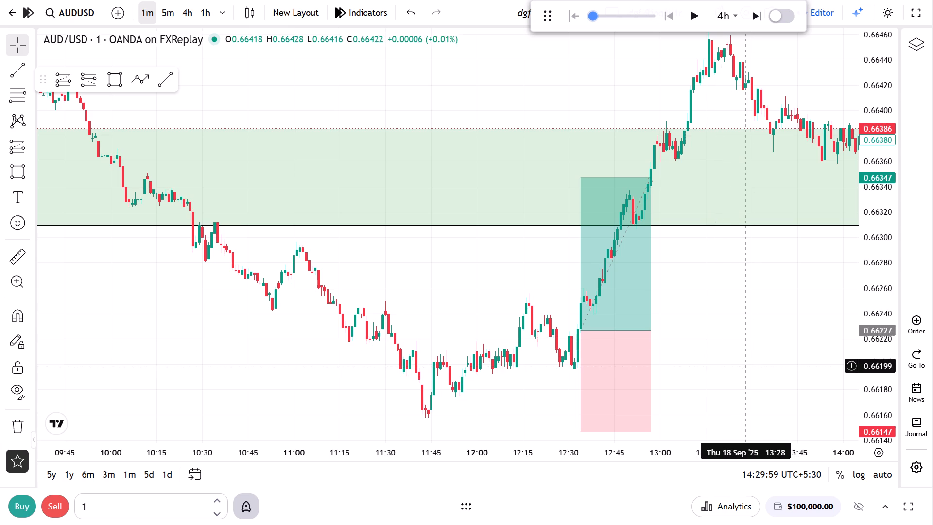
Return the chart to the 4h timeframe, framed around both rectangle zones and the latest candles.
left_click_drag(748, 346, 612, 385)
left_click(652, 353)
left_click(187, 17)
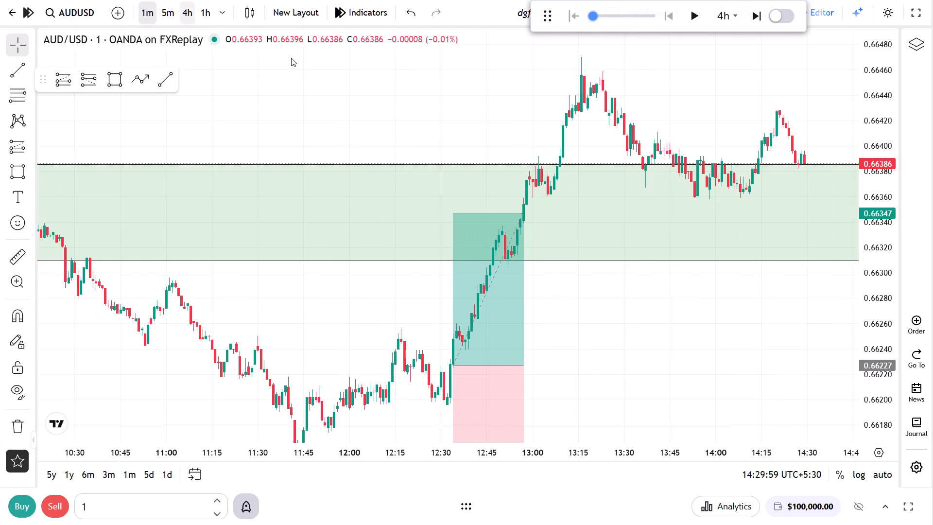
left_click_drag(878, 174, 842, 382)
scroll(726, 333, "up", 5)
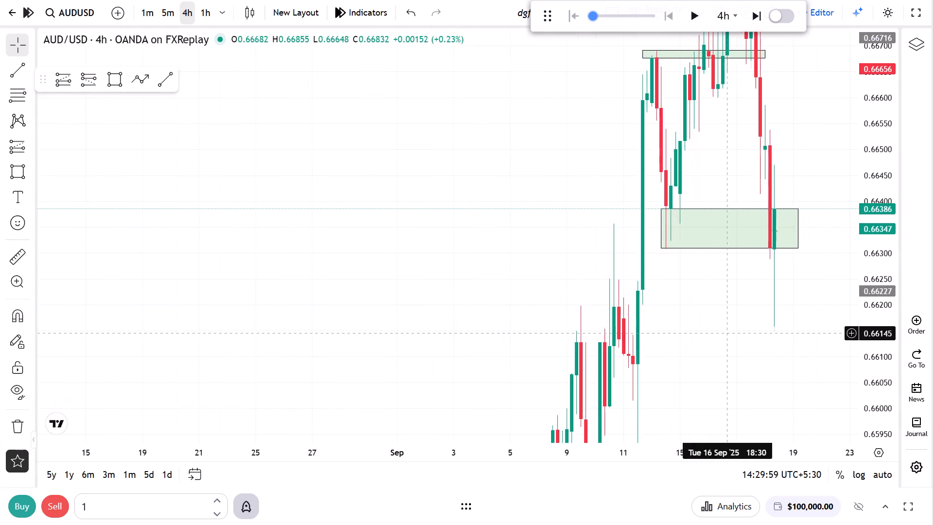
left_click_drag(829, 306, 770, 342)
left_click_drag(890, 256, 878, 359)
left_click_drag(818, 349, 731, 383)
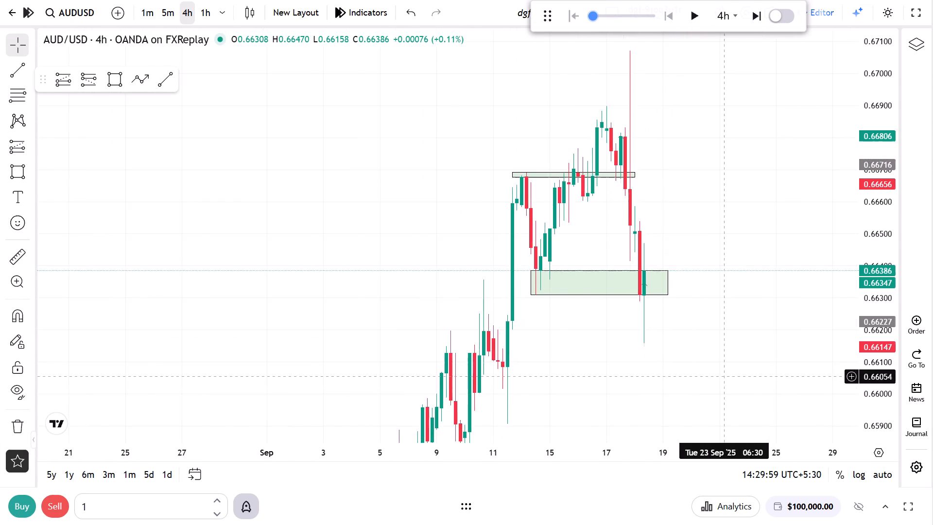
scroll(722, 379, "up", 3)
left_click(697, 312)
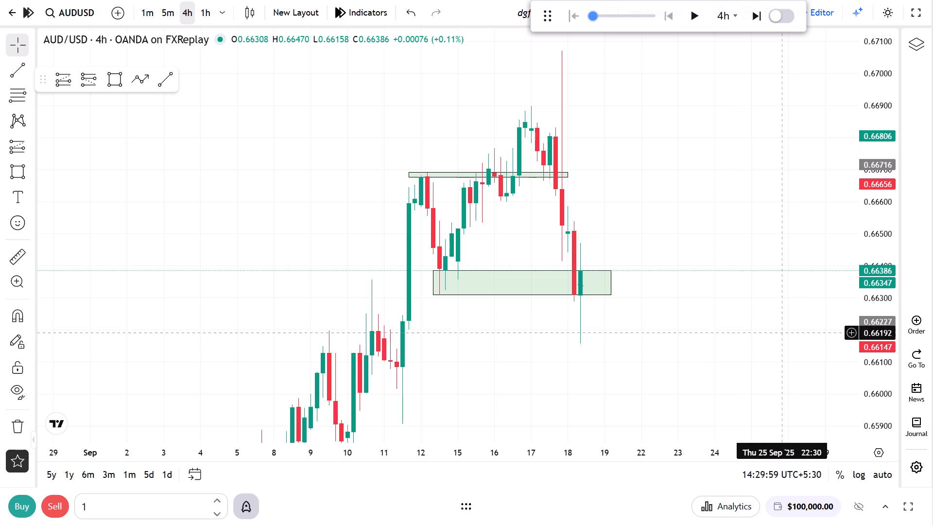
left_click_drag(717, 314, 743, 316)
Advance the 4h replay candle by candle to 25 September at 02:29:59 UTC+5:30.
left_click(758, 18)
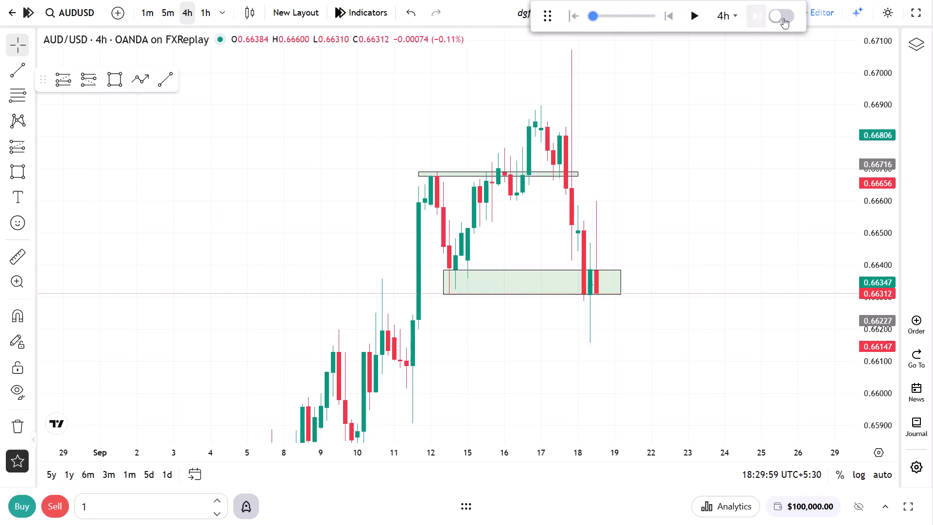
left_click(759, 13)
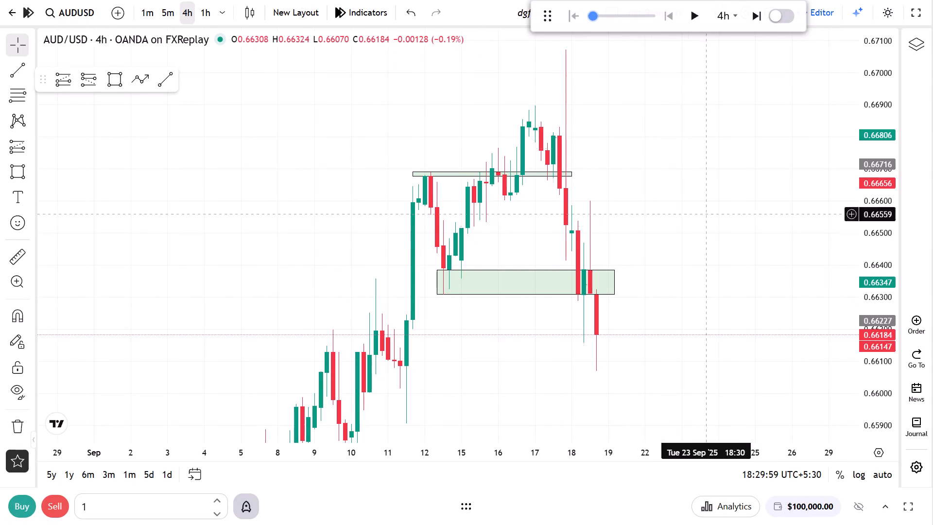
left_click_drag(694, 264, 745, 240)
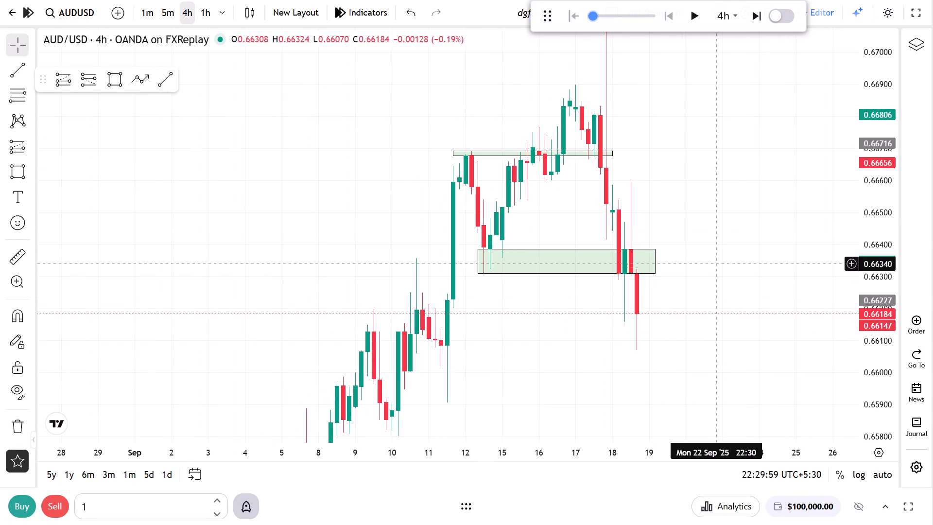
left_click(753, 15)
left_click(753, 15)
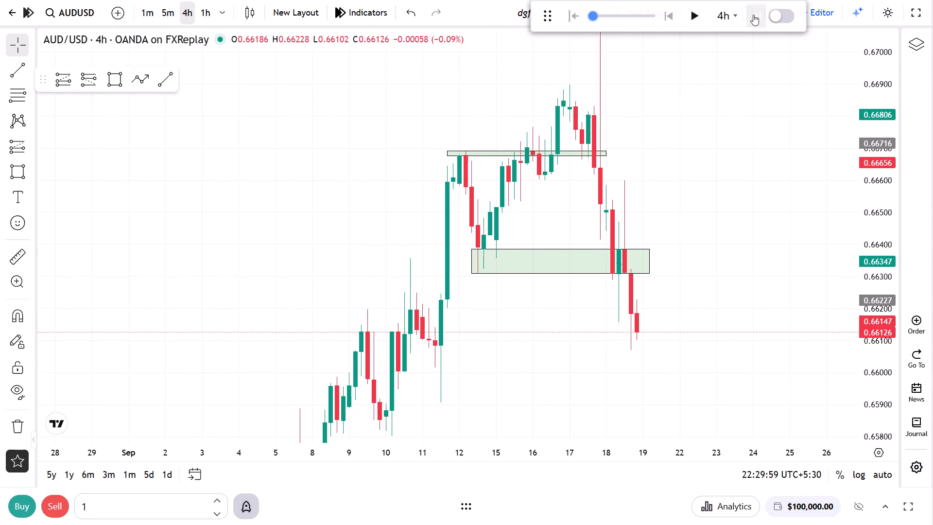
left_click(753, 15)
left_click(753, 15)
left_click(753, 15)
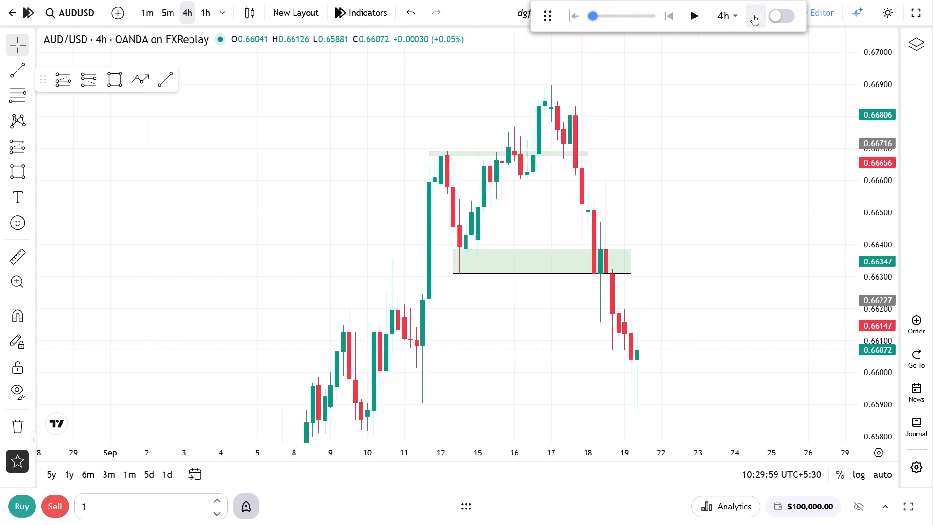
double_click(753, 15)
left_click(753, 15)
left_click(753, 15)
triple_click(753, 15)
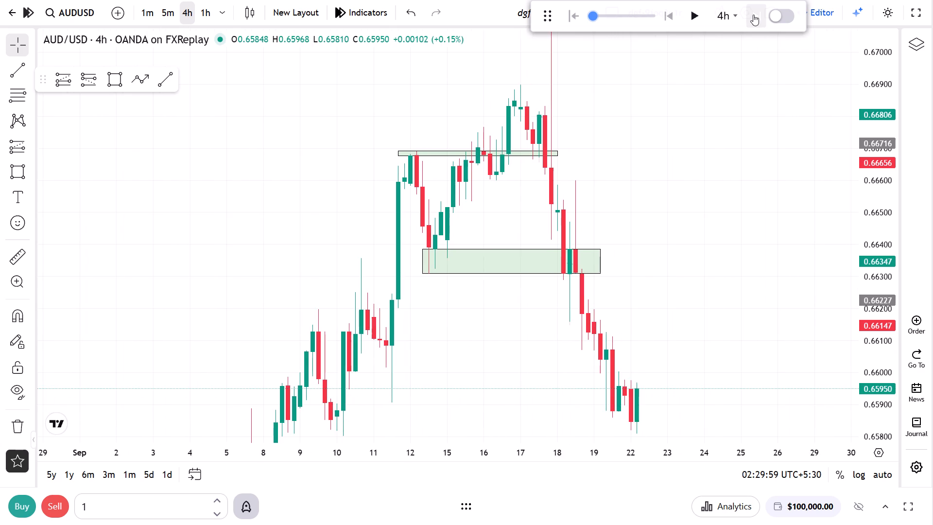
triple_click(753, 15)
triple_click(753, 15)
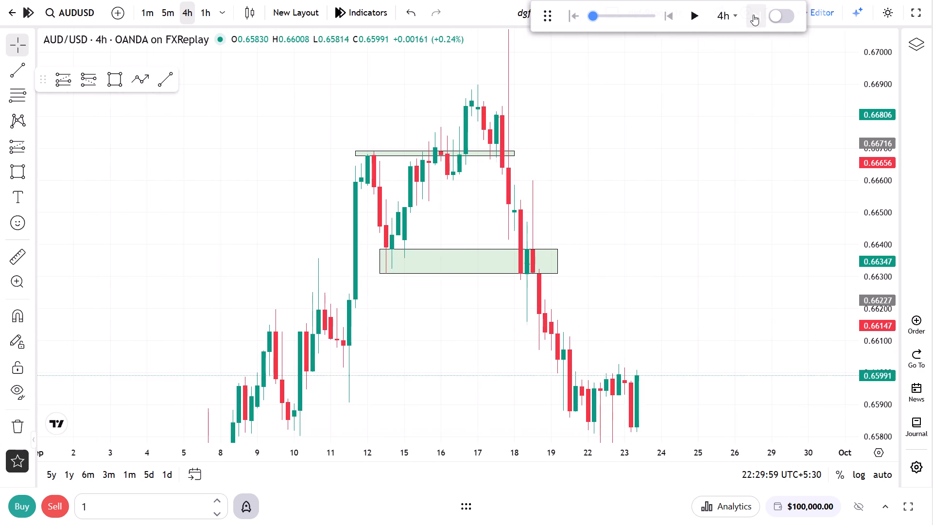
triple_click(753, 15)
triple_click(753, 15)
left_click(753, 15)
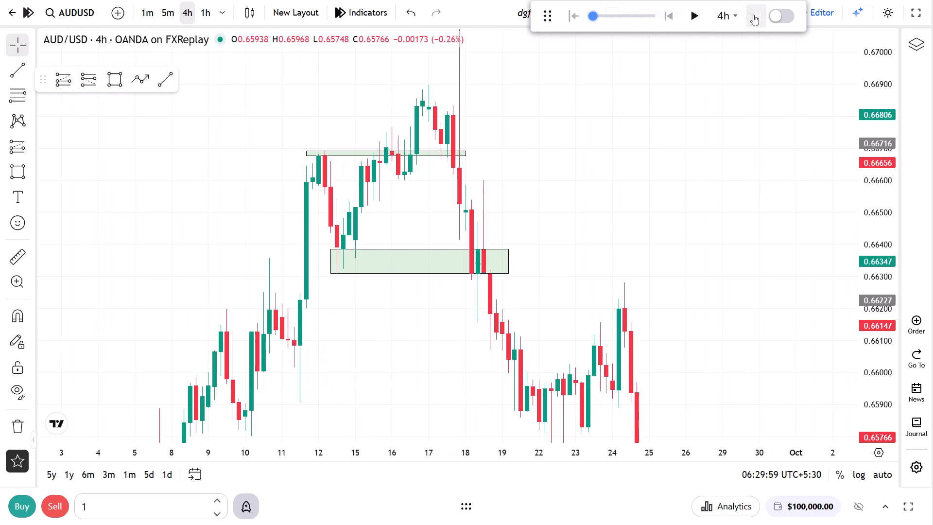
Extend the end of the lower rectangle zone, 0.66310 to 0.66385, to about 10:30 on 26 September.
left_click_drag(502, 261, 662, 280)
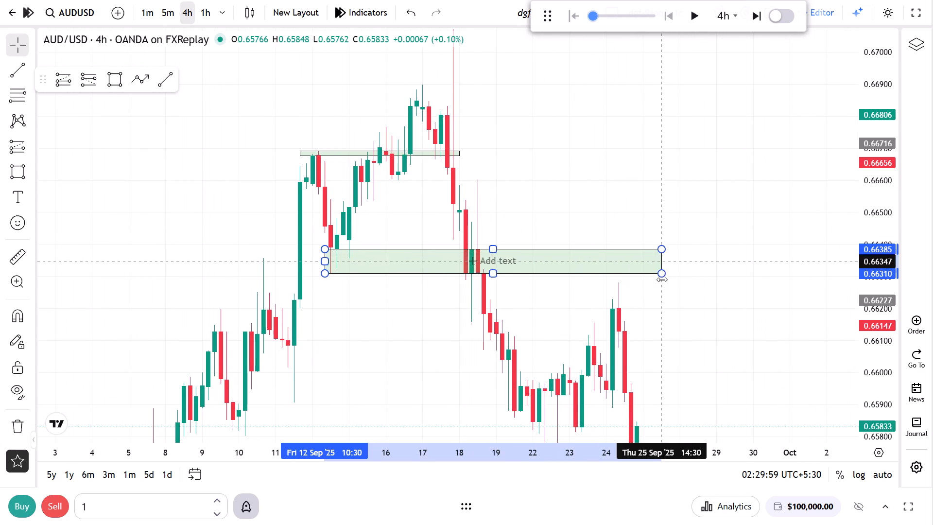
left_click_drag(662, 280, 691, 285)
Advance the 4h replay candle by candle to 29 September at 22:29:59 UTC+5:30.
left_click_drag(668, 338, 700, 198)
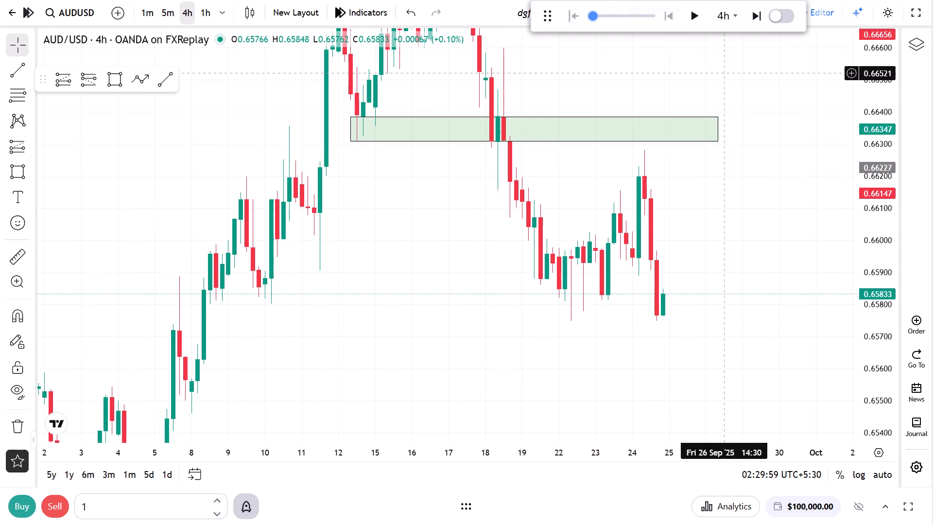
left_click(753, 16)
left_click(753, 16)
triple_click(753, 16)
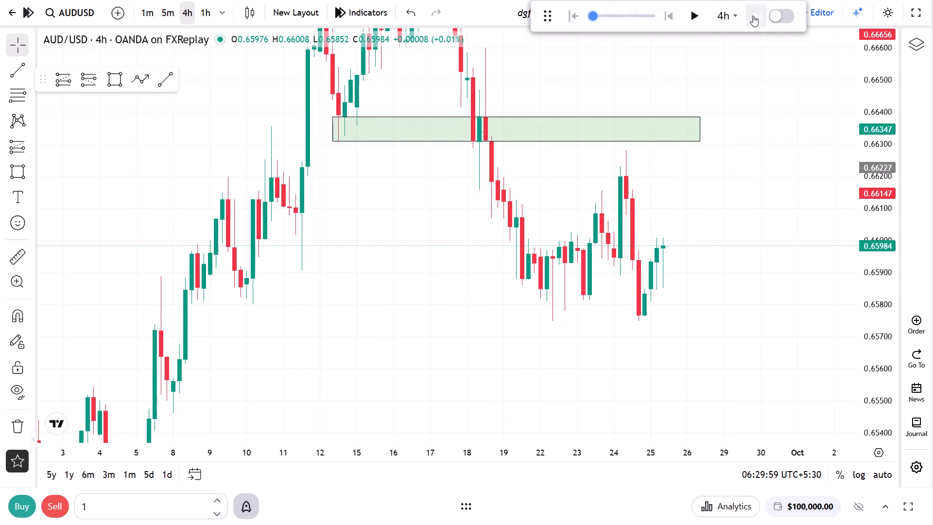
double_click(753, 16)
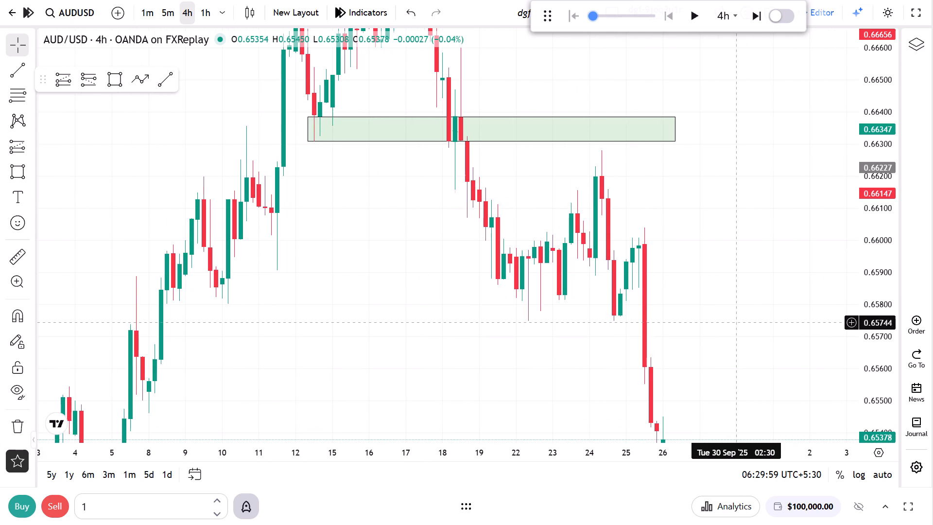
left_click_drag(734, 324, 702, 224)
triple_click(755, 16)
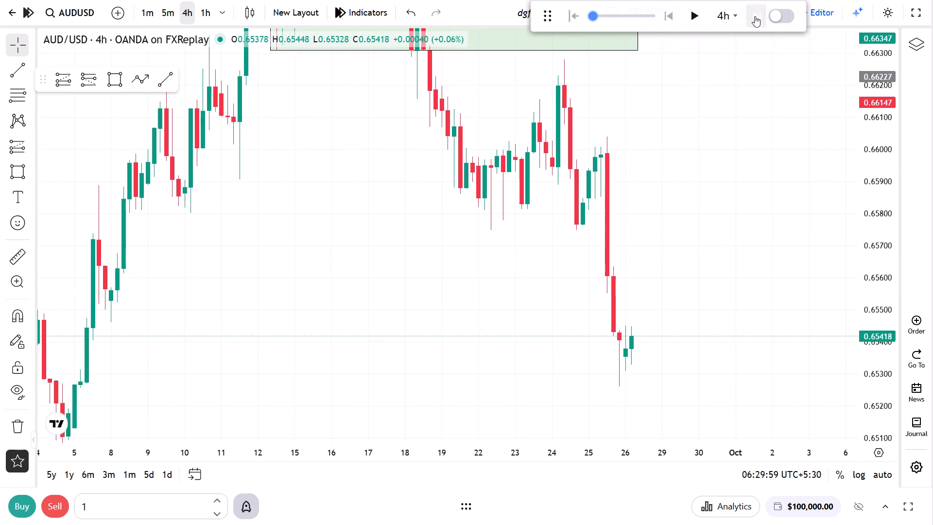
triple_click(755, 16)
triple_click(755, 16)
left_click(755, 16)
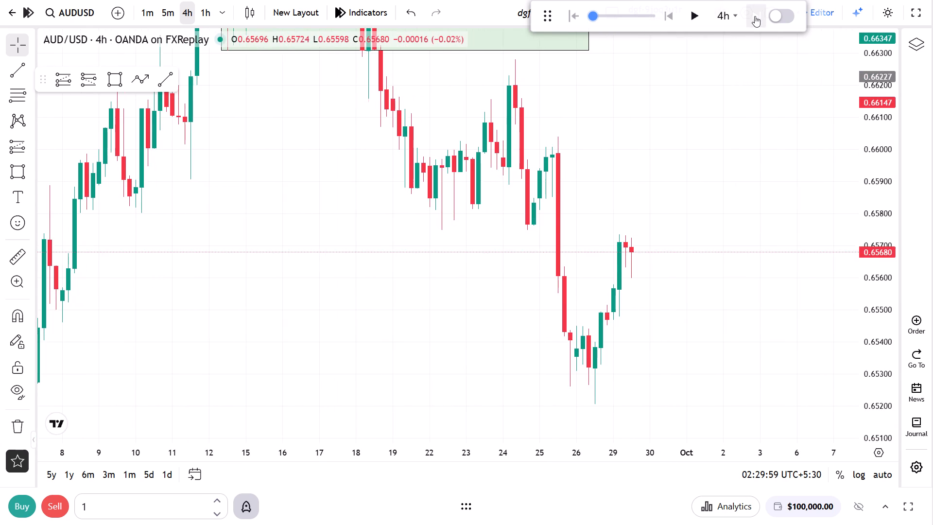
Draw a rectangle zone from about 0.65748 to 0.65833, starting at 02:30 on 22 September and ending just past the latest candle.
left_click(118, 82)
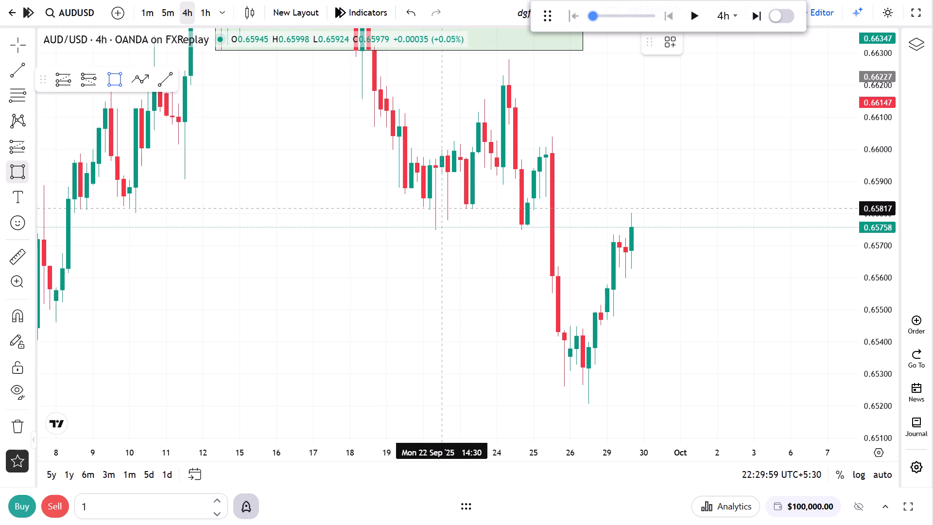
left_click(424, 230)
left_click(672, 203)
left_click(638, 267)
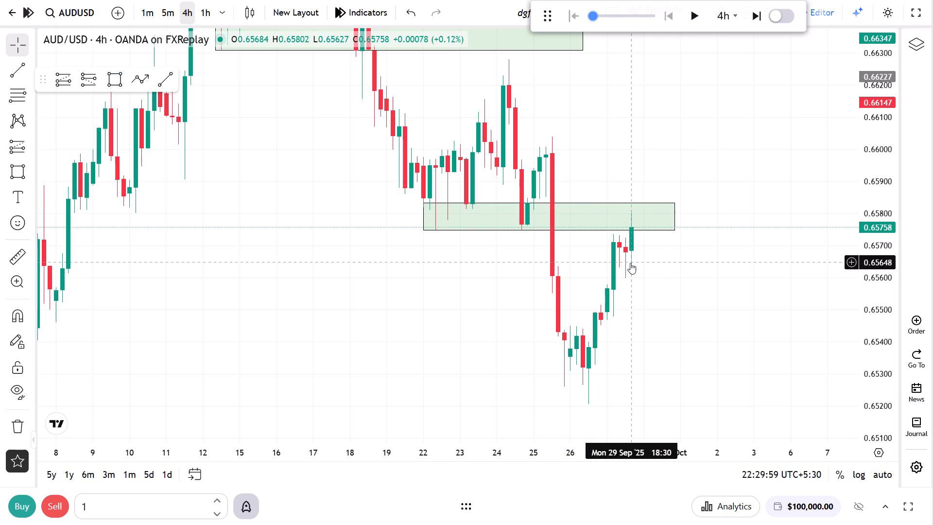
On the 1m timeframe, place a short position at 20:55 on 29 September with its entry at 0.65773 and its stop at 0.65823.
left_click(143, 1)
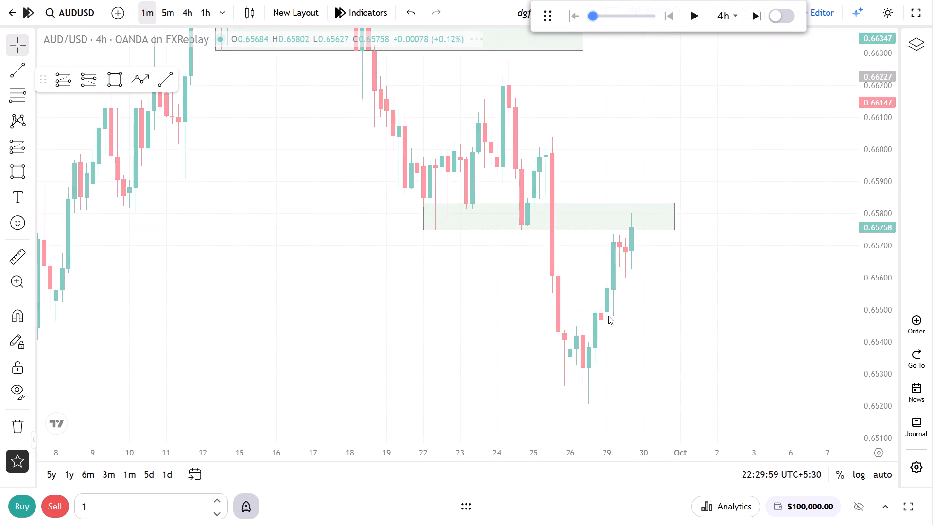
right_click(616, 302)
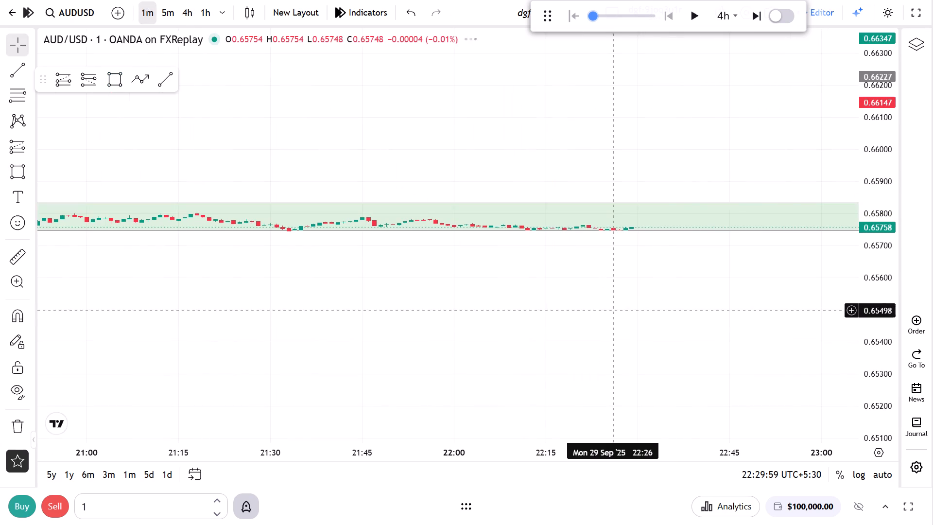
left_click(668, 250)
scroll(631, 331, "down", 4)
left_click_drag(619, 286, 632, 312)
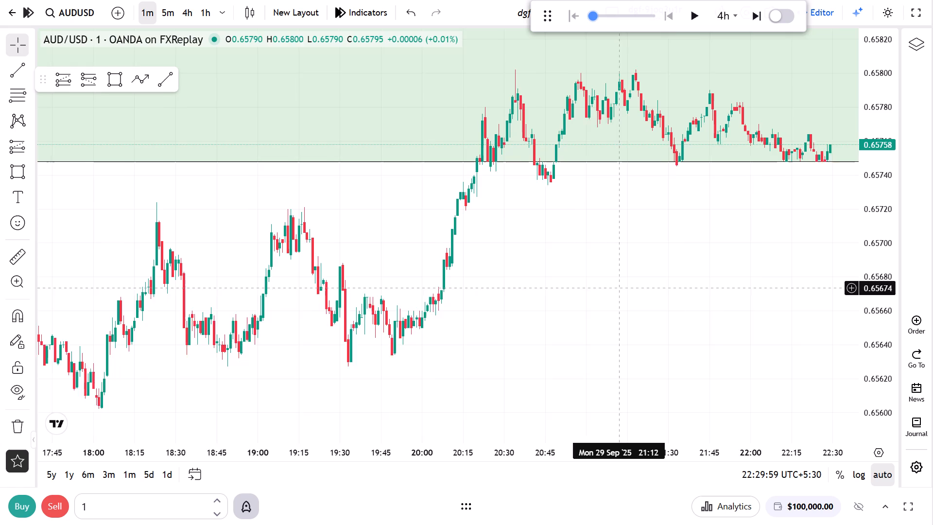
left_click_drag(632, 312, 633, 312)
left_click_drag(874, 330, 885, 258)
left_click_drag(557, 188, 666, 359)
scroll(599, 374, "up", 6)
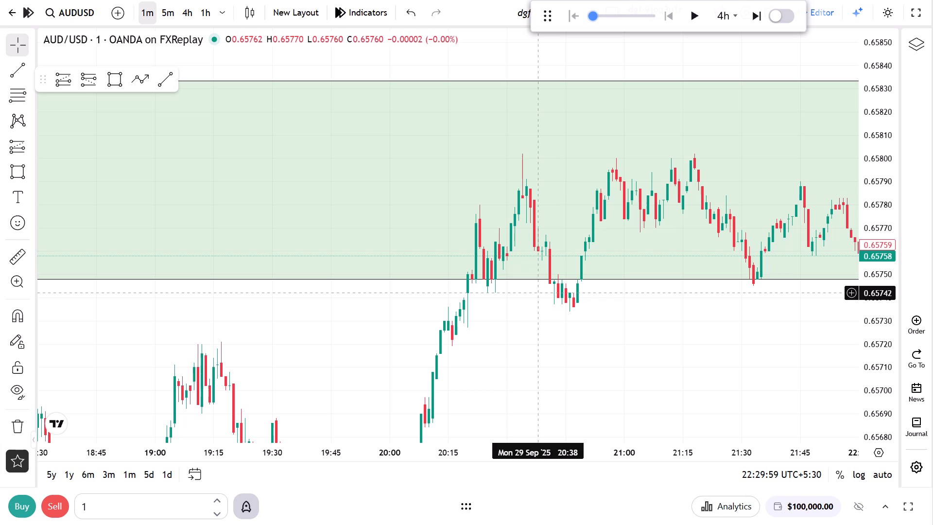
left_click(89, 81)
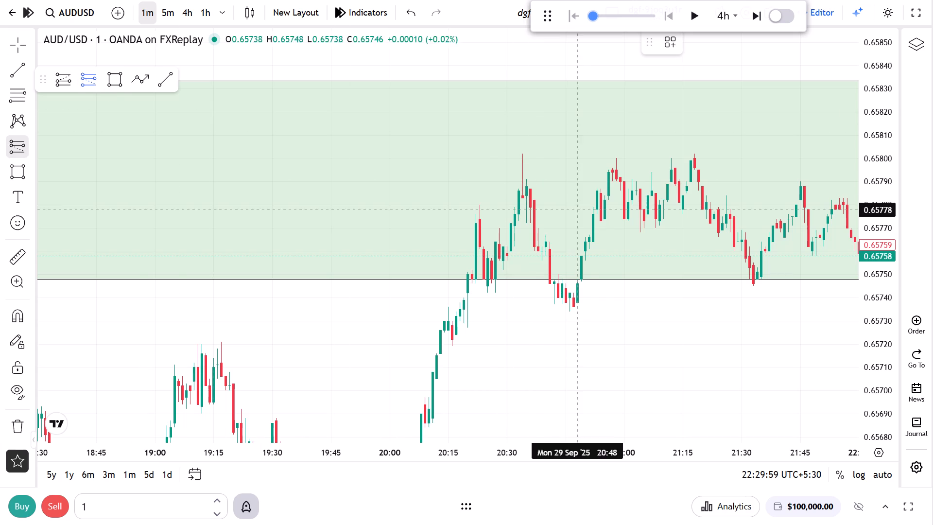
left_click(604, 221)
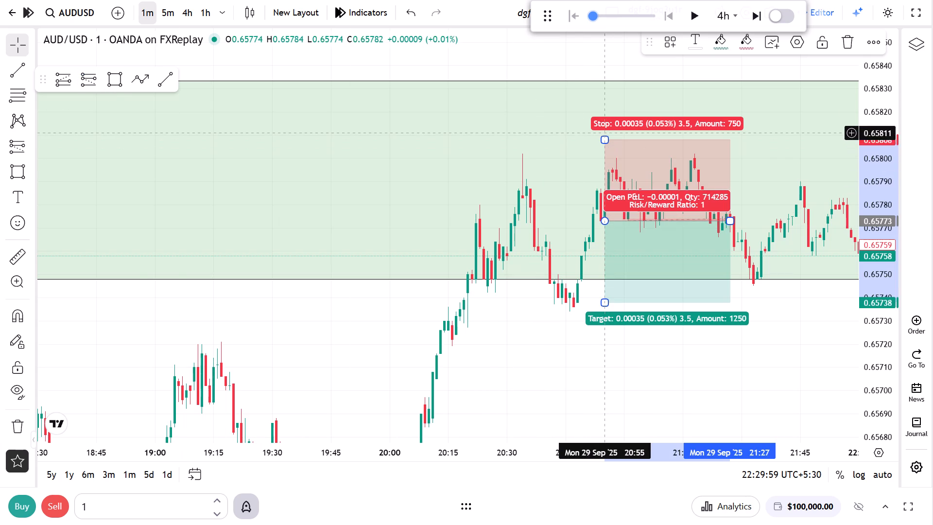
left_click_drag(605, 140, 606, 111)
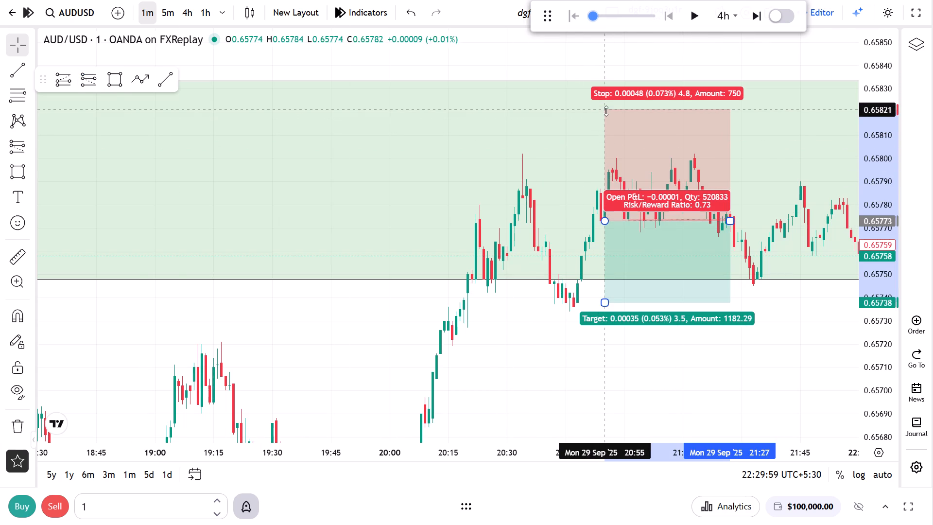
left_click_drag(606, 111, 608, 105)
Lower the short position's target to 0.65699 for a 1.5 risk/reward ratio and extend its end to about 00:30 on 30 September.
left_click_drag(552, 309, 212, 357)
scroll(513, 365, "down", 2)
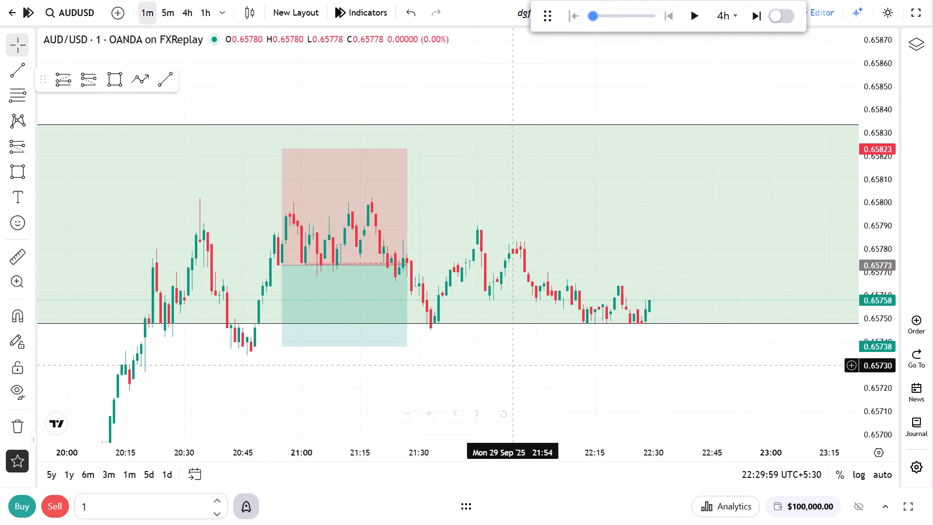
scroll(513, 365, "down", 2)
left_click_drag(553, 262, 783, 287)
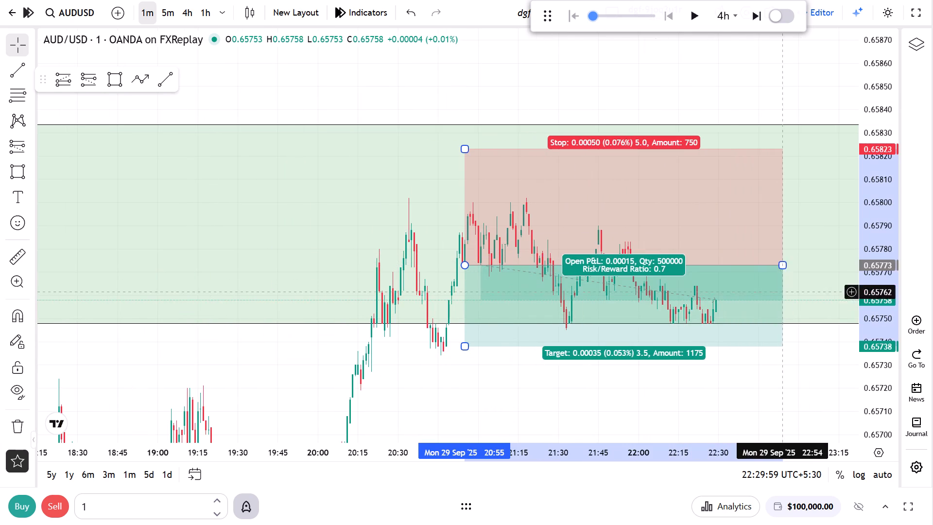
left_click_drag(749, 407, 570, 387)
left_click(433, 293)
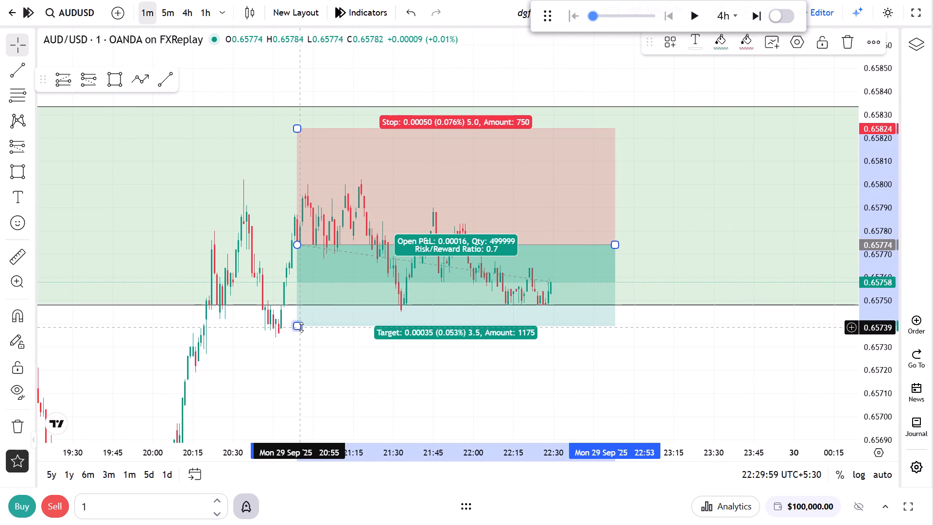
left_click_drag(301, 327, 309, 408)
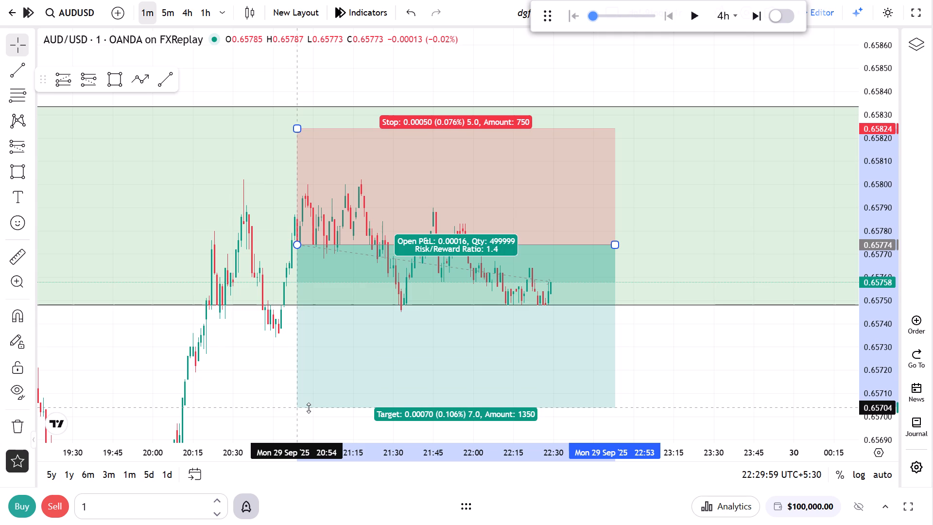
left_click_drag(309, 408, 315, 416)
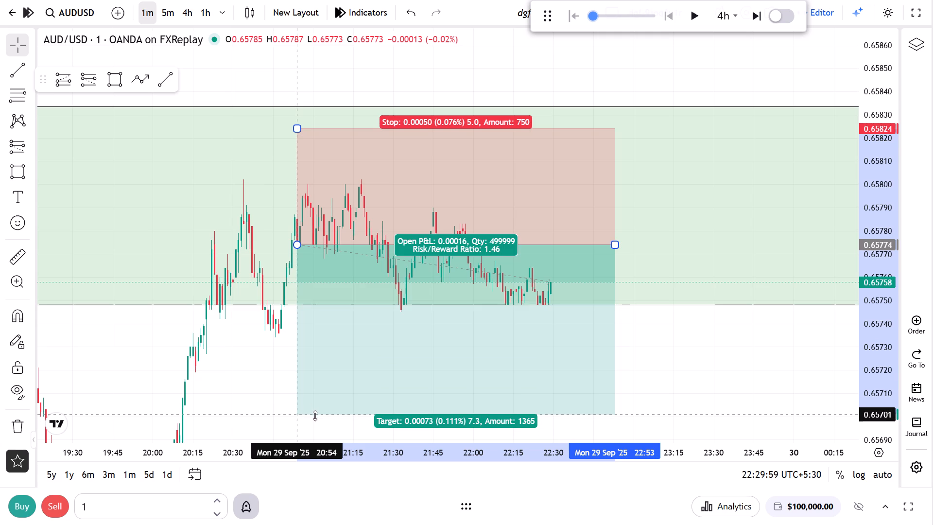
left_click_drag(315, 416, 316, 419)
left_click_drag(691, 332, 432, 335)
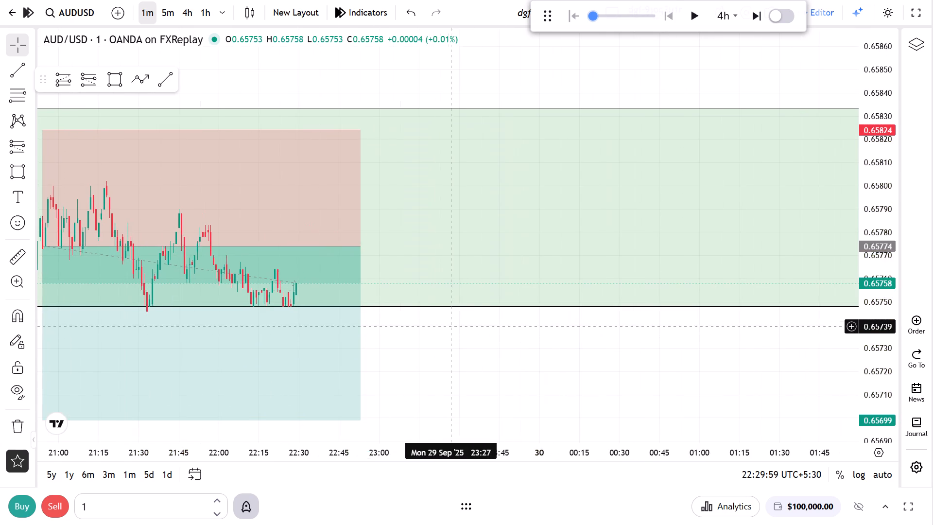
left_click_drag(359, 245, 618, 297)
left_click(699, 361)
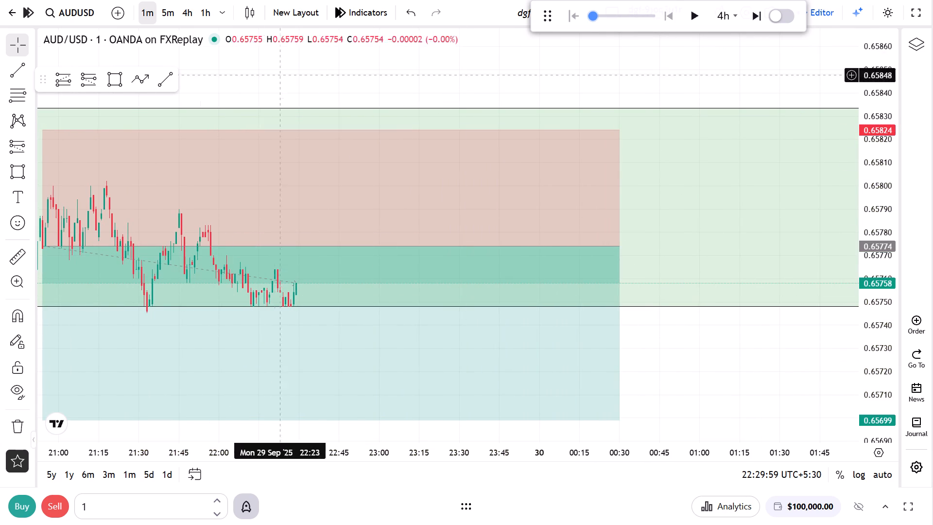
Show the short position on the 5m timeframe and advance the replay by two 4h candles to 30 September at 06:29:59 UTC+5:30.
left_click(167, 23)
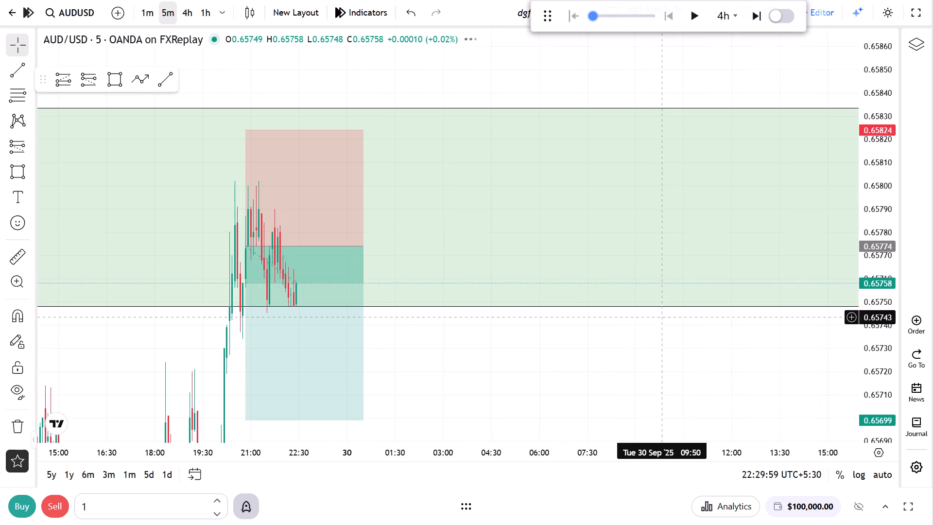
left_click_drag(446, 372, 740, 338)
left_click(764, 19)
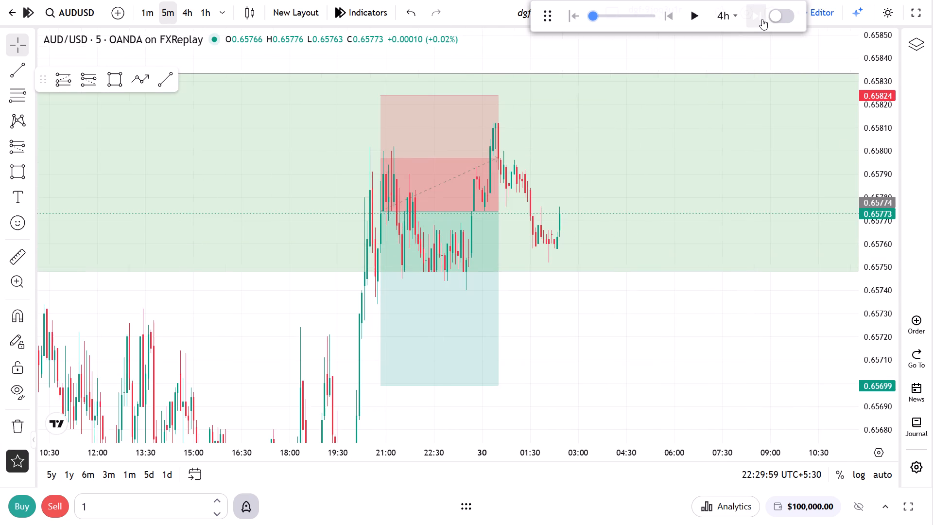
left_click(762, 19)
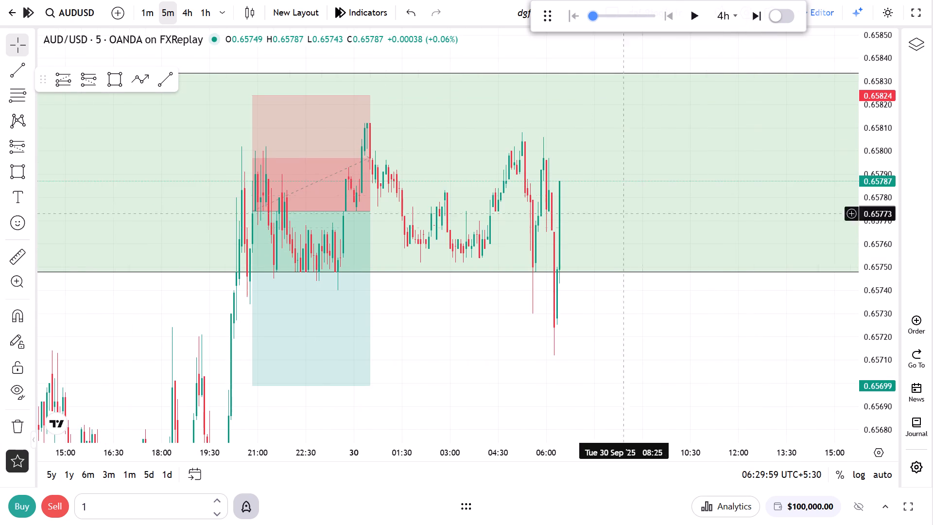
Extend the short position's end to about 08:35 on 30 September.
left_click_drag(373, 213, 578, 225)
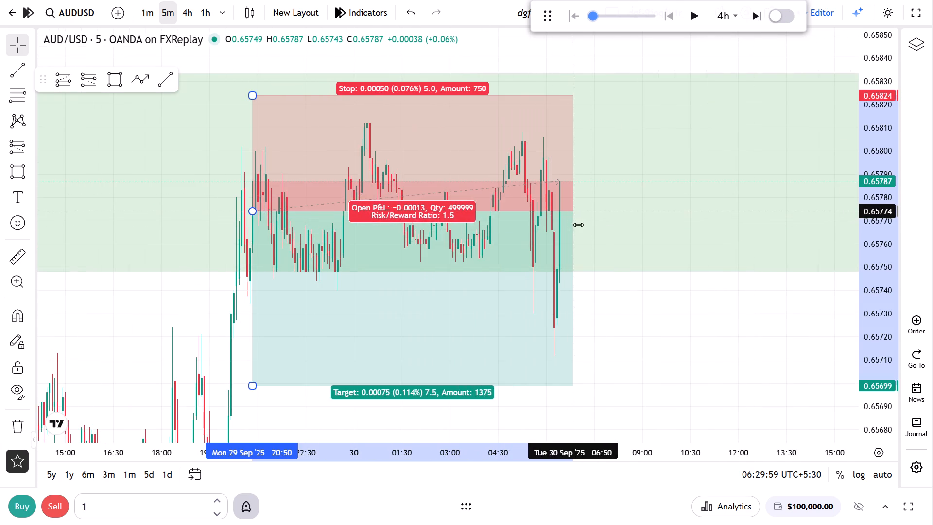
left_click_drag(578, 225, 630, 229)
left_click(726, 303)
Advance the replay by one 4h candle to 30 September at 10:29:59 UTC+5:30.
left_click(748, 13)
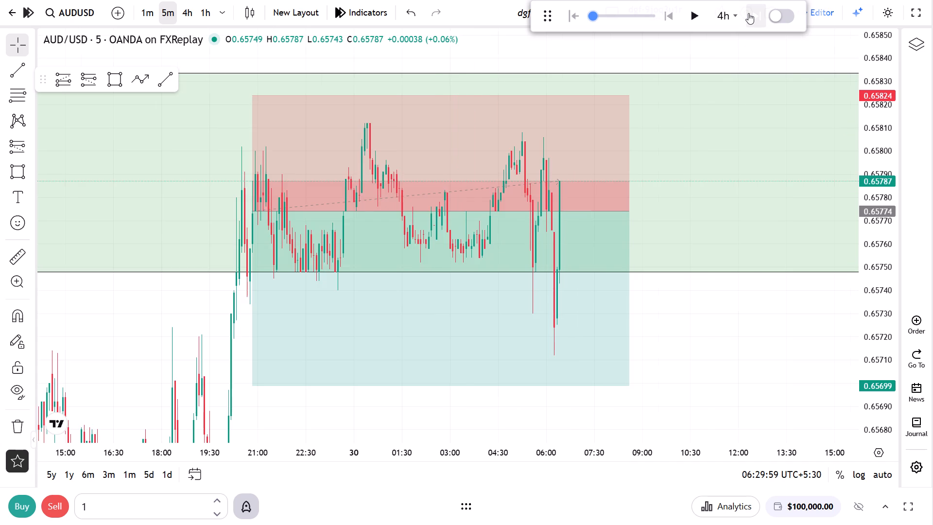
left_click_drag(585, 325, 717, 322)
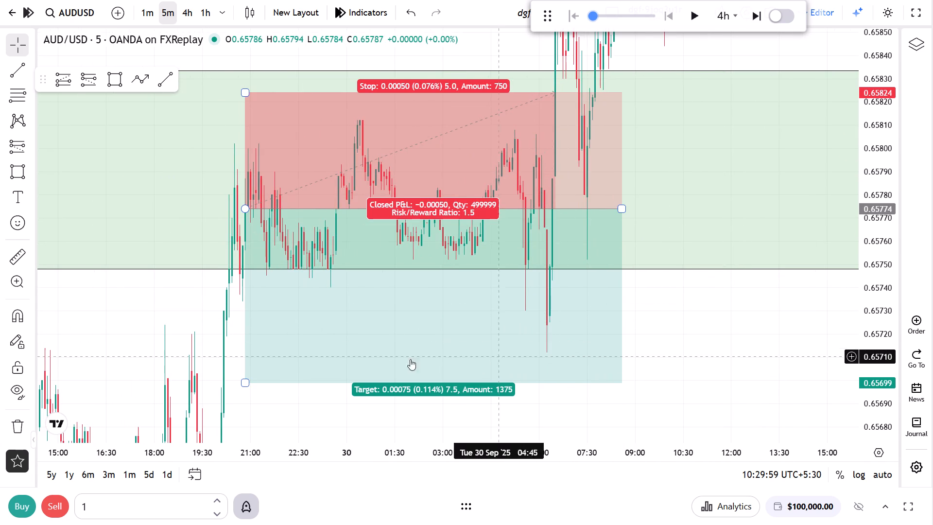
Raise the short position's target to 0.65724 for a risk/reward ratio of 1 and shorten its end to about 06:20 on 30 September.
left_click_drag(245, 381, 253, 354)
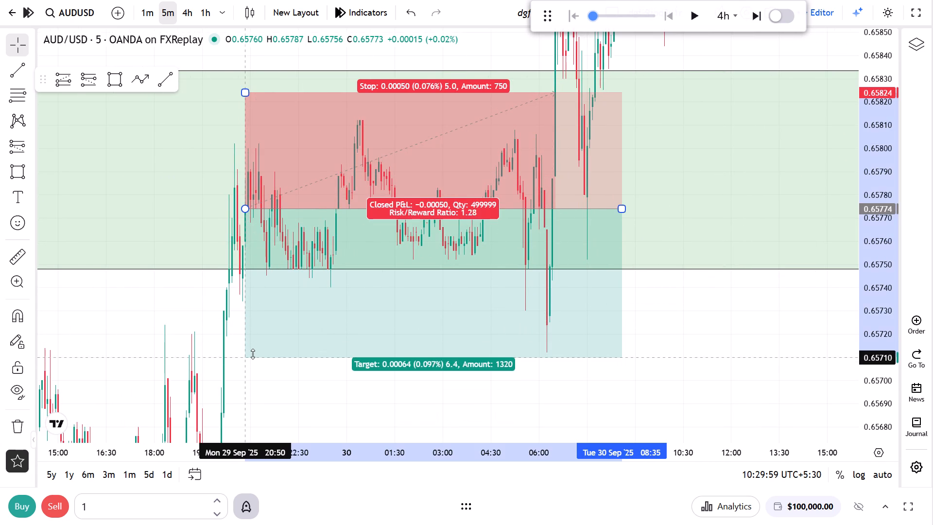
left_click_drag(253, 354, 254, 350)
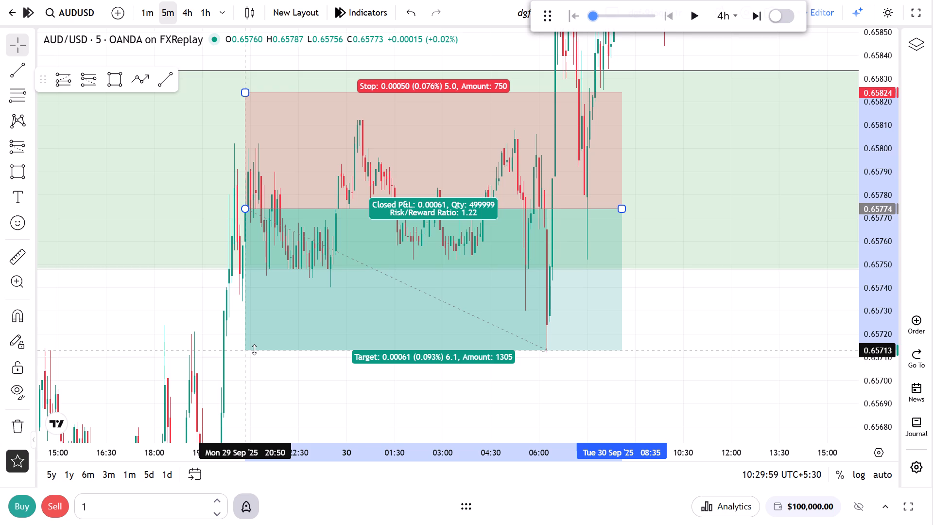
left_click_drag(254, 350, 258, 334)
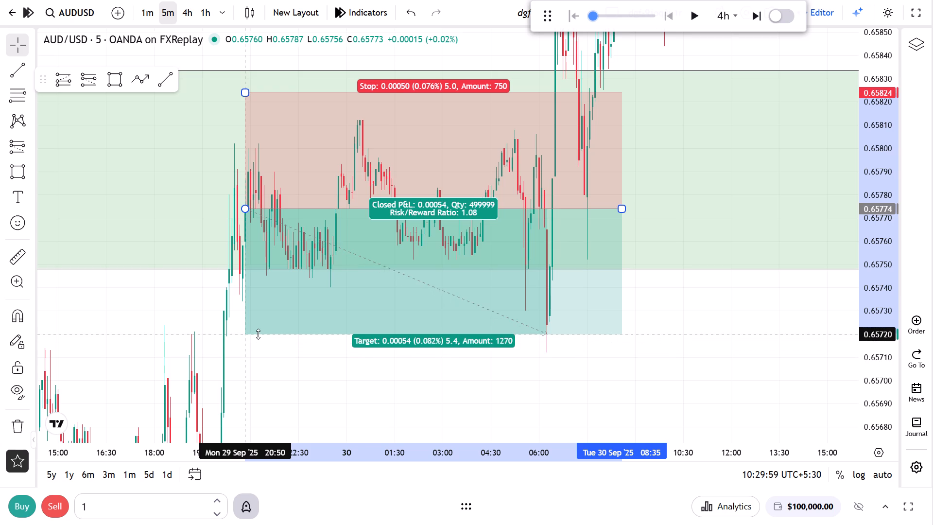
left_click_drag(258, 334, 261, 327)
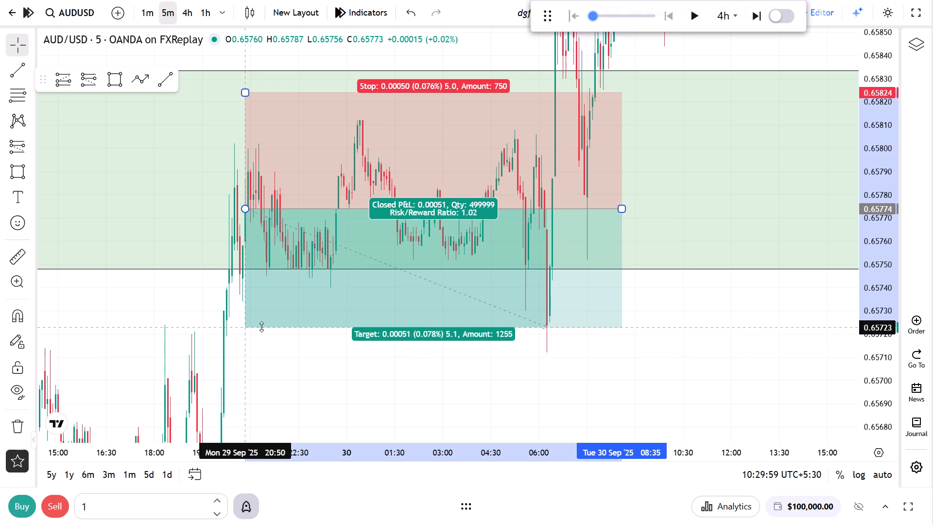
left_click_drag(261, 327, 262, 326)
left_click_drag(620, 205, 569, 207)
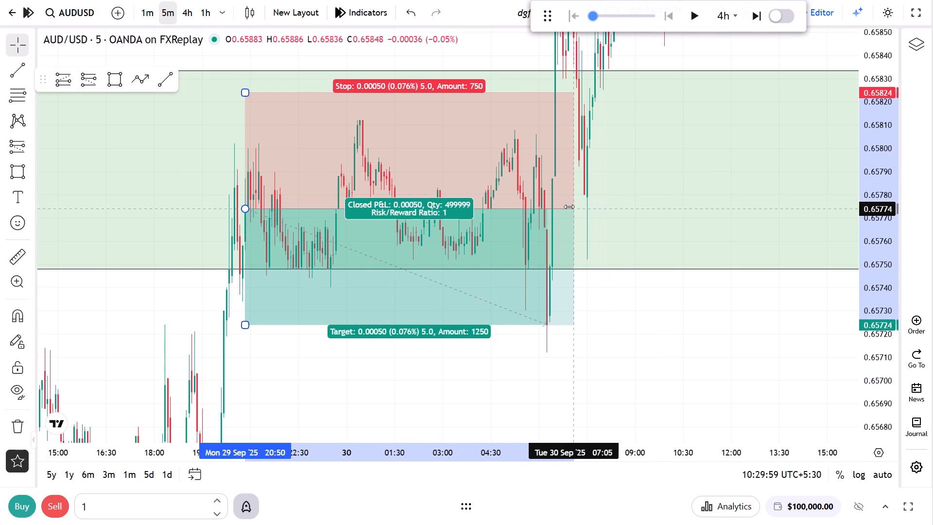
left_click_drag(569, 207, 551, 206)
Look back over the 5m price action from 18 to 30 September around the marked zones and earlier positions.
left_click_drag(623, 358, 692, 243)
scroll(705, 253, "down", 6)
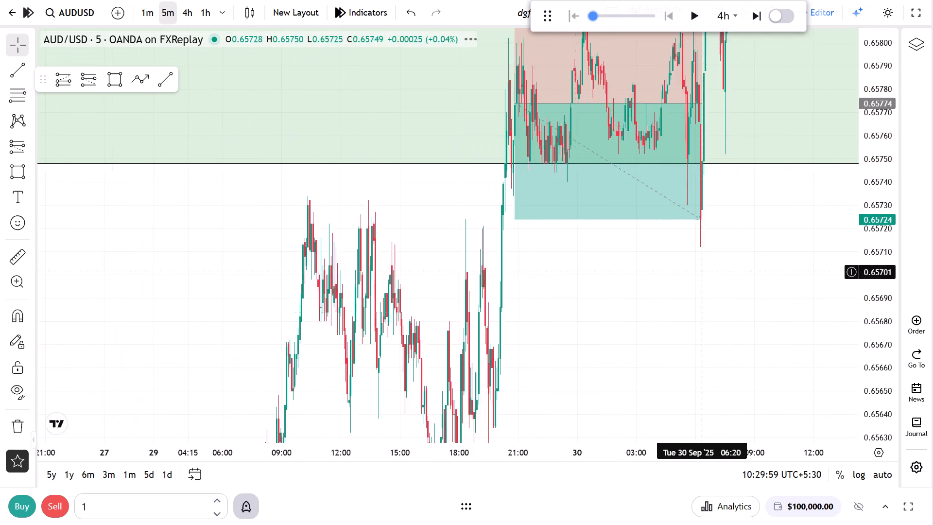
left_click_drag(465, 337, 663, 183)
scroll(489, 340, "down", 4)
left_click_drag(547, 330, 679, 46)
left_click_drag(864, 79, 864, 80)
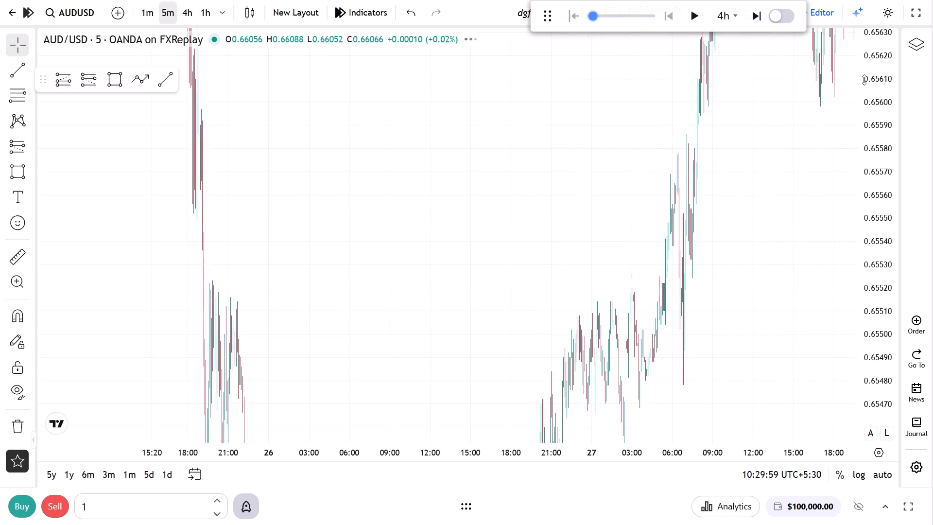
left_click_drag(864, 80, 838, 282)
left_click_drag(559, 302, 728, 161)
left_click_drag(484, 211, 775, 449)
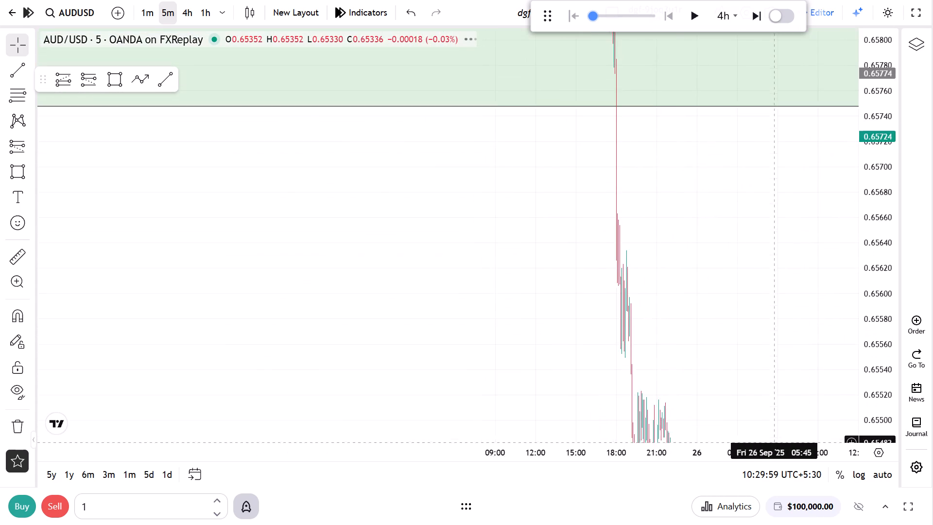
left_click_drag(498, 215, 705, 480)
left_click_drag(530, 264, 739, 508)
left_click_drag(356, 119, 689, 463)
left_click_drag(405, 262, 544, 53)
left_click_drag(478, 273, 595, 106)
left_click_drag(375, 244, 568, 130)
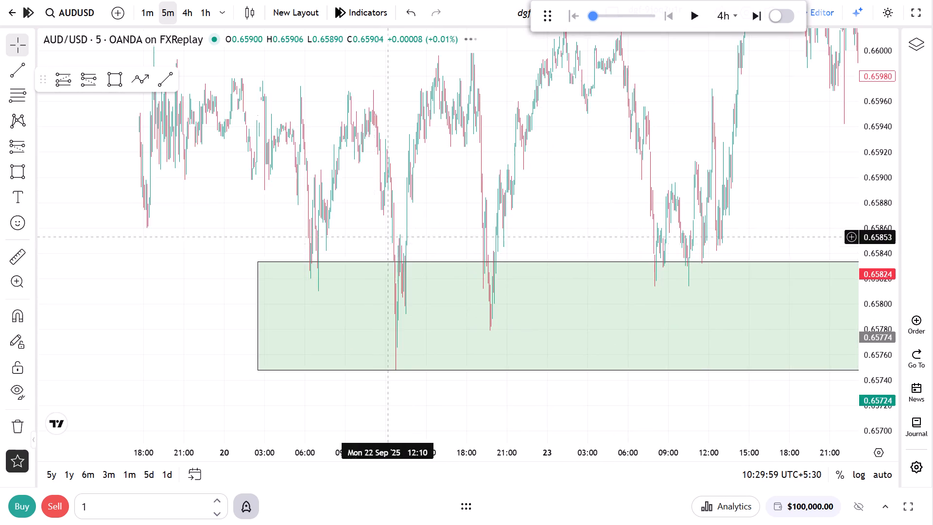
left_click_drag(568, 130, 614, 103)
left_click_drag(442, 142, 510, 323)
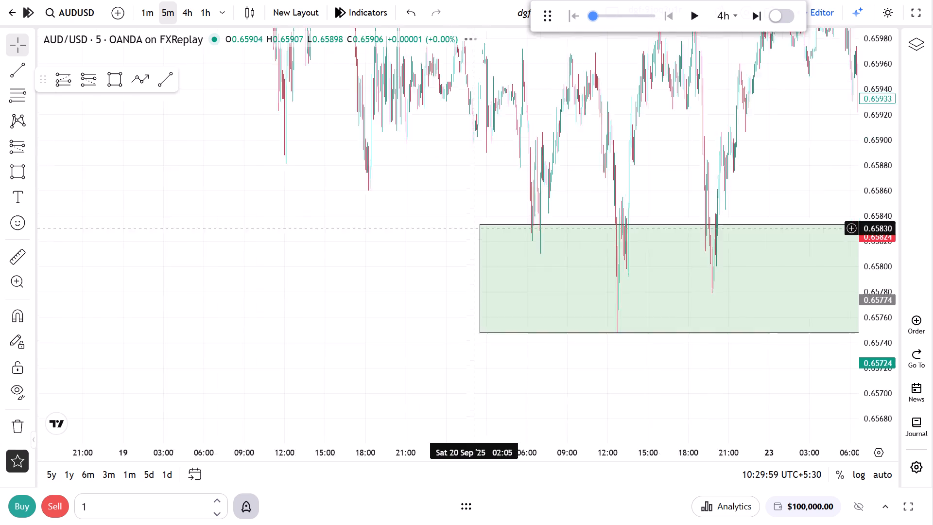
left_click_drag(510, 323, 567, 399)
left_click_drag(412, 210, 536, 376)
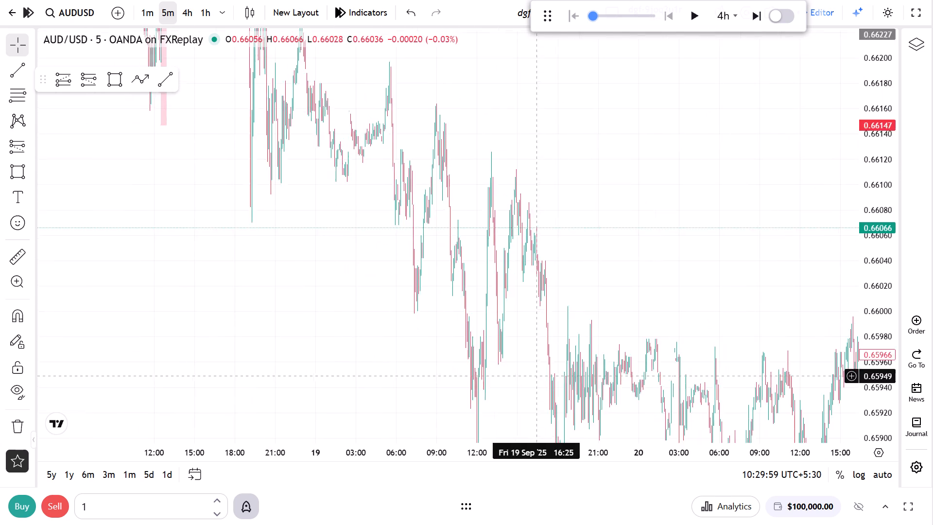
left_click_drag(536, 376, 180, 257)
left_click_drag(588, 328, 293, 220)
left_click_drag(543, 169, 378, 335)
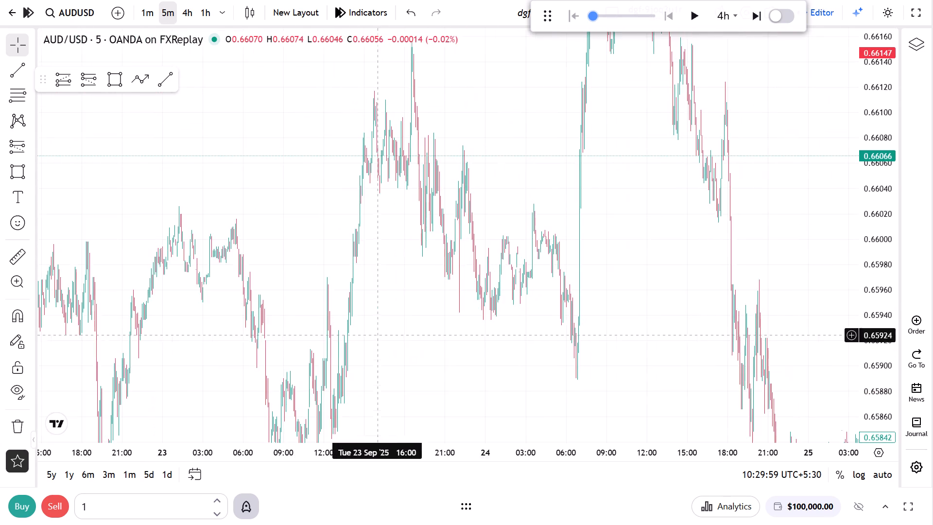
left_click_drag(557, 269, 179, 107)
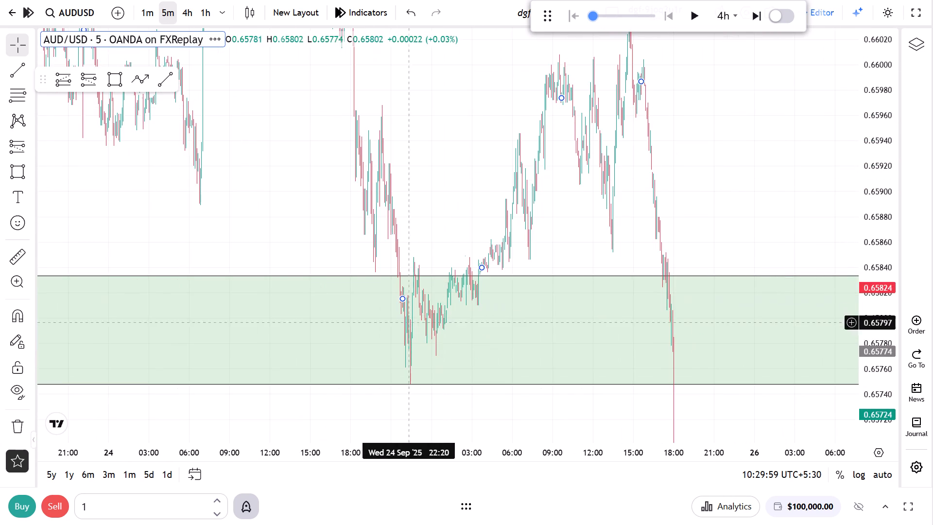
left_click_drag(632, 155, 305, 0)
left_click_drag(501, 369, 466, 97)
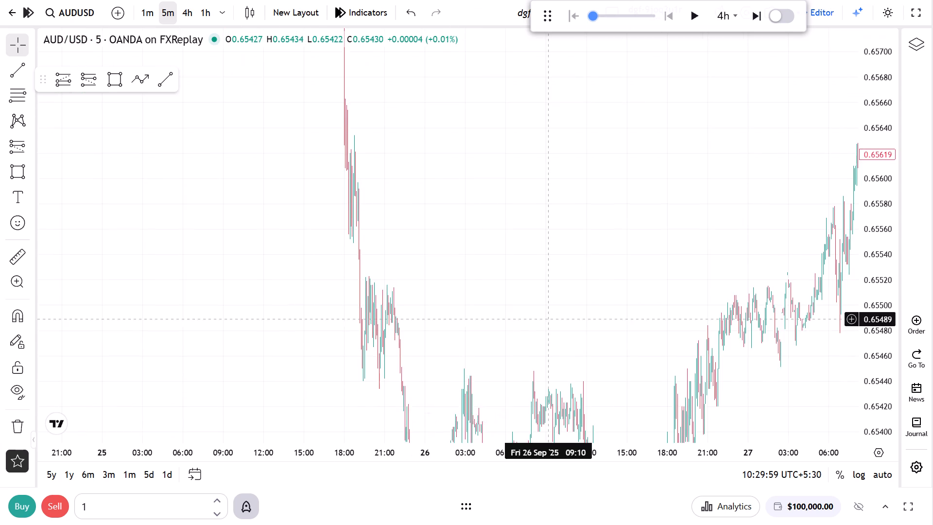
left_click_drag(550, 329, 470, 80)
left_click_drag(525, 256, 219, 370)
left_click_drag(510, 191, 379, 367)
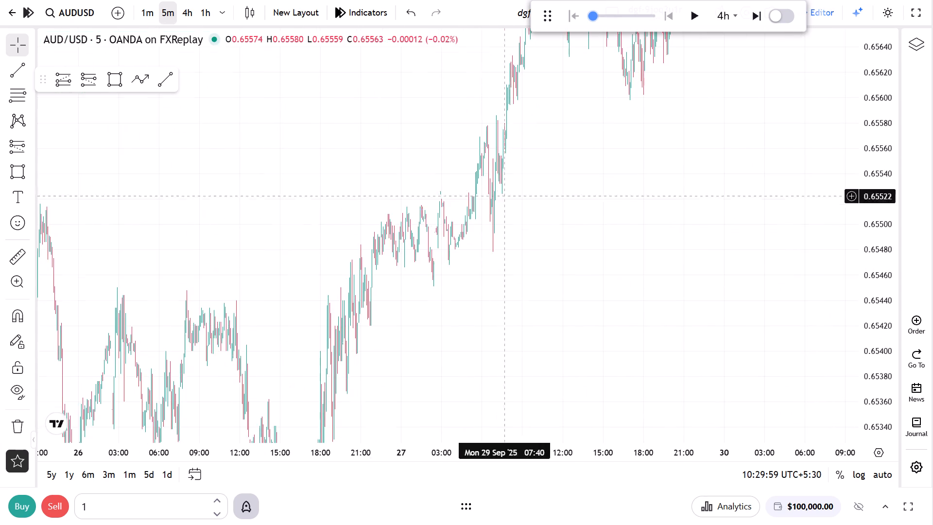
left_click_drag(379, 367, 347, 411)
left_click_drag(461, 262, 401, 404)
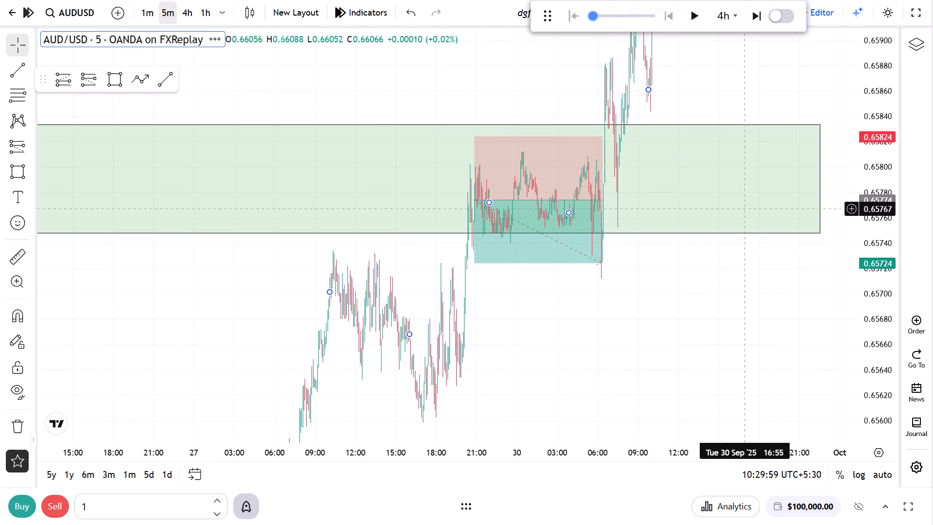
Find the long position placed at 12:30 on 18 September and lower its target to 0.66313.
left_click(911, 40)
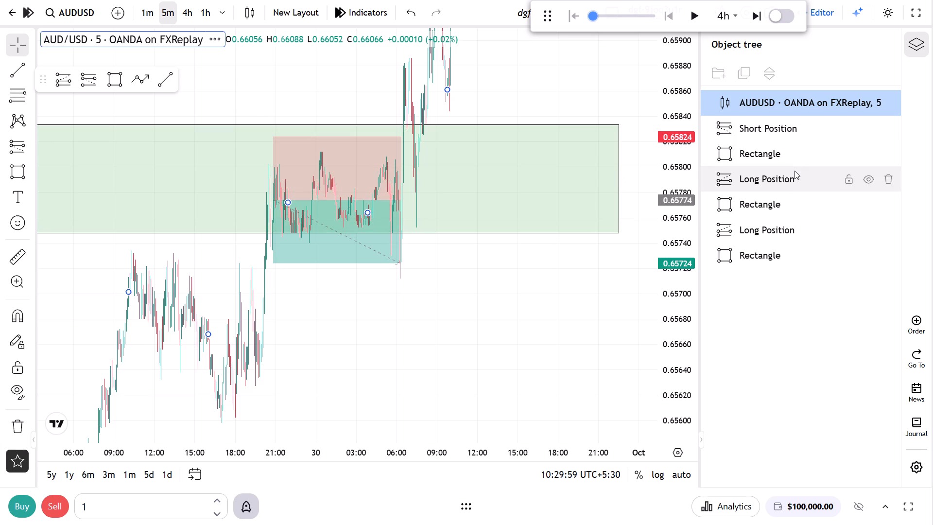
left_click(795, 171)
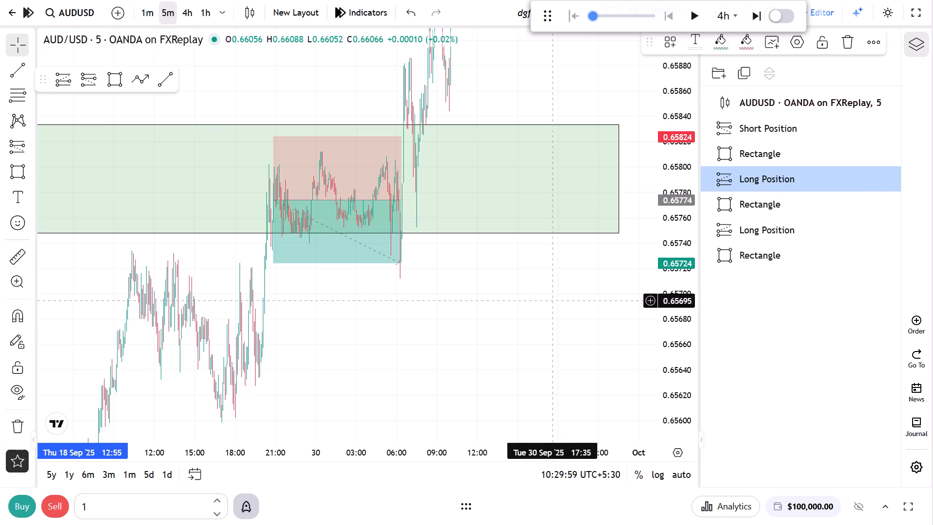
scroll(432, 349, "down", 12)
left_click_drag(419, 304, 524, 376)
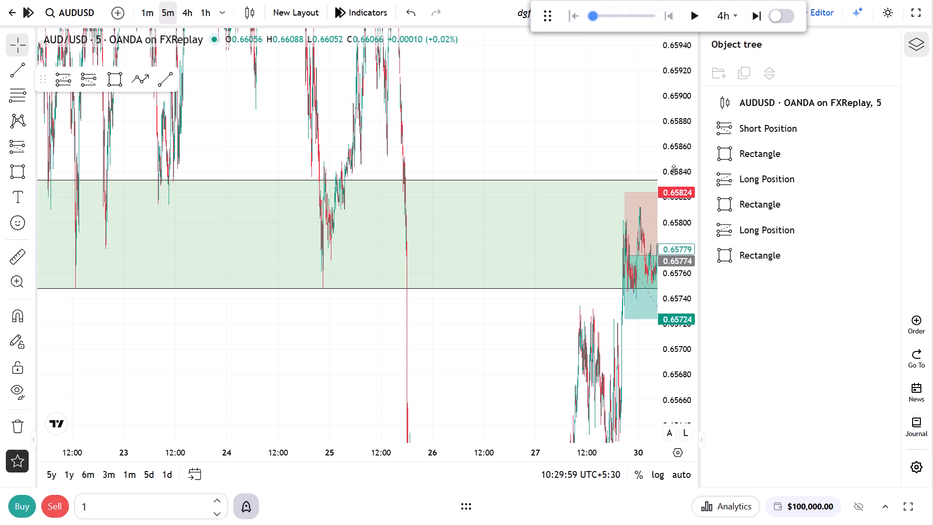
left_click_drag(674, 168, 700, 400)
scroll(626, 366, "down", 4)
left_click_drag(625, 363, 625, 314)
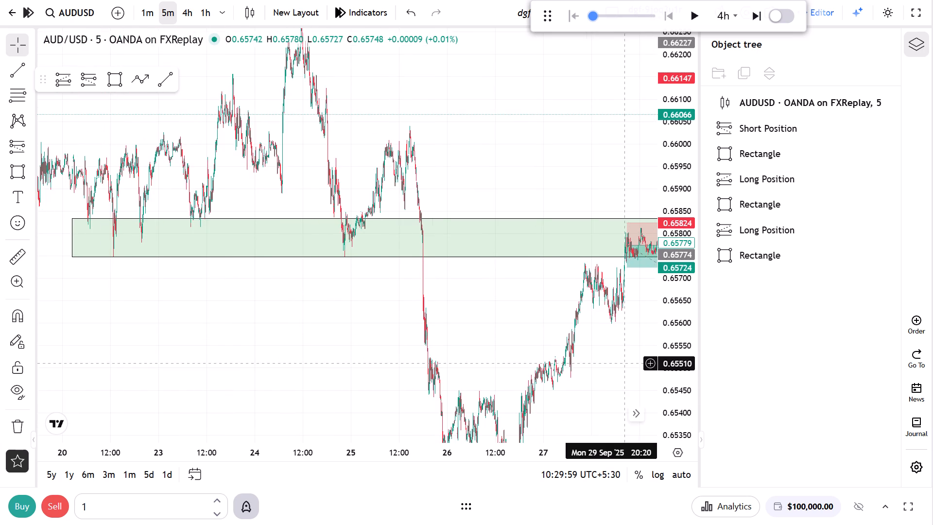
left_click_drag(625, 314, 605, 186)
left_click(743, 176)
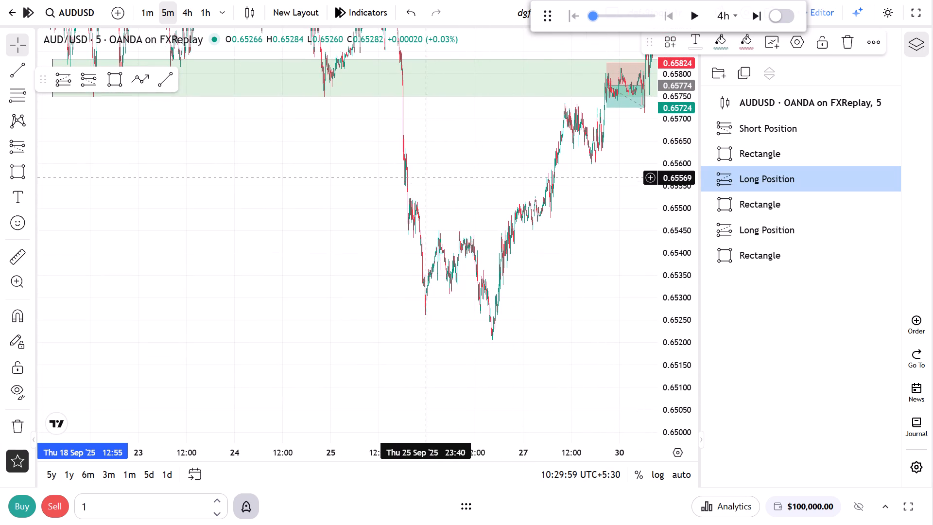
left_click_drag(410, 203, 576, 405)
left_click_drag(427, 317, 630, 377)
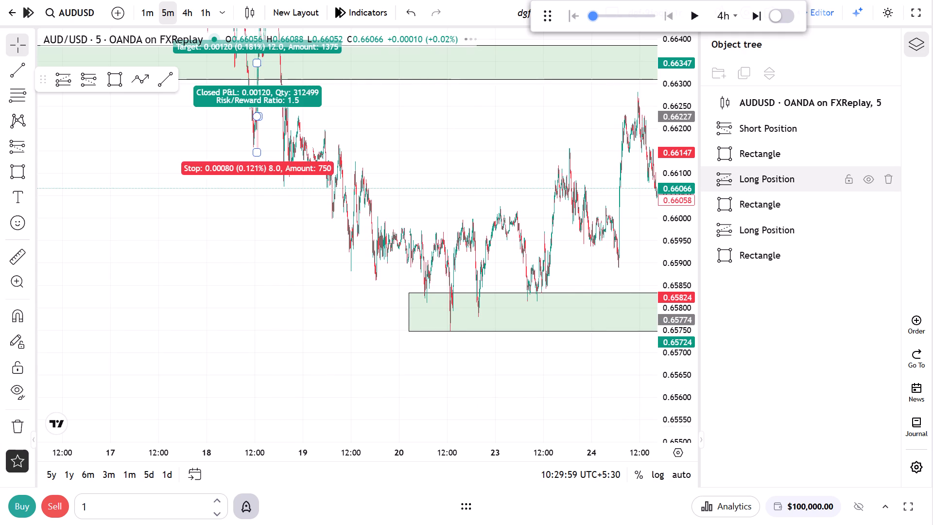
left_click_drag(269, 240, 679, 352)
scroll(383, 340, "up", 20)
scroll(383, 340, "up", 3)
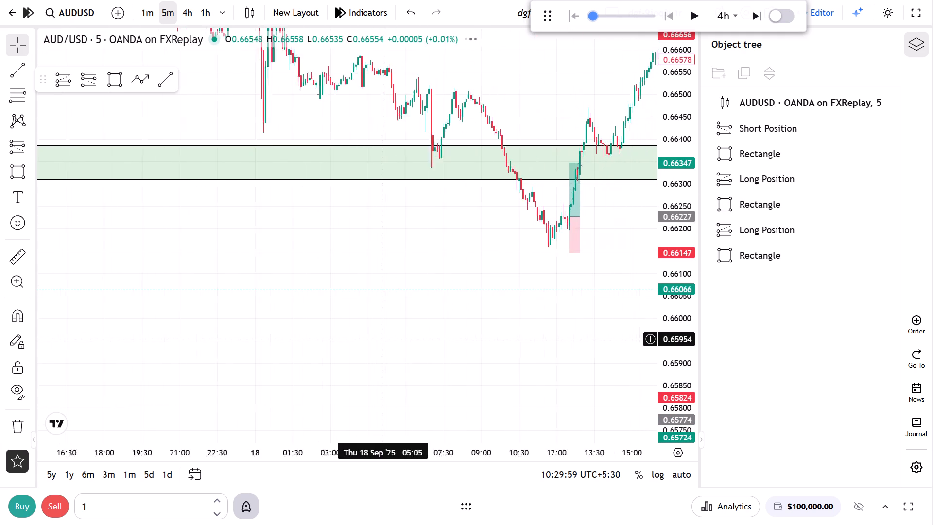
left_click_drag(508, 295, 156, 309)
left_click_drag(238, 171, 233, 185)
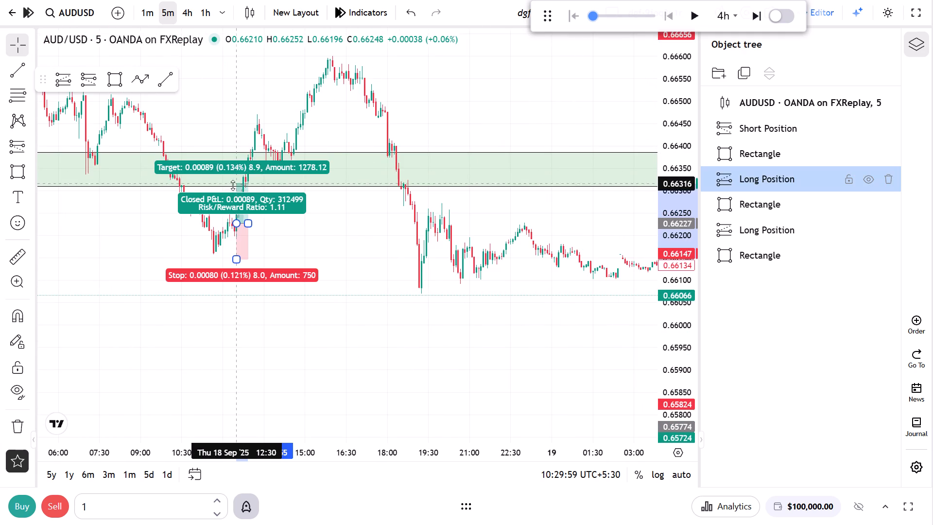
left_click_drag(233, 185, 233, 193)
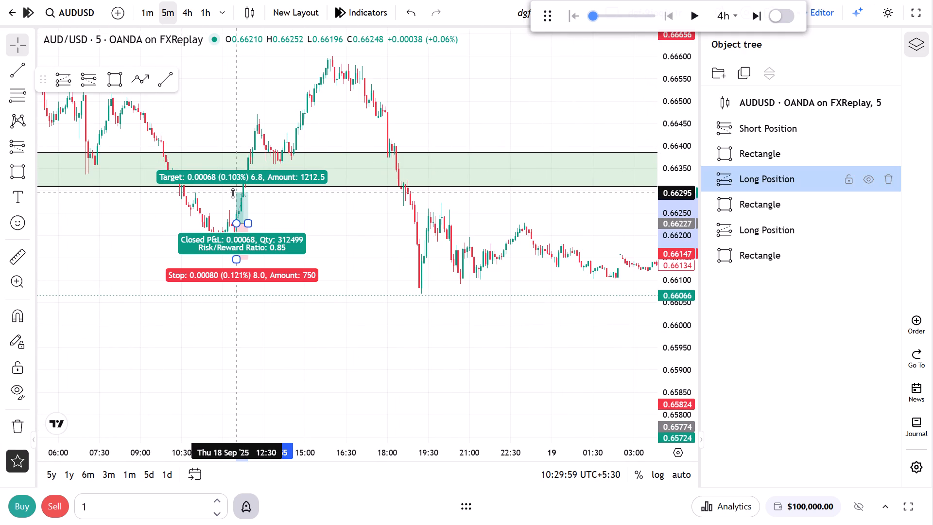
left_click_drag(233, 193, 238, 188)
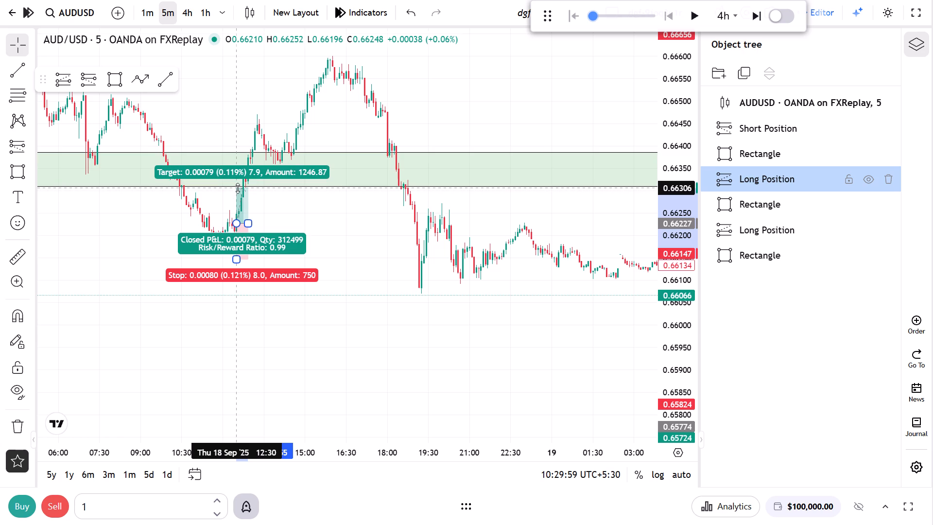
left_click_drag(238, 188, 240, 185)
Move the replay controls clear of the object tree and close the object tree.
left_click_drag(425, 301, 52, 311)
left_click_drag(326, 314, 143, 280)
left_click_drag(243, 286, 225, 279)
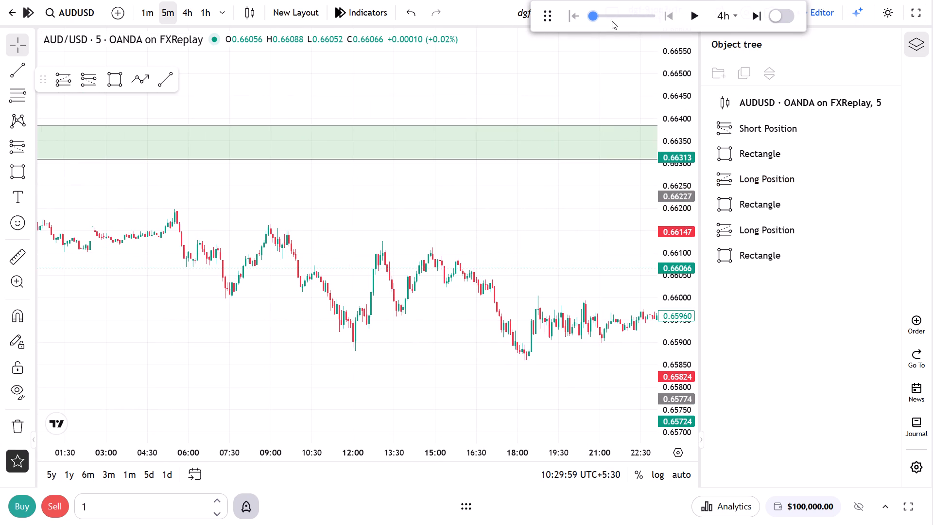
left_click_drag(555, 18, 489, 3)
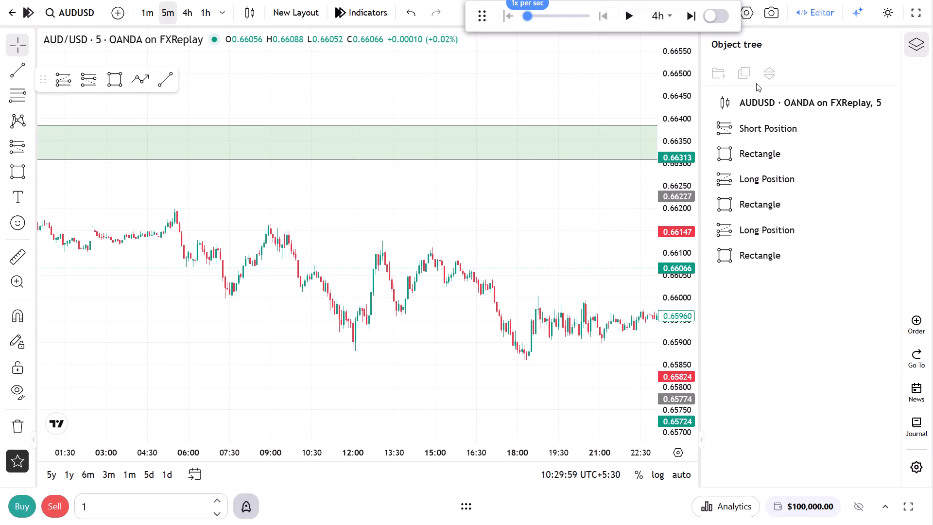
left_click(914, 48)
Switch the chart back to the 4h timeframe.
left_click_drag(758, 208, 670, 213)
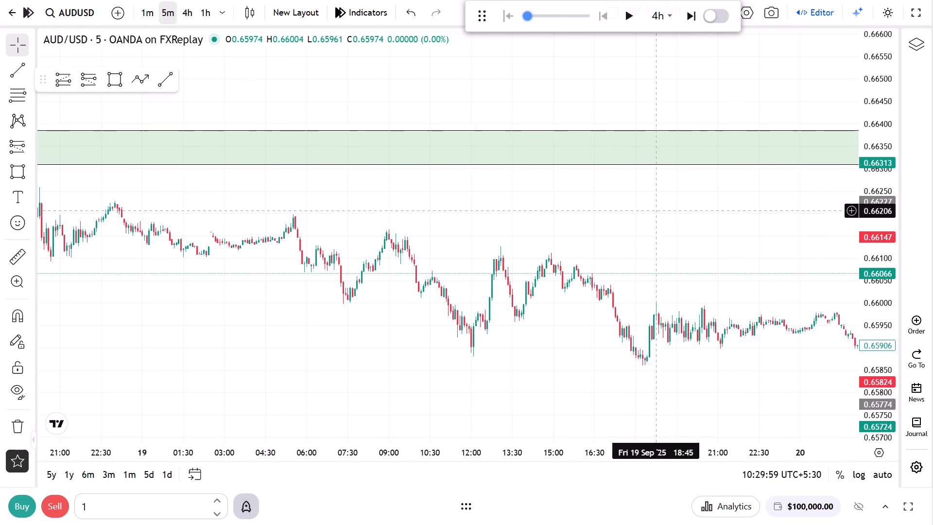
left_click(181, 18)
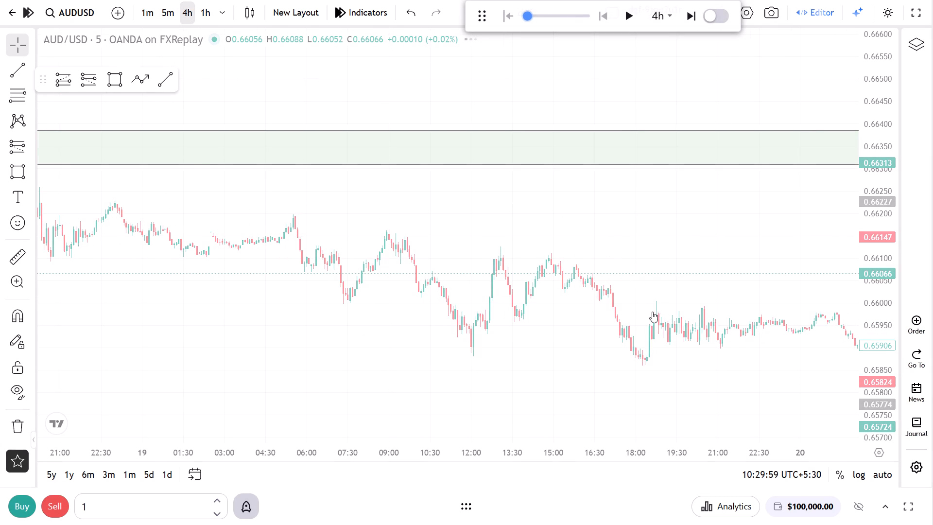
left_click(460, 31)
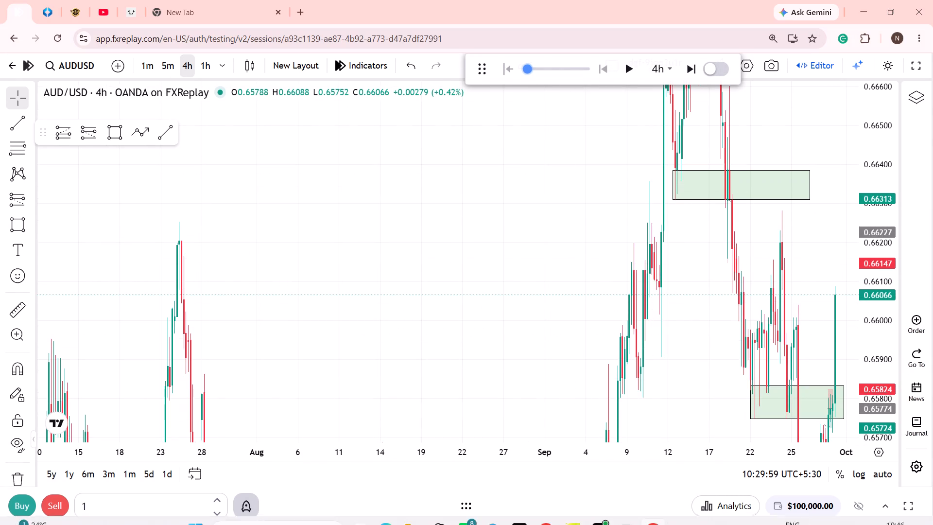
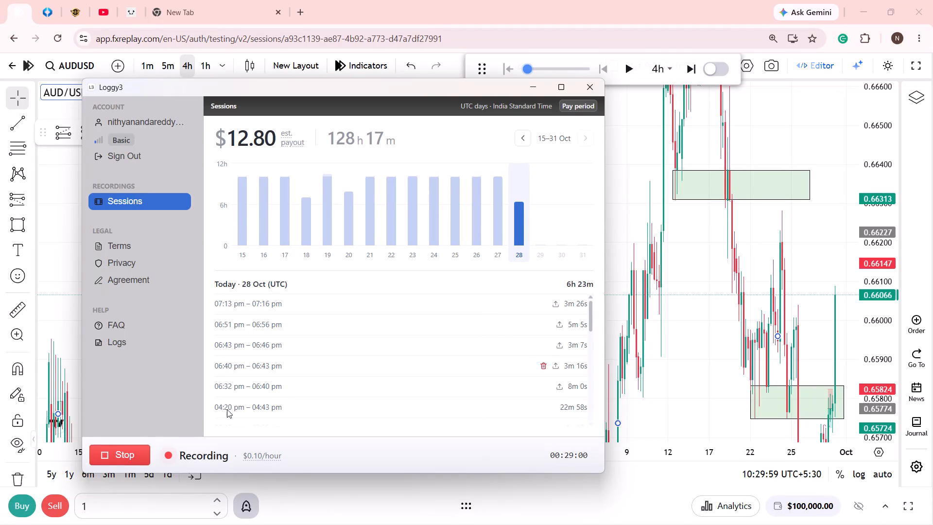
Switch to Loggy3, stop and restart the session recording, set its sessions overview to Month, and return to the chart.
left_click(129, 456)
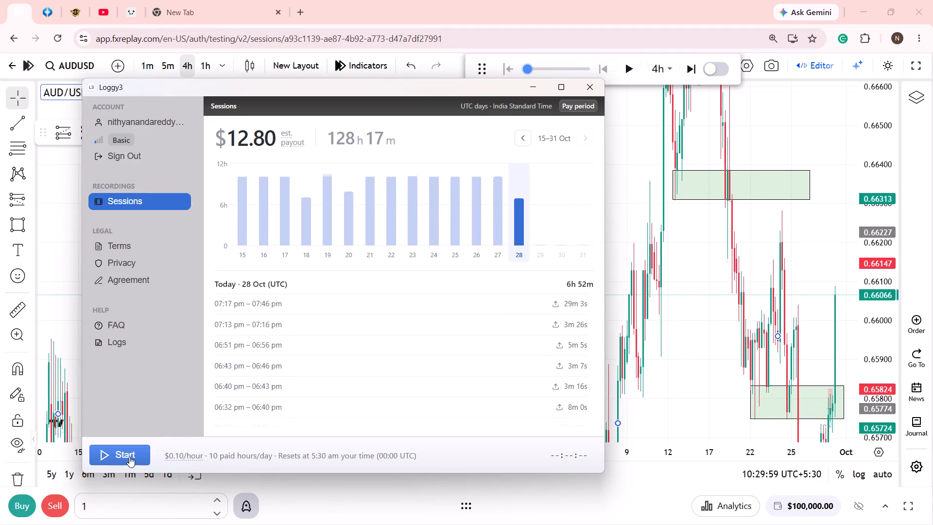
left_click(129, 456)
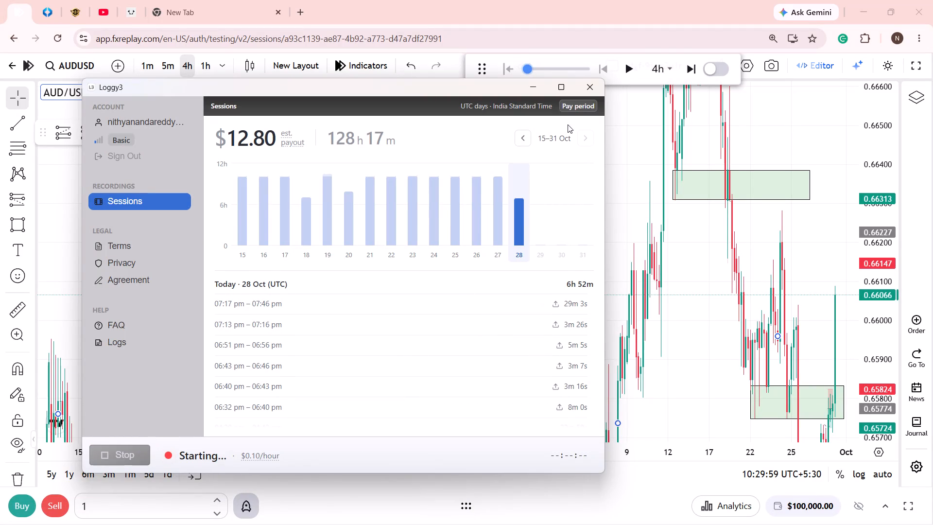
left_click(585, 109)
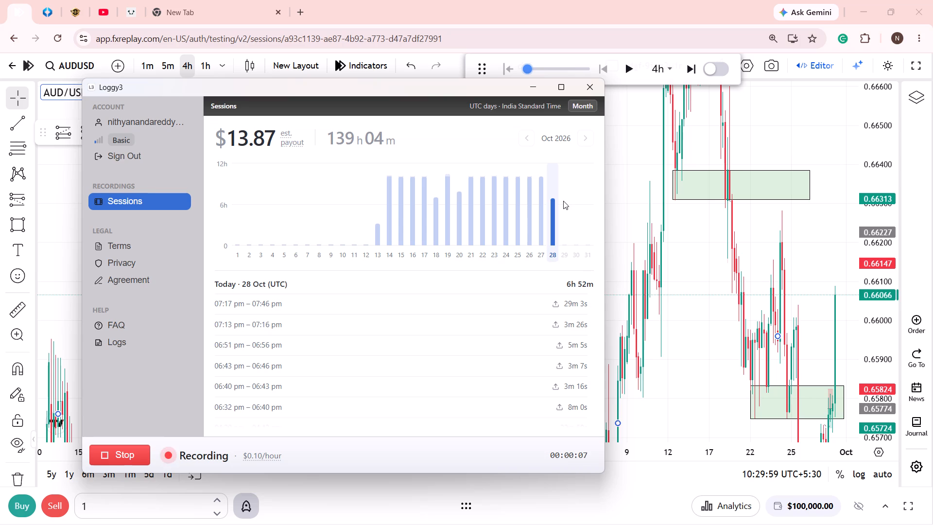
left_click(542, 89)
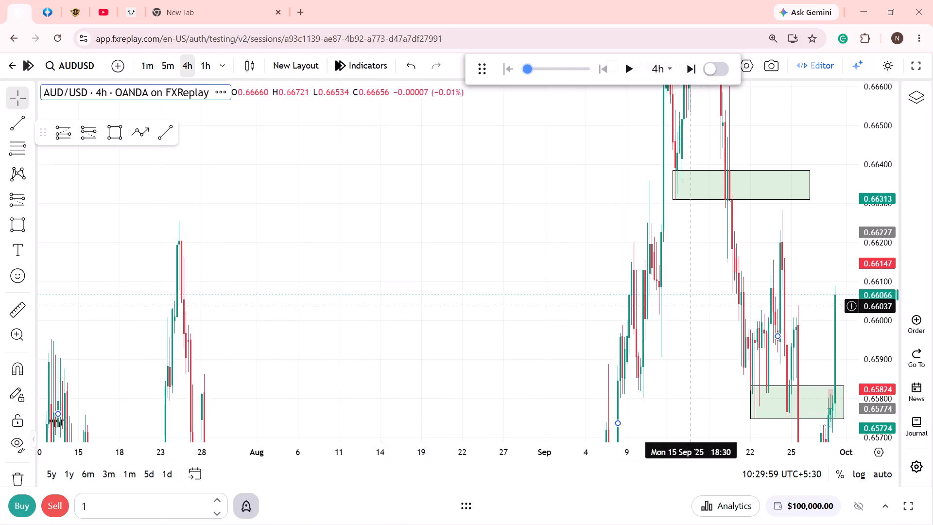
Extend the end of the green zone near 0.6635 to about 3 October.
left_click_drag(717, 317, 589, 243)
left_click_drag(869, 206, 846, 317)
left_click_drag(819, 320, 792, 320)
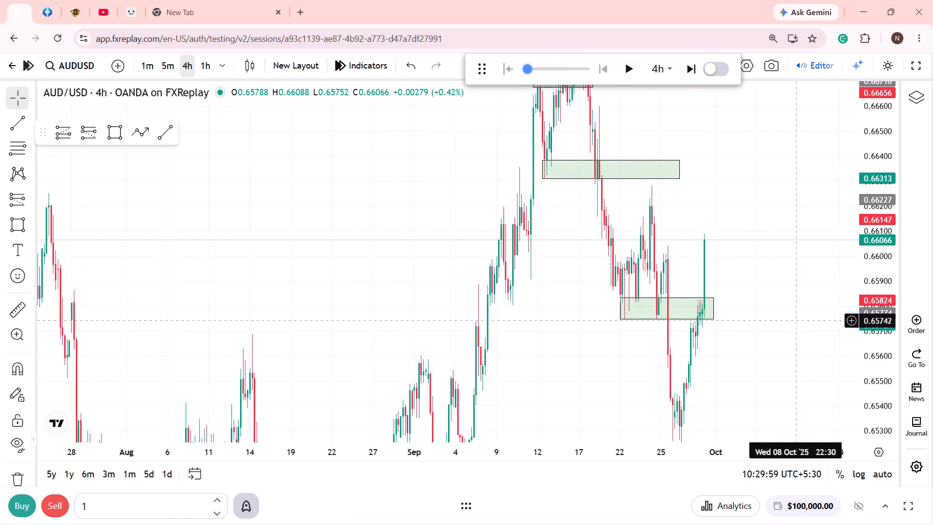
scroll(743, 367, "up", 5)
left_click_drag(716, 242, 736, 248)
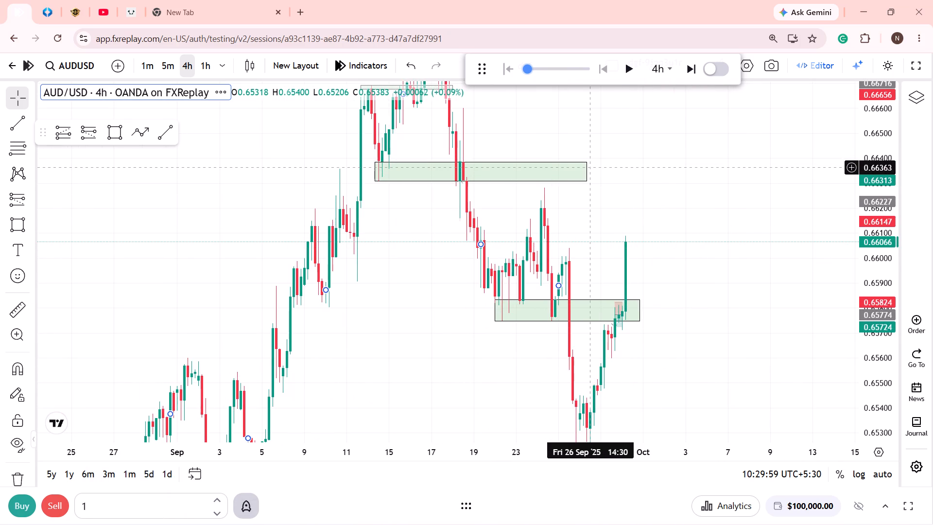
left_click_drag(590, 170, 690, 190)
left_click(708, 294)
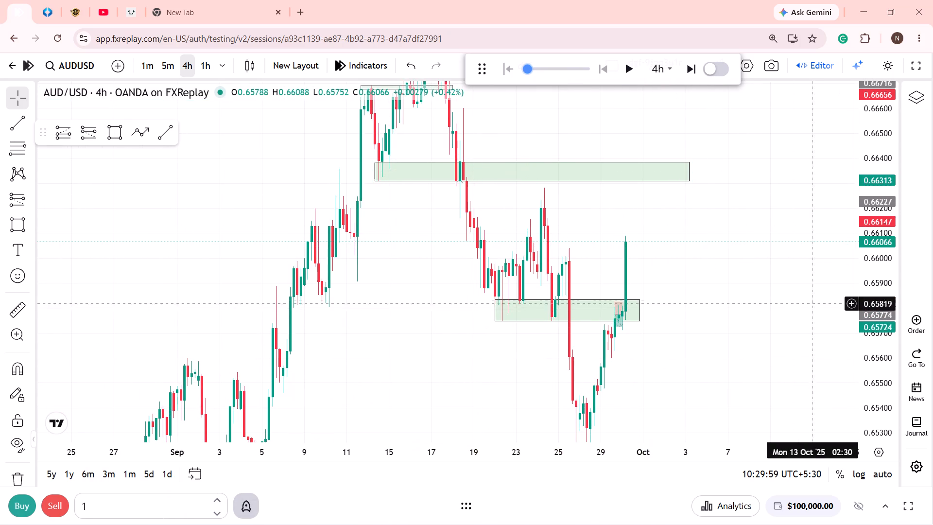
Advance the replay in 4h candles to the end of the simulation on 30 September and stay on the chart.
left_click_drag(870, 245, 864, 306)
left_click(693, 286)
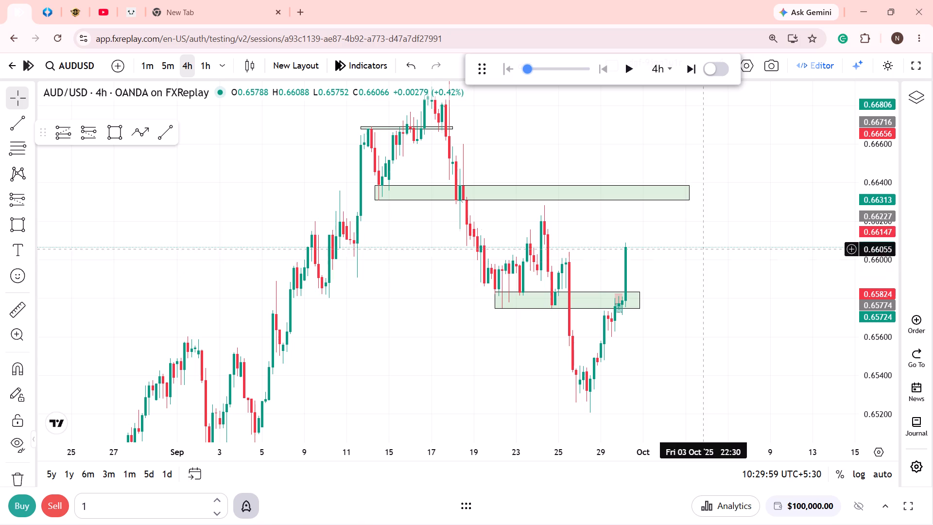
left_click(689, 73)
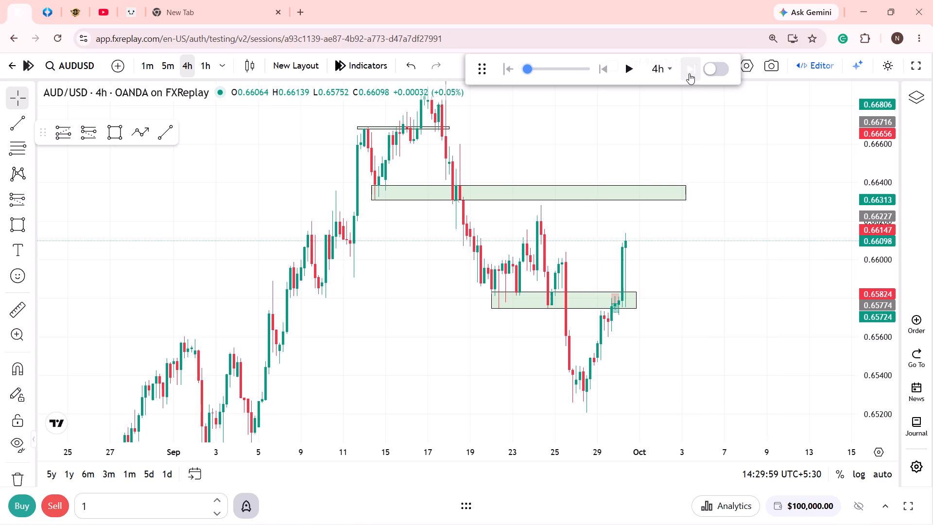
triple_click(689, 73)
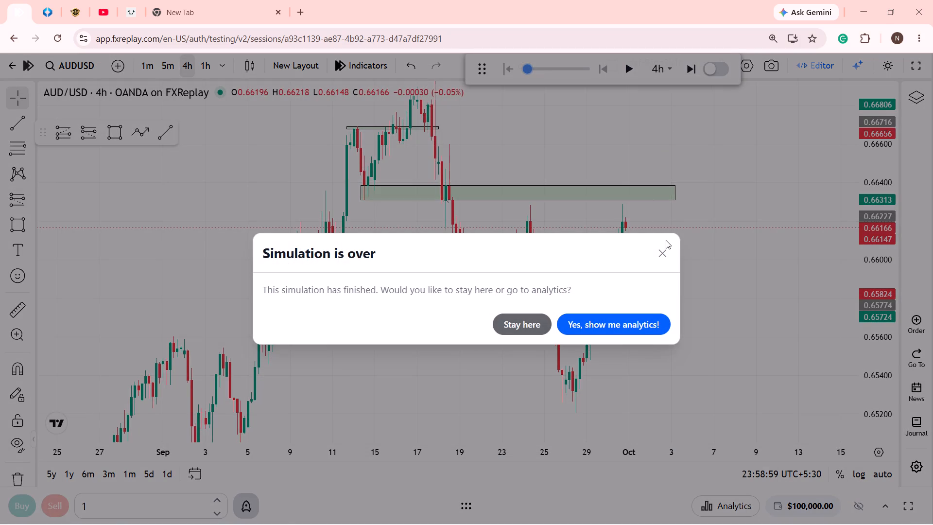
left_click(666, 243)
left_click(665, 253)
Move the upper green zone onto the late-September highs at about 0.66199 to 0.66287, spanning 24 September to 3 October.
left_click(601, 182)
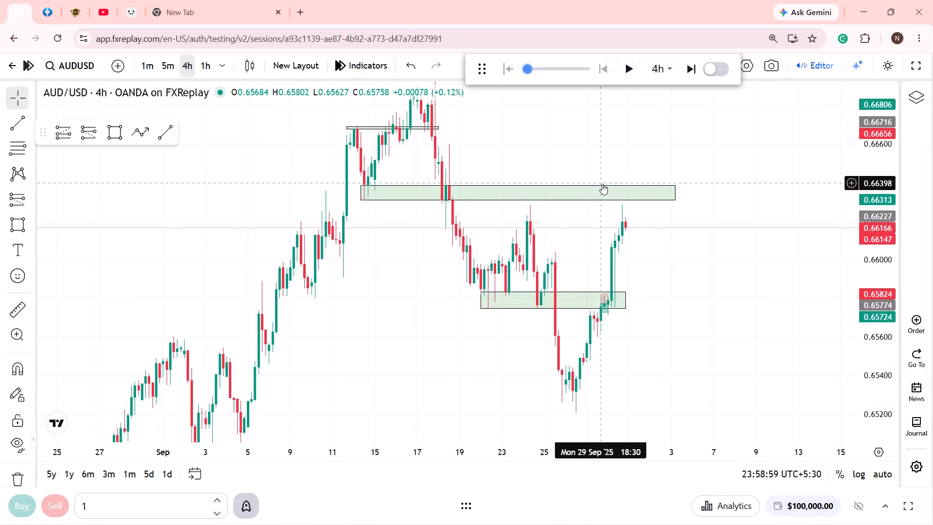
left_click_drag(603, 185, 721, 206)
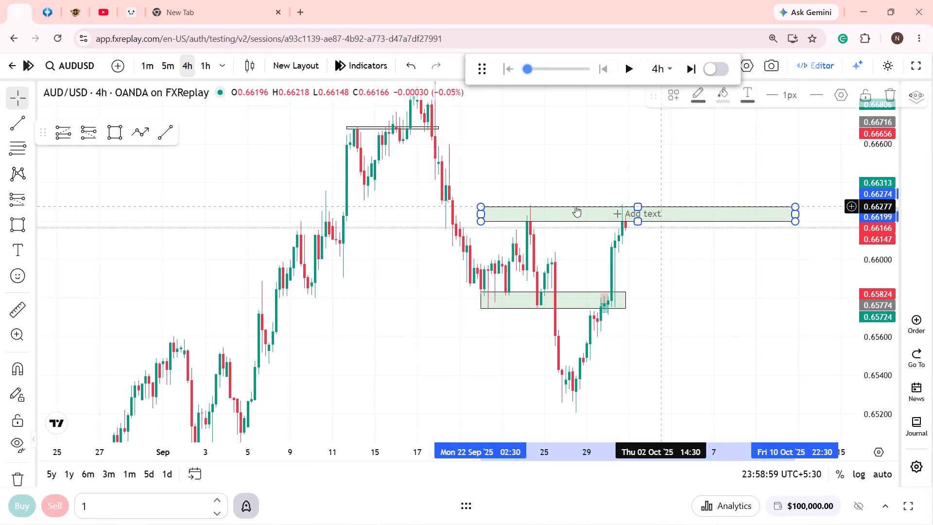
left_click_drag(479, 204, 515, 204)
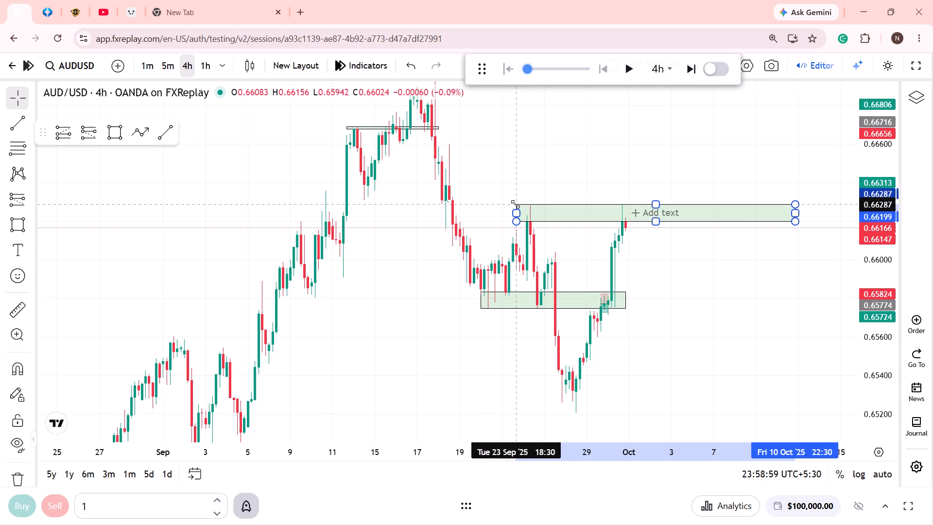
left_click_drag(515, 204, 522, 204)
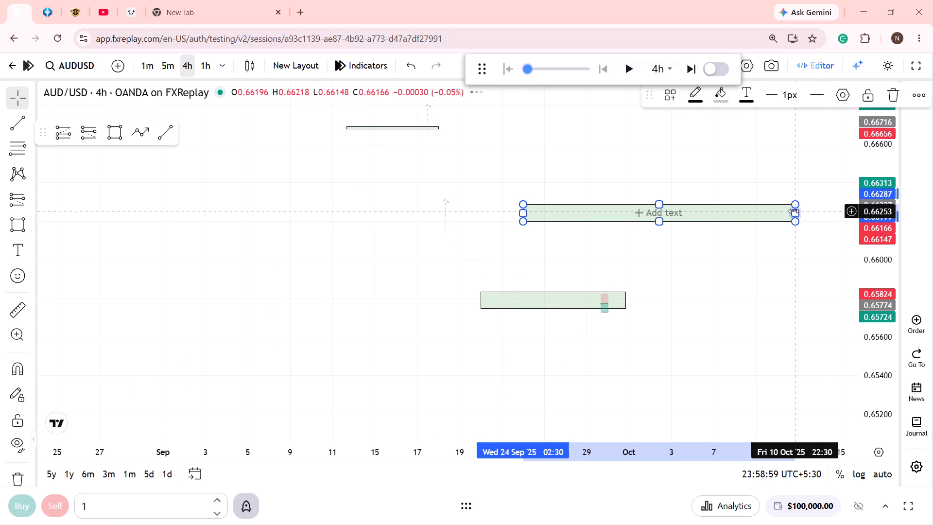
left_click_drag(794, 211, 672, 212)
left_click(672, 286)
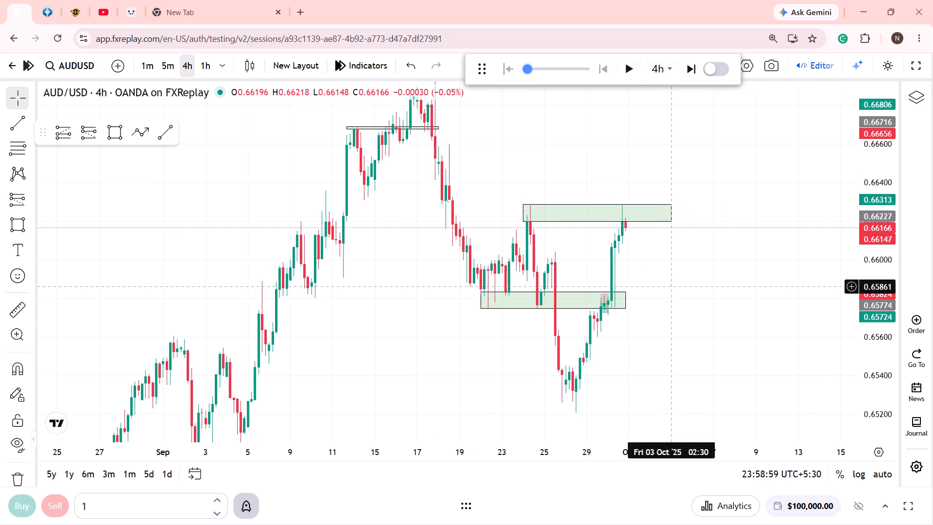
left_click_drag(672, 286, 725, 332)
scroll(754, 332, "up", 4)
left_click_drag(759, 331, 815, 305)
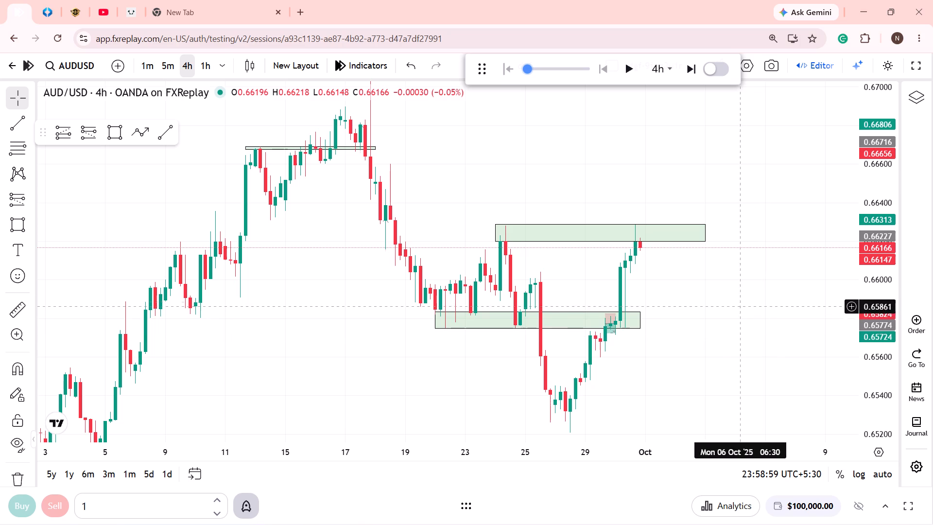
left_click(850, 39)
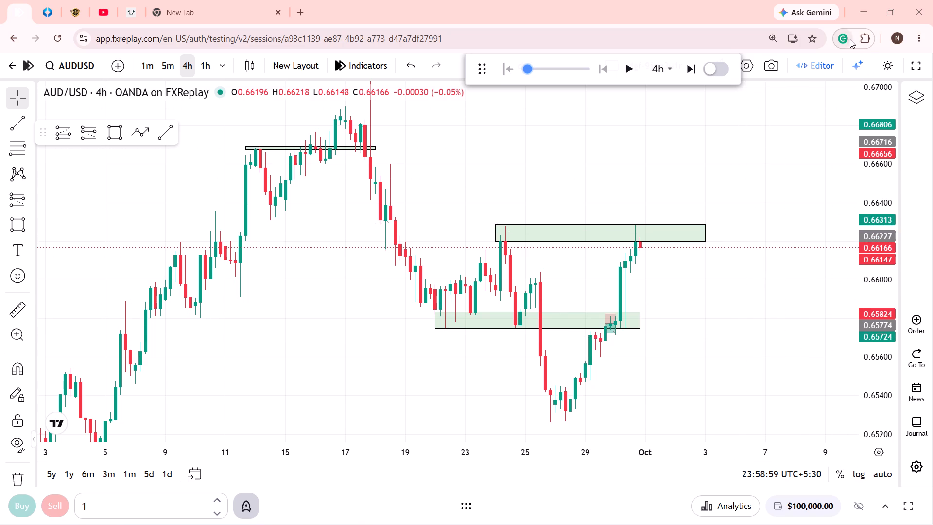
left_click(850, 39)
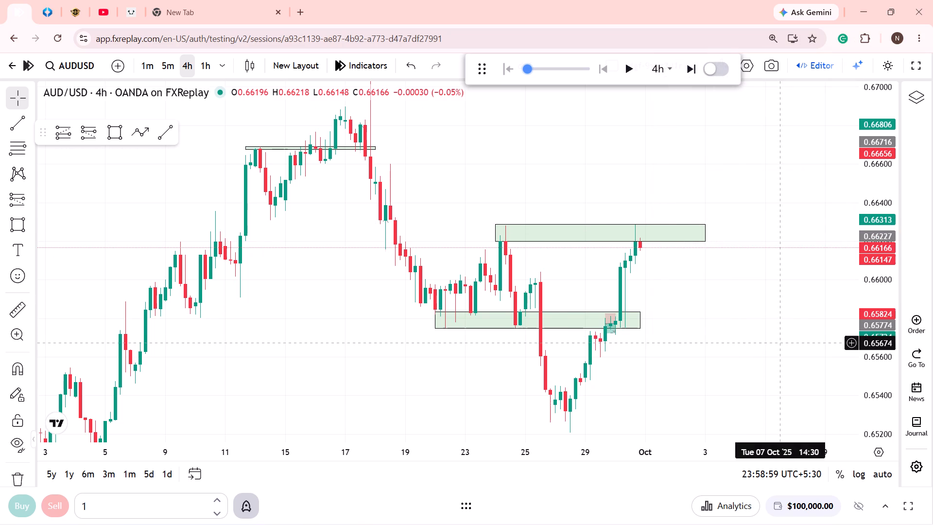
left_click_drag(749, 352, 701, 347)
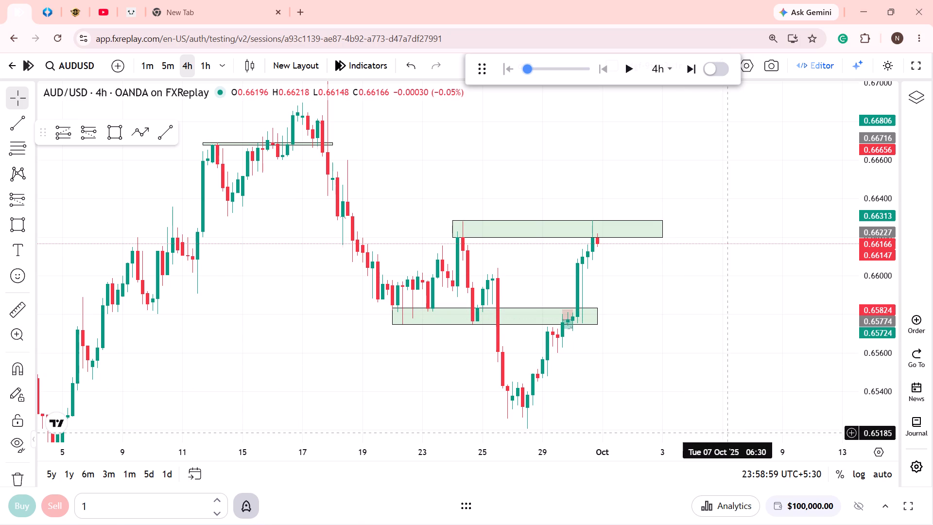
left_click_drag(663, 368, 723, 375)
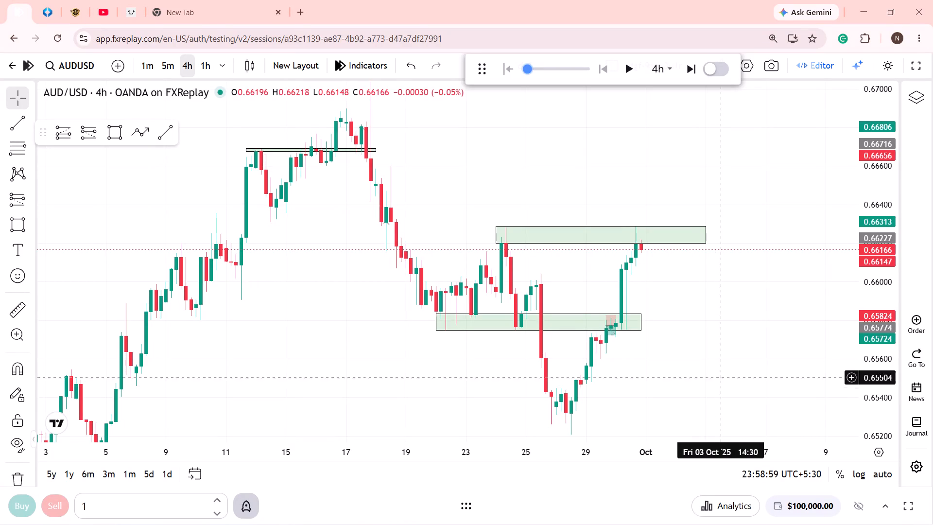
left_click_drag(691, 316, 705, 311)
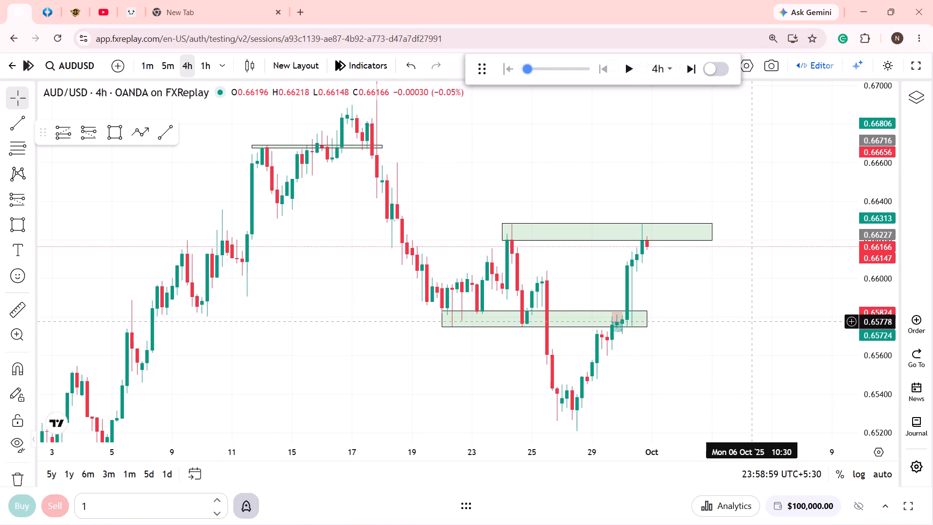
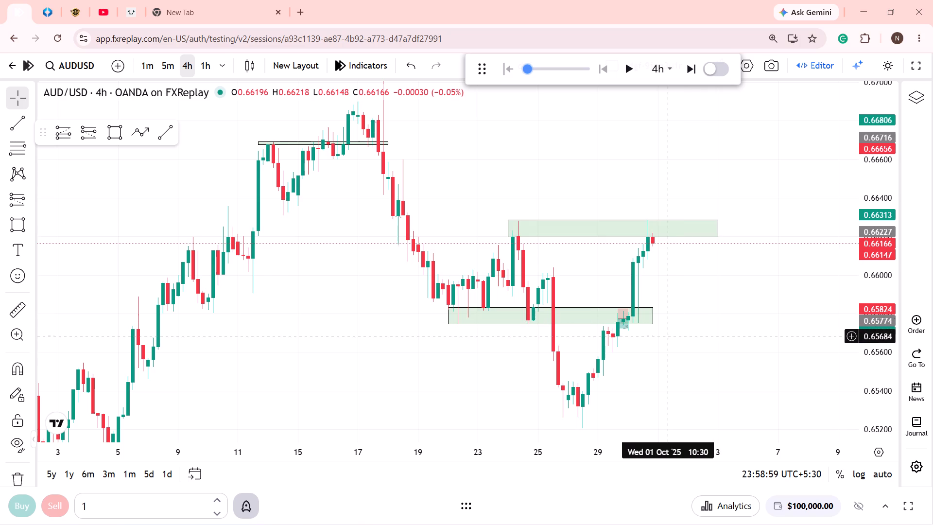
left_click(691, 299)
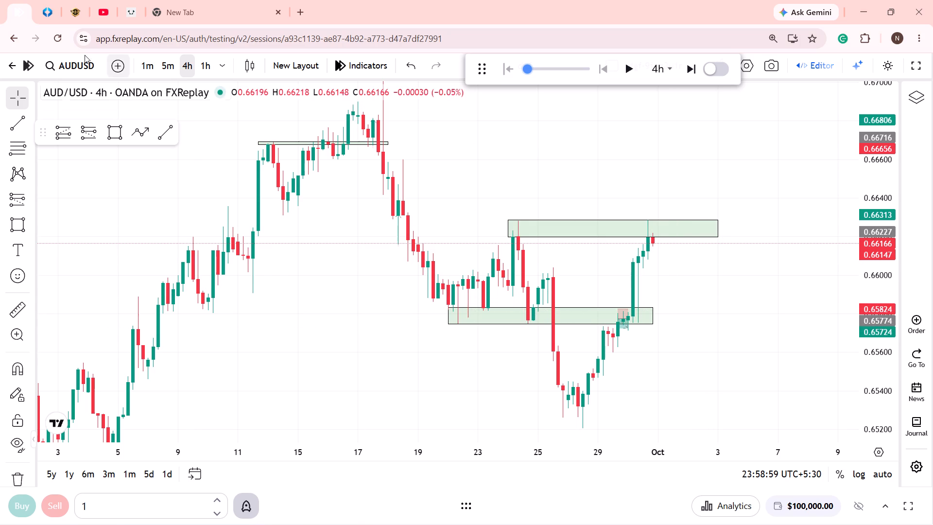
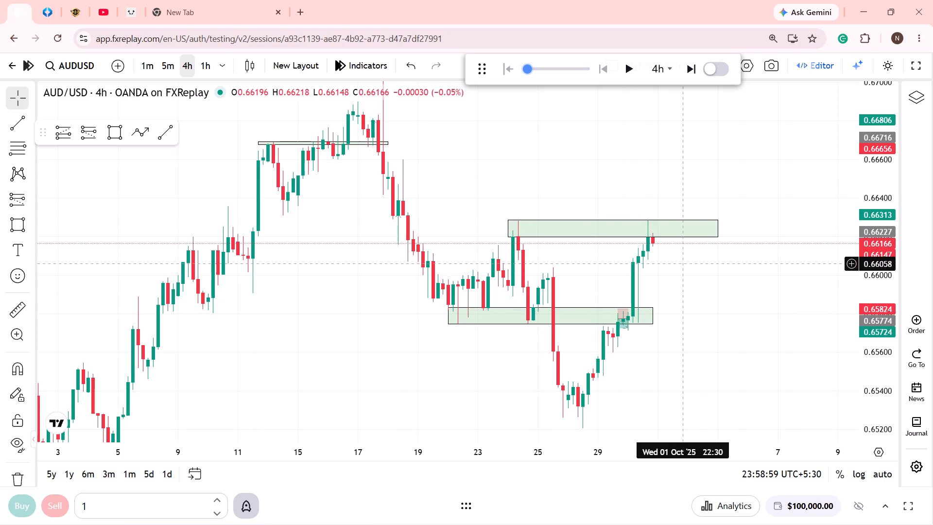
Leave the finished September replay for the testing dashboard and delete the dgf session from the recent sessions.
left_click(3, 59)
left_click(23, 73)
left_click(17, 67)
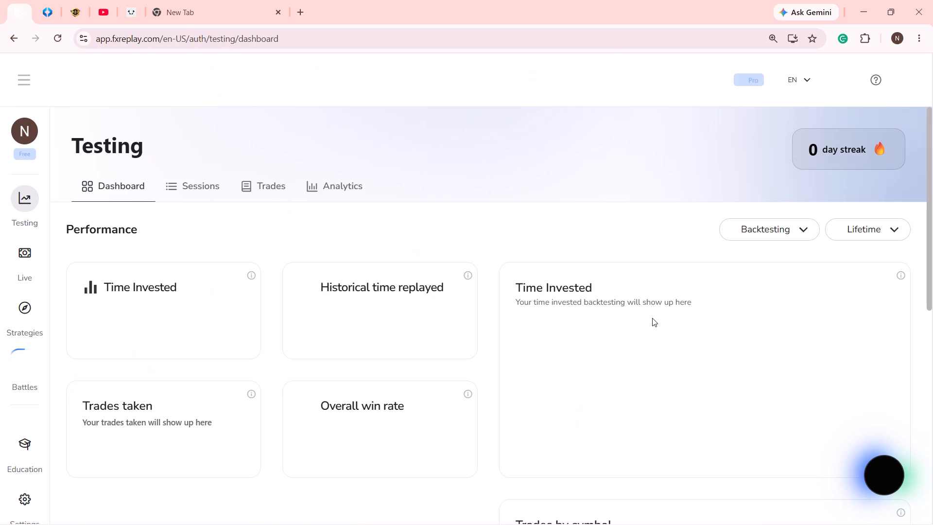
scroll(650, 336, "down", 15)
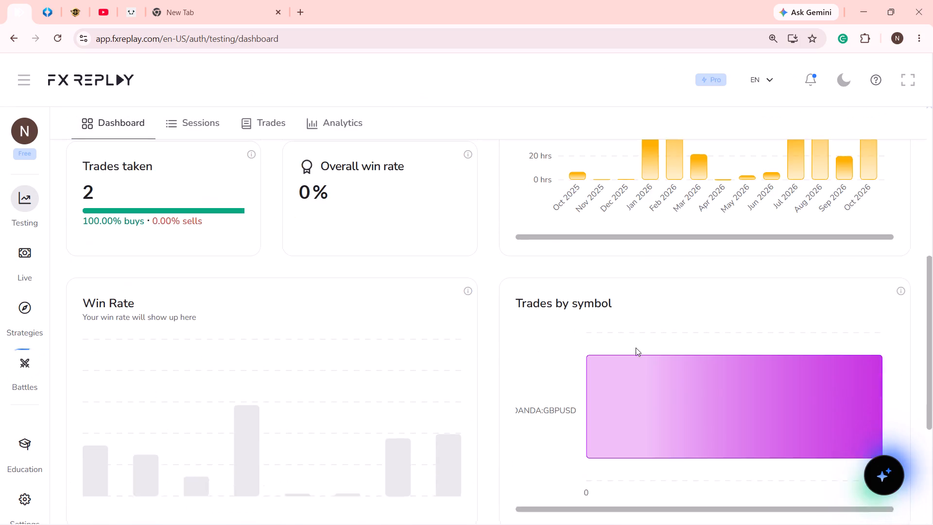
scroll(634, 348, "down", 4)
left_click(678, 462)
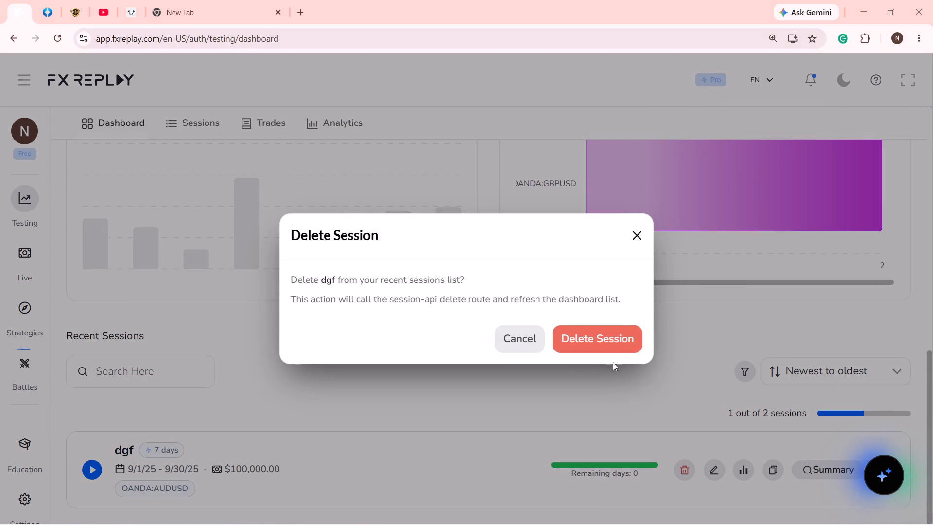
left_click(608, 348)
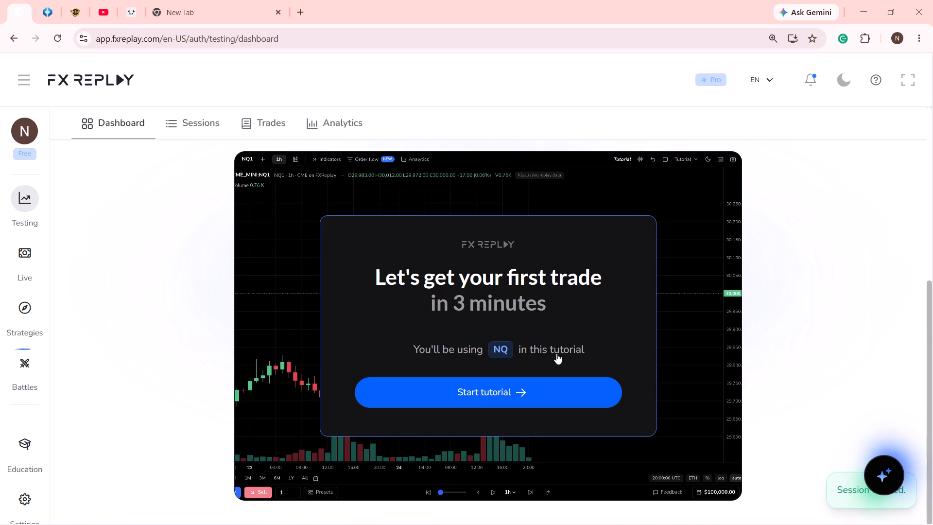
Start a new backtesting session named dgf with AUDUSD as its asset.
scroll(579, 381, "up", 9)
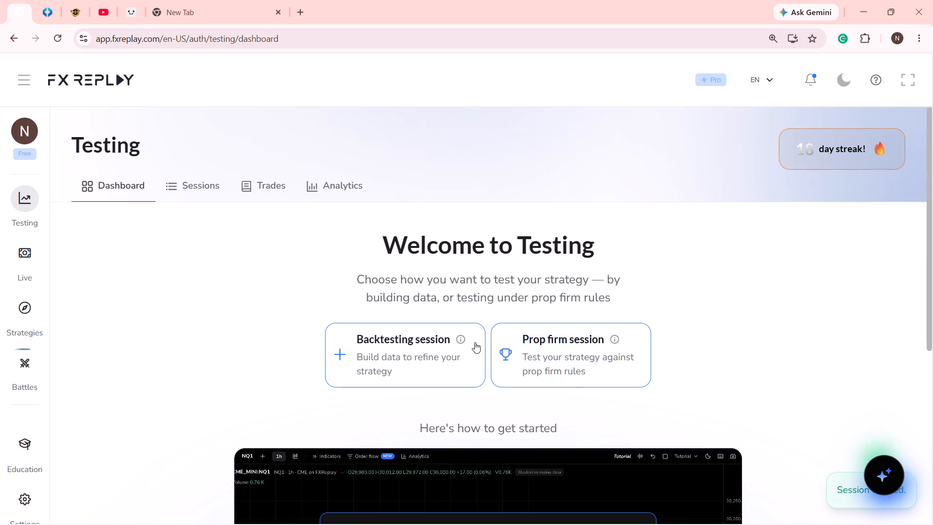
left_click(460, 344)
left_click(454, 372)
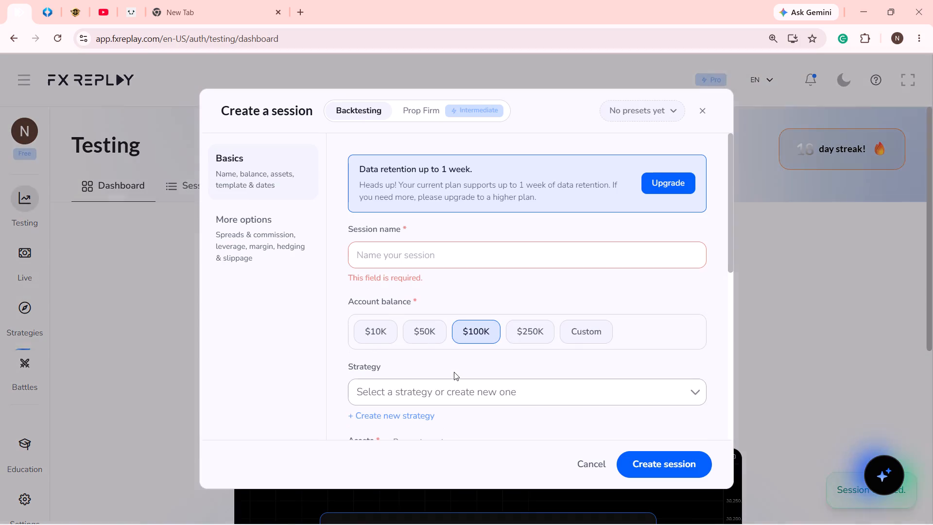
left_click(505, 255)
left_click(456, 284)
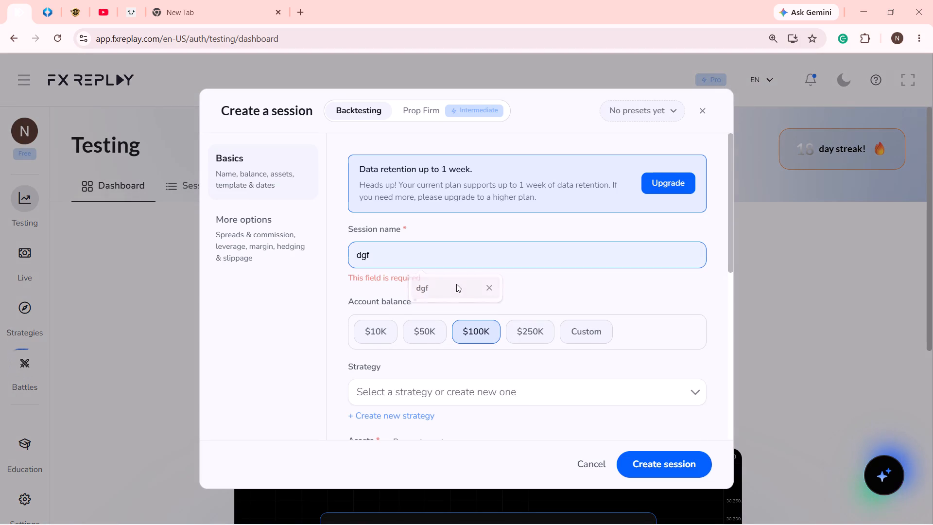
scroll(511, 325, "down", 3)
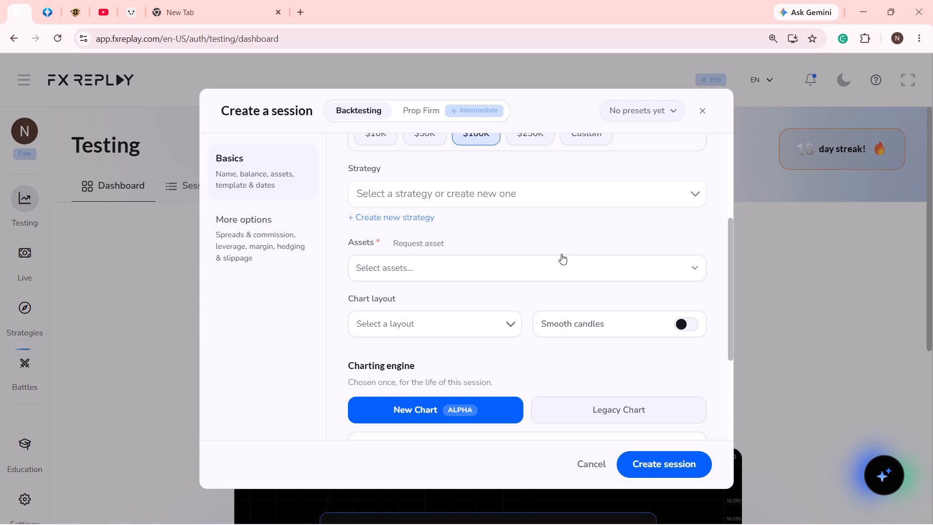
left_click(563, 267)
left_click(500, 374)
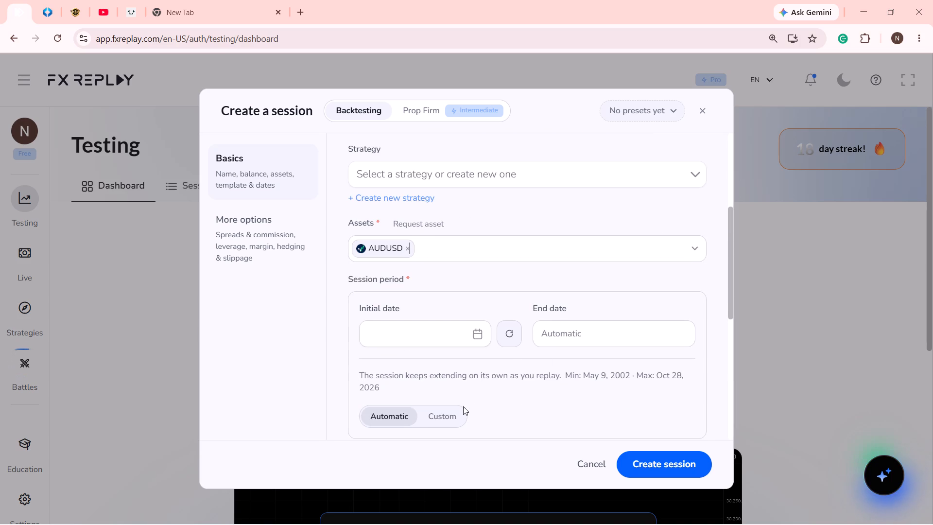
Make the session period custom and set its initial date to 10/01/2025 19:56.
left_click(462, 409)
left_click(479, 338)
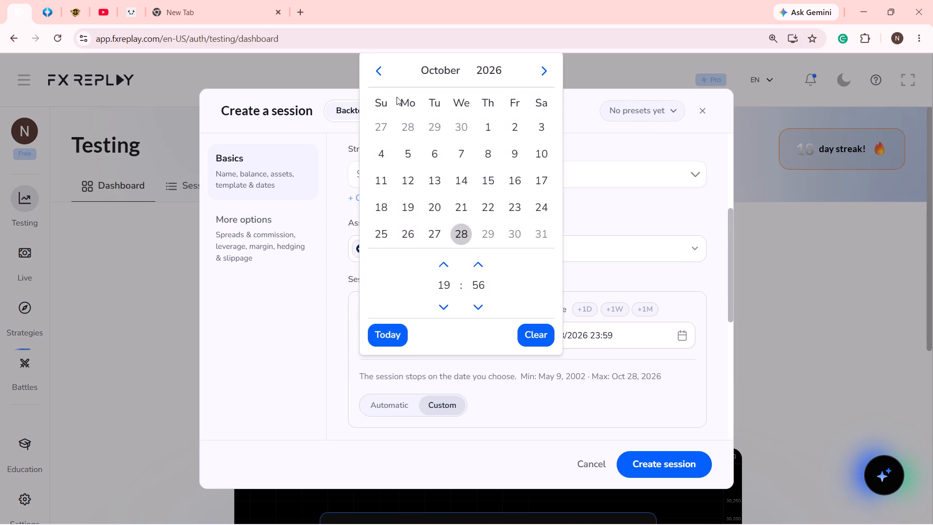
left_click(382, 73)
double_click(382, 73)
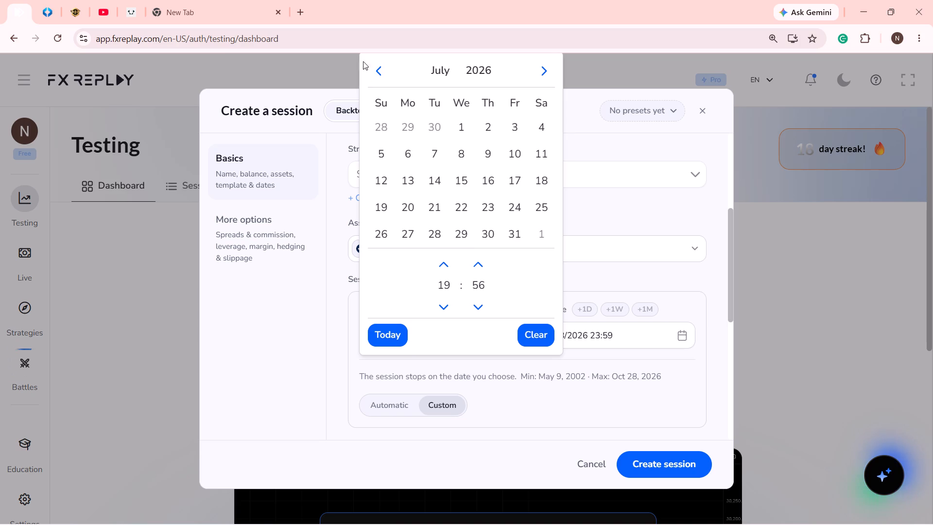
left_click(486, 79)
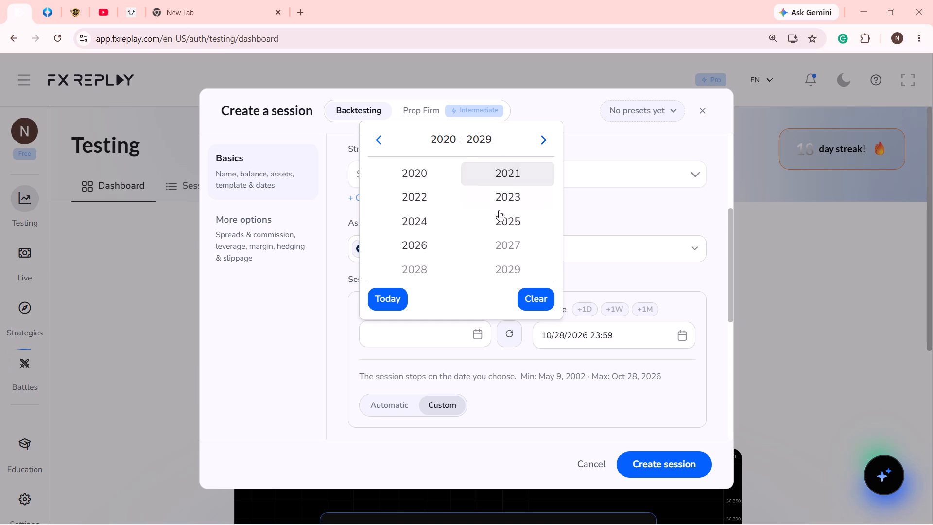
left_click(514, 221)
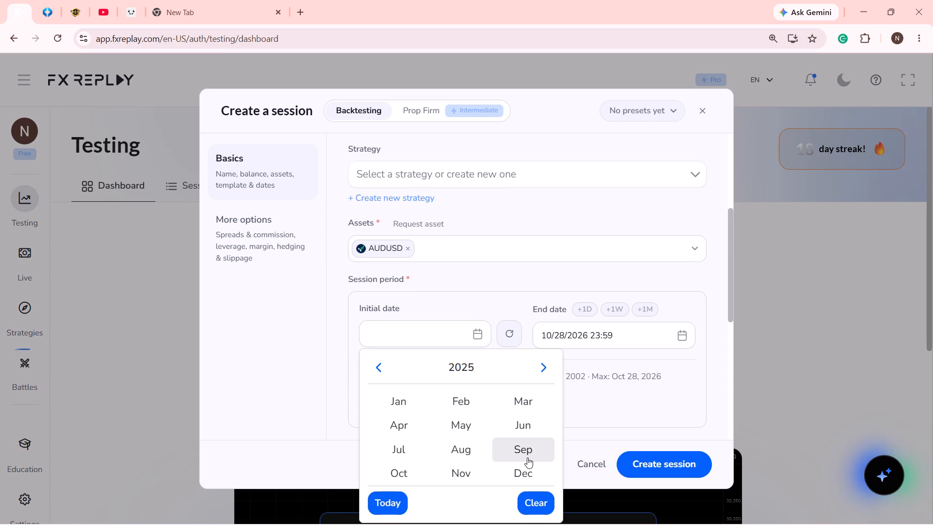
left_click(422, 470)
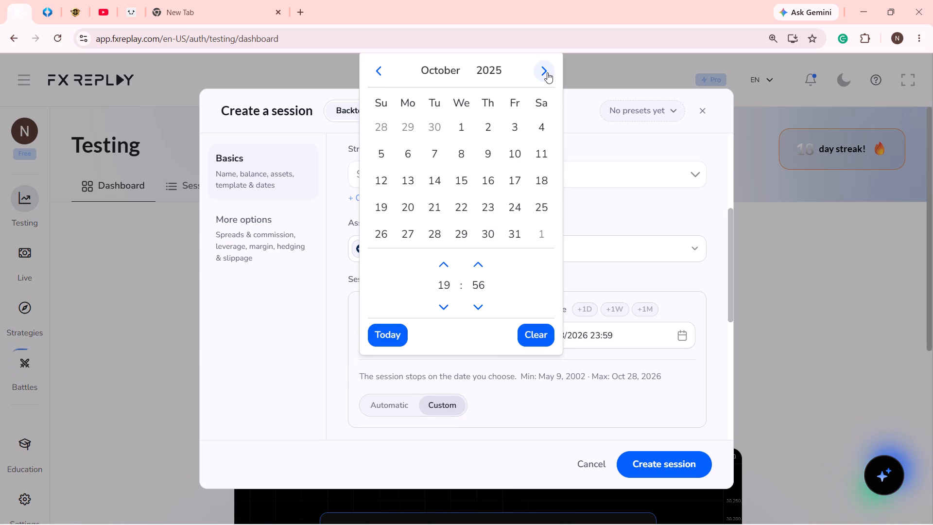
left_click(465, 129)
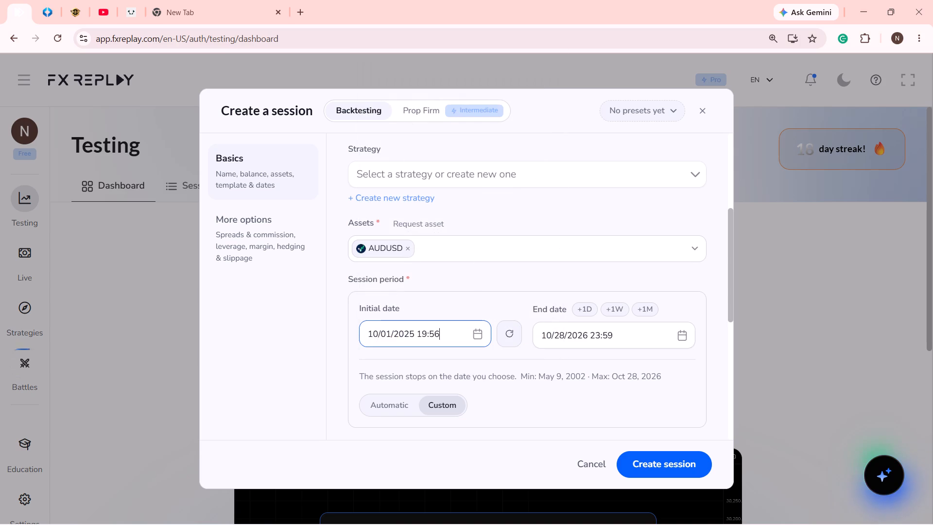
Set the session's end date to 10/31/2025 23:59.
left_click(681, 335)
left_click(661, 64)
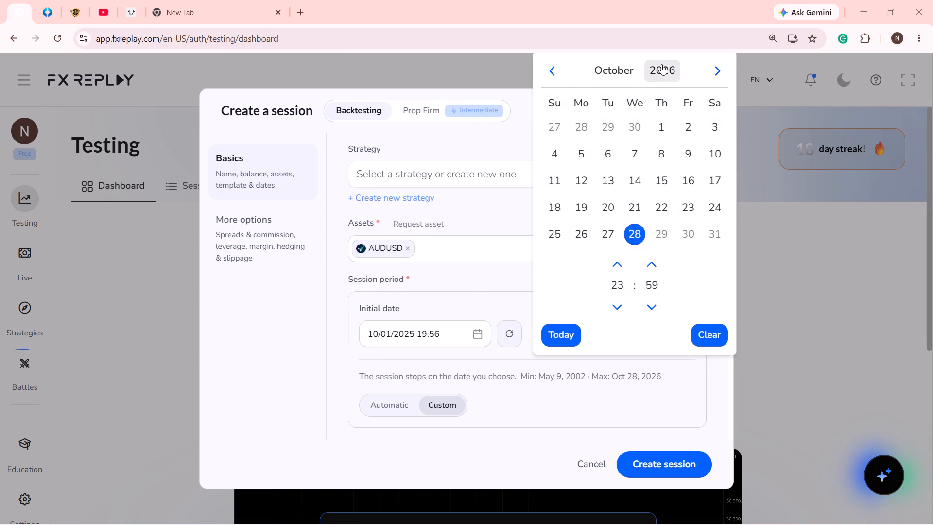
left_click(683, 225)
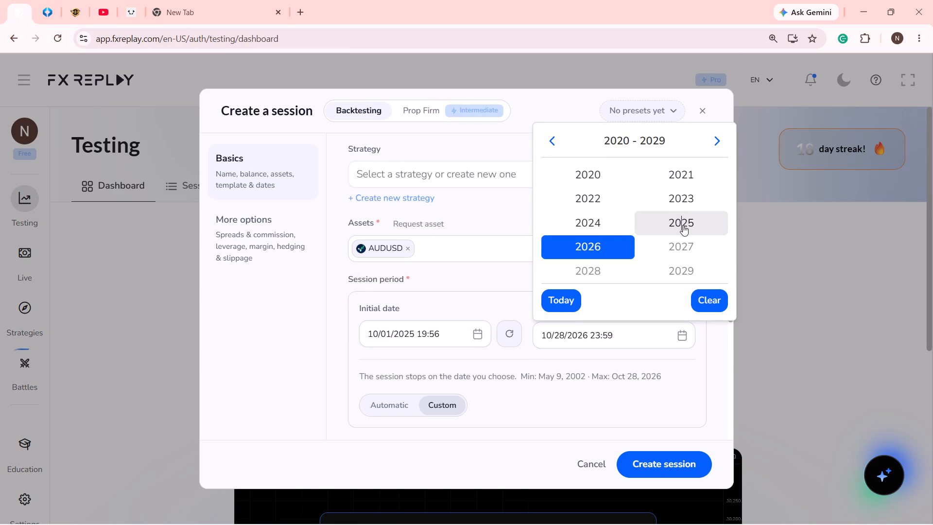
left_click(582, 477)
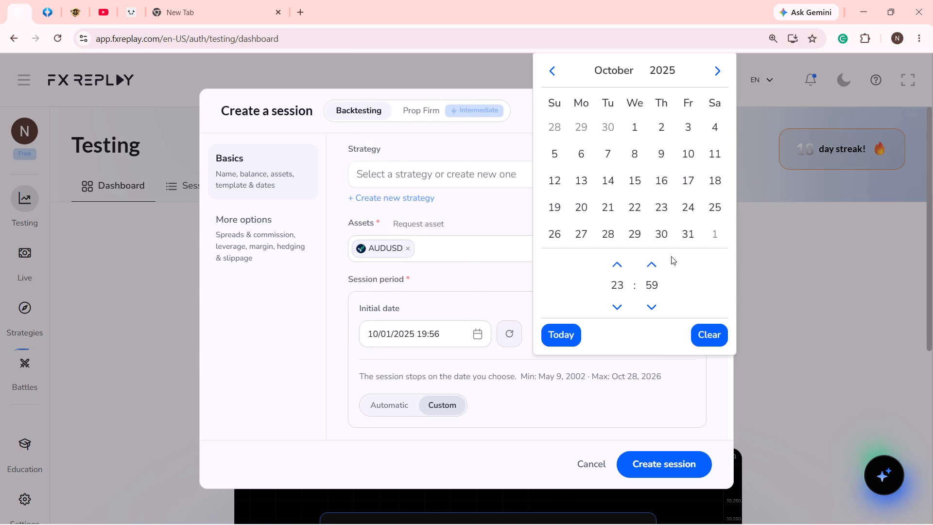
left_click(680, 234)
Choose the Legacy Chart charting engine and create the session.
scroll(635, 406, "down", 3)
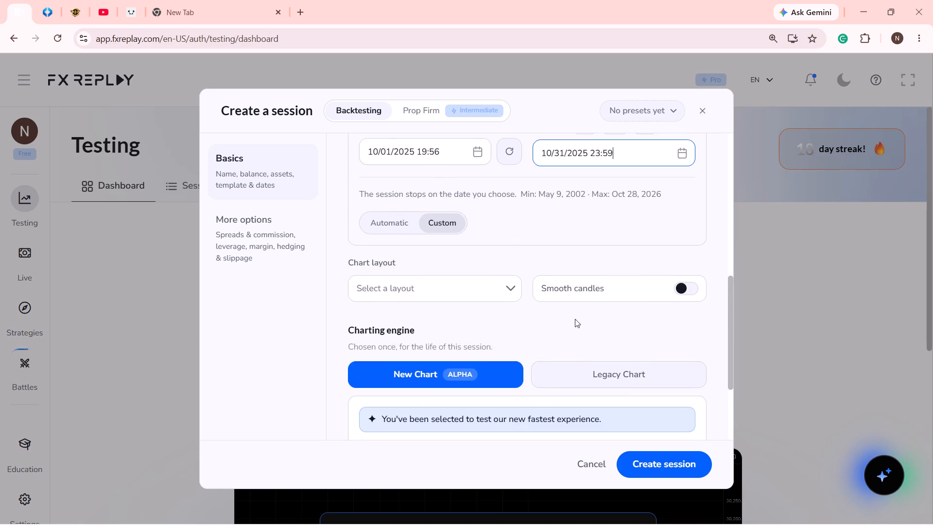
left_click(622, 367)
left_click(649, 456)
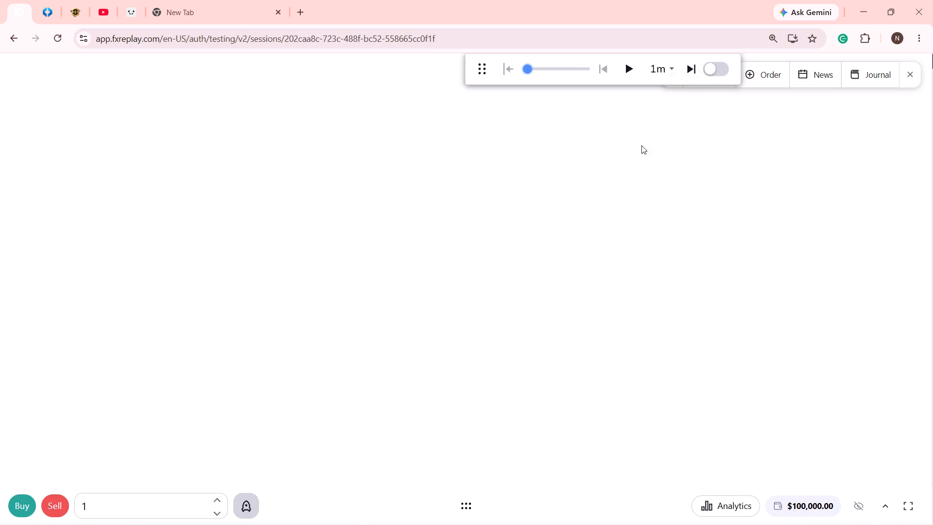
Close the floating Go To, Order, News and Journal bar and move the replay controls clear of the timeframe options.
left_click_drag(494, 66, 150, 56)
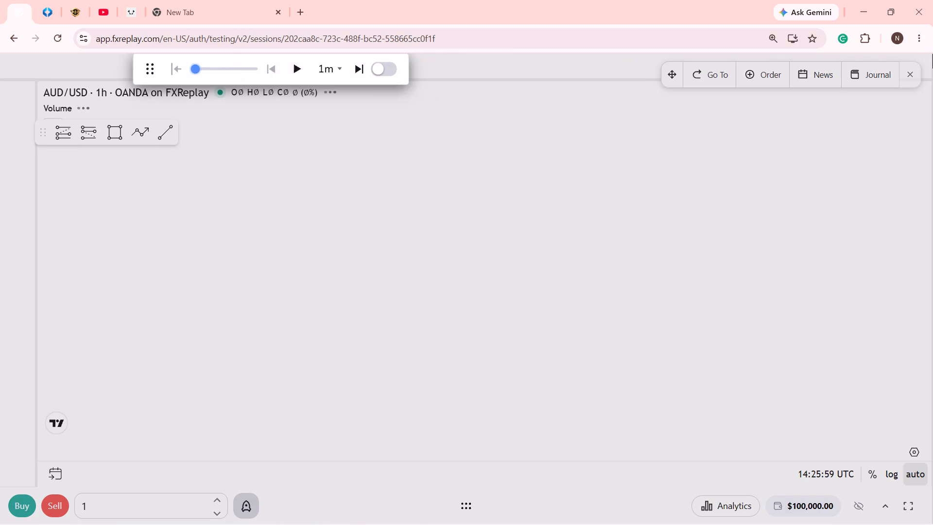
left_click_drag(150, 56, 120, 49)
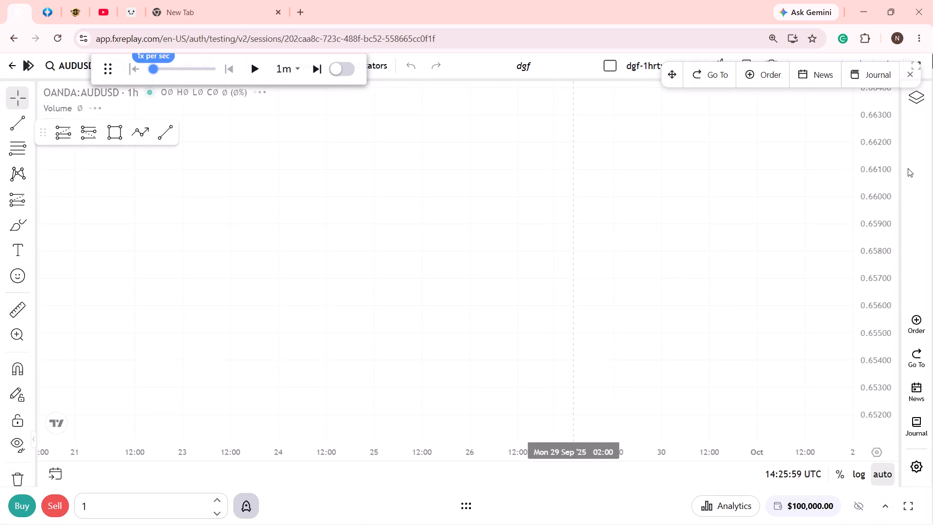
left_click(905, 83)
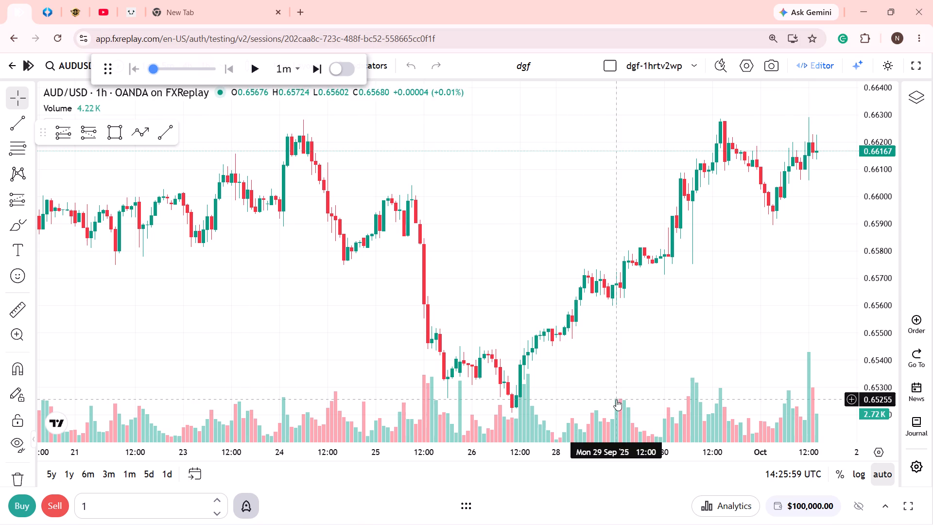
left_click_drag(102, 69, 44, 102)
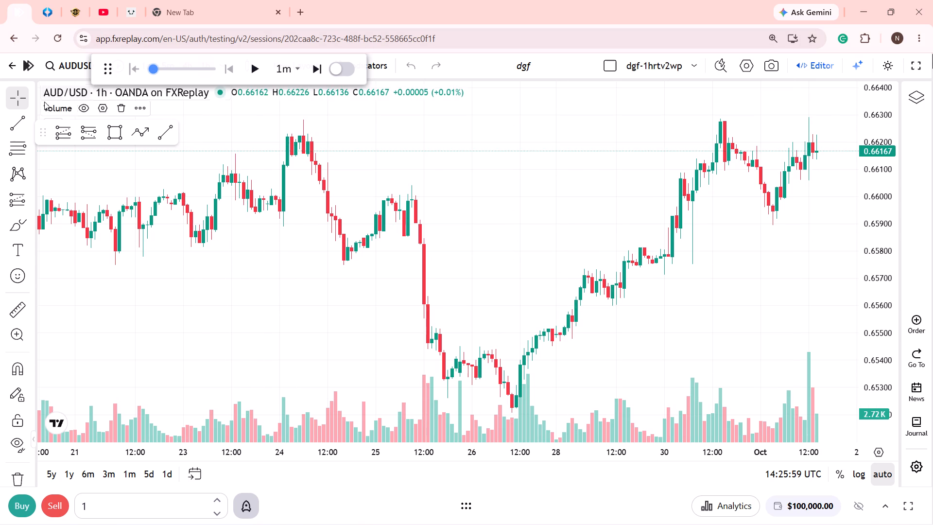
left_click_drag(44, 102, 49, 100)
left_click_drag(100, 67, 53, 100)
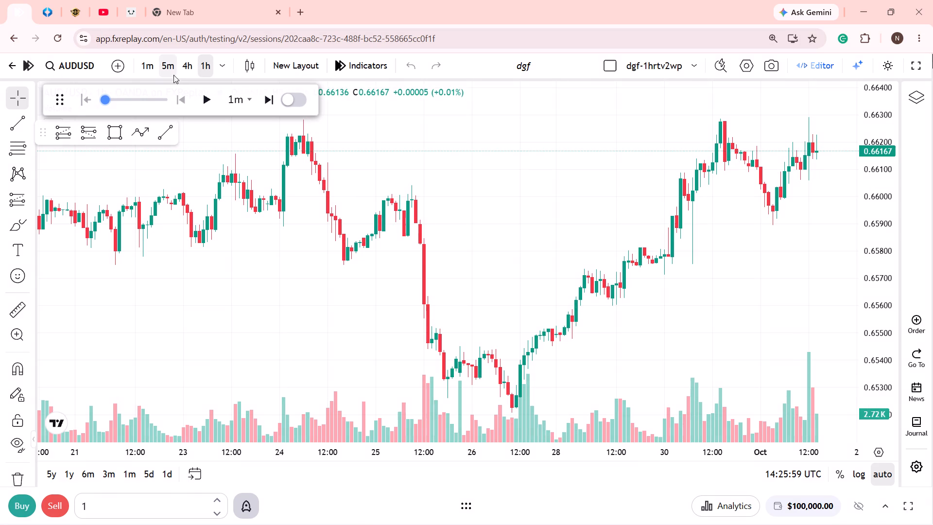
Switch the AUDUSD chart to the 4h timeframe.
left_click(184, 69)
scroll(469, 263, "down", 6)
Move the replay controls and favourite drawing tools off the indicator legend and remove the Volume indicator.
left_click(53, 99)
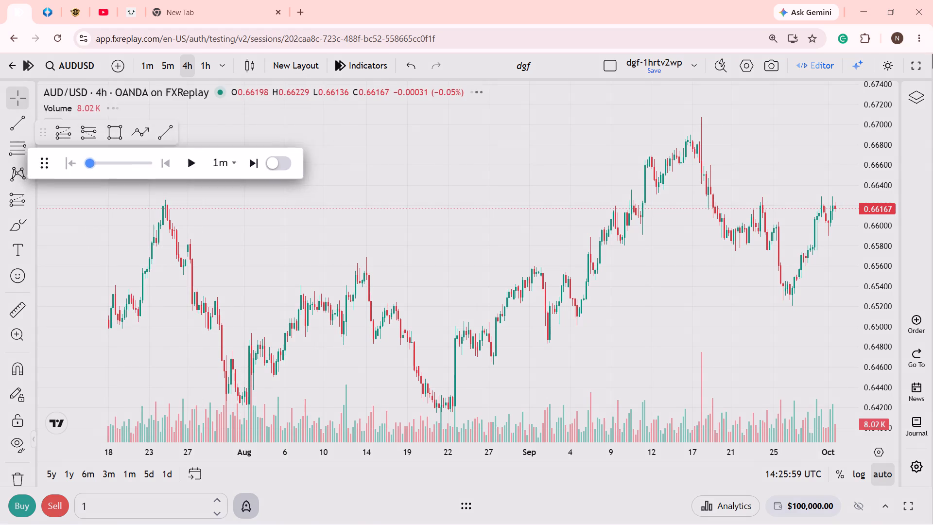
left_click_drag(355, 284, 374, 291)
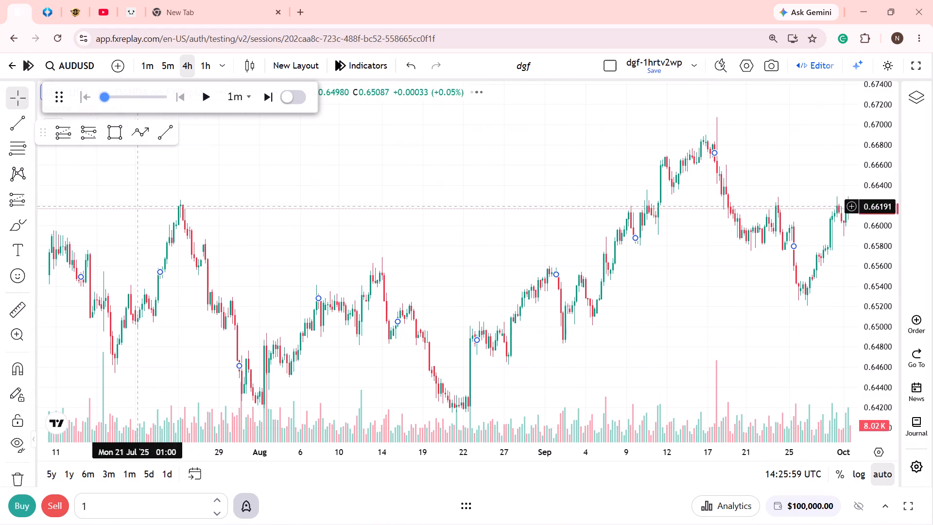
left_click_drag(57, 96, 66, 83)
left_click_drag(45, 126, 45, 146)
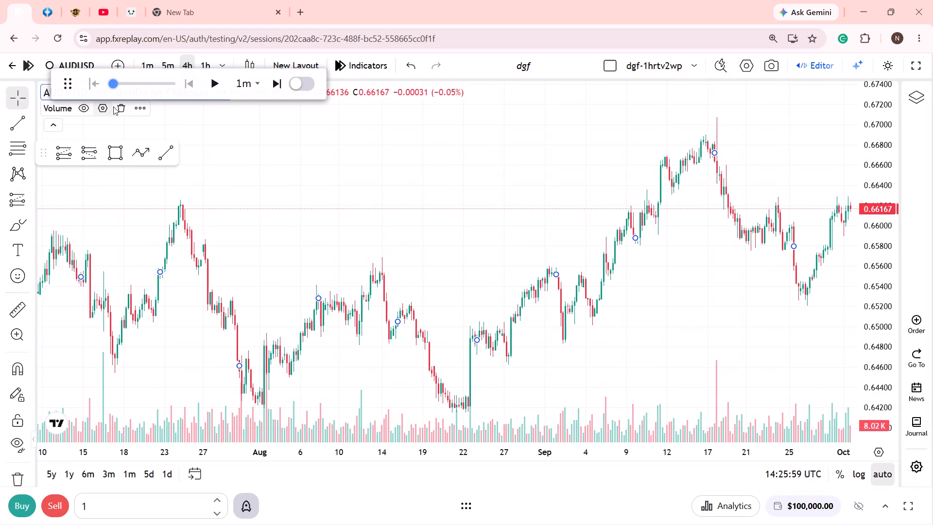
left_click(115, 106)
Move the replay controls back below the timeframe options so they no longer cover them.
left_click_drag(461, 235, 469, 354)
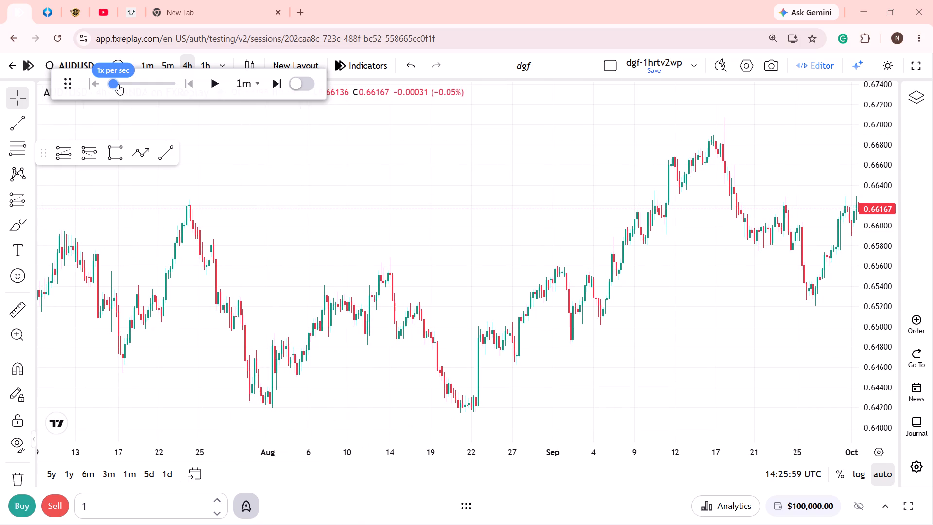
left_click_drag(71, 82, 65, 100)
Examine the AUDUSD 4h price swings from August through September up to the session start on 1 October.
left_click_drag(456, 179, 306, 312)
scroll(529, 373, "up", 2)
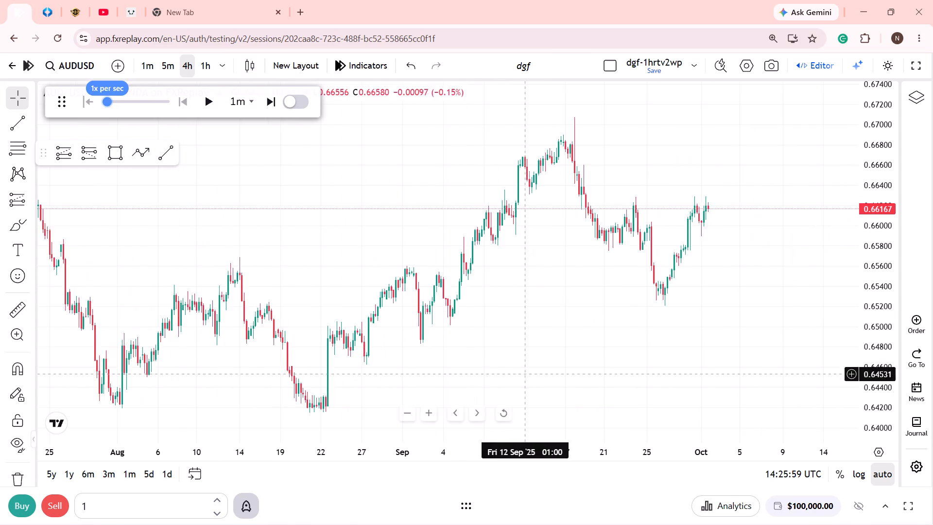
scroll(529, 373, "up", 1)
left_click_drag(583, 312, 657, 374)
scroll(697, 370, "down", 4)
left_click_drag(881, 322, 881, 288)
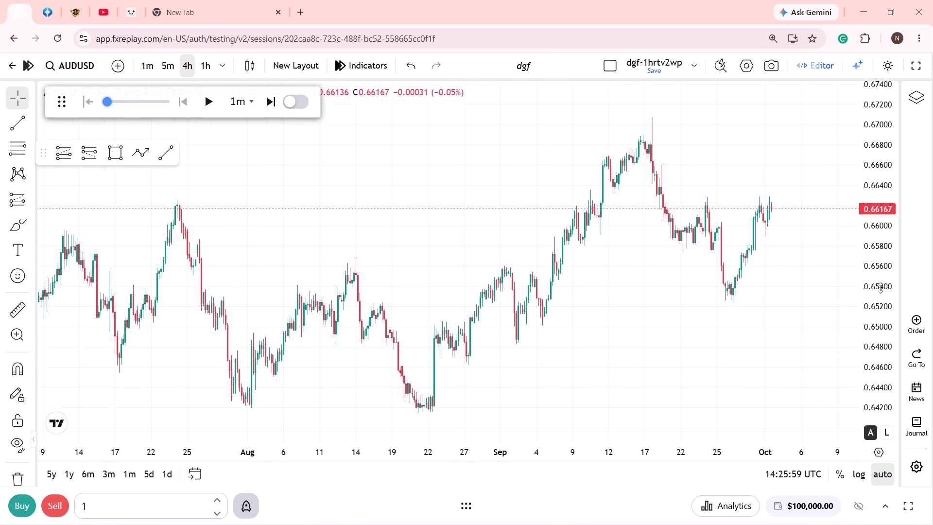
left_click_drag(881, 288, 876, 217)
left_click_drag(857, 212, 801, 333)
scroll(756, 356, "up", 6)
scroll(636, 337, "up", 1)
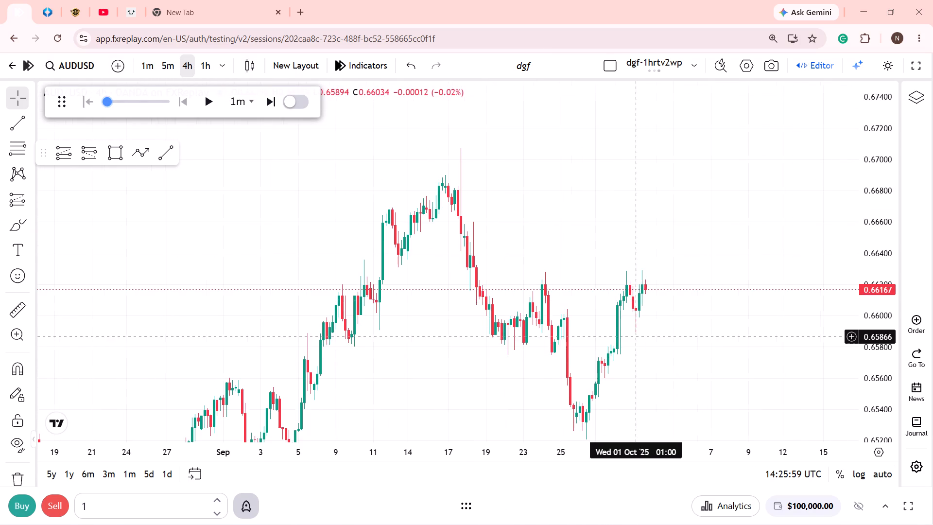
Set the replay step interval to 4h.
left_click(242, 98)
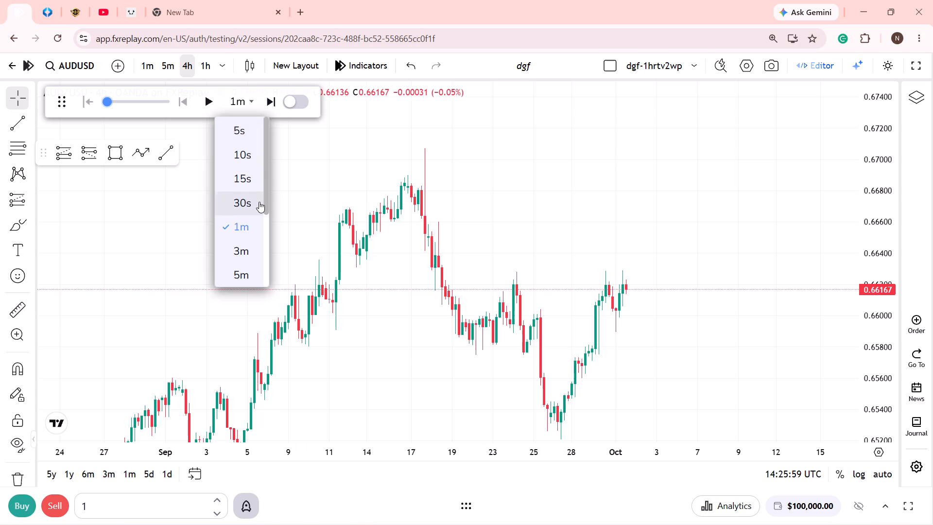
scroll(259, 202, "down", 1)
scroll(250, 242, "down", 2)
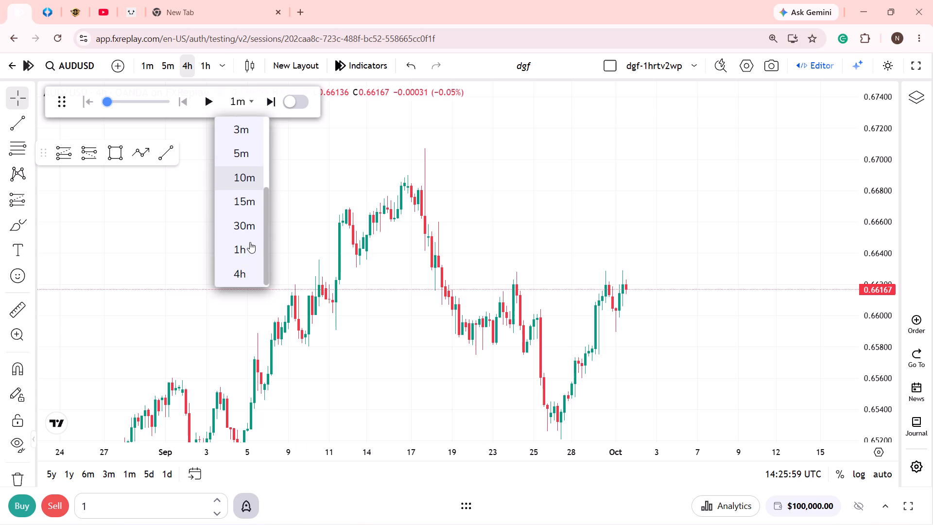
left_click(243, 264)
scroll(412, 304, "up", 5)
left_click_drag(433, 305, 548, 275)
left_click(859, 367)
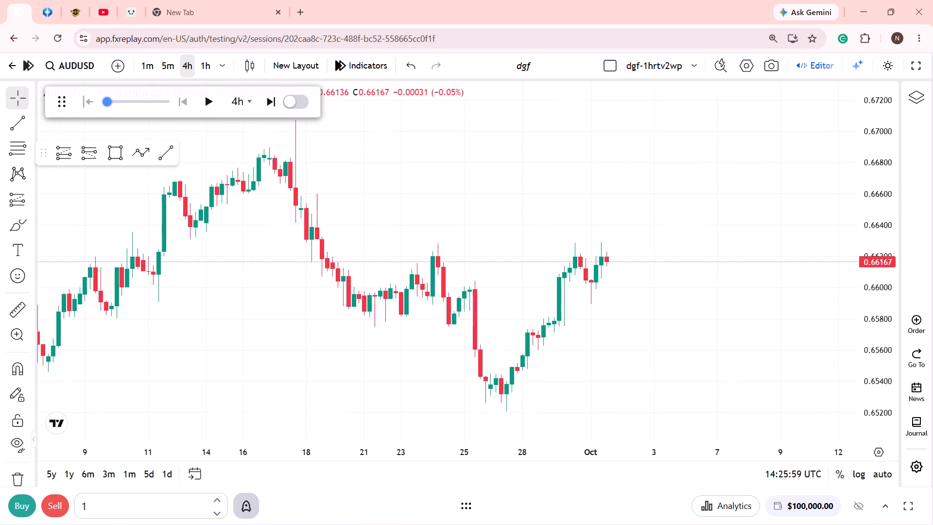
Move the replay controls off the symbol legend and show the chart in full screen.
left_click_drag(58, 94, 741, 81)
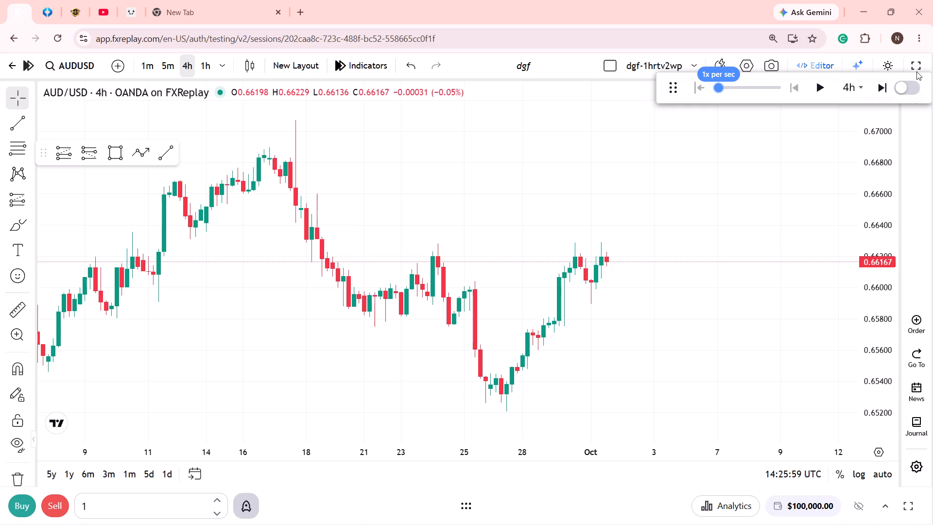
left_click(917, 69)
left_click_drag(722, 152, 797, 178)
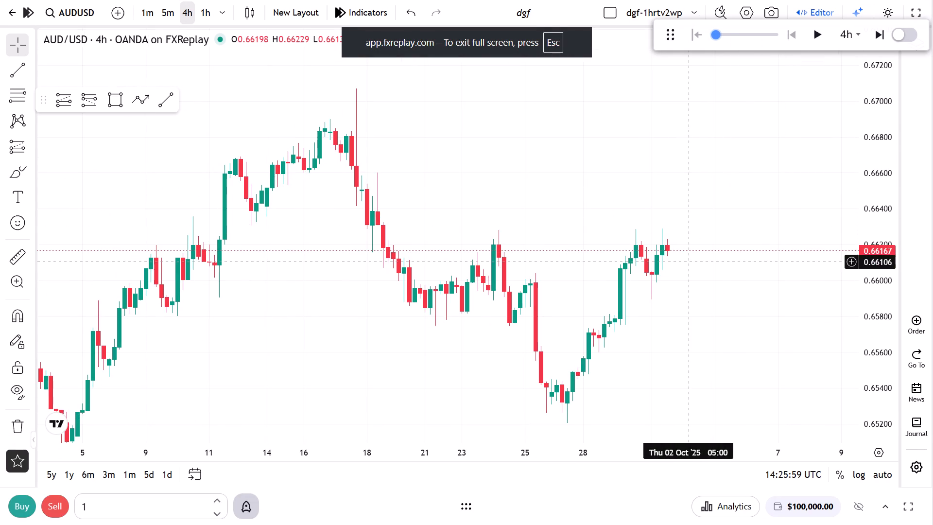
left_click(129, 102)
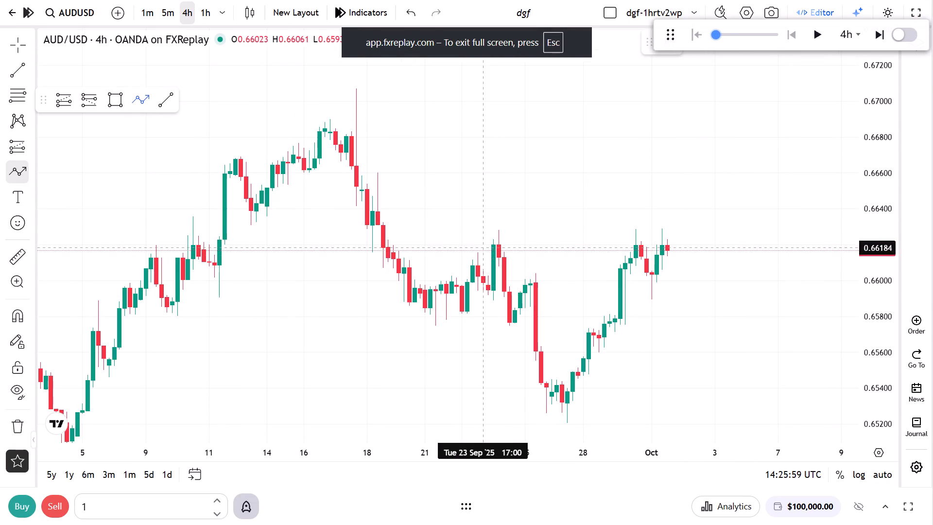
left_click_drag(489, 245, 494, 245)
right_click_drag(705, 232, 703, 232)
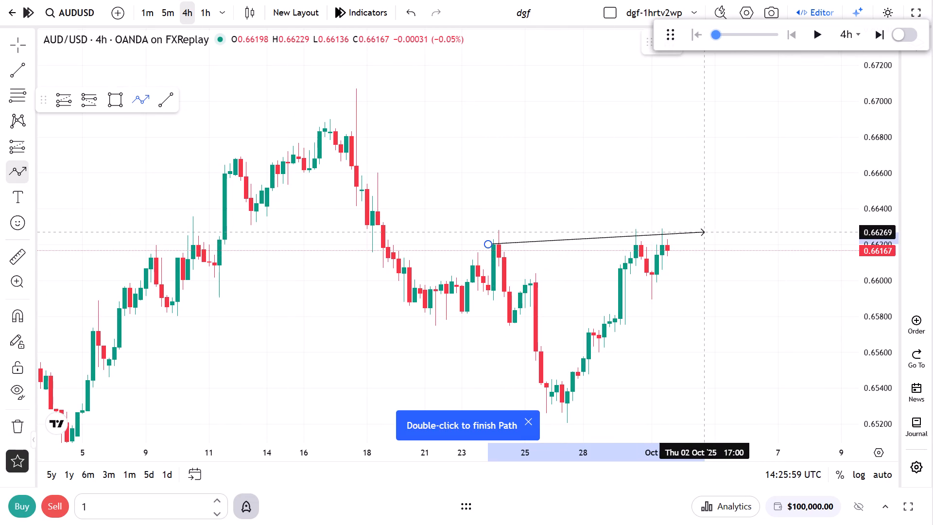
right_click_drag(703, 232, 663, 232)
Draw a rectangle zone over the late-September highs, from about 0.6620 to 0.6628, spanning 23 September to 2 October.
left_click(127, 98)
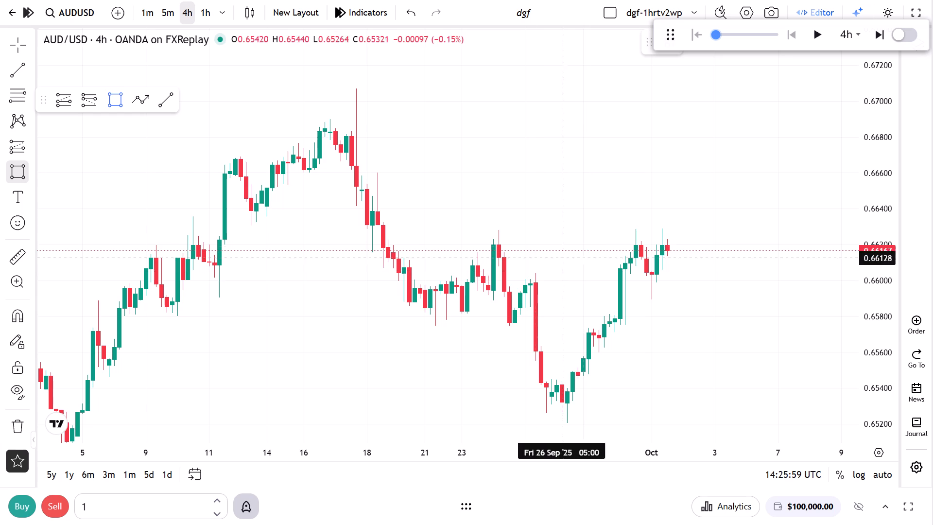
left_click(488, 244)
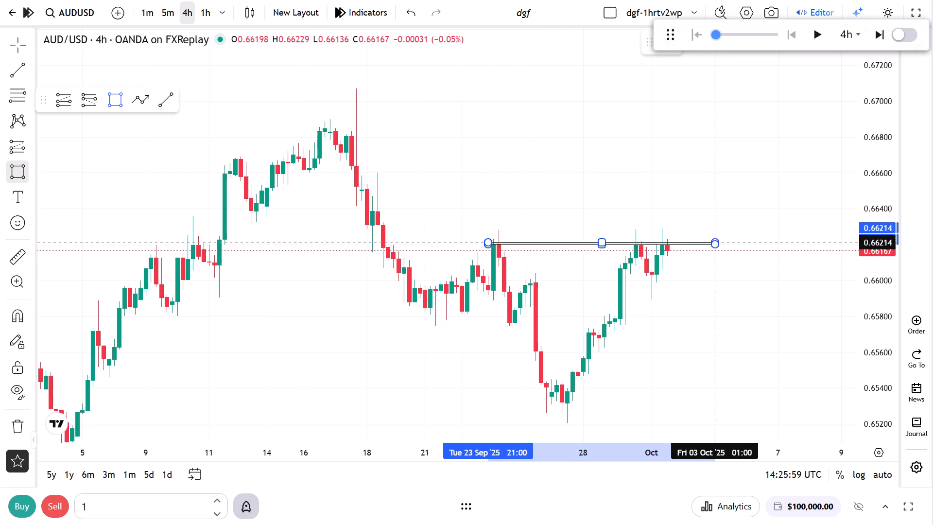
left_click(704, 230)
left_click(681, 261)
left_click(635, 270)
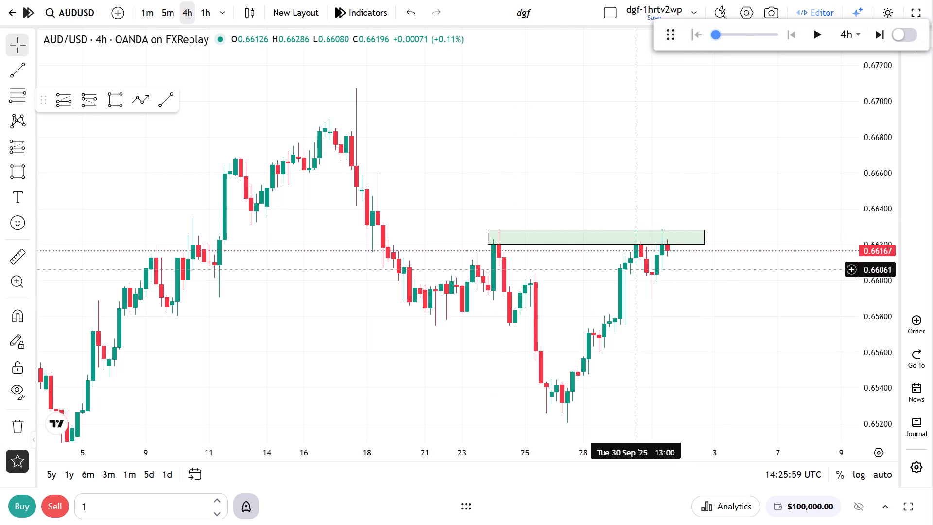
Switch the chart to the 1-minute timeframe.
left_click(147, 14)
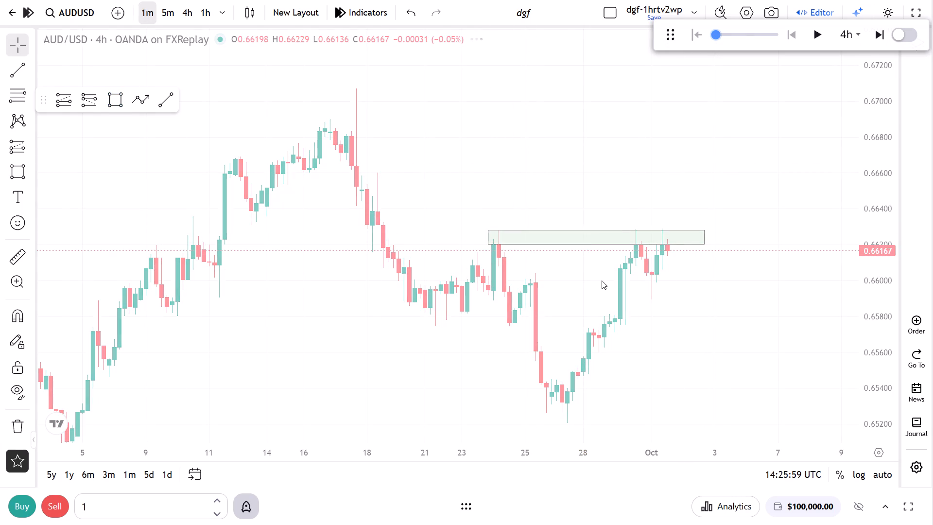
Set the chart time zone to (UTC+5:30) Kolkata.
left_click(777, 468)
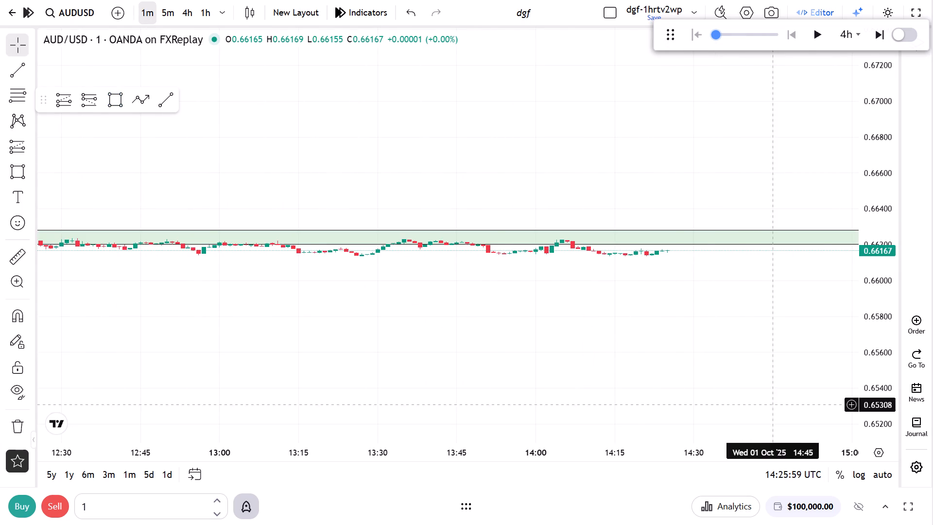
scroll(774, 401, "down", 6)
scroll(823, 382, "down", 13)
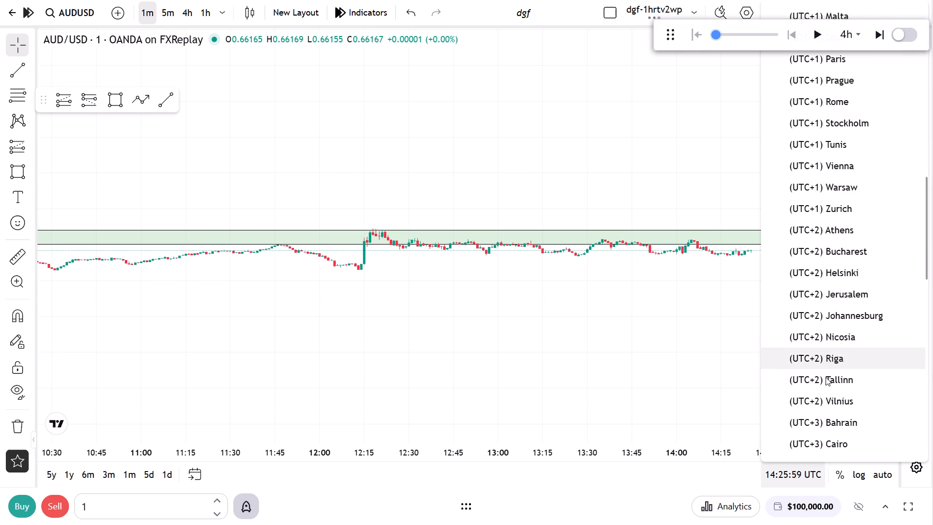
scroll(826, 377, "down", 7)
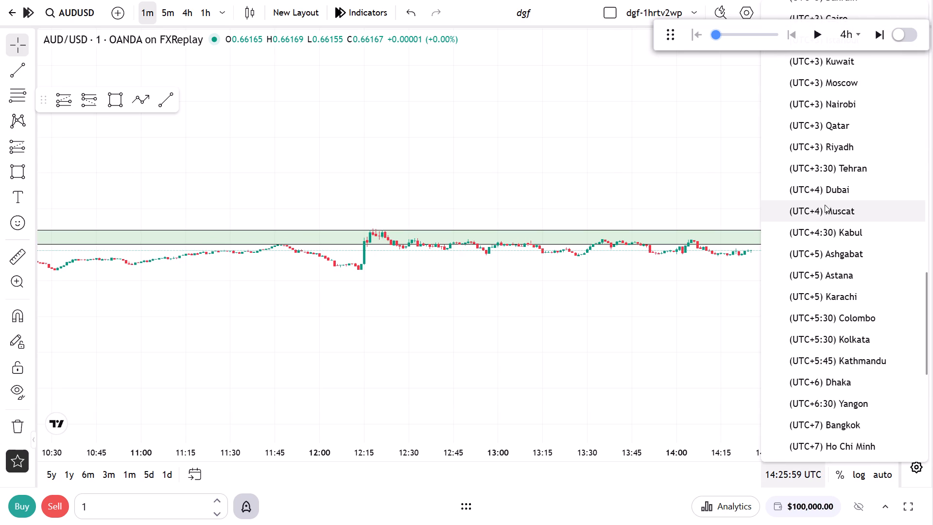
left_click(855, 336)
Examine the 1-minute price action on the evening of 30 September where price enters the 0.6620–0.6628 zone.
scroll(667, 341, "down", 17)
left_click_drag(681, 323, 740, 343)
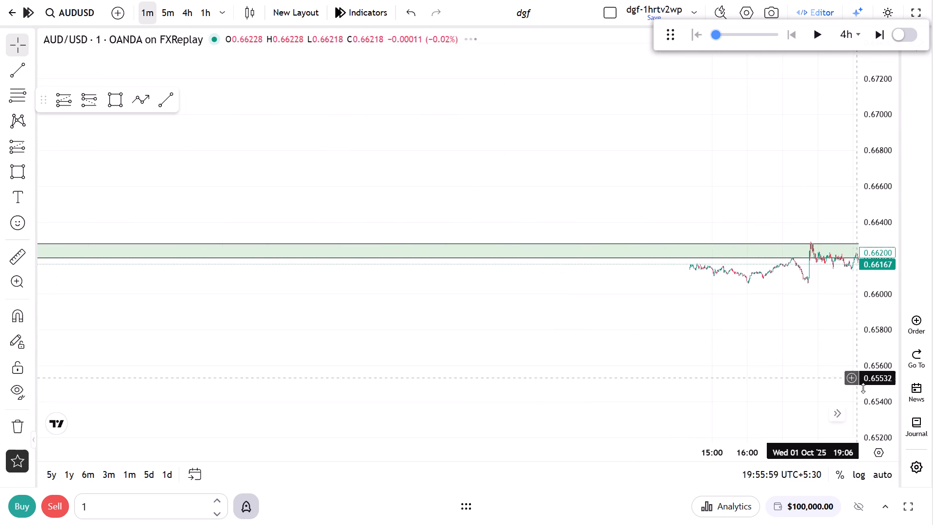
left_click_drag(864, 389, 891, 151)
left_click_drag(565, 347, 733, 306)
left_click_drag(507, 307, 675, 295)
left_click_drag(519, 299, 677, 301)
left_click_drag(515, 295, 716, 301)
left_click_drag(544, 300, 707, 316)
scroll(671, 332, "up", 2)
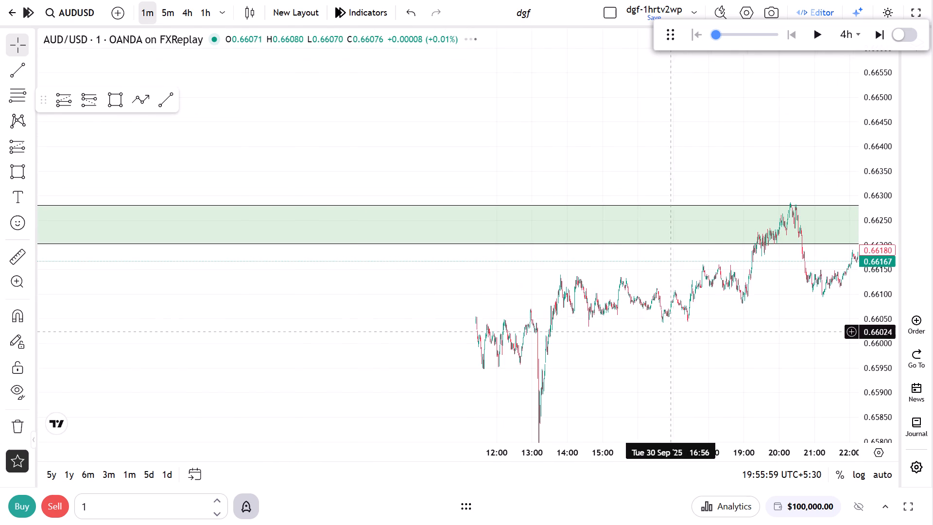
scroll(671, 332, "up", 9)
left_click_drag(679, 296, 684, 319)
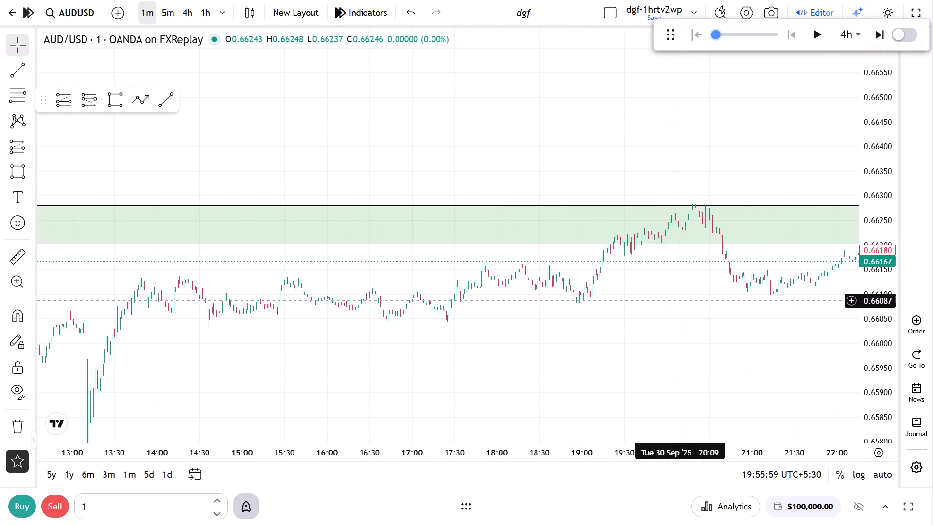
left_click_drag(873, 395, 904, 80)
scroll(579, 282, "up", 11)
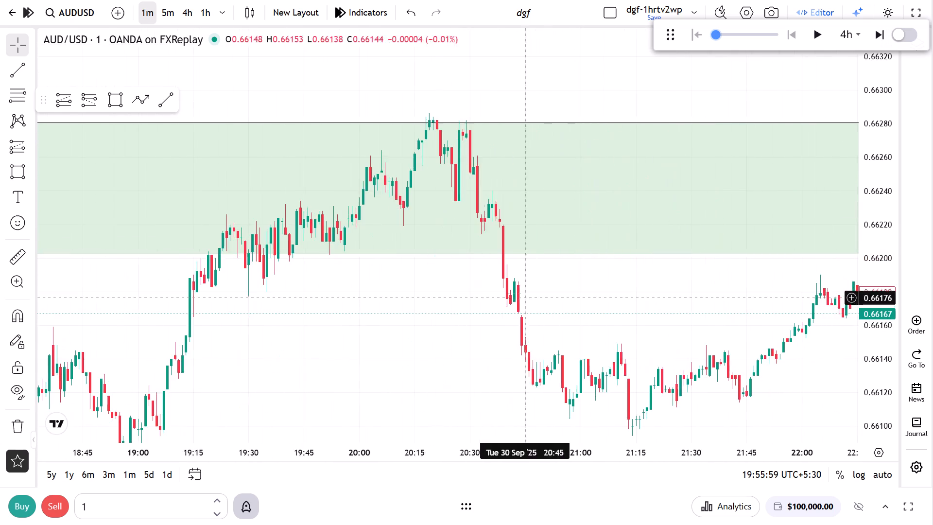
left_click_drag(449, 299, 761, 320)
scroll(495, 316, "up", 4)
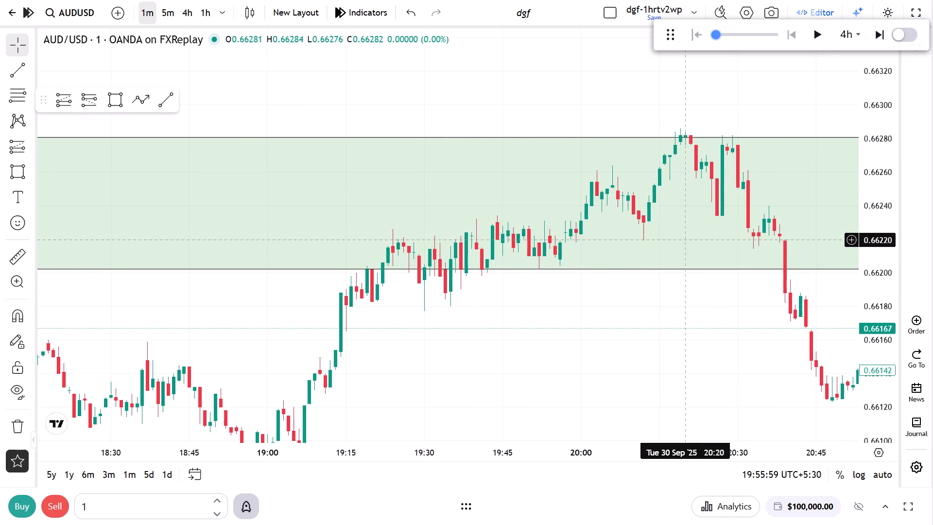
Examine the 1-minute move out of the zone after 20:30 on 30 September and the following swings into 1 October.
left_click_drag(697, 309, 354, 310)
left_click_drag(504, 339, 482, 319)
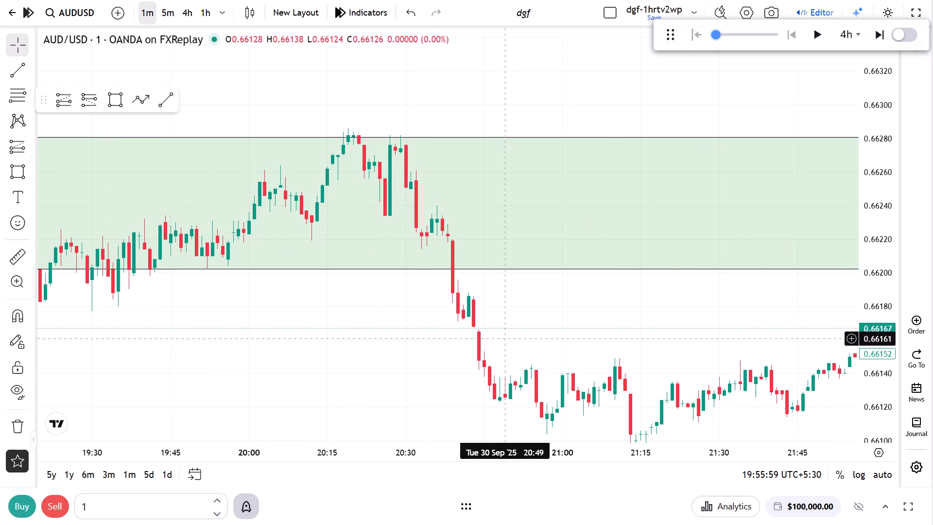
left_click_drag(482, 319, 399, 246)
scroll(414, 247, "down", 5)
left_click_drag(588, 255, 190, 332)
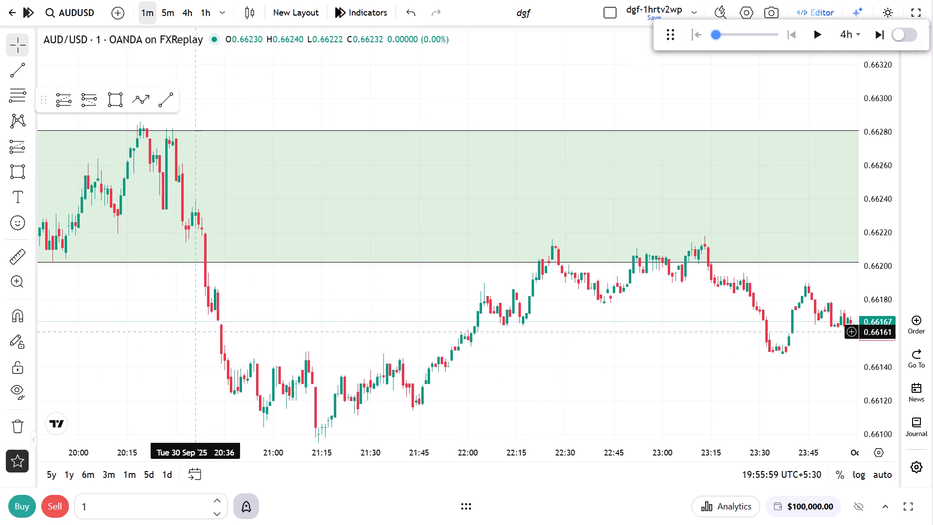
scroll(365, 297, "down", 3)
left_click_drag(406, 312, 408, 311)
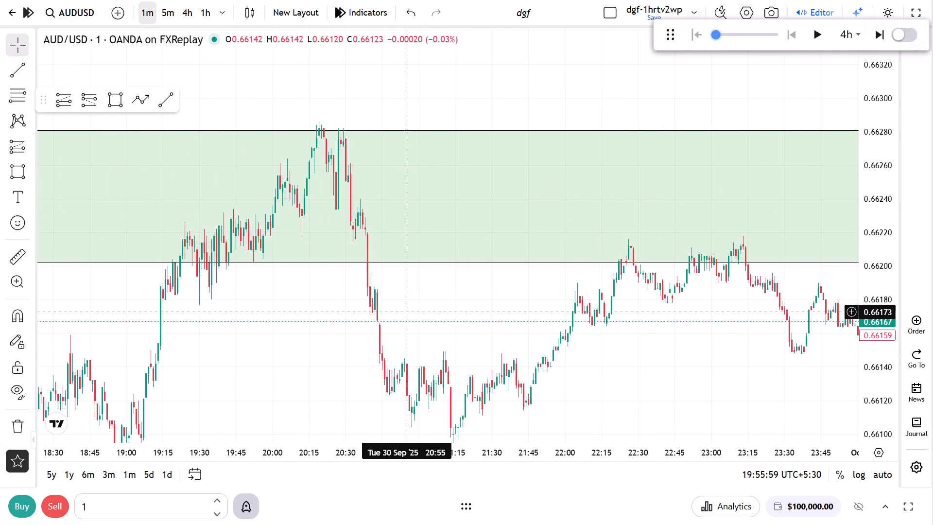
left_click_drag(408, 311, 431, 318)
left_click_drag(288, 297, 426, 307)
scroll(335, 304, "up", 6)
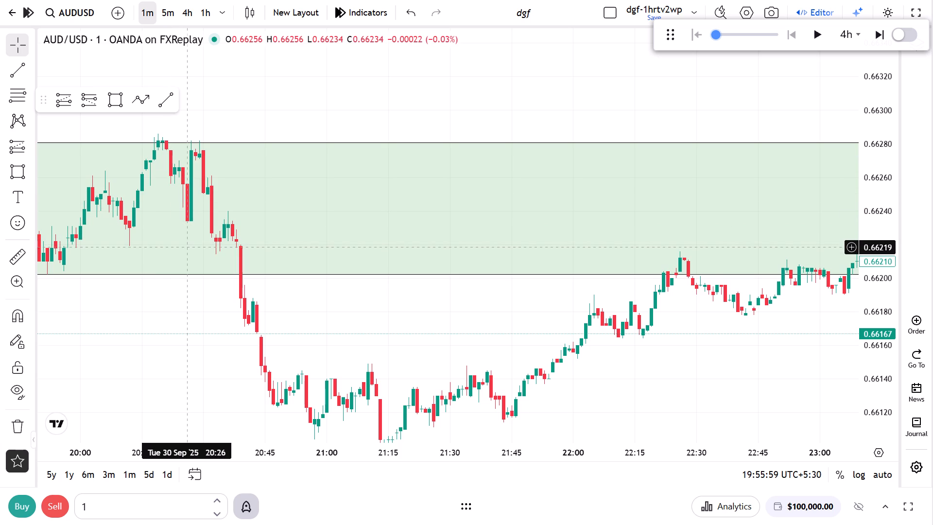
left_click_drag(342, 367, 351, 283)
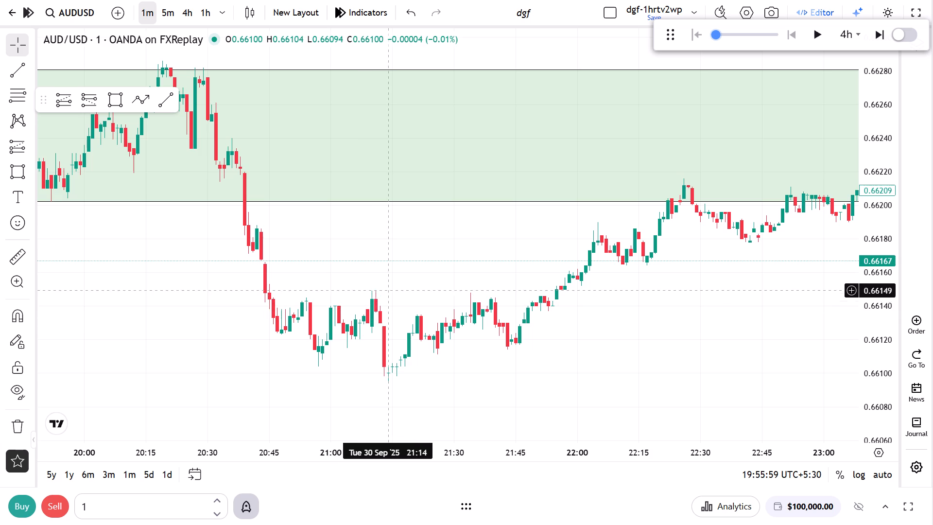
left_click_drag(386, 280, 245, 320)
scroll(238, 343, "down", 6)
left_click_drag(579, 332, 104, 296)
scroll(212, 315, "down", 5)
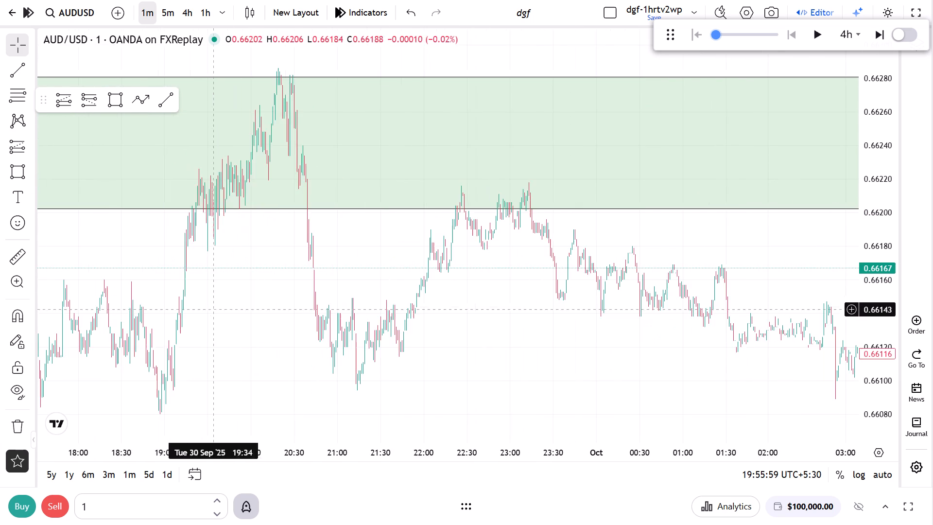
left_click_drag(166, 239, 325, 302)
scroll(181, 333, "up", 6)
left_click_drag(167, 323, 295, 301)
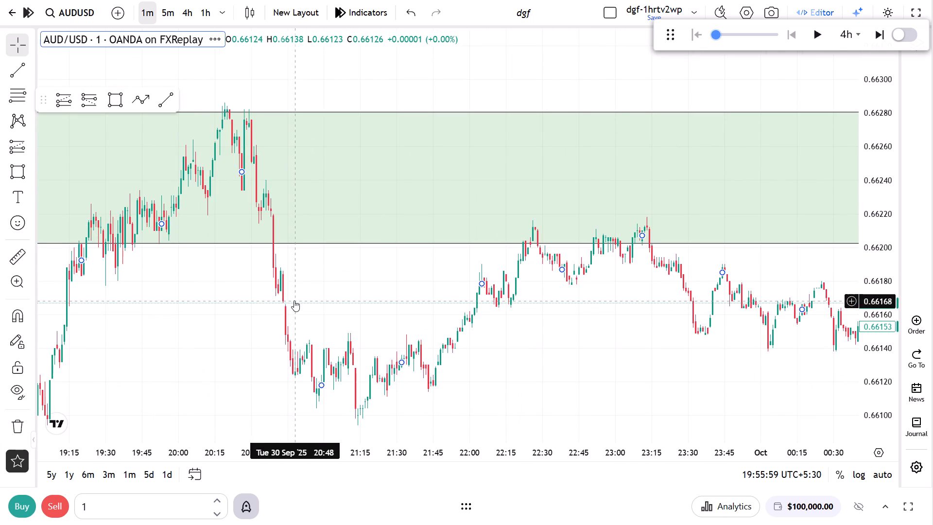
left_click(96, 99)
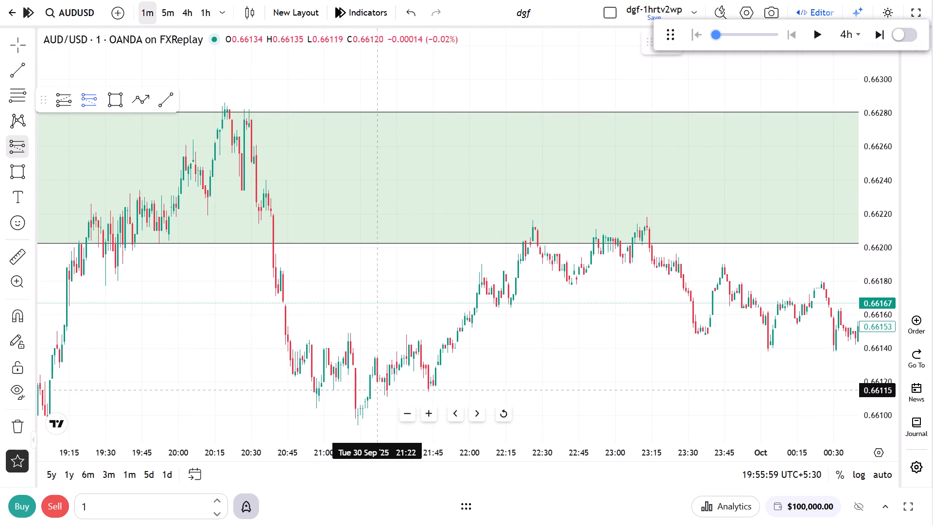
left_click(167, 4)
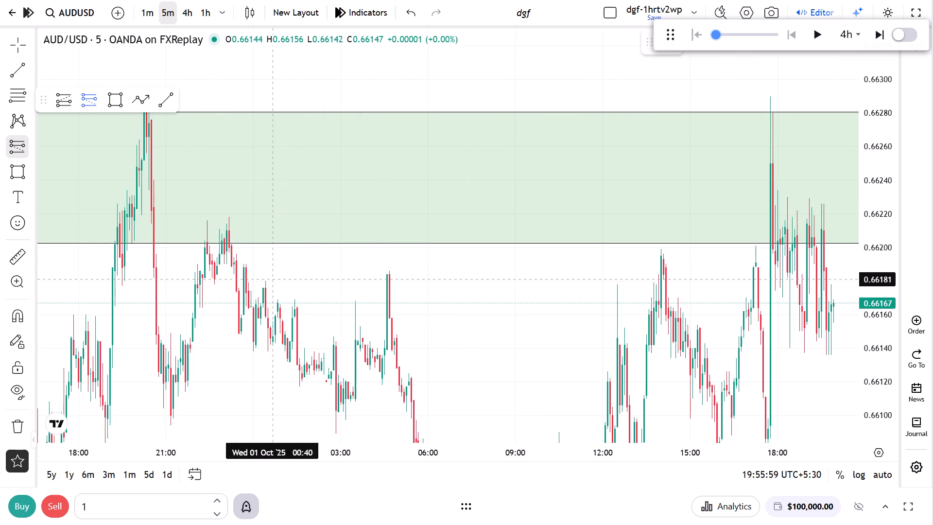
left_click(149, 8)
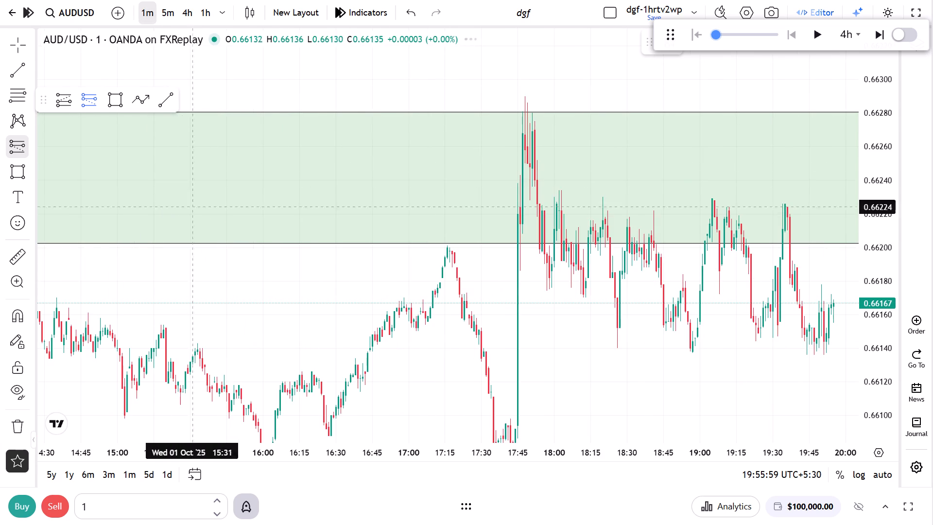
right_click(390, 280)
Examine the 1-minute price action backwards from 1 October to the 30 September evening peak in the zone.
left_click_drag(341, 277, 740, 268)
left_click_drag(487, 277, 790, 244)
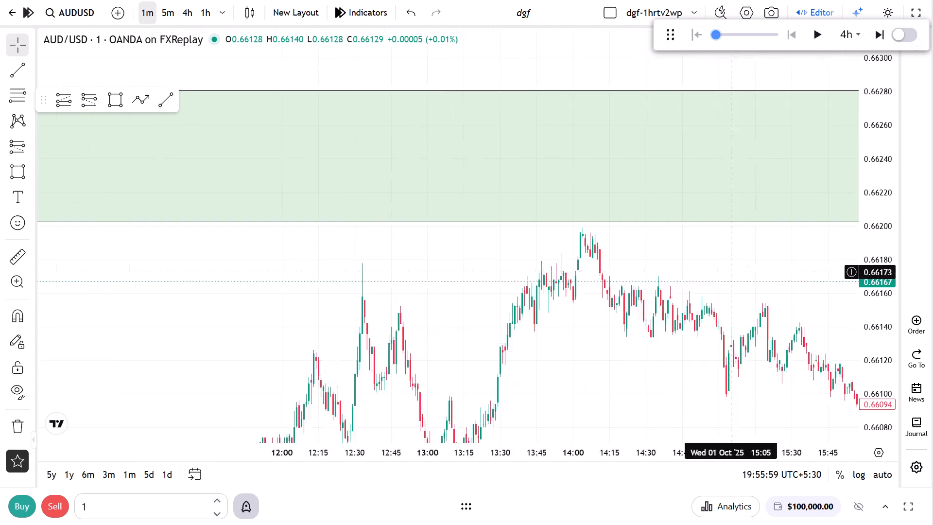
left_click_drag(790, 244, 312, 272)
left_click_drag(669, 295, 283, 312)
left_click_drag(368, 313, 724, 280)
left_click_drag(340, 308, 781, 305)
left_click_drag(444, 317, 807, 303)
left_click_drag(573, 309, 645, 286)
scroll(650, 281, "down", 6)
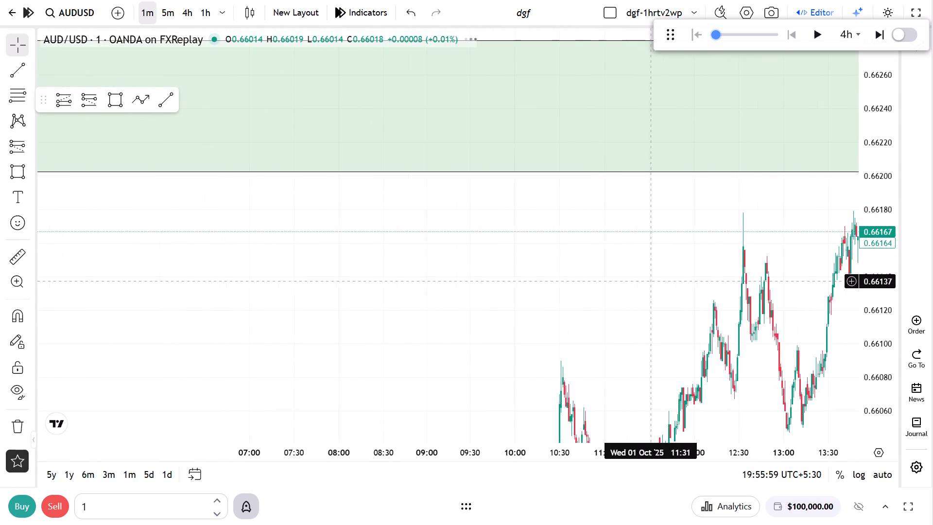
scroll(659, 278, "down", 6)
left_click_drag(449, 239, 853, 276)
left_click_drag(498, 279, 818, 321)
left_click_drag(589, 311, 804, 345)
scroll(616, 370, "up", 3)
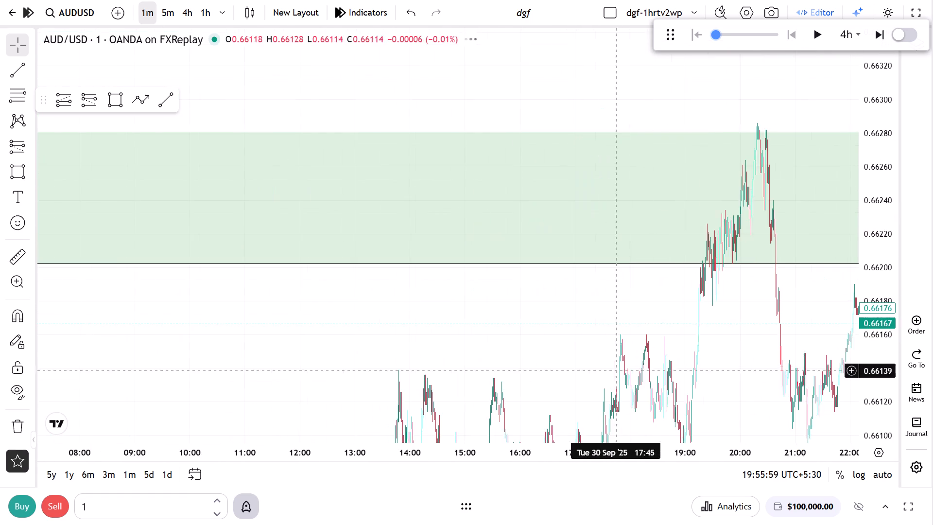
scroll(617, 366, "up", 9)
left_click_drag(574, 351, 803, 394)
scroll(749, 394, "up", 7)
left_click_drag(745, 373, 518, 408)
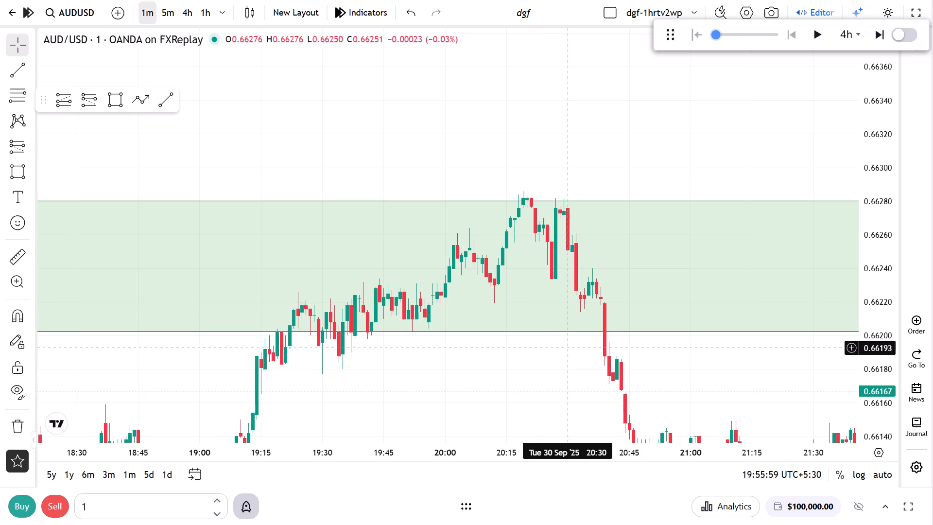
Examine the 1-minute drop out of the resistance zone on the evening of 30 September and the swings around it.
left_click_drag(570, 359, 370, 237)
left_click_drag(488, 288, 296, 281)
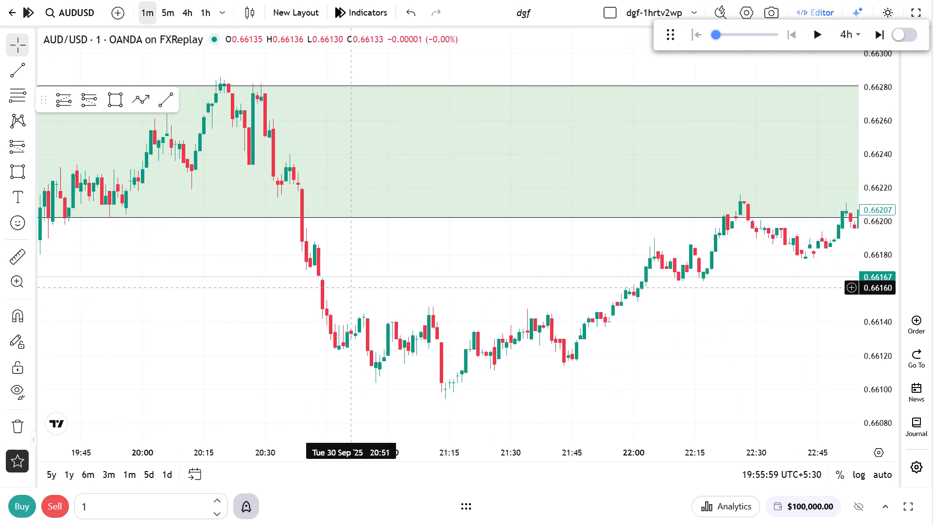
scroll(561, 314, "down", 5)
left_click_drag(555, 302, 606, 302)
scroll(611, 307, "down", 5)
left_click_drag(702, 286, 112, 191)
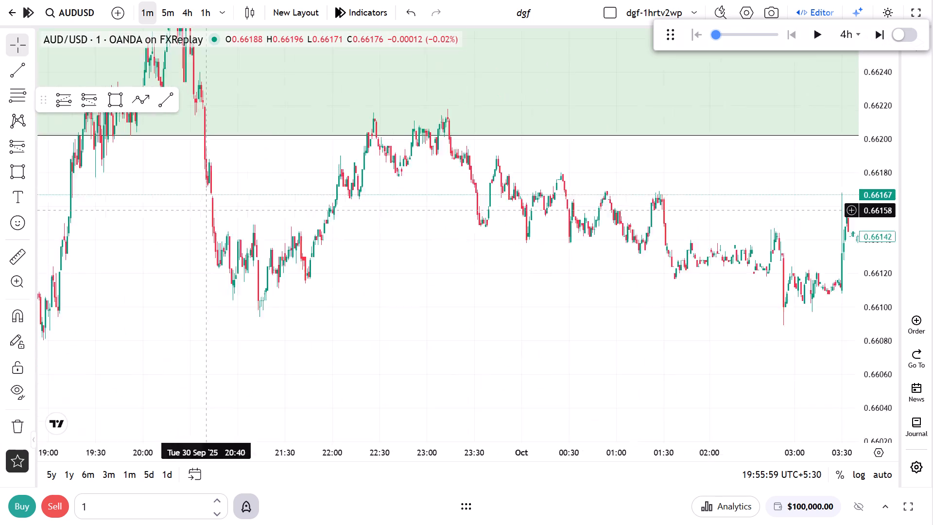
left_click_drag(112, 191, 548, 287)
scroll(484, 308, "up", 4)
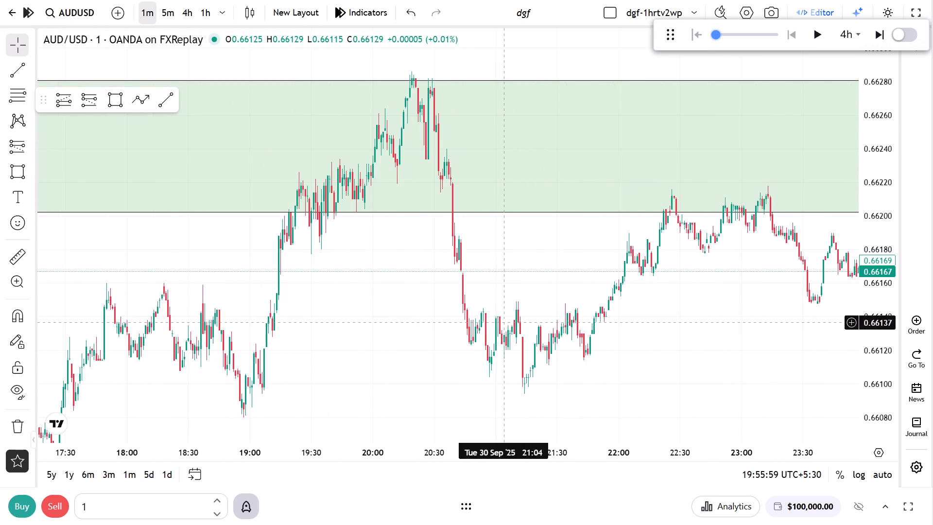
scroll(503, 323, "up", 1)
left_click_drag(455, 298, 745, 327)
scroll(641, 345, "up", 2)
left_click_drag(528, 261, 567, 300)
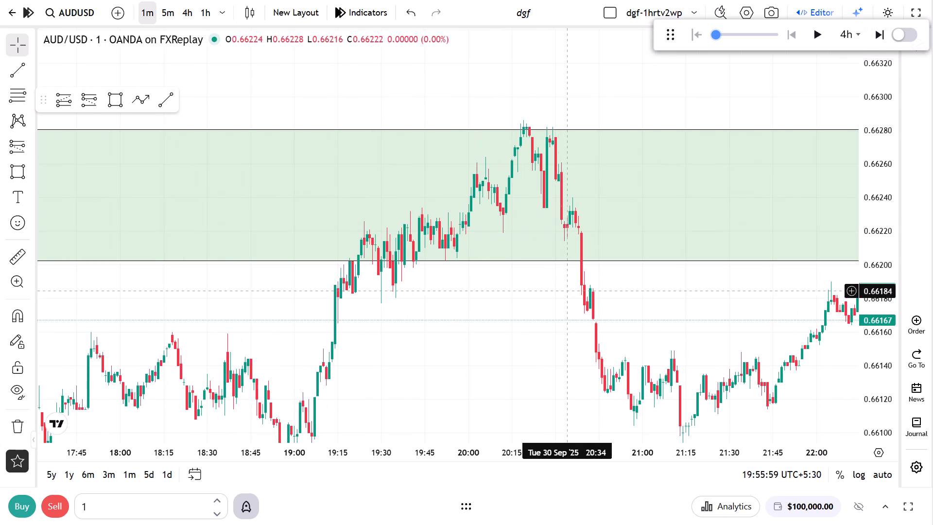
Place a short position with its entry at 0.66124 at 21:03 on 30 September.
left_click(87, 111)
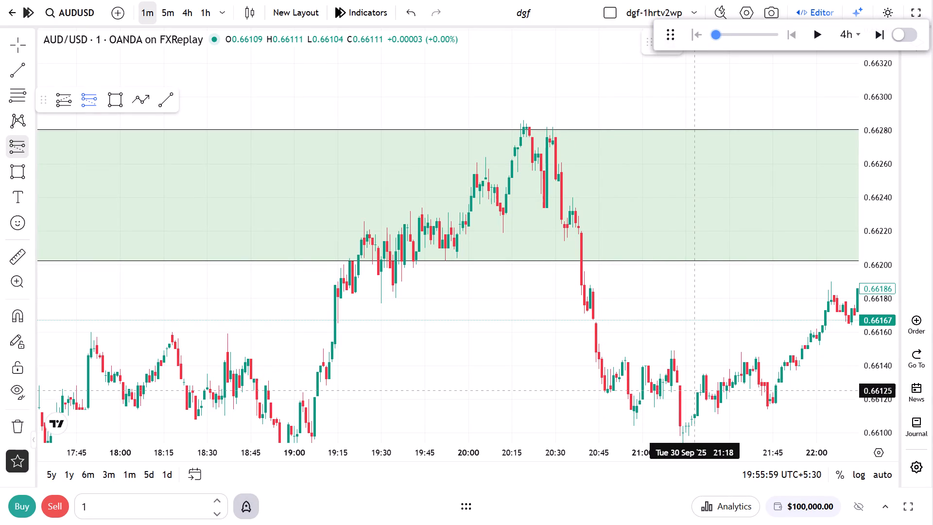
scroll(676, 399, "up", 2)
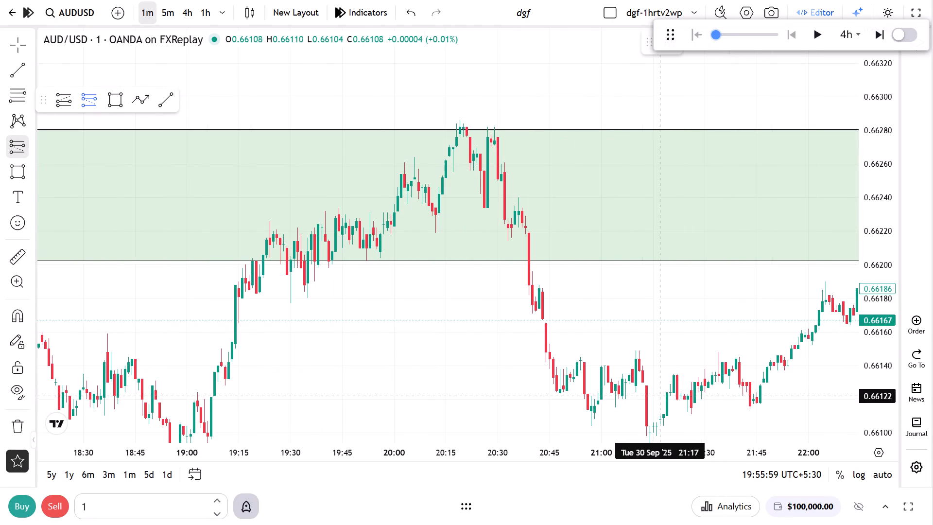
left_click(613, 393)
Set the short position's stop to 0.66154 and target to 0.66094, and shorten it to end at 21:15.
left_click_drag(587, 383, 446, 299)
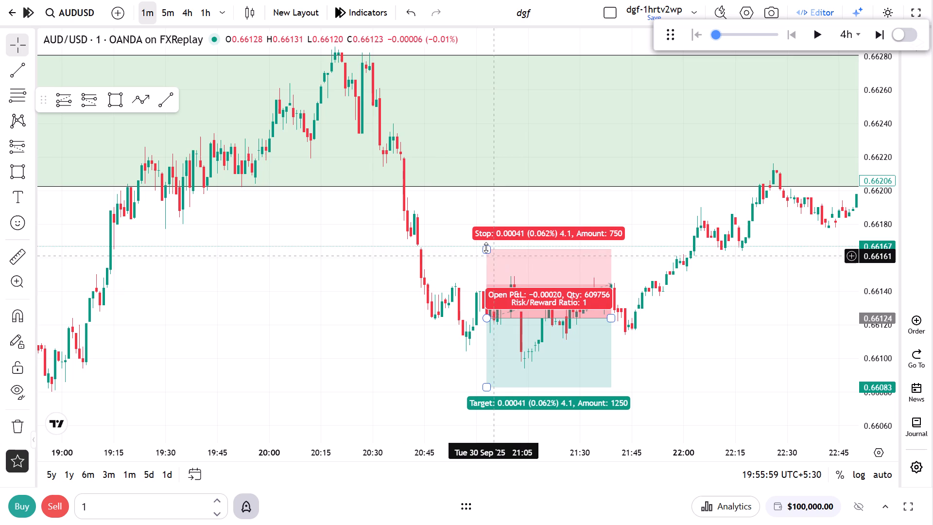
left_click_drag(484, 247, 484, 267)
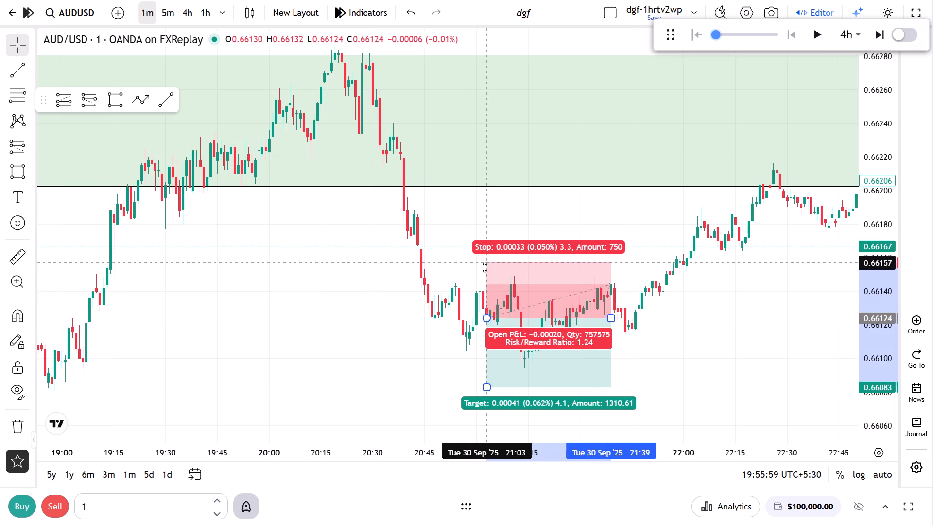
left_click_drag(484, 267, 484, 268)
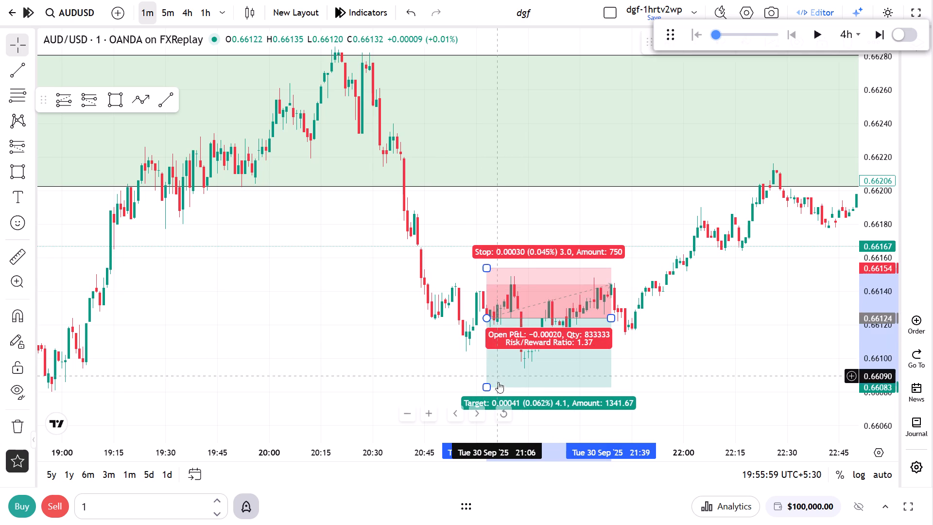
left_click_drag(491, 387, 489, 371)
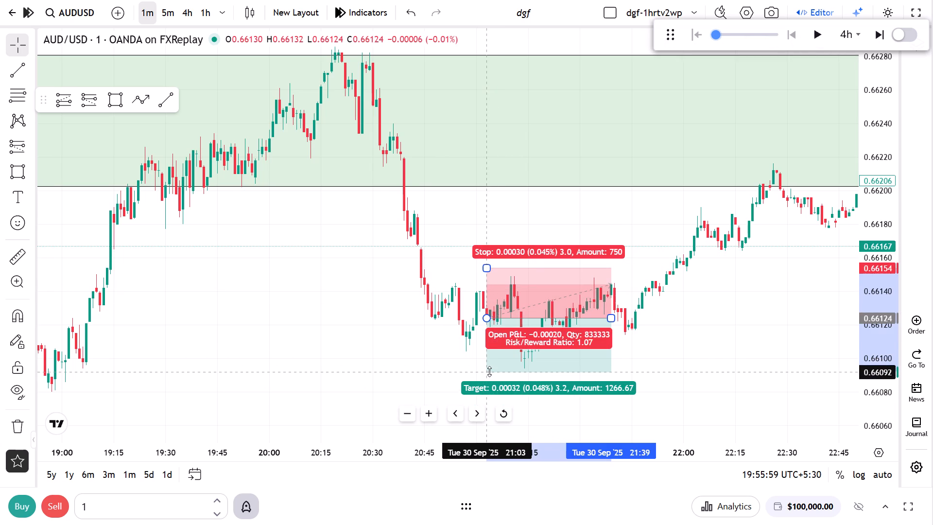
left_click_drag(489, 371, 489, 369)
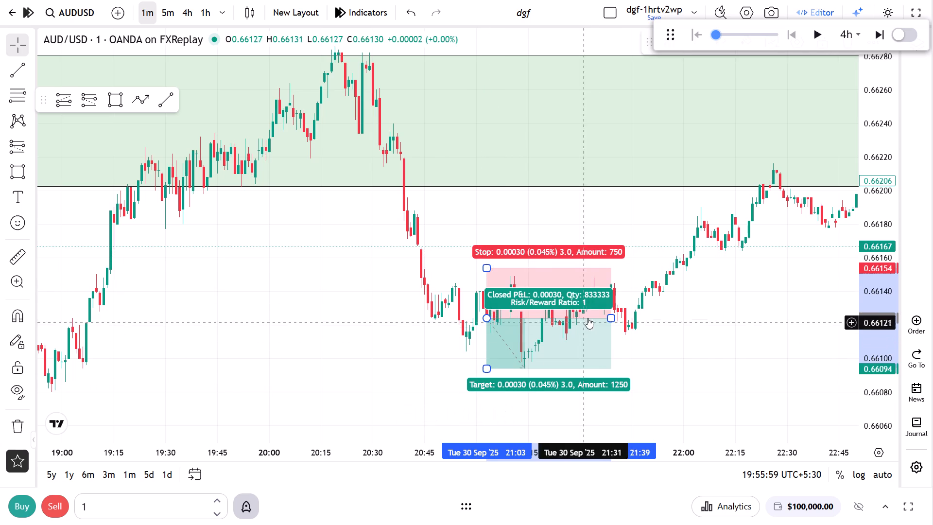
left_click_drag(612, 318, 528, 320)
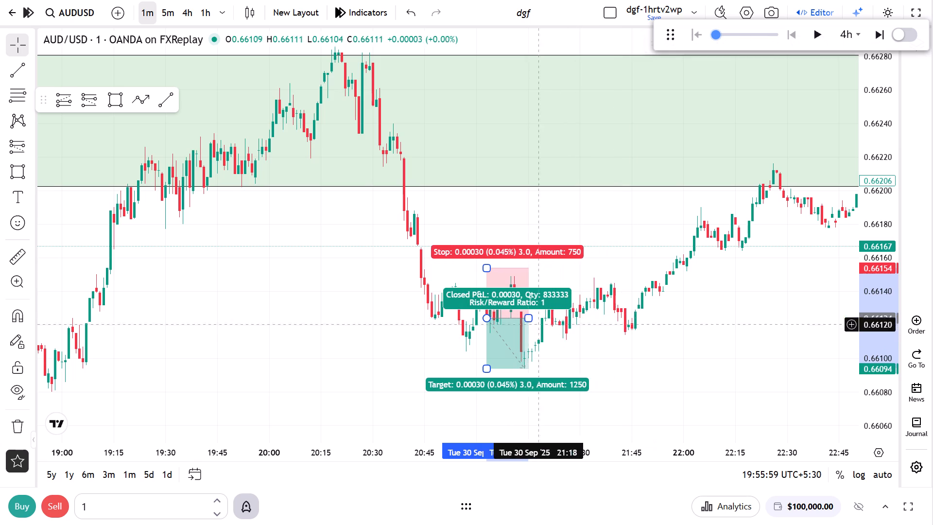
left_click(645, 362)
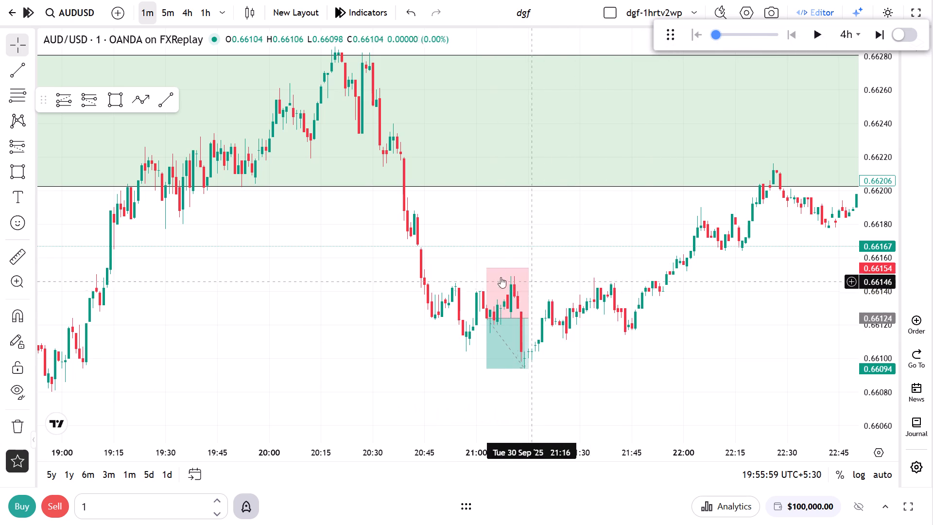
Raise the short position's stop above the resistance zone to 0.66324.
left_click_drag(487, 272, 500, 51)
left_click_drag(384, 237, 383, 242)
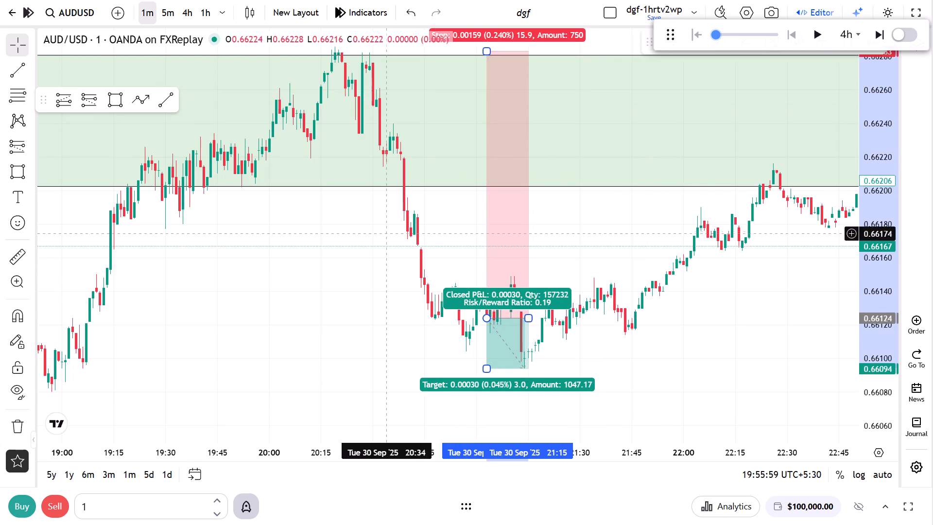
left_click_drag(383, 242, 385, 347)
left_click_drag(490, 147, 493, 98)
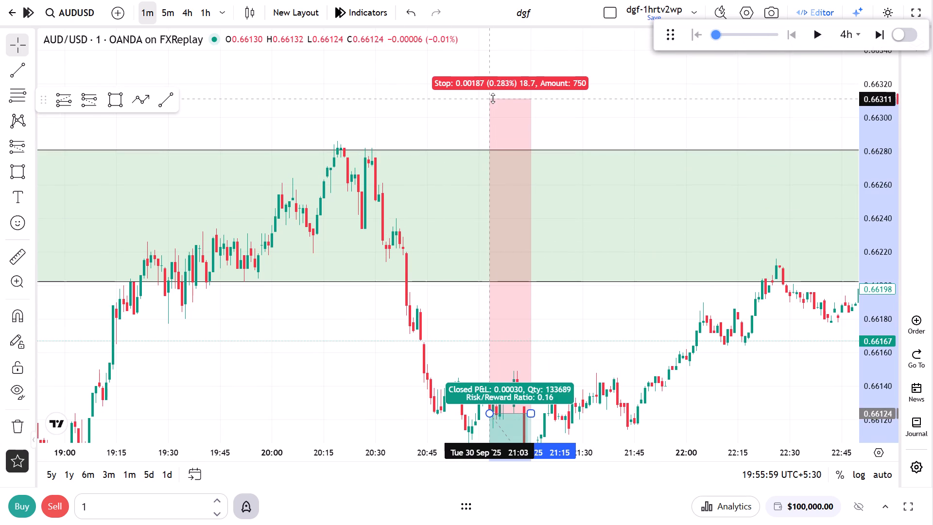
left_click_drag(493, 98, 499, 71)
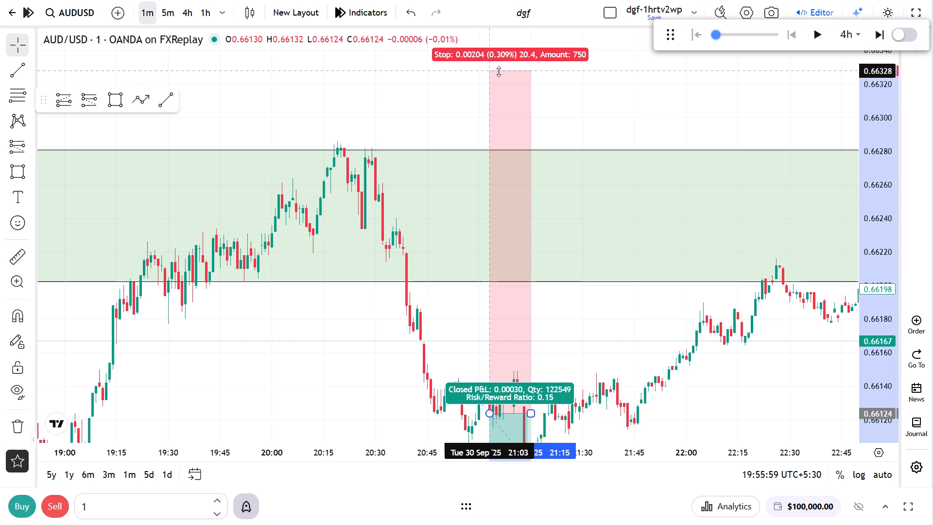
left_click_drag(499, 71, 500, 77)
Lower the short position's target to 0.65923, extending the position to 04:39 on 1 October.
left_click_drag(669, 315, 518, 155)
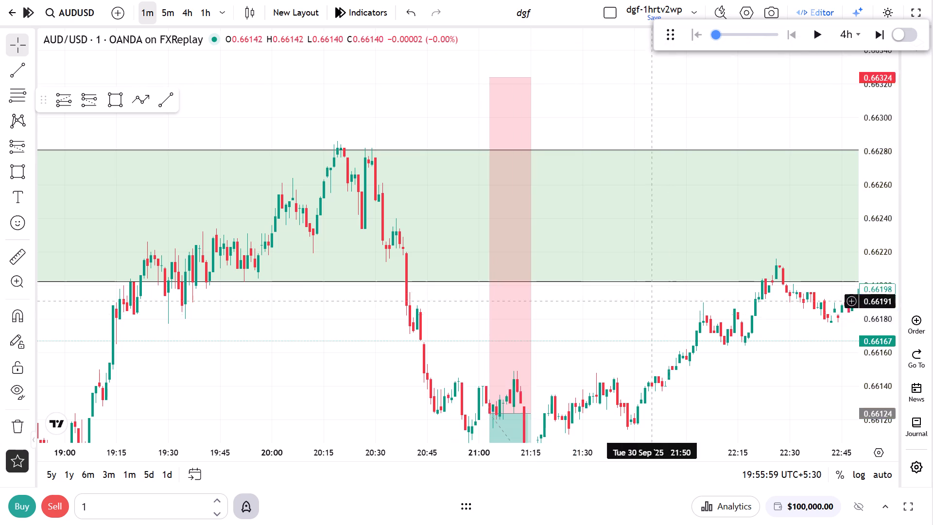
left_click_drag(518, 155, 498, 126)
left_click_drag(375, 238, 840, 234)
left_click_drag(683, 343, 675, 344)
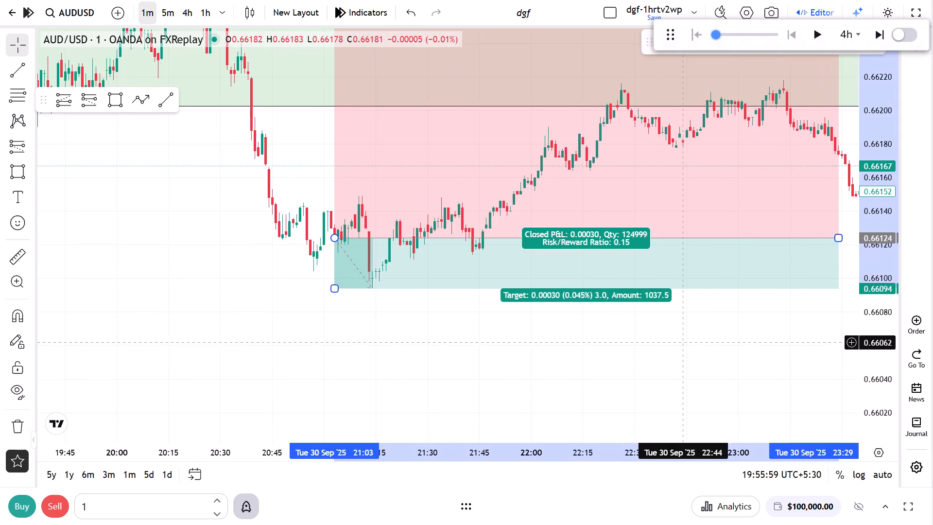
left_click_drag(675, 344, 345, 327)
scroll(437, 320, "down", 11)
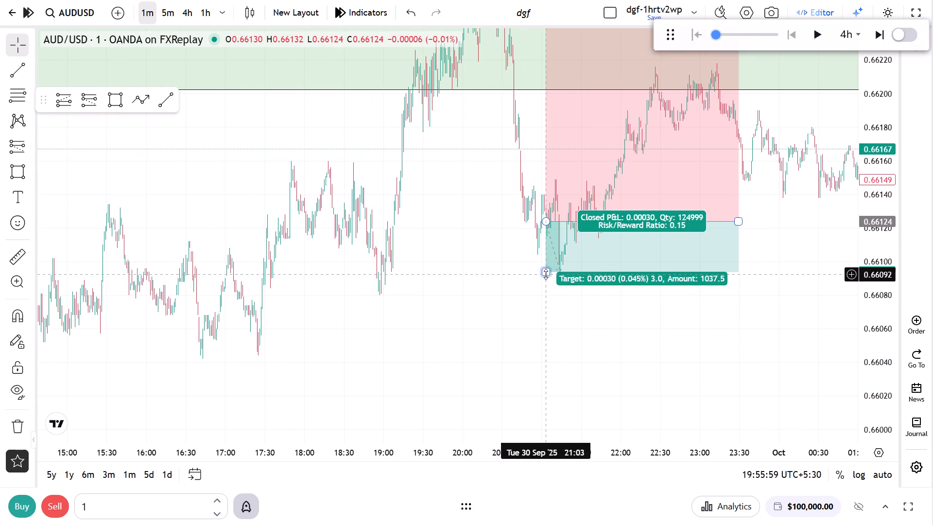
left_click_drag(546, 274, 557, 409)
left_click_drag(778, 278, 695, 303)
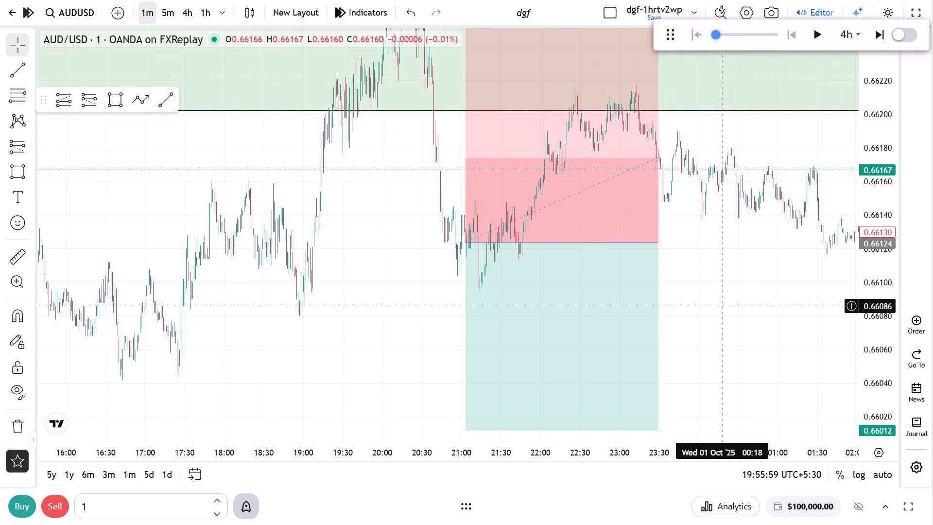
scroll(731, 310, "up", 3)
left_click_drag(726, 311, 296, 307)
scroll(486, 295, "down", 4)
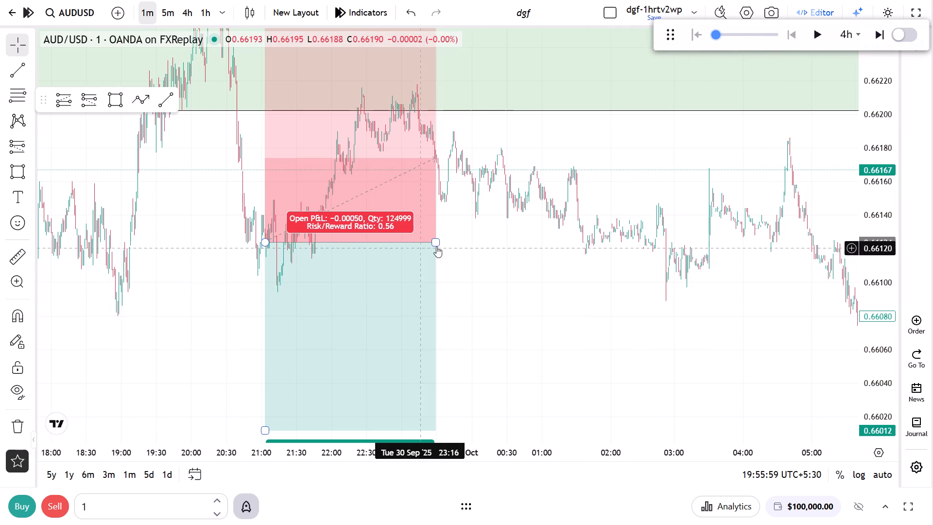
left_click_drag(438, 246, 788, 251)
left_click_drag(819, 307, 294, 266)
scroll(394, 270, "down", 6)
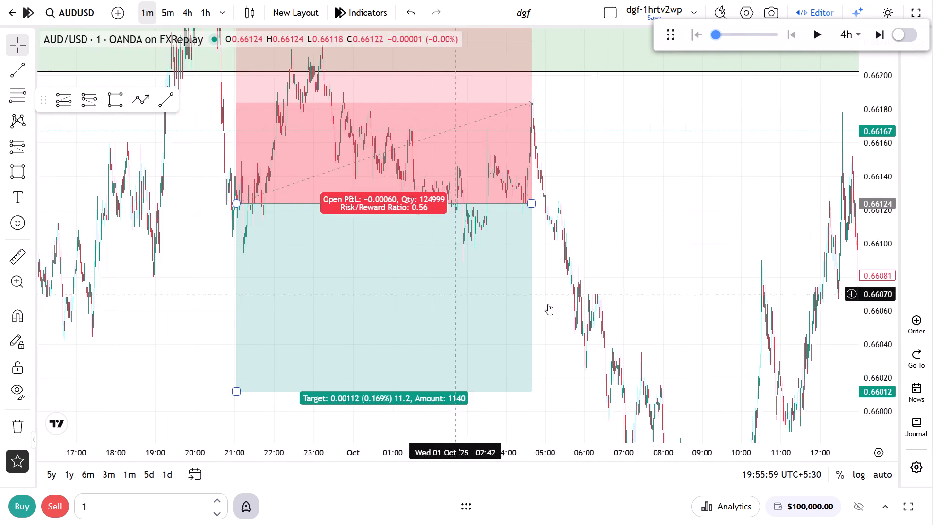
left_click_drag(636, 311, 720, 157)
left_click_drag(260, 351, 259, 416)
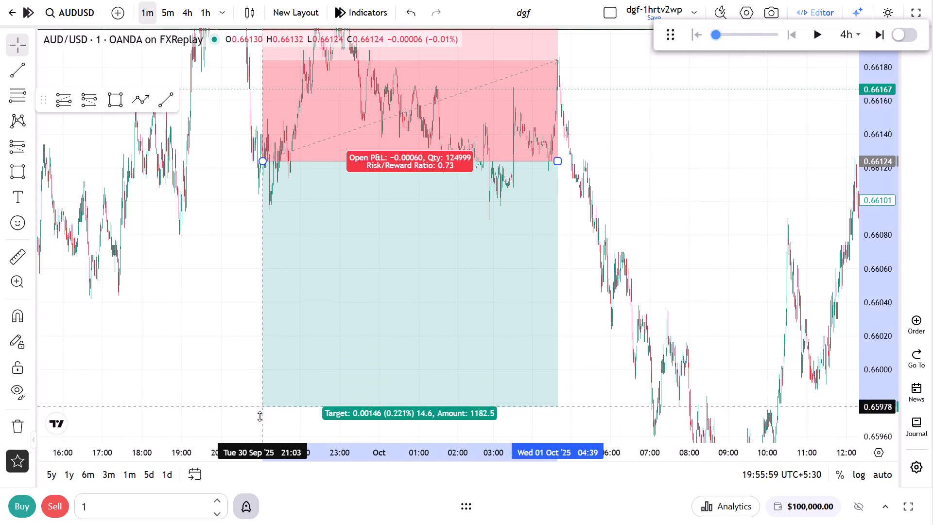
left_click_drag(259, 416, 259, 417)
left_click_drag(673, 334, 734, 122)
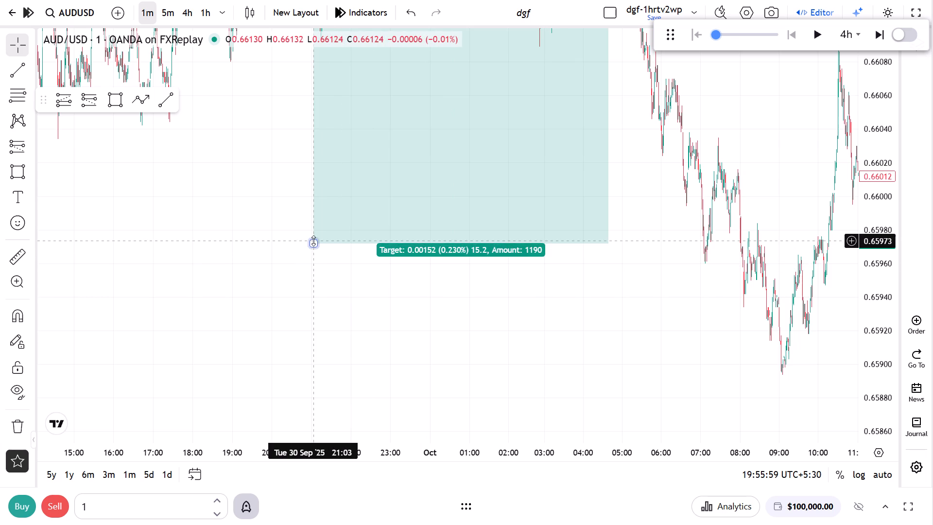
left_click_drag(313, 241, 321, 325)
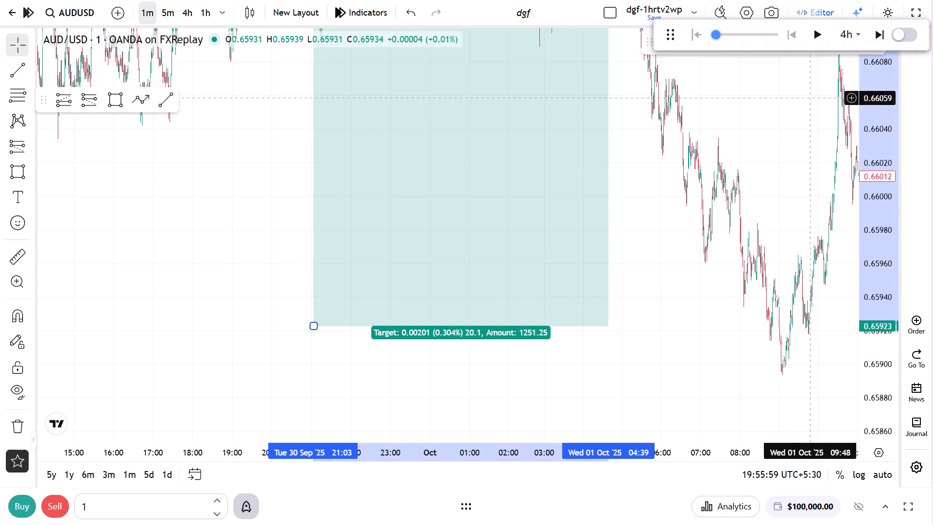
Extend the short position's end to about 08:50 on 1 October.
left_click_drag(698, 124, 645, 341)
left_click_drag(559, 187, 731, 197)
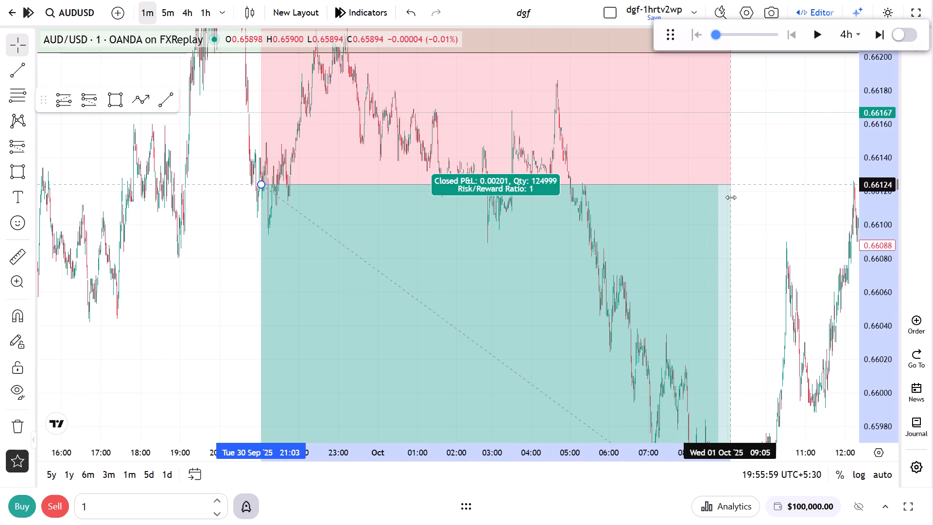
left_click_drag(731, 197, 720, 193)
left_click(812, 170)
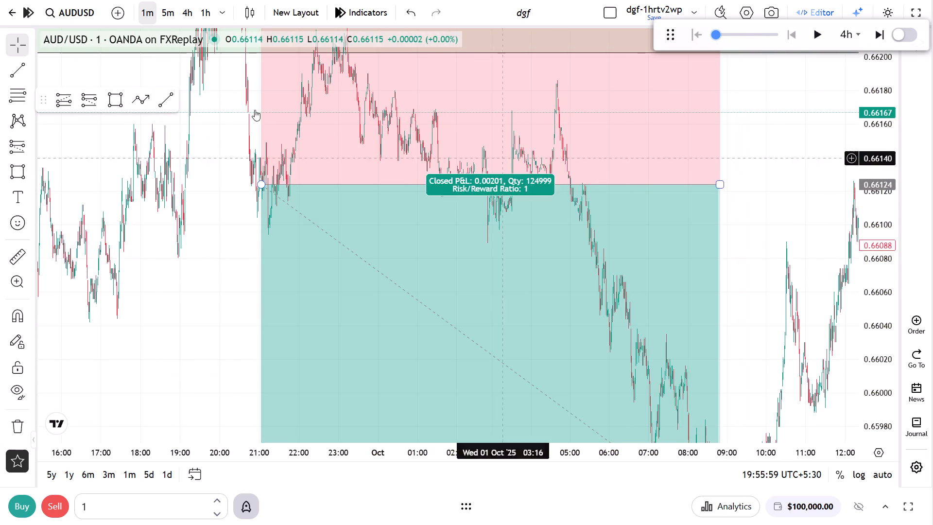
Switch the AUDUSD chart to the 4h timeframe.
left_click(176, 12)
left_click(180, 12)
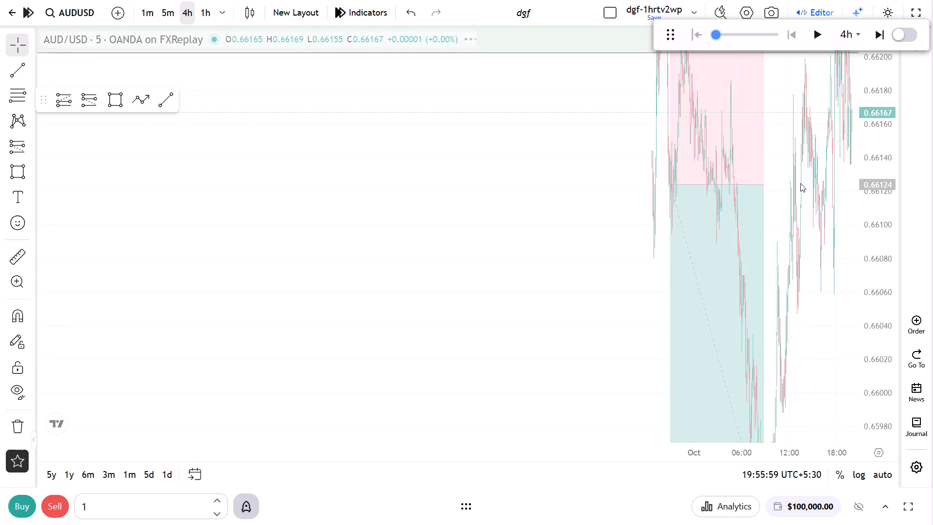
left_click_drag(875, 135, 861, 402)
scroll(746, 381, "up", 14)
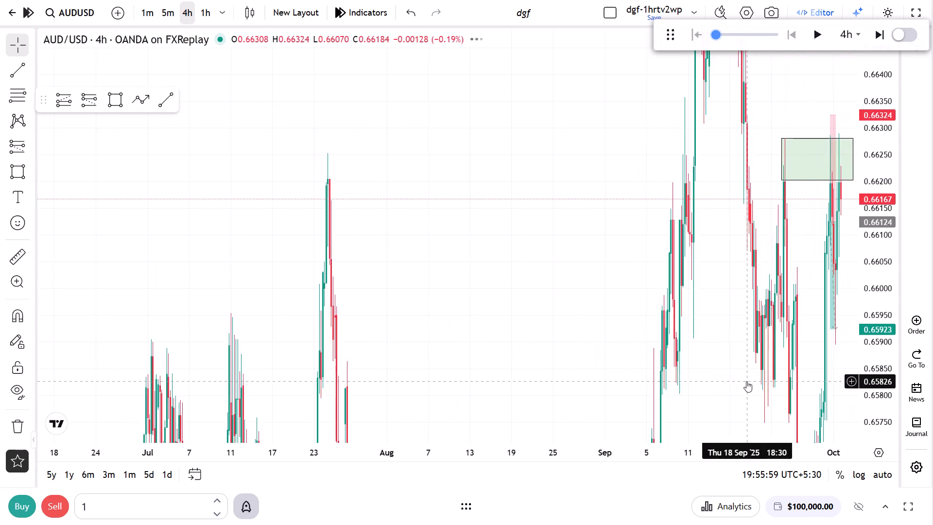
scroll(746, 381, "up", 13)
left_click_drag(793, 368, 658, 271)
left_click_drag(874, 181, 877, 210)
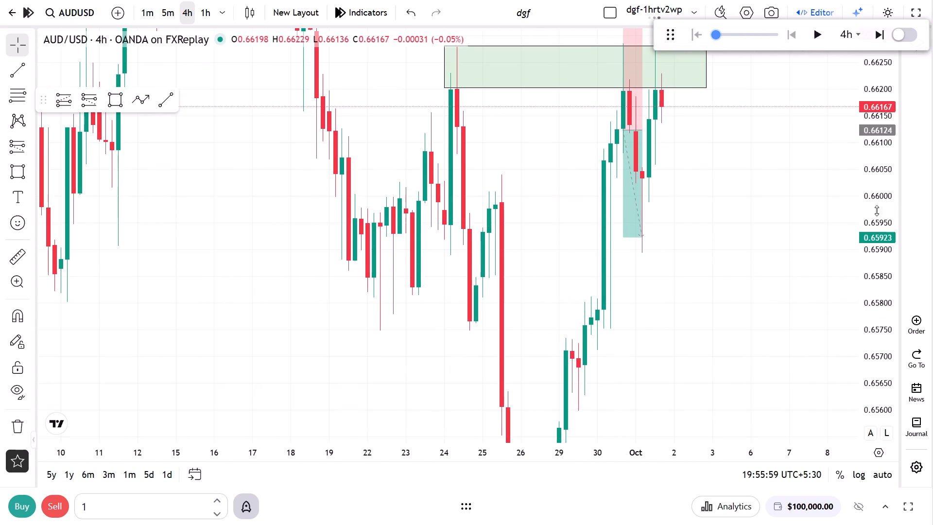
left_click_drag(877, 210, 833, 349)
left_click(798, 341)
Advance the AUDUSD replay candle by candle on the 4h chart to 10:29 on 13 October 2025.
triple_click(882, 42)
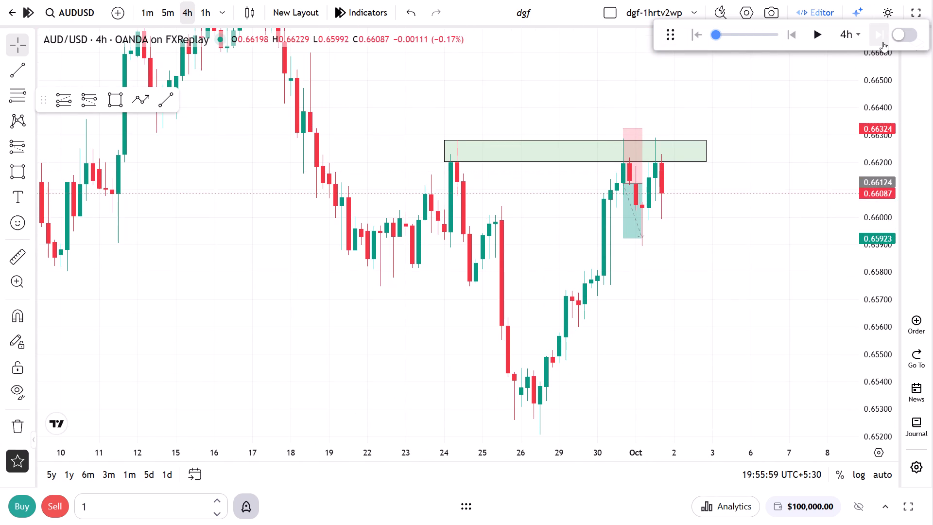
triple_click(882, 42)
triple_click(882, 42)
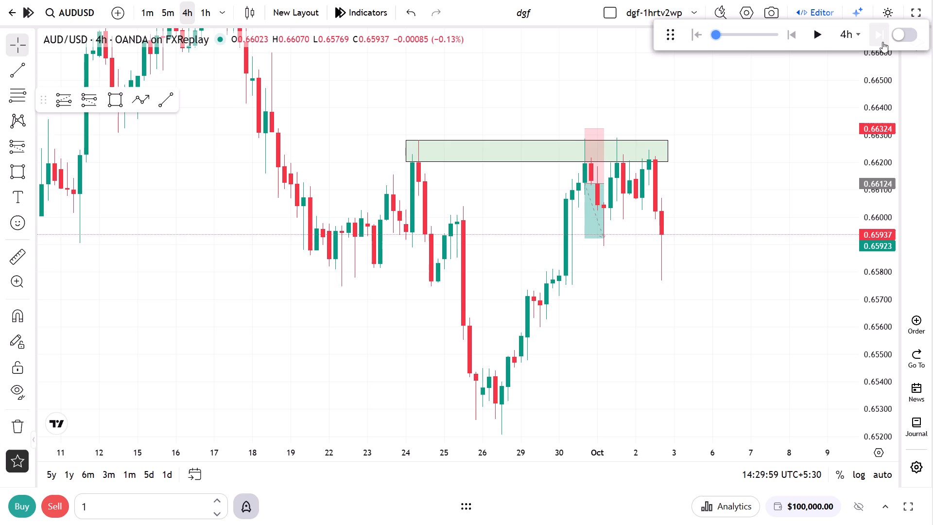
triple_click(882, 42)
triple_click(882, 42)
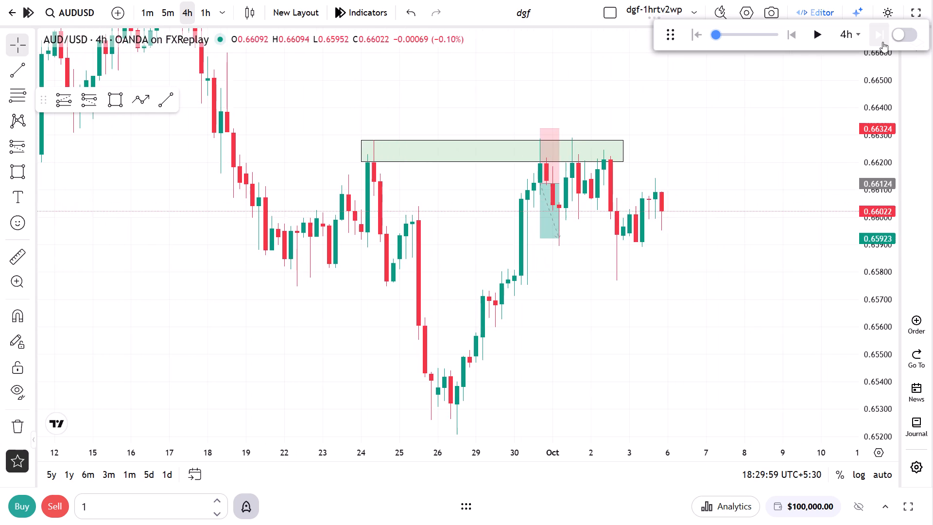
triple_click(882, 42)
triple_click(882, 42)
triple_click(882, 42)
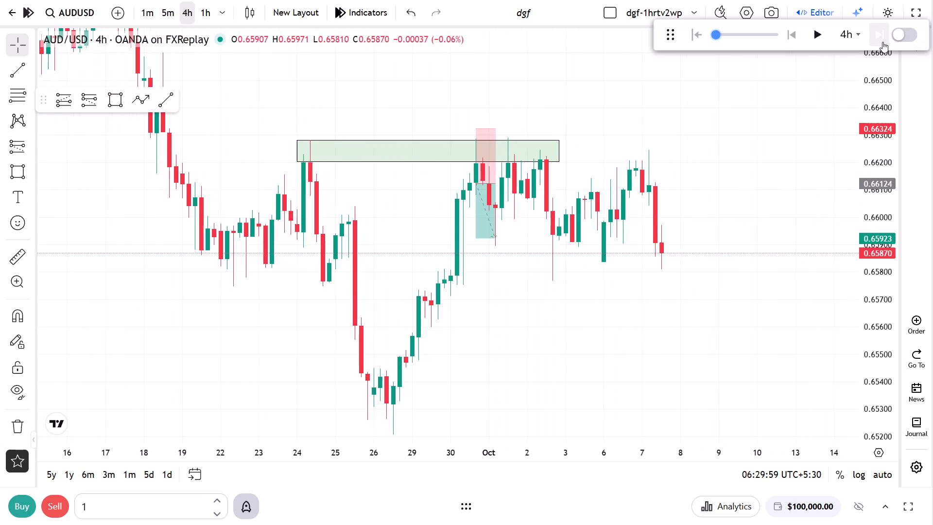
triple_click(882, 42)
triple_click(882, 42)
triple_click(882, 42)
triple_click(882, 42)
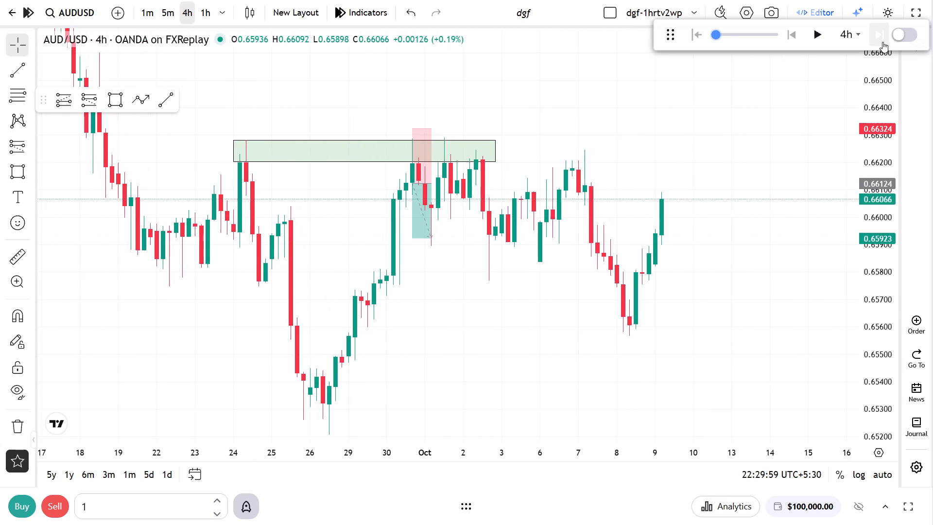
triple_click(882, 42)
triple_click(882, 42)
left_click(882, 42)
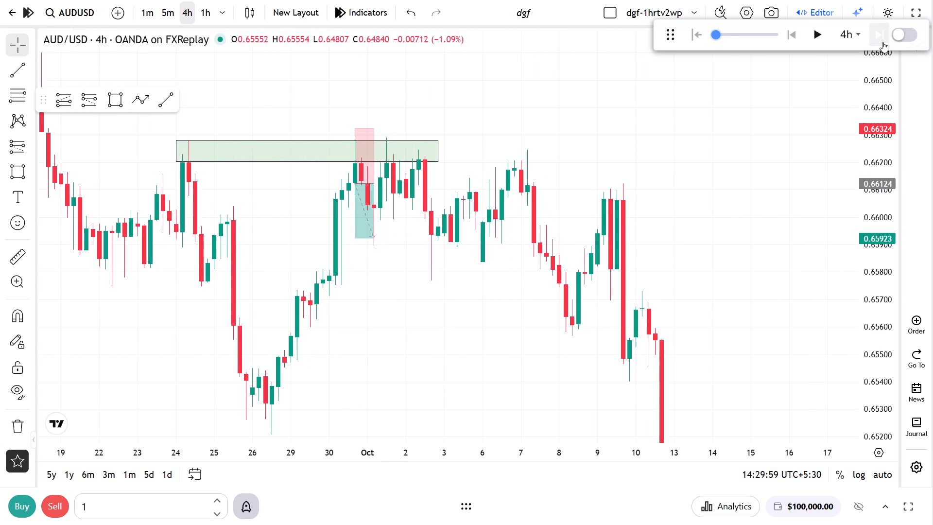
triple_click(882, 42)
Draw a rectangle zone from the late-September low at 0.65206 up to about 0.6532, running from 25 September to 14 October.
left_click_drag(790, 315, 787, 122)
scroll(649, 245, "down", 1)
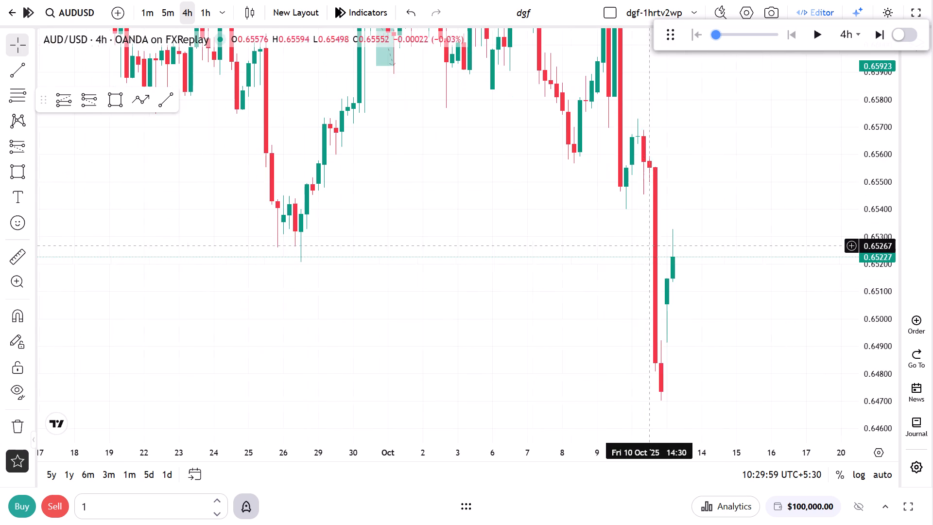
left_click_drag(592, 236, 602, 263)
left_click(109, 96)
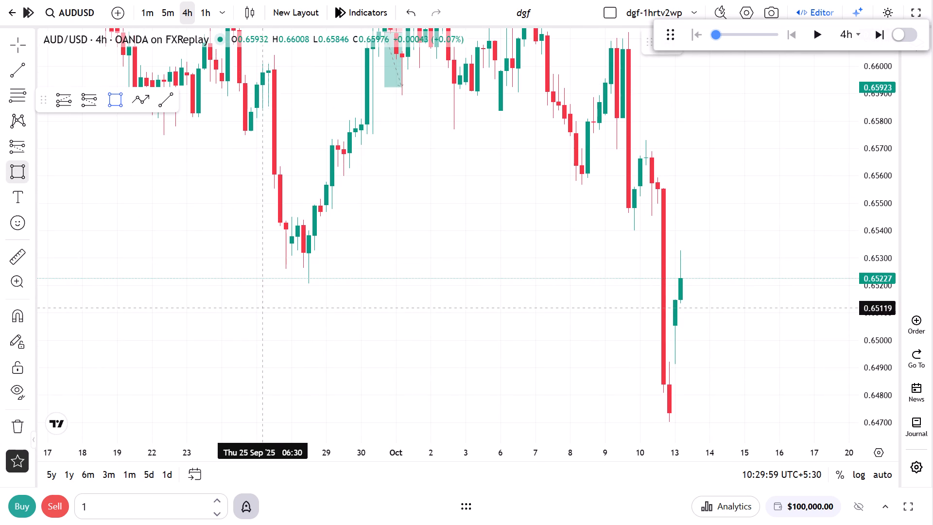
left_click(275, 284)
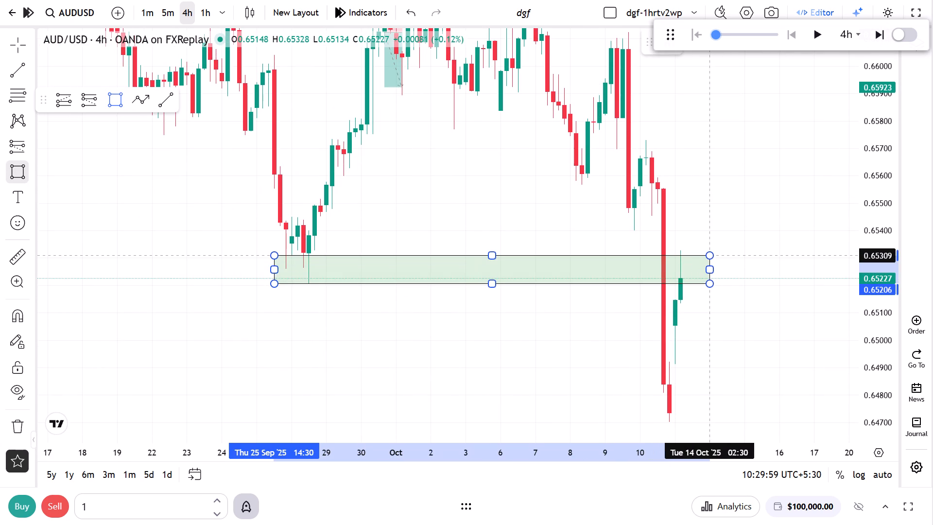
left_click(713, 253)
left_click(674, 319)
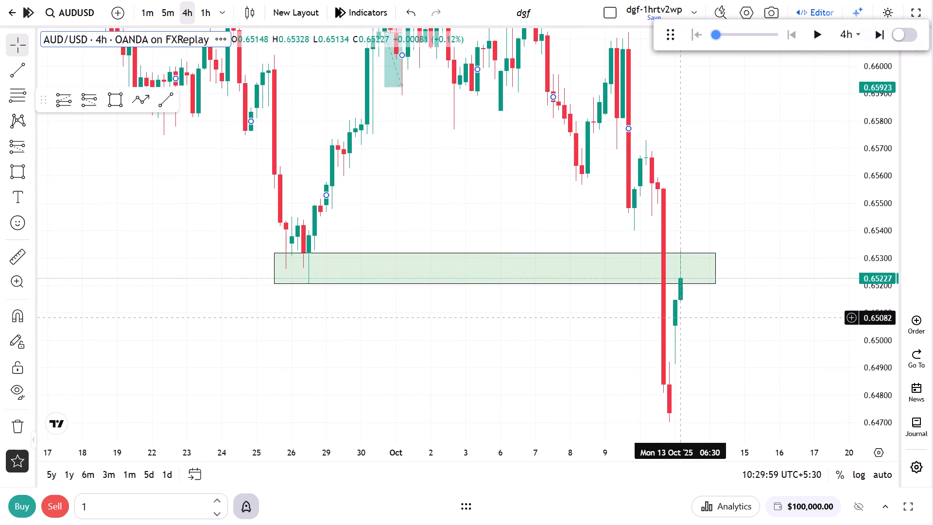
On the 1m chart, place a short position at 0.65244 from 08:20 on 13 October, with its stop above the zone at 0.65346.
left_click(142, 12)
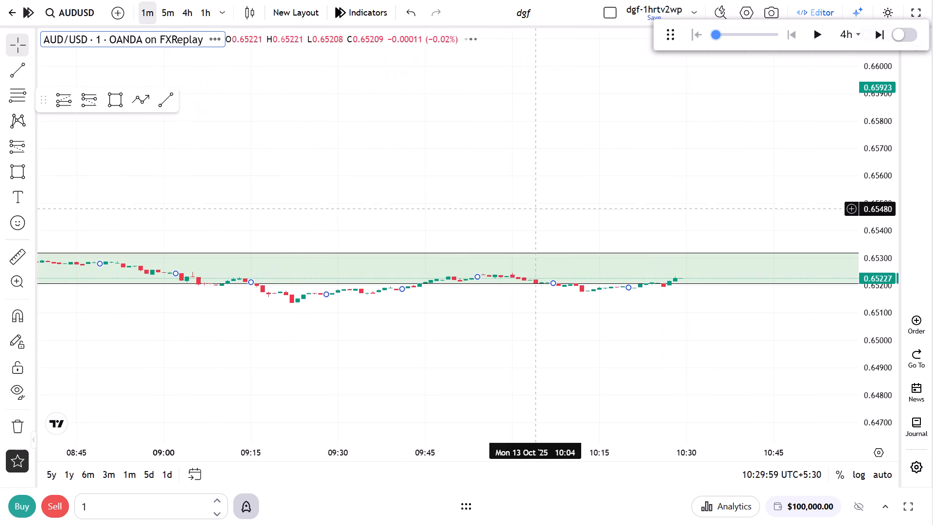
scroll(576, 319, "down", 17)
left_click_drag(584, 321, 641, 321)
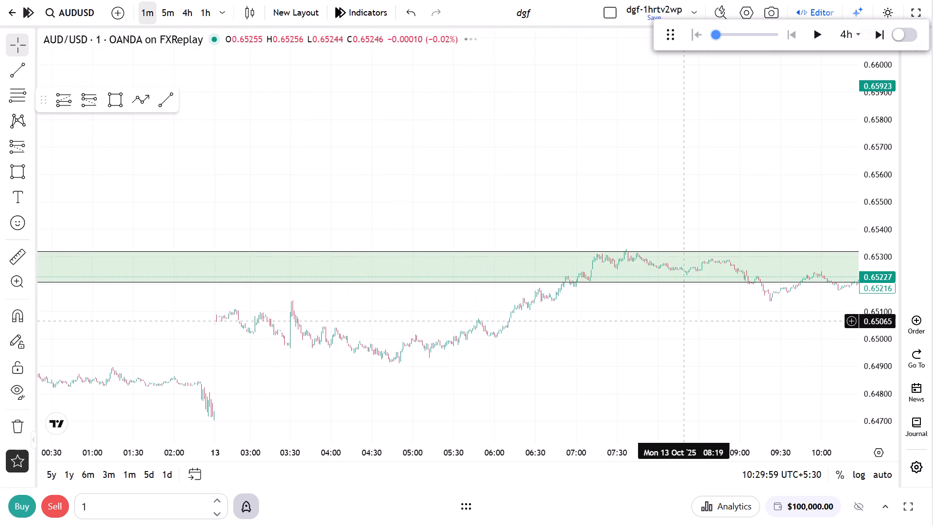
left_click_drag(868, 396, 902, 59)
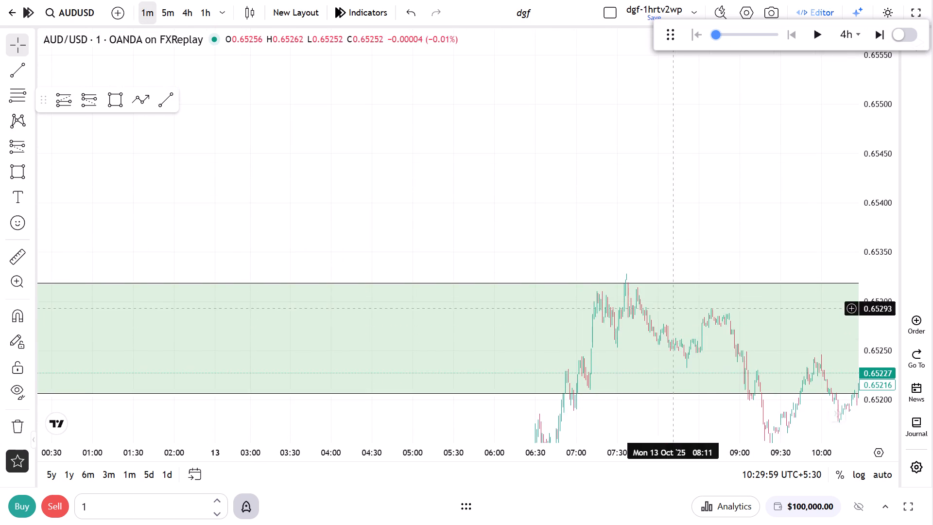
scroll(671, 310, "up", 9)
left_click_drag(460, 231, 709, 209)
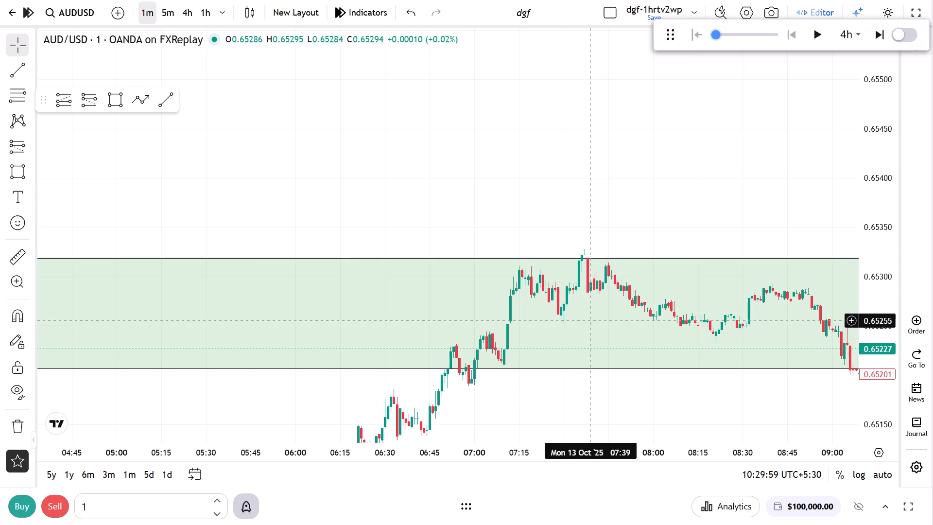
left_click(83, 104)
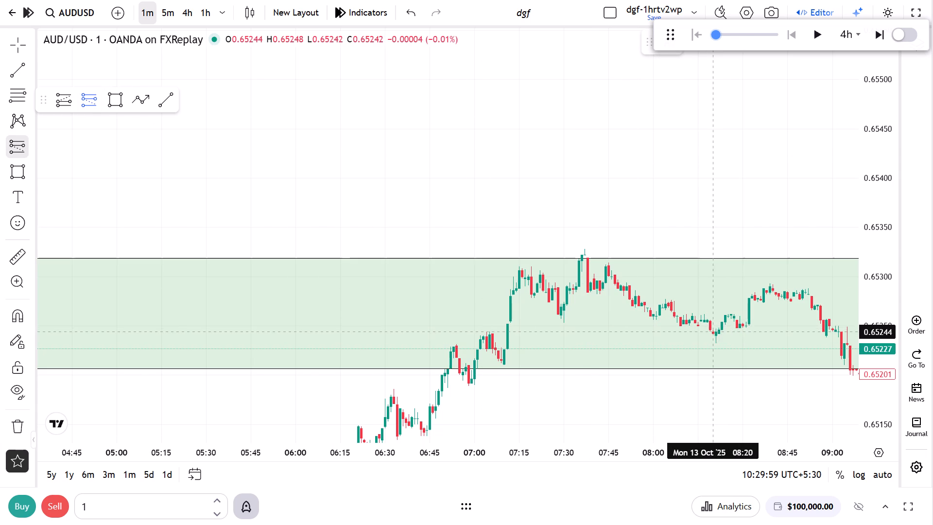
left_click(712, 332)
left_click_drag(710, 249, 712, 235)
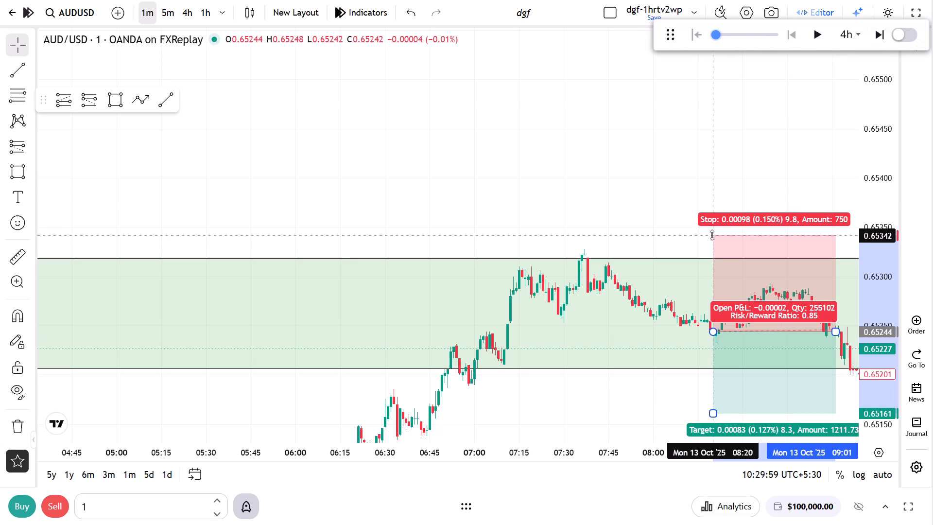
left_click_drag(712, 235, 712, 232)
Lower the new short position's target to 0.65141 and extend its end to about 09:23 on 13 October.
left_click_drag(658, 232, 226, 143)
scroll(532, 330, "down", 4)
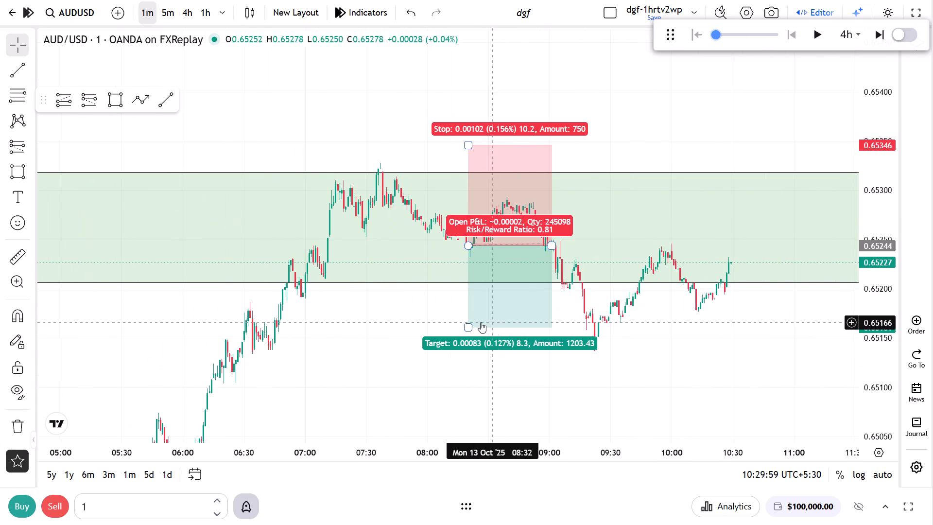
left_click_drag(469, 327, 468, 347)
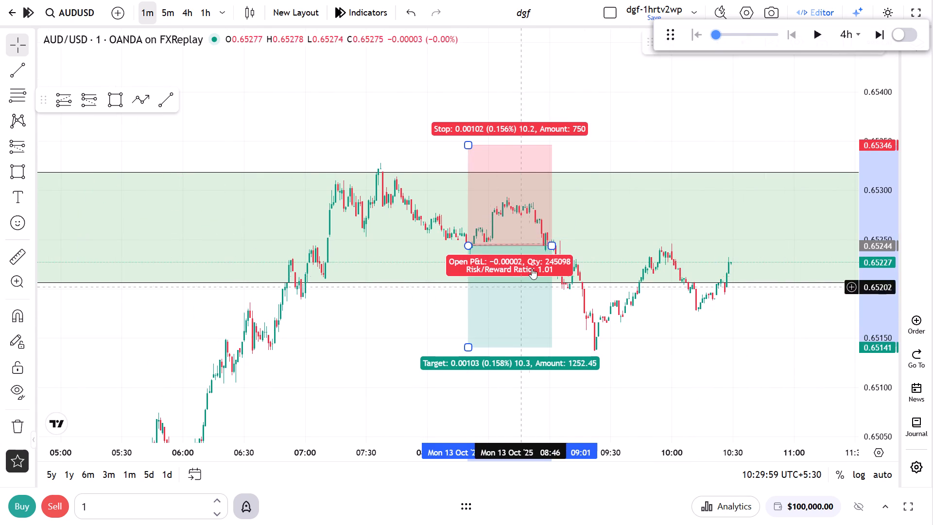
left_click_drag(556, 245, 600, 245)
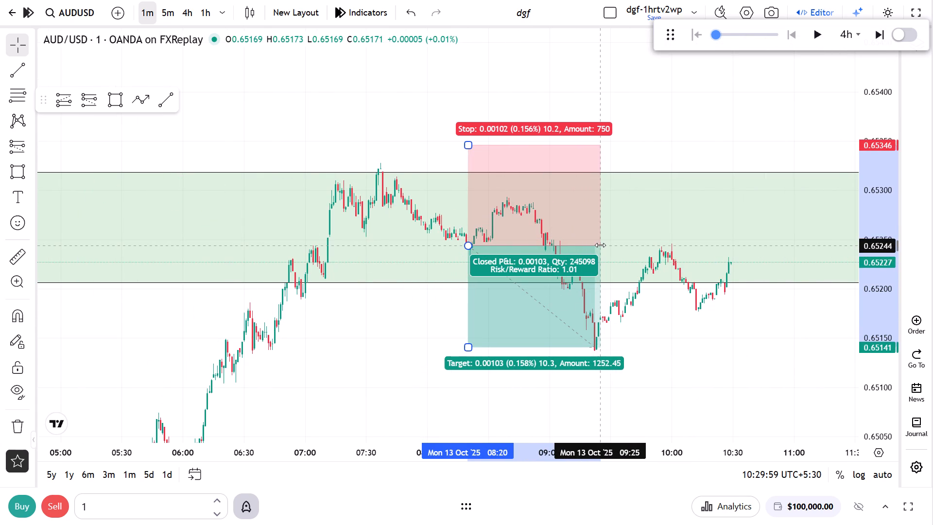
left_click_drag(600, 245, 596, 244)
left_click(668, 343)
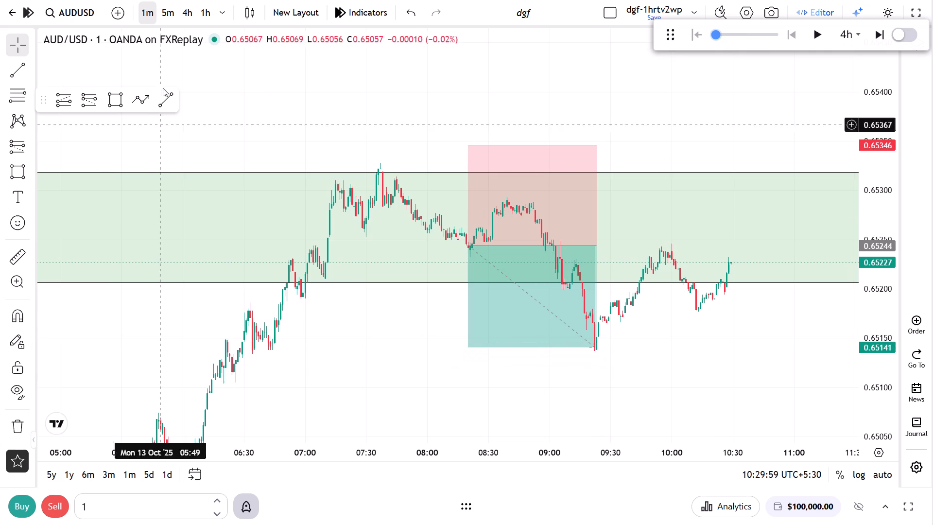
On the 4h chart, extend the upper resistance zone's end to about 22 October.
left_click(197, 9)
left_click(190, 10)
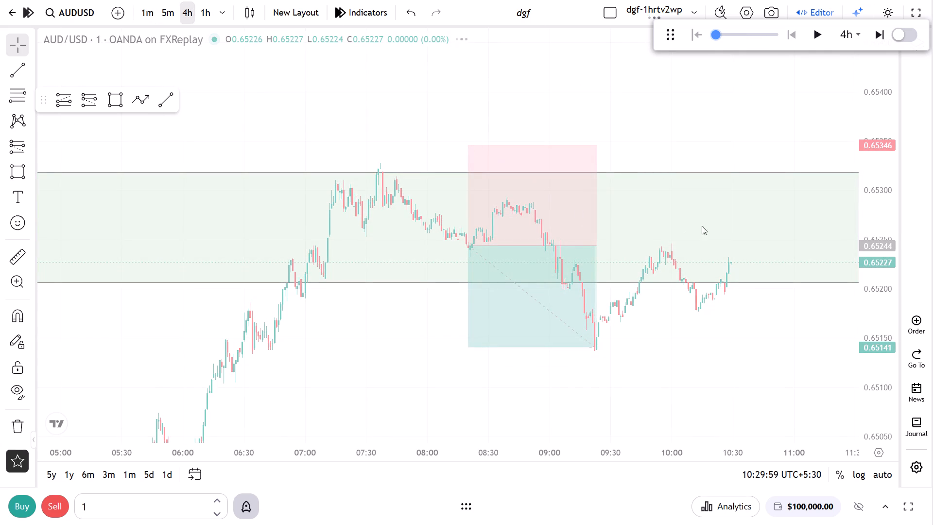
left_click_drag(877, 140, 851, 369)
scroll(727, 381, "up", 5)
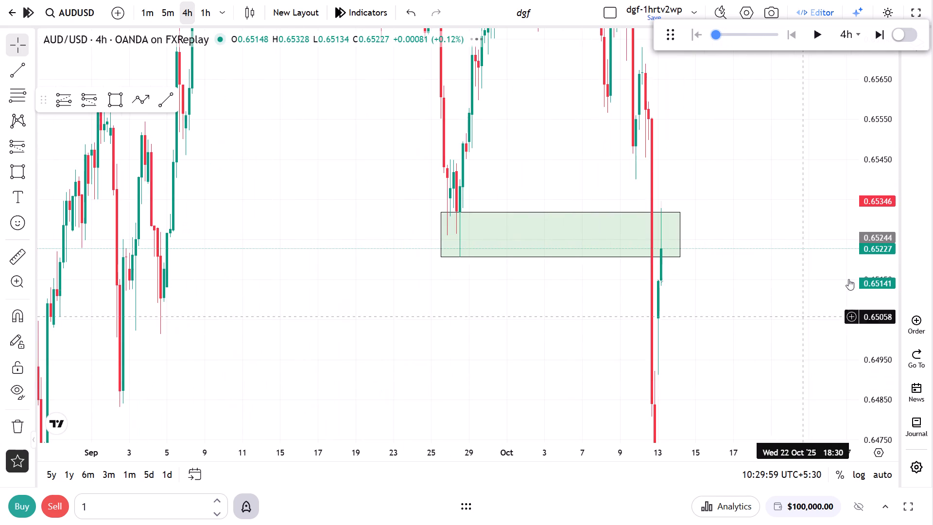
left_click_drag(870, 235, 858, 406)
left_click(716, 353)
scroll(609, 362, "up", 3)
left_click_drag(664, 163, 708, 258)
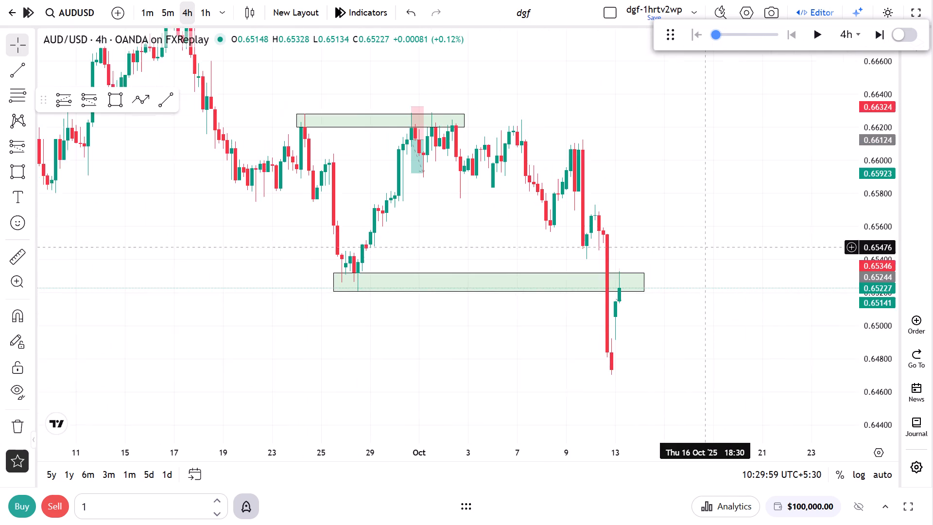
left_click_drag(466, 131, 801, 147)
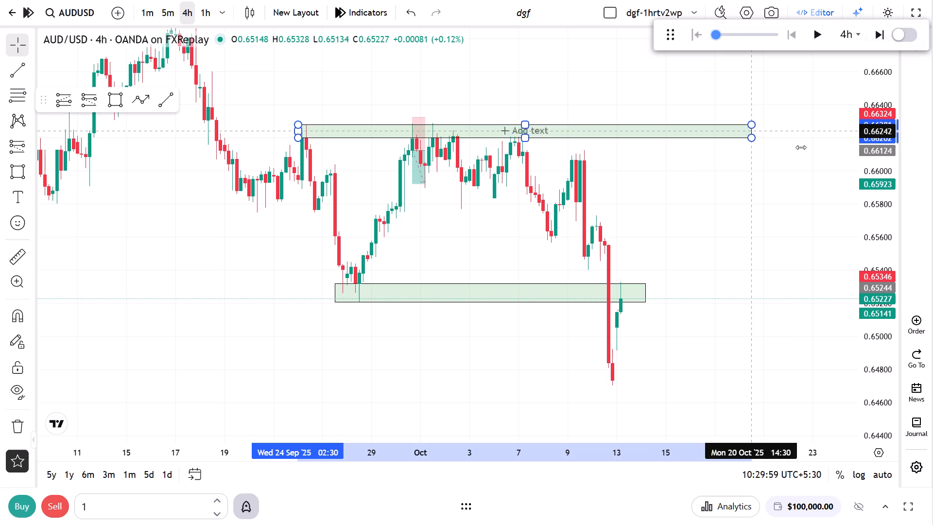
left_click_drag(801, 147, 810, 149)
left_click(738, 254)
Advance the replay on the 4h chart to 22:29 on 14 October.
left_click(809, 33)
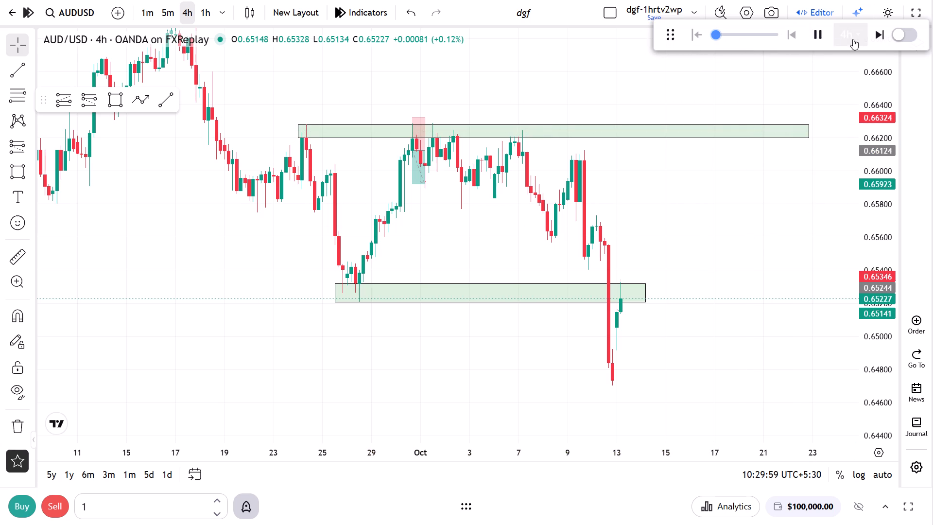
left_click(813, 33)
triple_click(870, 37)
triple_click(870, 37)
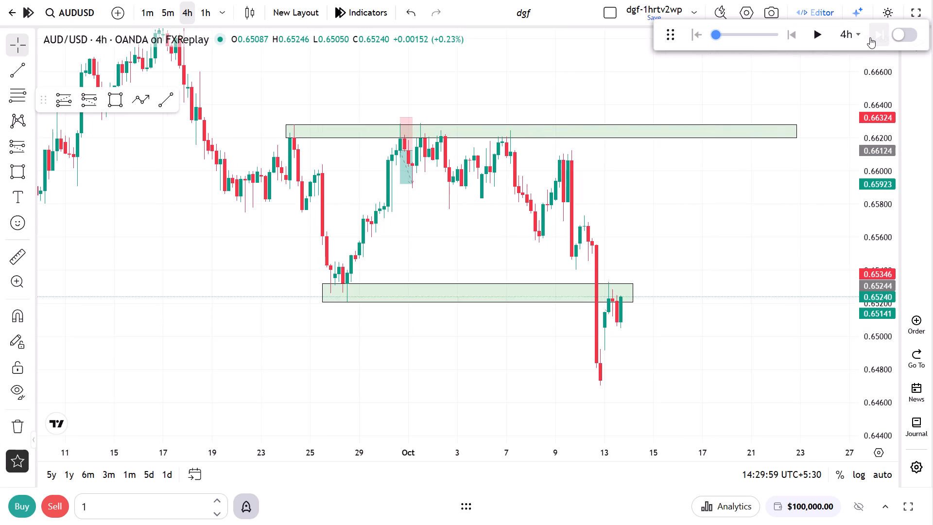
triple_click(870, 37)
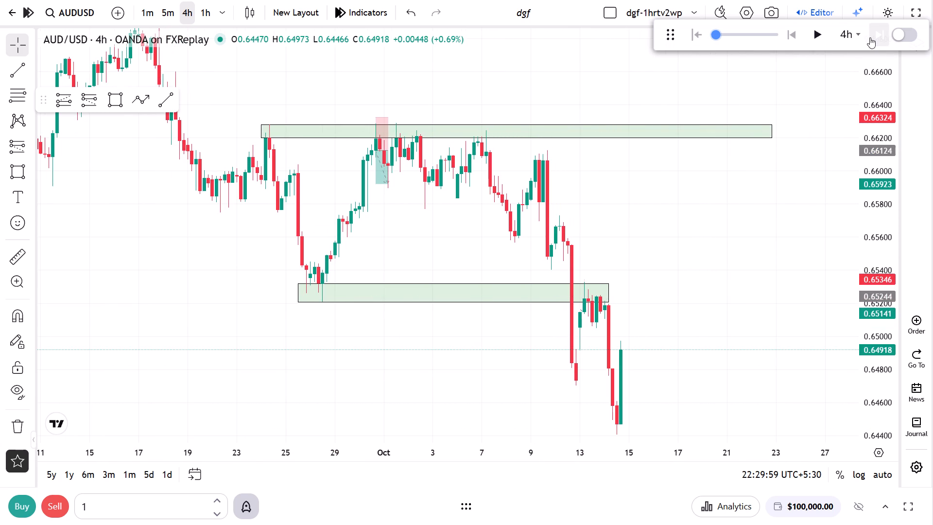
Draw a thin rectangle zone from the 10 October low at 0.64704 up to about 0.6474, ending on 15 October.
left_click_drag(724, 365, 761, 241)
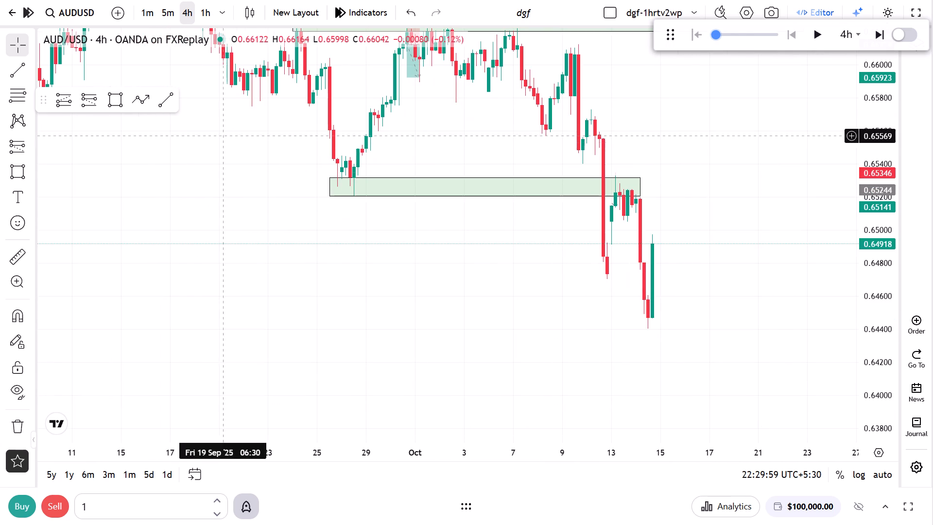
left_click(116, 111)
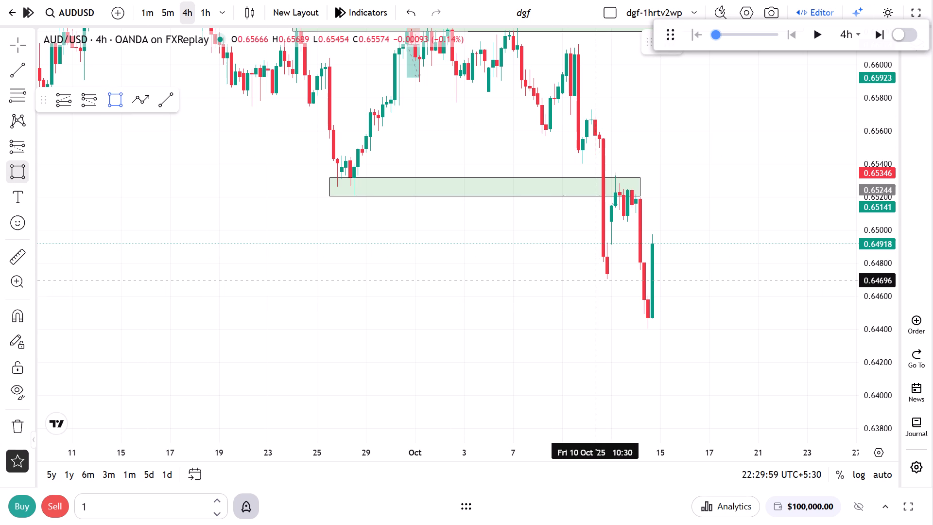
left_click(597, 279)
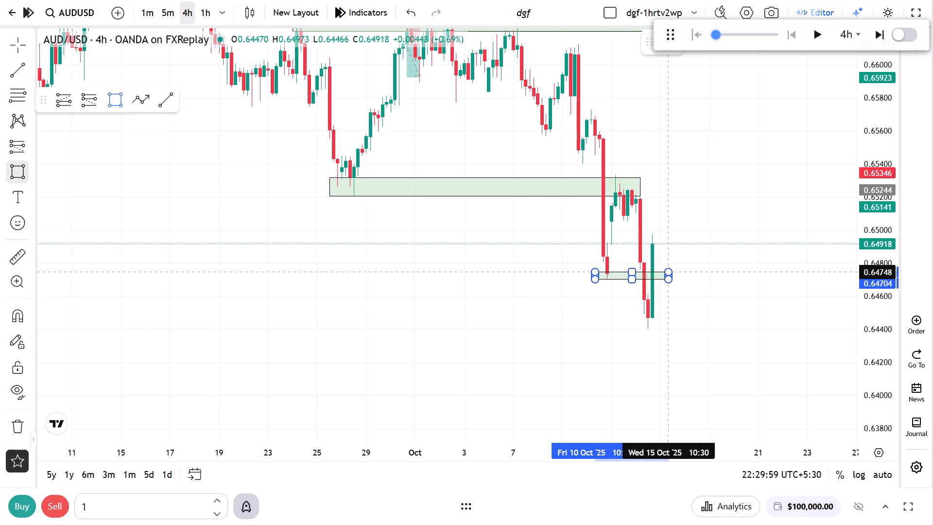
left_click(671, 274)
left_click(653, 315)
On the 1m chart, place a short position at 0.64881 starting 22:02 on 14 October, with its stop at 0.64981.
left_click(154, 16)
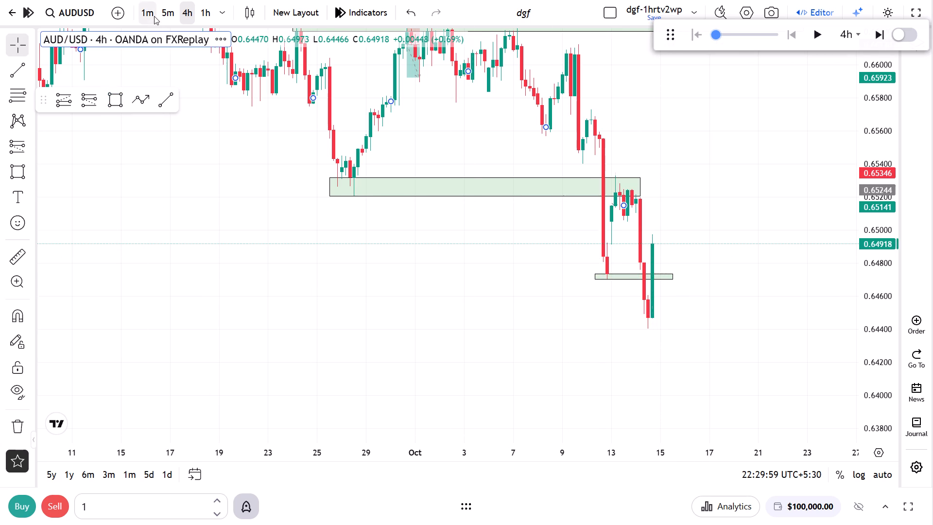
scroll(668, 351, "down", 4)
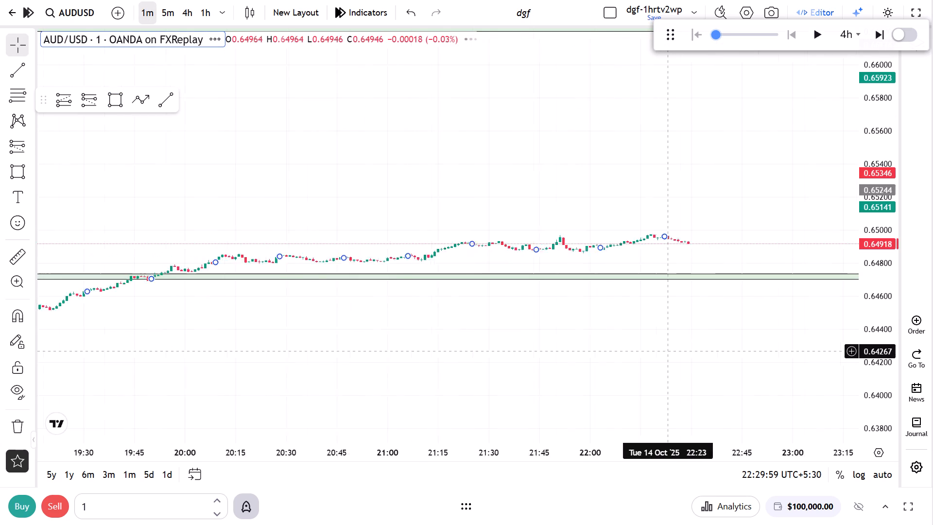
scroll(668, 351, "down", 18)
left_click_drag(887, 414, 924, 121)
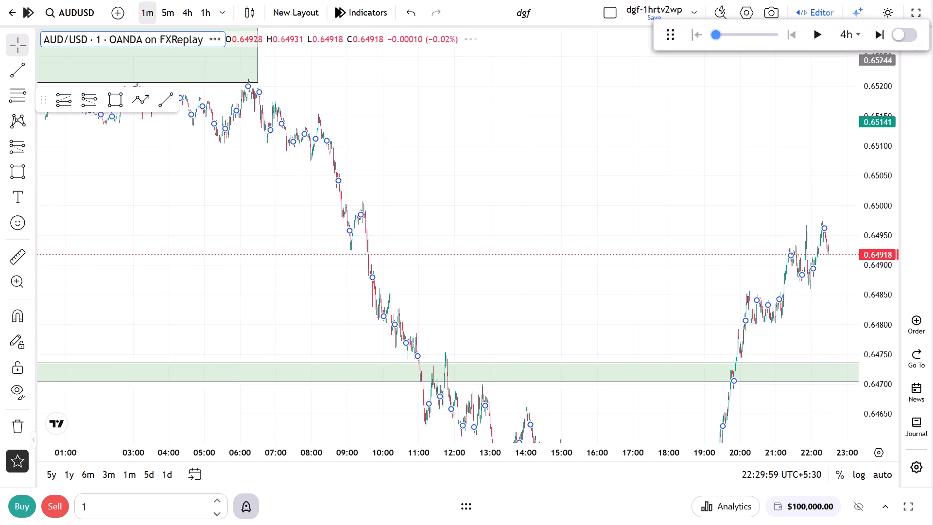
scroll(718, 352, "up", 18)
left_click_drag(546, 321, 707, 315)
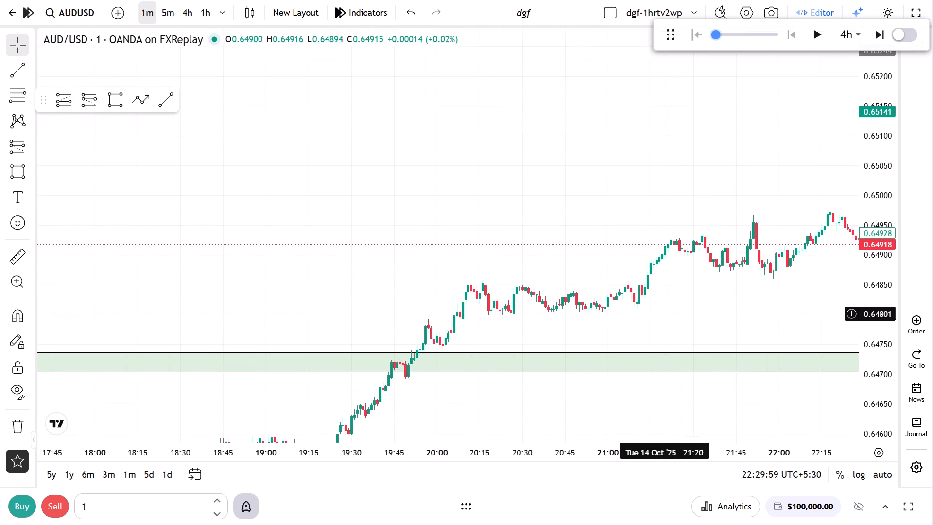
left_click_drag(606, 281, 420, 328)
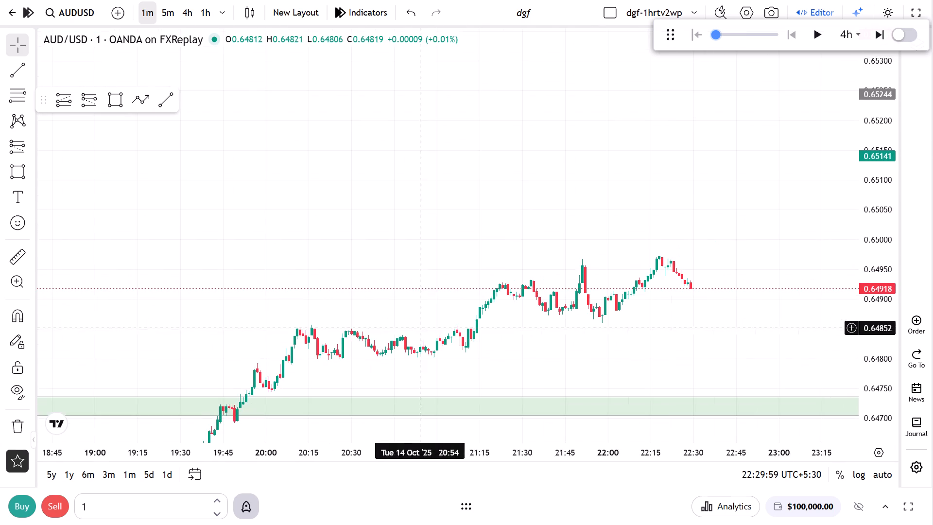
left_click_drag(889, 422, 878, 210)
left_click_drag(657, 350, 657, 250)
scroll(629, 313, "up", 5)
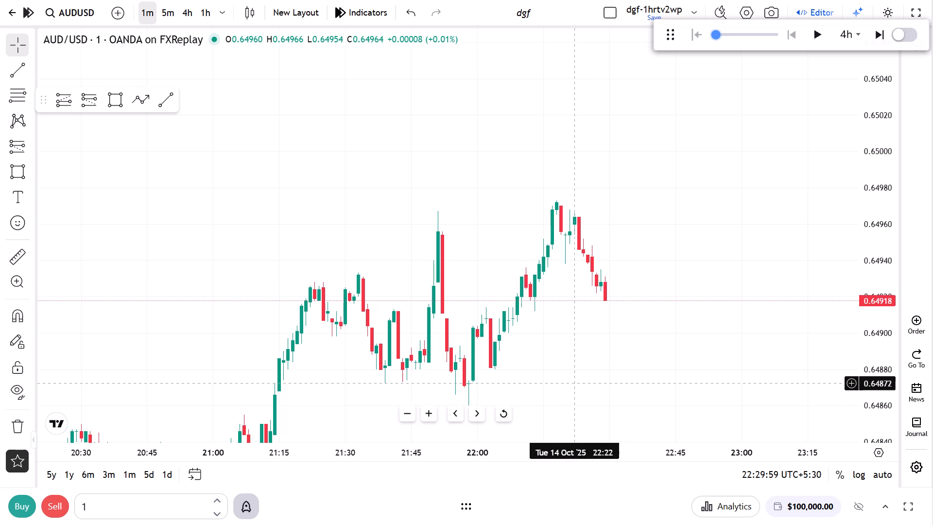
left_click_drag(574, 384, 580, 378)
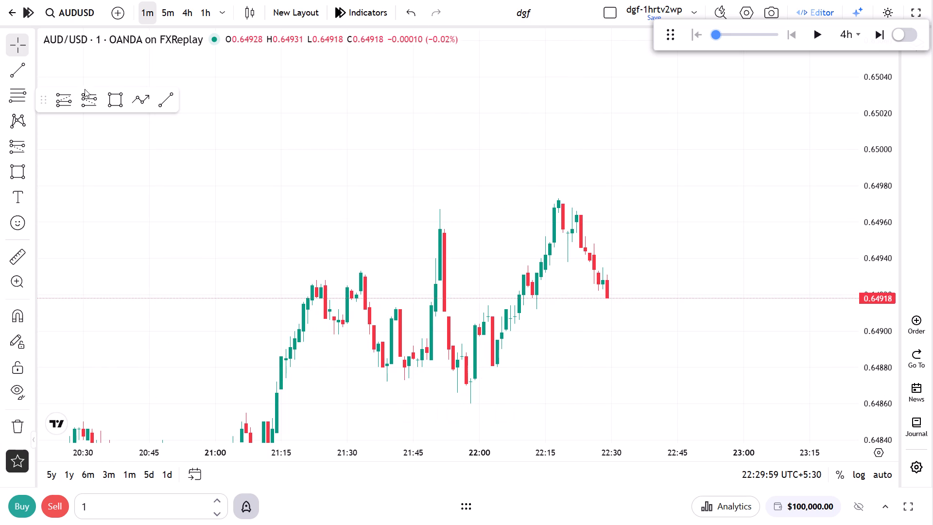
left_click(93, 98)
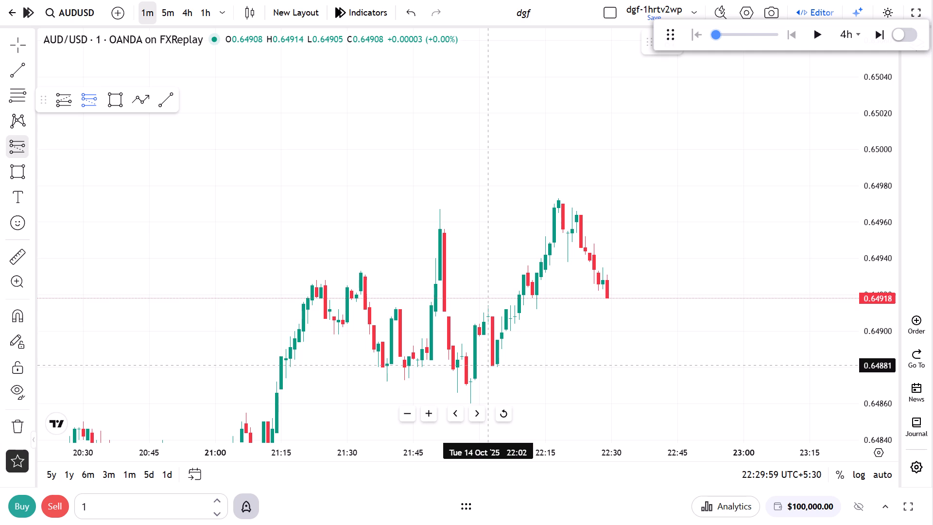
left_click(490, 366)
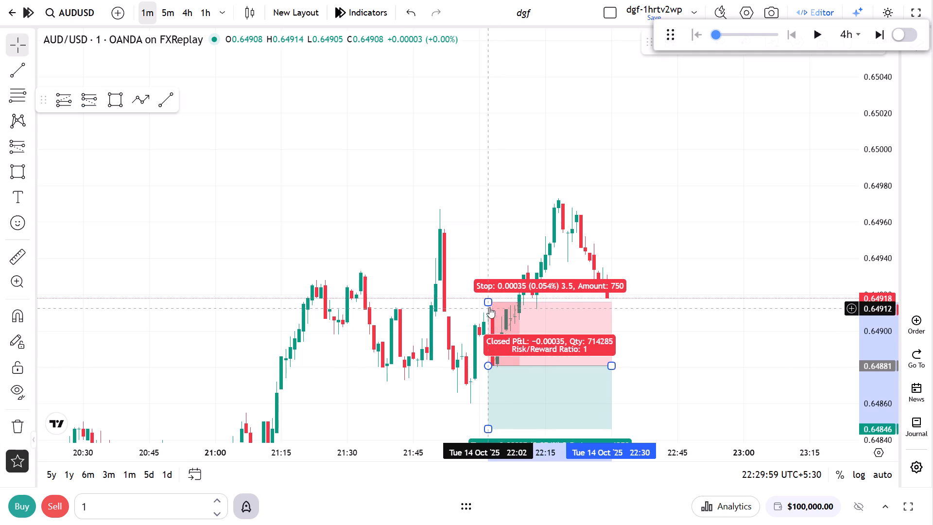
left_click_drag(488, 304, 493, 200)
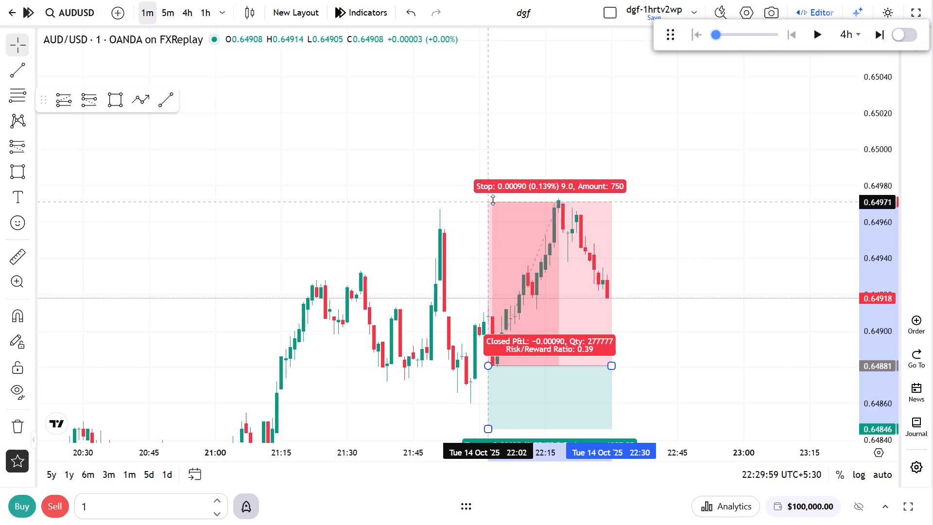
left_click_drag(493, 200, 499, 184)
Shift the short position's start to 22:04, lower its target to 0.64780 and extend its end to 23:33 on 14 October.
left_click_drag(706, 336, 663, 161)
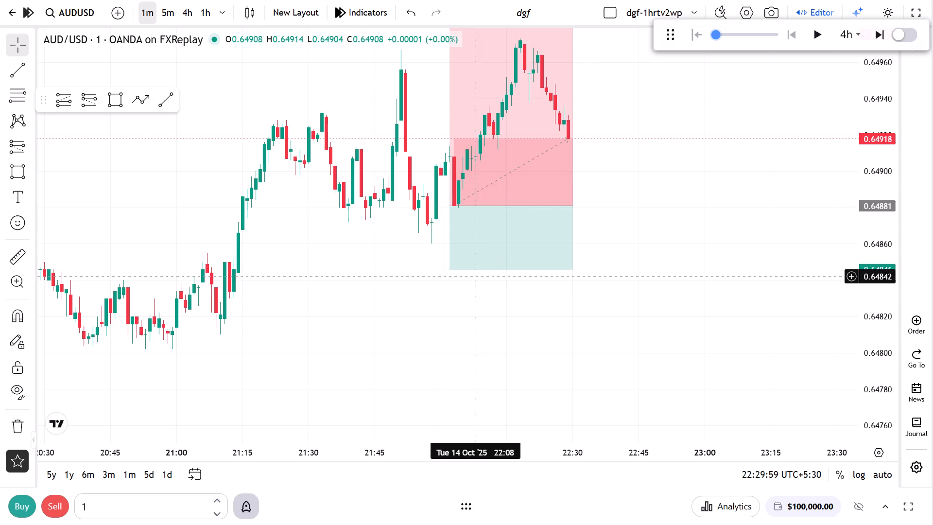
left_click_drag(487, 251, 492, 248)
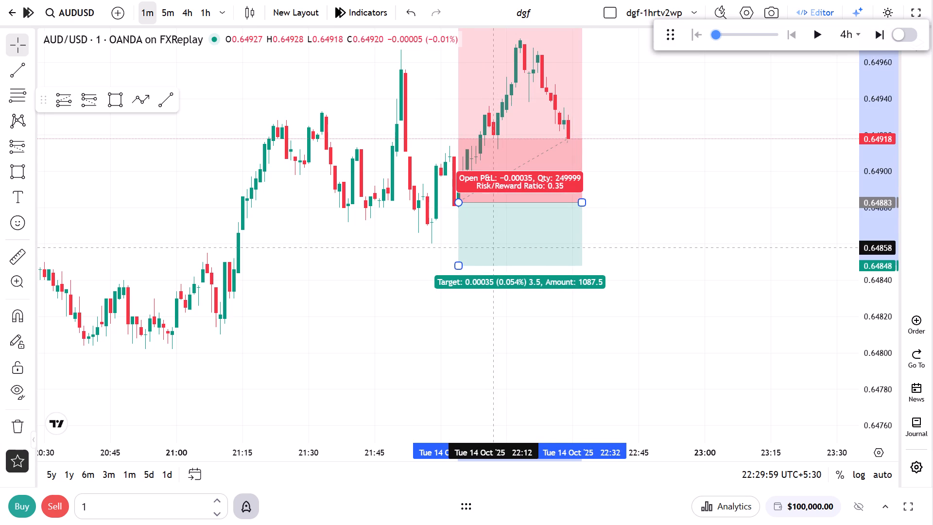
left_click_drag(492, 248, 492, 250)
left_click_drag(460, 269, 457, 342)
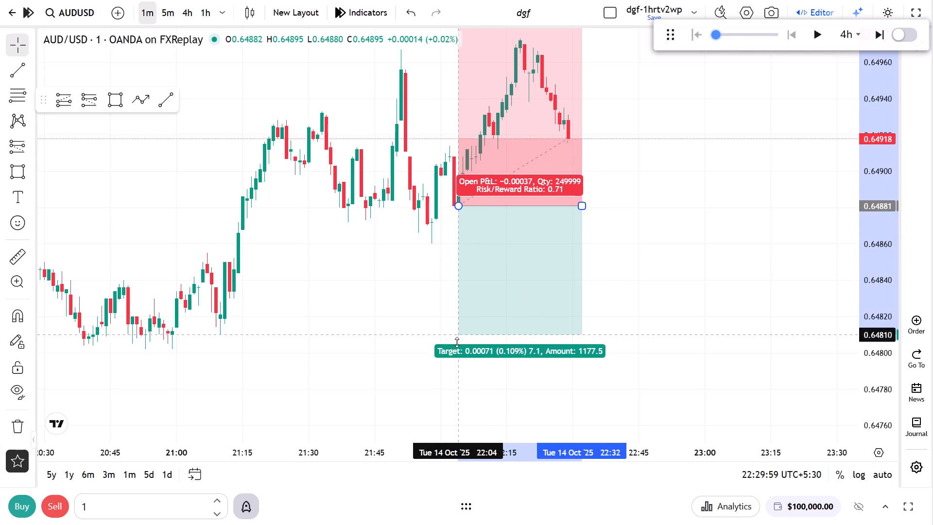
left_click_drag(457, 342, 453, 389)
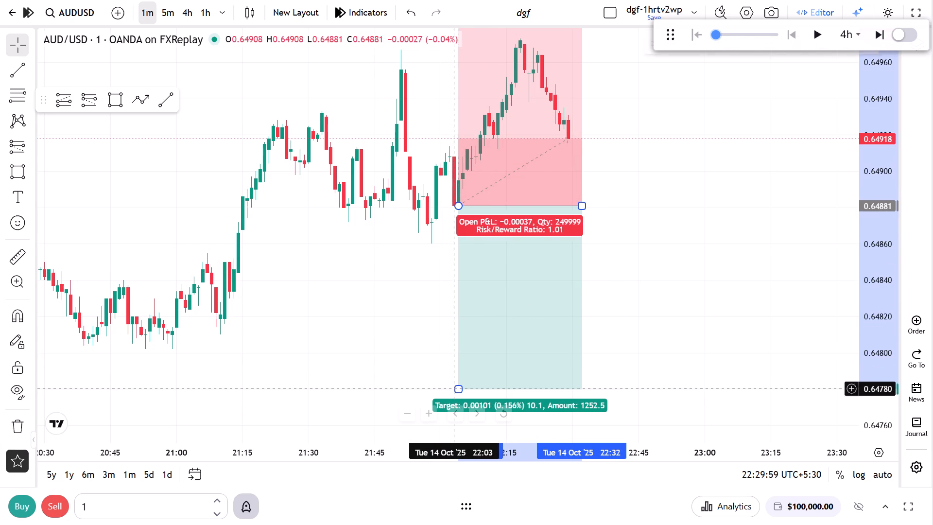
left_click_drag(581, 204, 852, 206)
left_click_drag(896, 150, 879, 308)
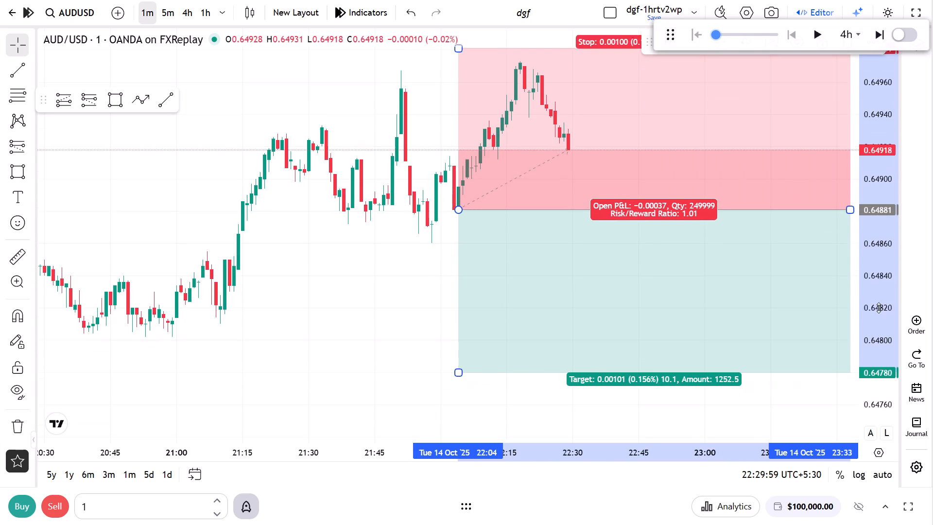
left_click_drag(879, 308, 874, 308)
left_click_drag(403, 275, 173, 266)
scroll(697, 262, "down", 4)
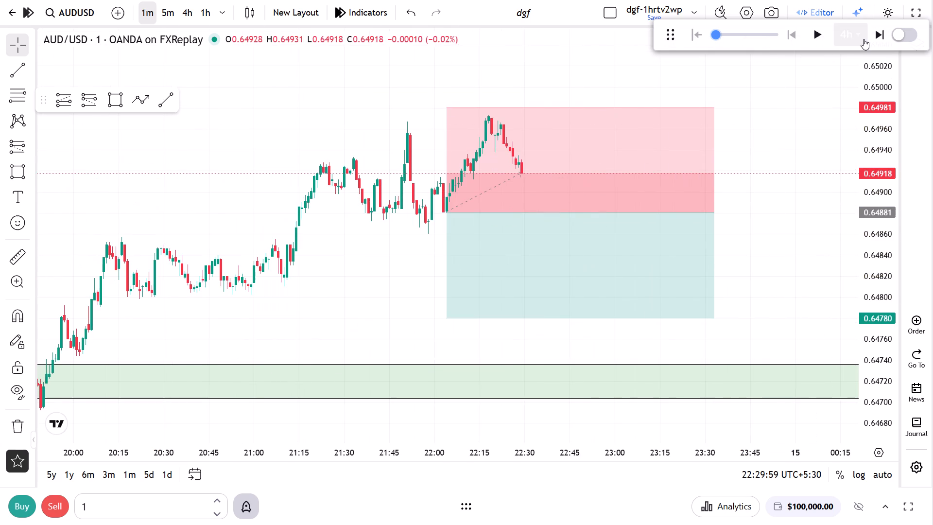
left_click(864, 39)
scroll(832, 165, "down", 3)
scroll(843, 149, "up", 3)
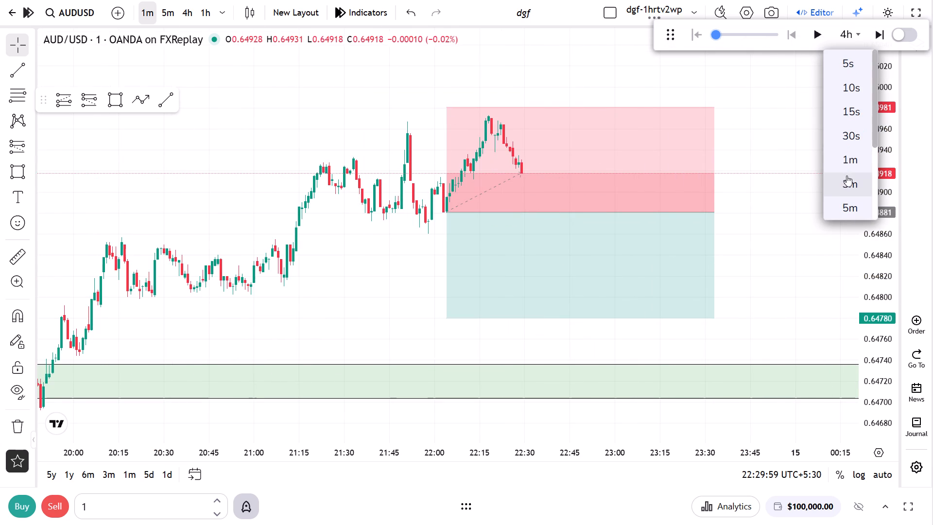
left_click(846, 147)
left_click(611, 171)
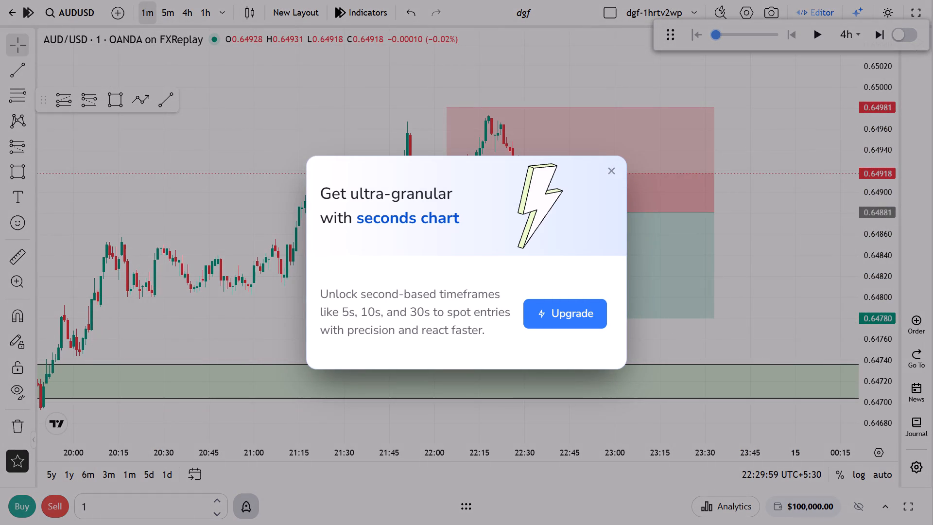
Set the replay interval to 1m and play the replay to about 22:53 on 14 October.
left_click(862, 36)
scroll(829, 181, "down", 1)
left_click(850, 101)
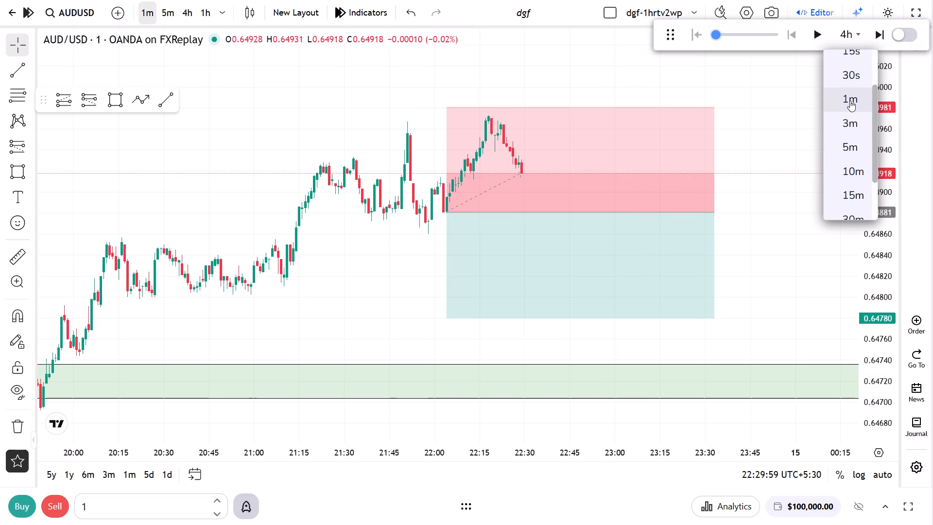
left_click(817, 41)
left_click_drag(819, 148, 756, 204)
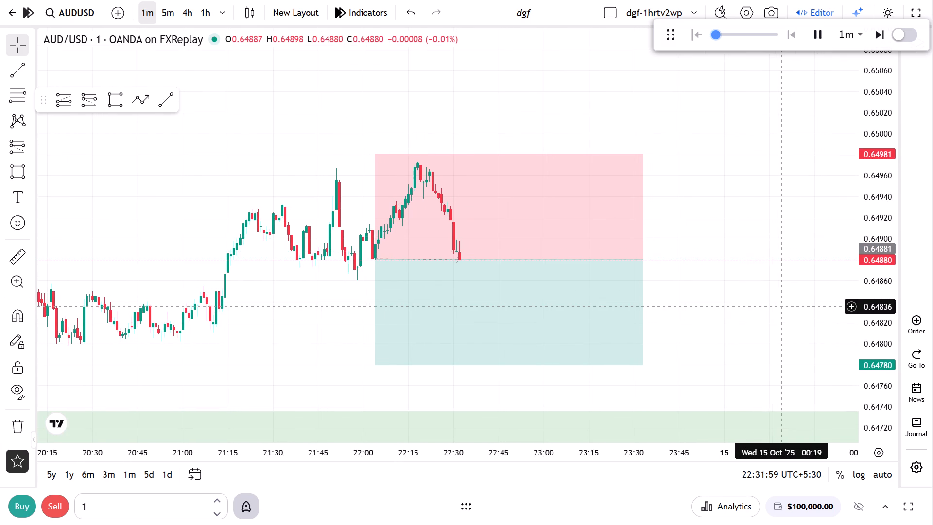
scroll(781, 306, "down", 3)
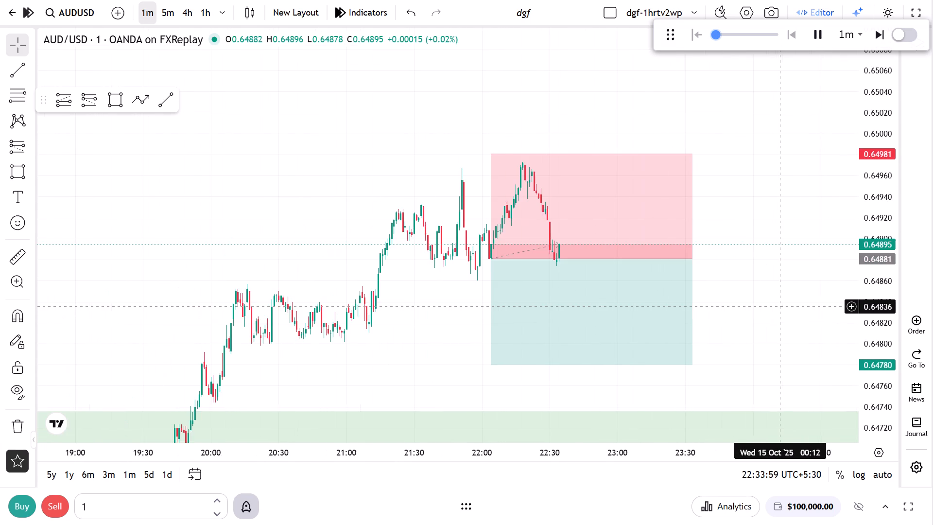
scroll(770, 342, "up", 2)
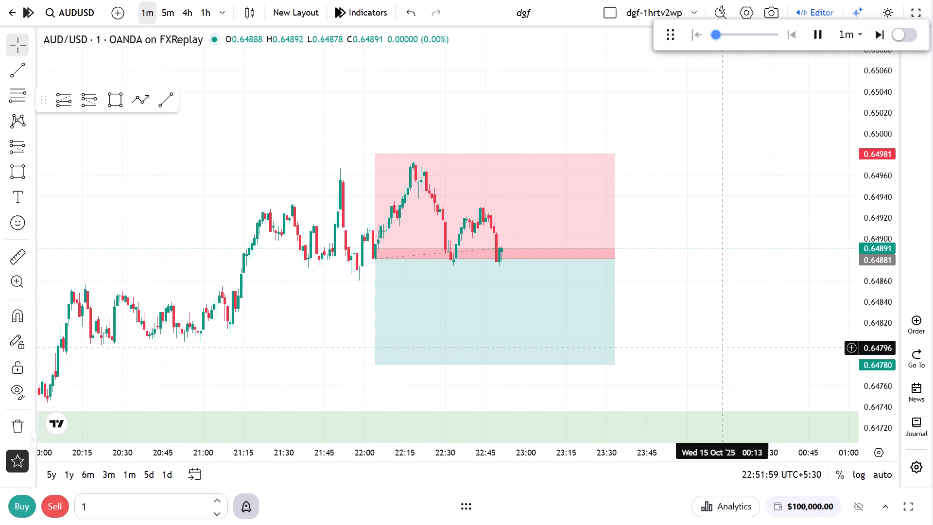
left_click_drag(689, 352, 694, 350)
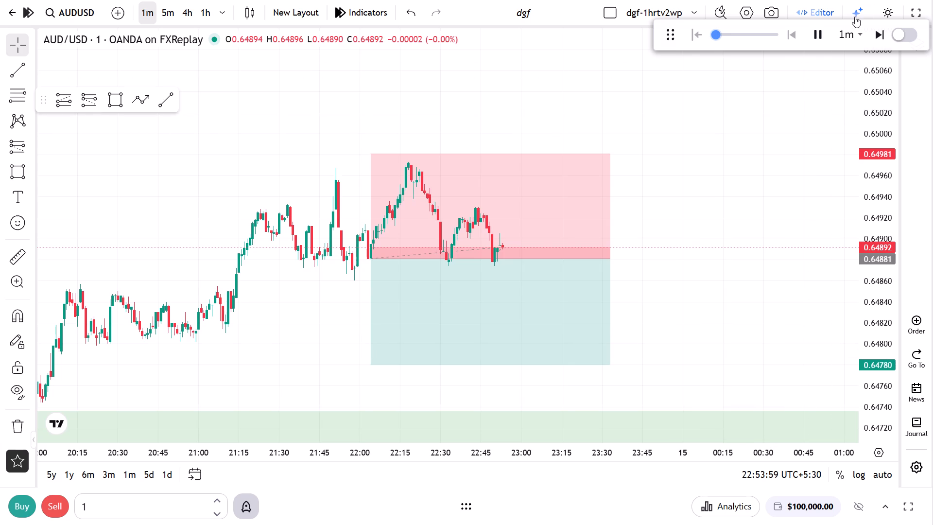
Set the replay interval to 15m and let the replay run to about 23:59 on 14 October.
left_click(856, 26)
scroll(839, 172, "down", 2)
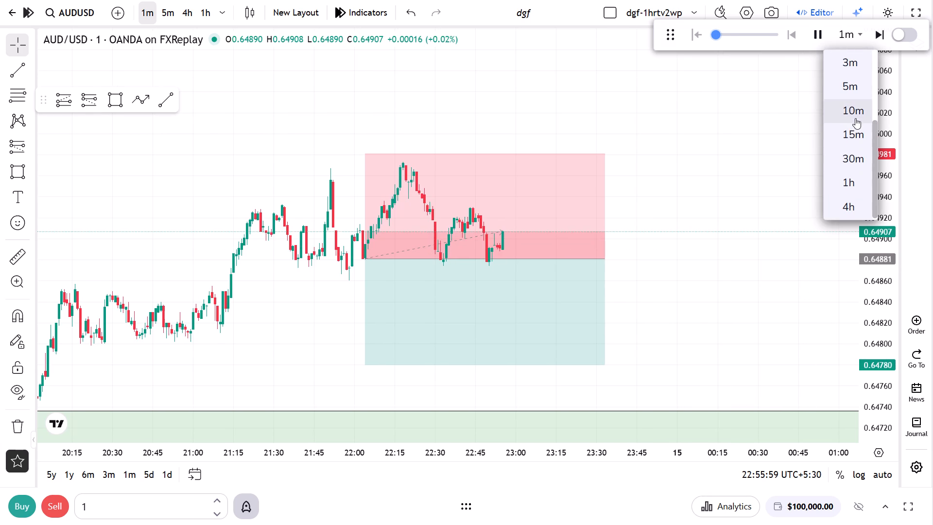
left_click(858, 134)
left_click_drag(771, 256, 797, 235)
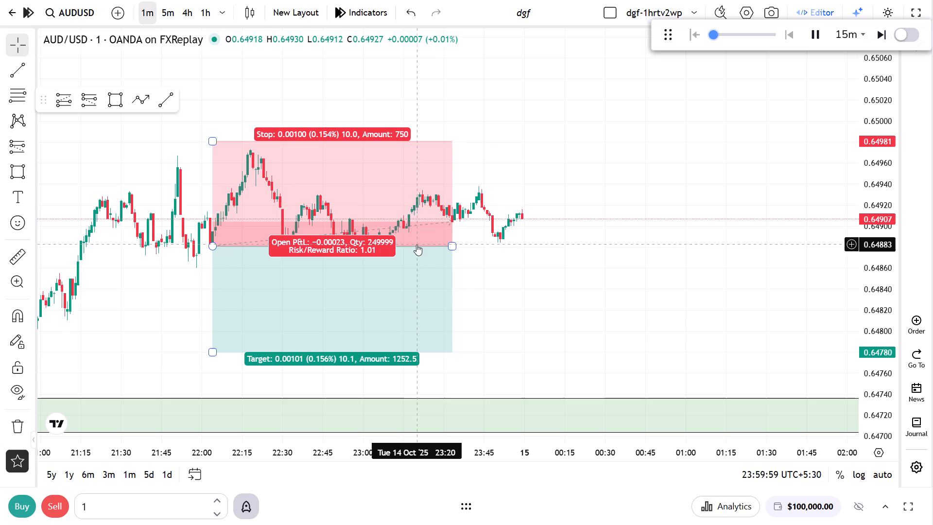
While the replay runs to about 02:44 on 15 October, extend the short position's end to about 03:19.
left_click_drag(415, 245, 722, 278)
left_click_drag(779, 309, 707, 307)
scroll(673, 296, "down", 6)
scroll(767, 301, "down", 4)
left_click_drag(787, 315, 775, 292)
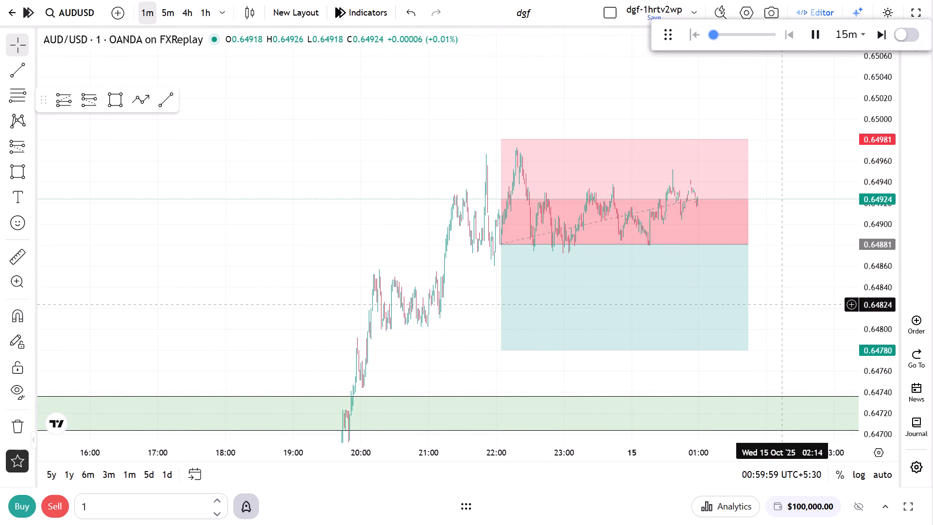
scroll(765, 315, "up", 3)
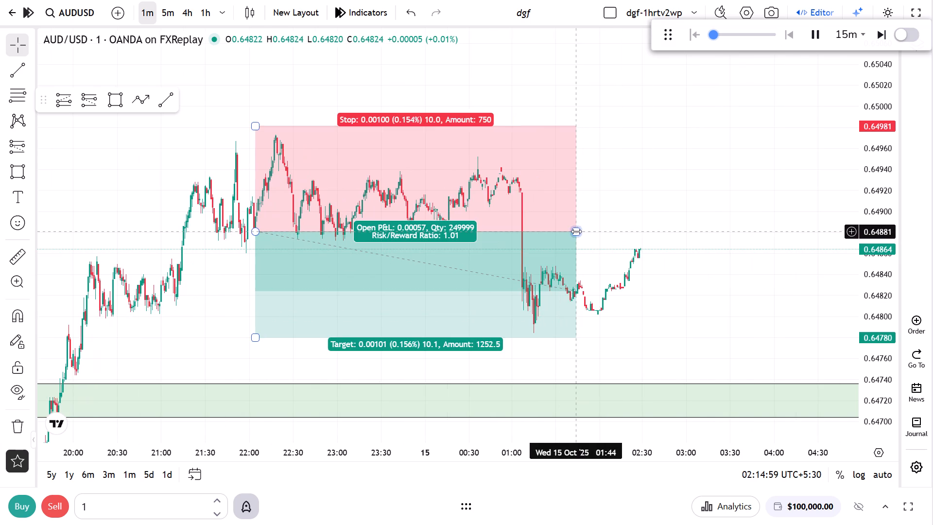
left_click_drag(576, 231, 691, 237)
left_click(793, 296)
scroll(785, 286, "down", 5)
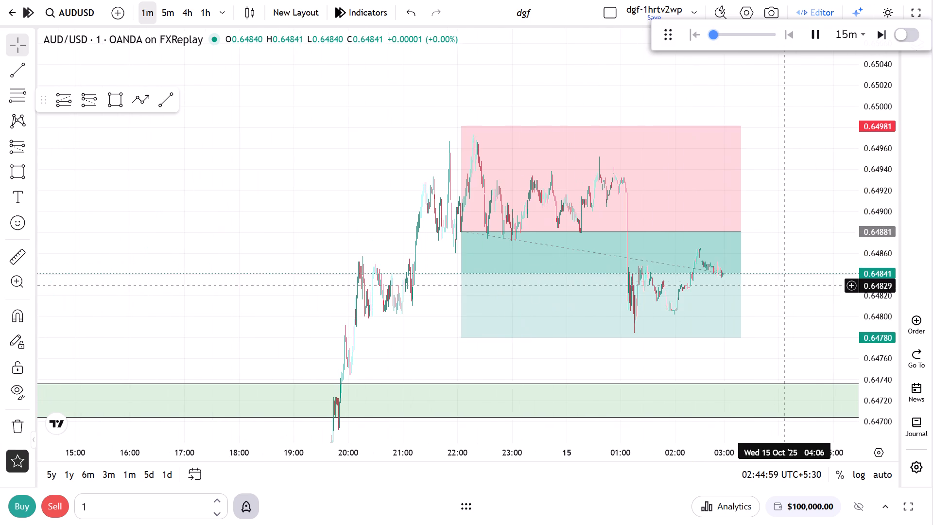
Set the replay interval to 4h, advance to 10:29 on 15 October and pause the replay.
left_click(857, 36)
scroll(847, 141, "down", 2)
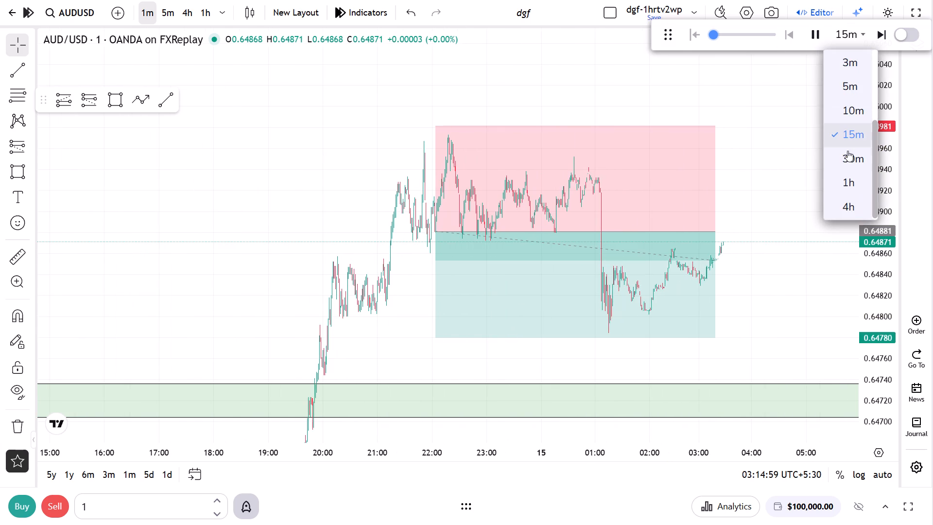
left_click(849, 204)
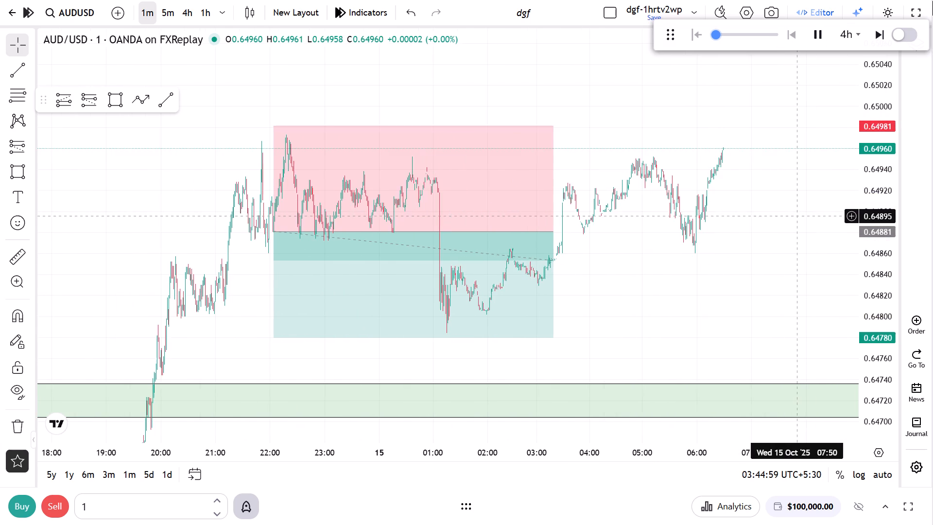
left_click(824, 33)
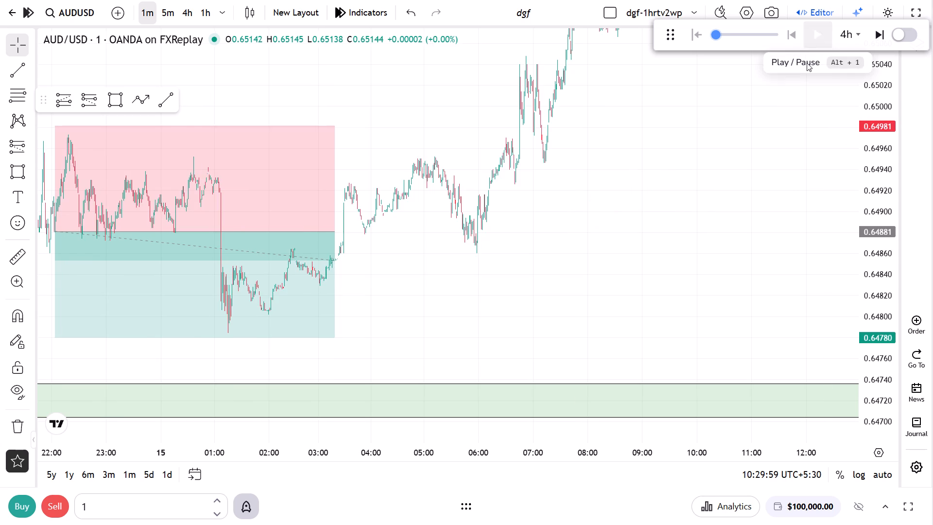
Raise the 14 October short position's target to 0.64782.
left_click_drag(643, 200, 822, 213)
left_click_drag(633, 366, 884, 316)
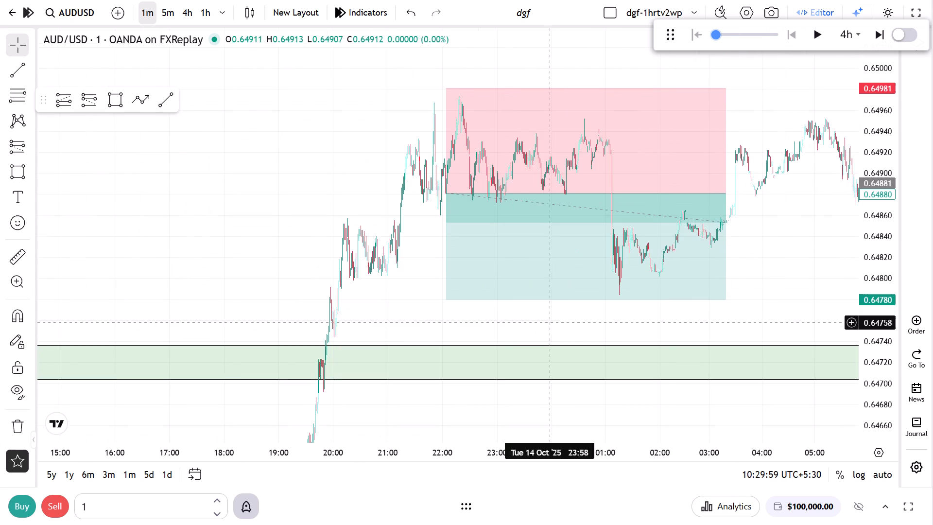
left_click(446, 299)
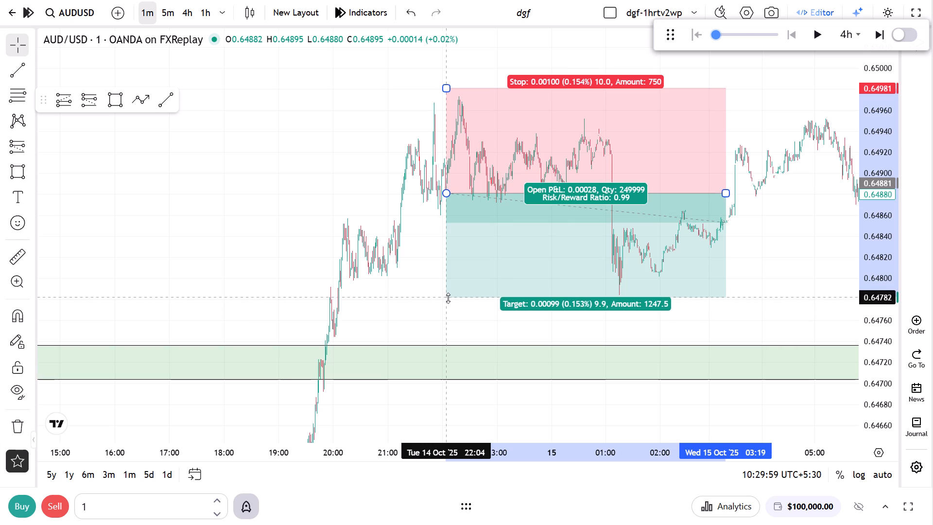
left_click_drag(393, 292, 388, 293)
scroll(365, 306, "up", 2)
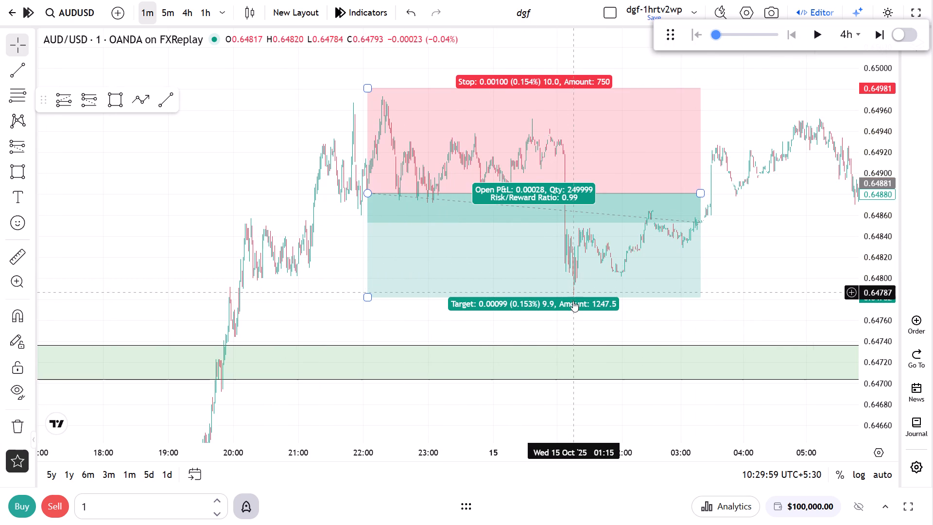
left_click_drag(766, 216, 766, 217)
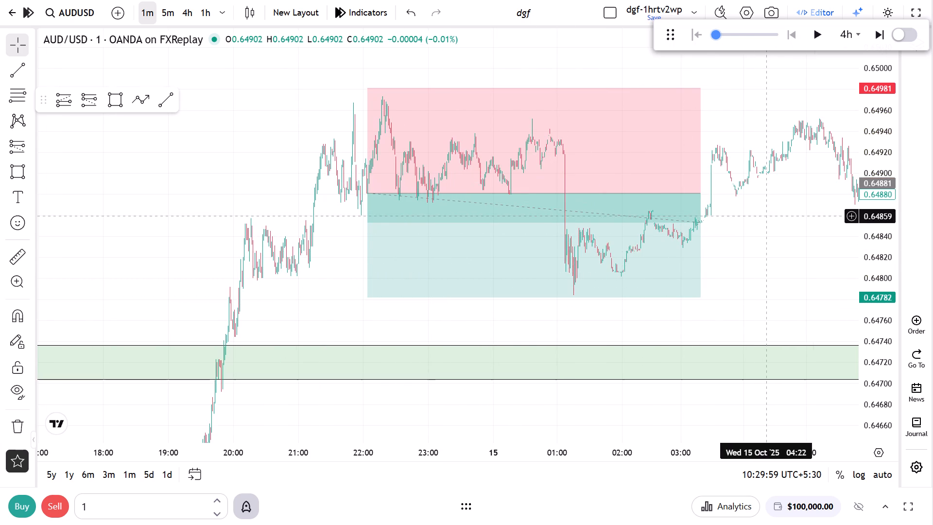
Extend the 14 October short position's end to about 06:48 on 15 October.
left_click_drag(766, 217, 686, 285)
left_click_drag(618, 259, 790, 259)
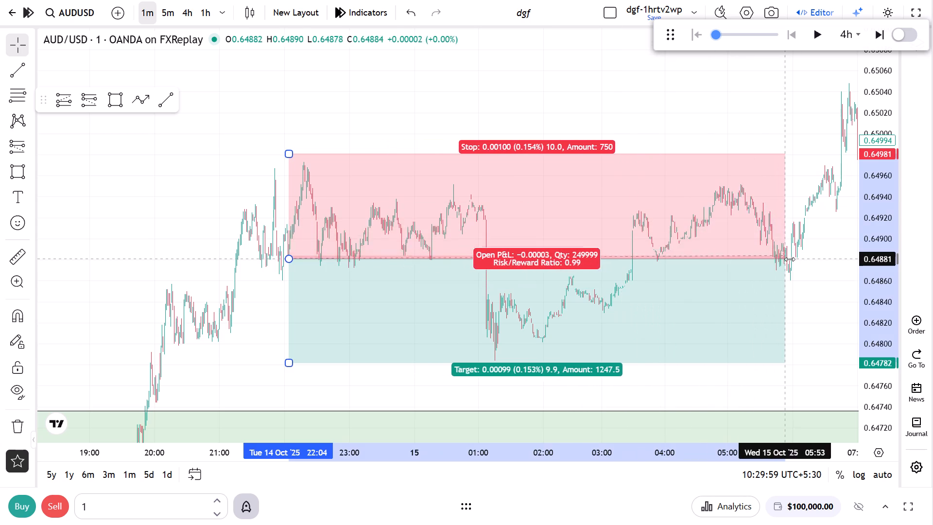
left_click_drag(790, 259, 844, 249)
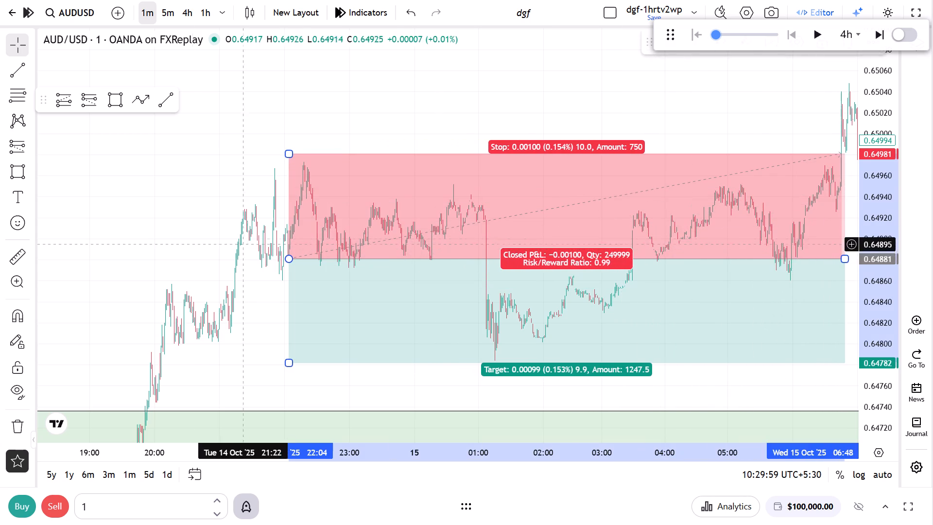
Examine the 1m price action before and during the 14 October short position, from about 21:00 to 03:00.
left_click_drag(189, 239, 532, 263)
scroll(430, 310, "up", 7)
left_click_drag(246, 292, 571, 279)
scroll(558, 292, "up", 5)
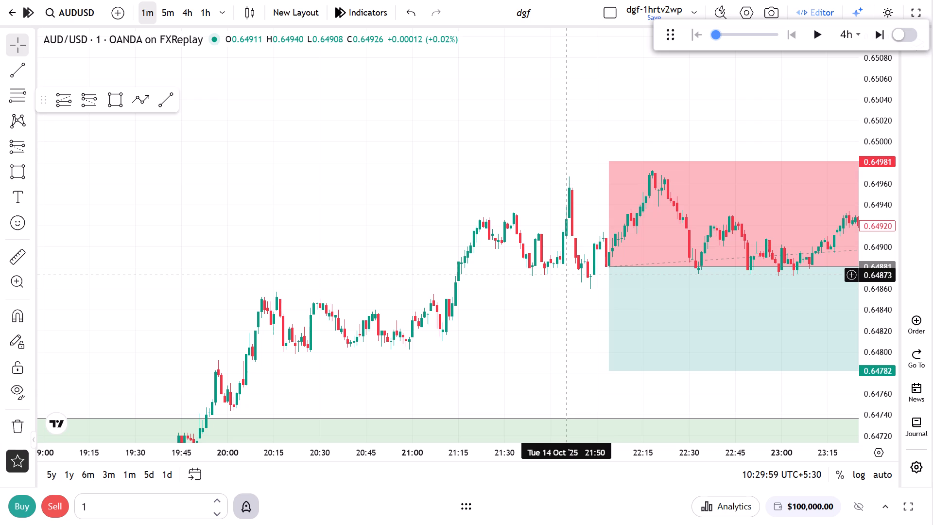
left_click_drag(565, 275, 324, 293)
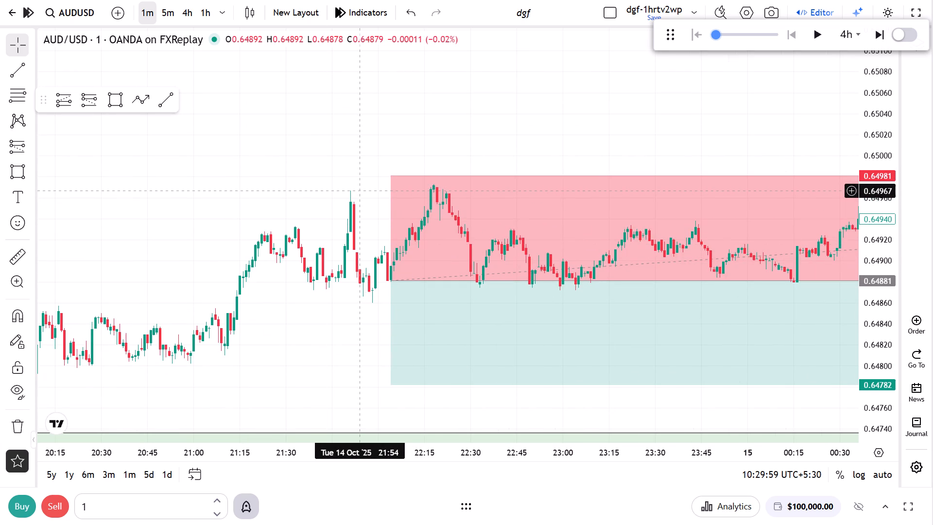
scroll(361, 192, "down", 4)
left_click_drag(485, 297, 165, 303)
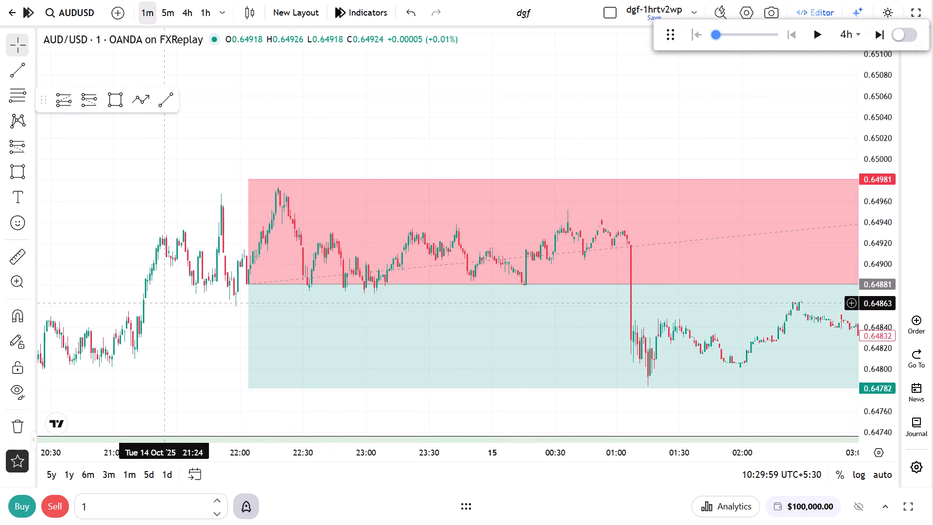
scroll(265, 296, "down", 4)
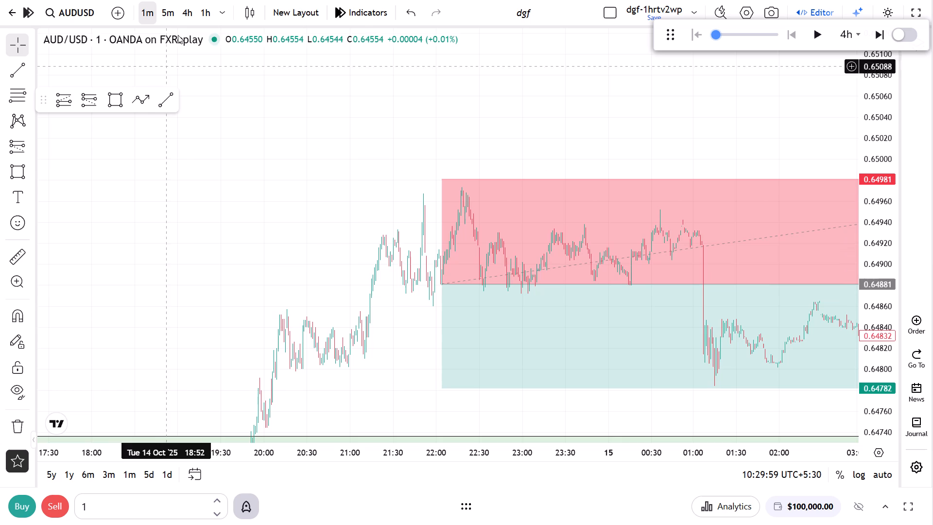
scroll(276, 280, "up", 5)
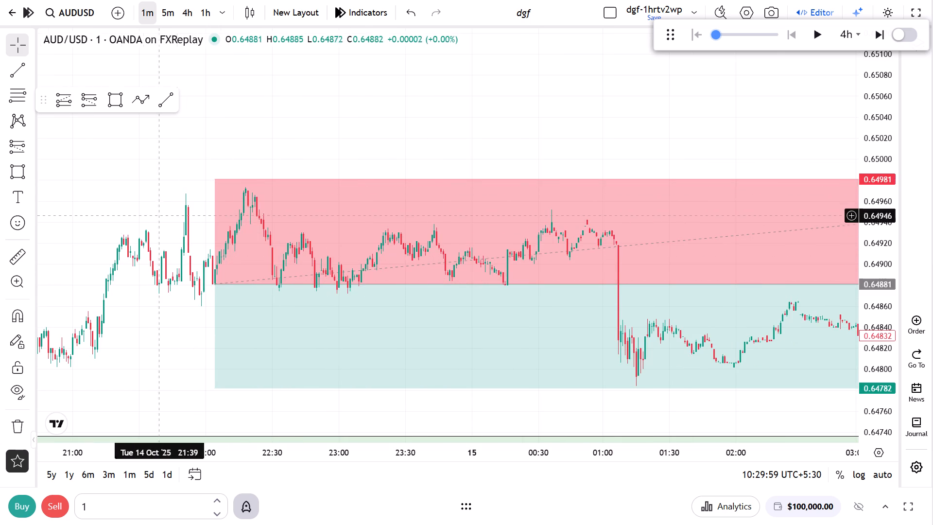
Switch the chart to the 4h timeframe and advance the replay candle by candle to 06:29 on 16 October.
left_click(188, 5)
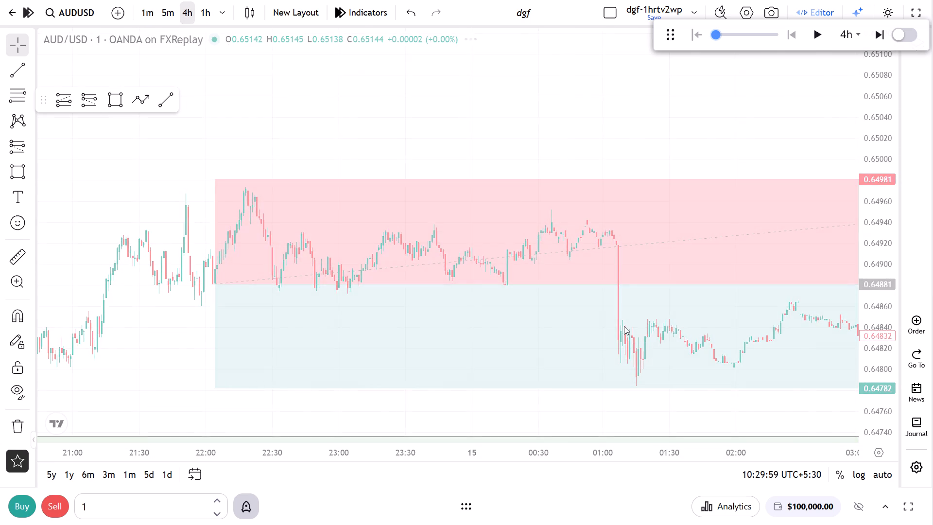
scroll(644, 349, "up", 13)
left_click_drag(886, 187, 883, 277)
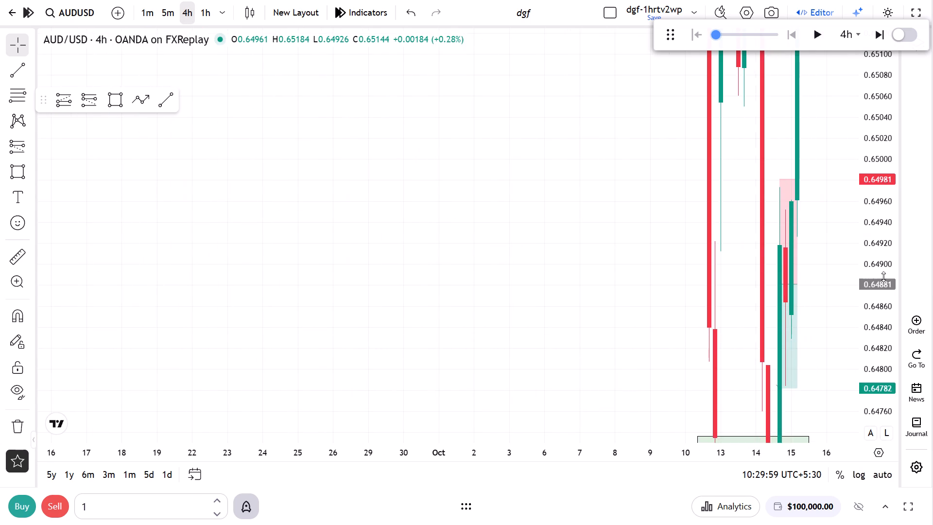
left_click_drag(883, 277, 860, 496)
left_click_drag(869, 323, 859, 405)
left_click_drag(790, 408, 628, 420)
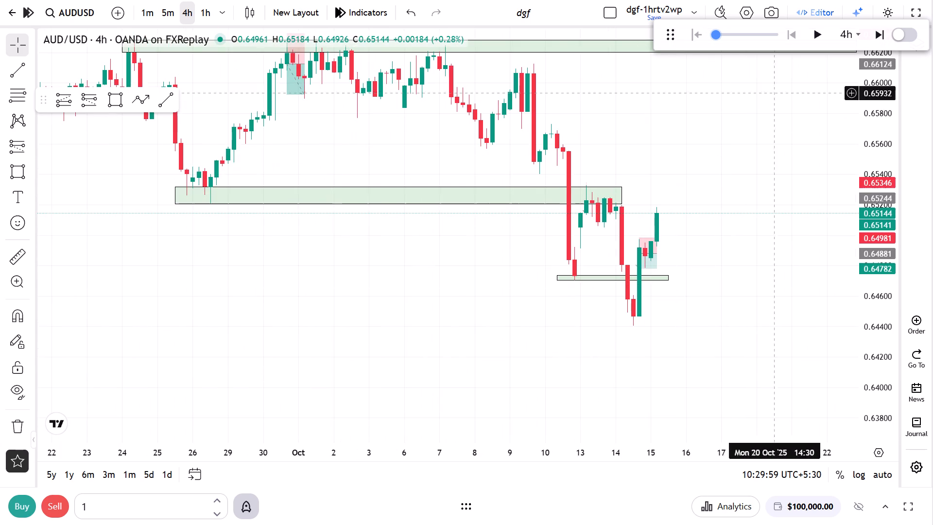
left_click(880, 30)
left_click(880, 30)
left_click(880, 31)
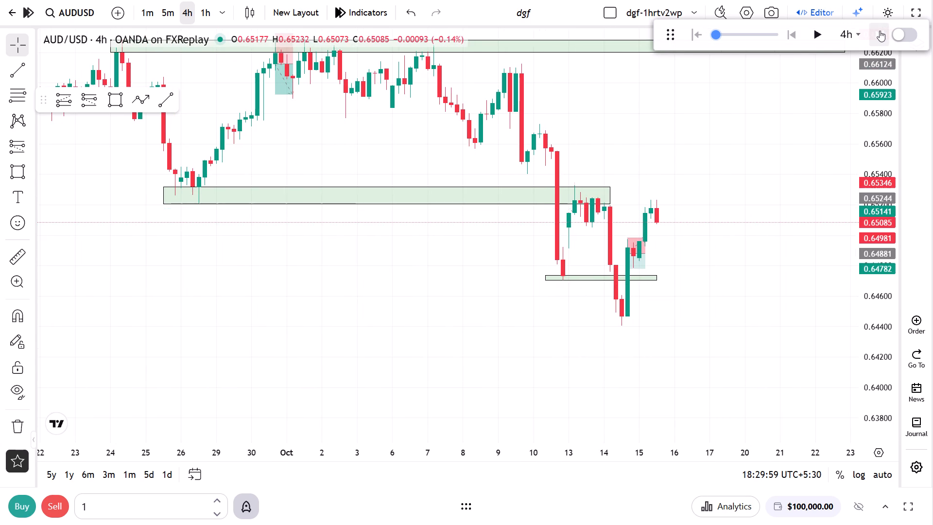
left_click(880, 31)
left_click(880, 31)
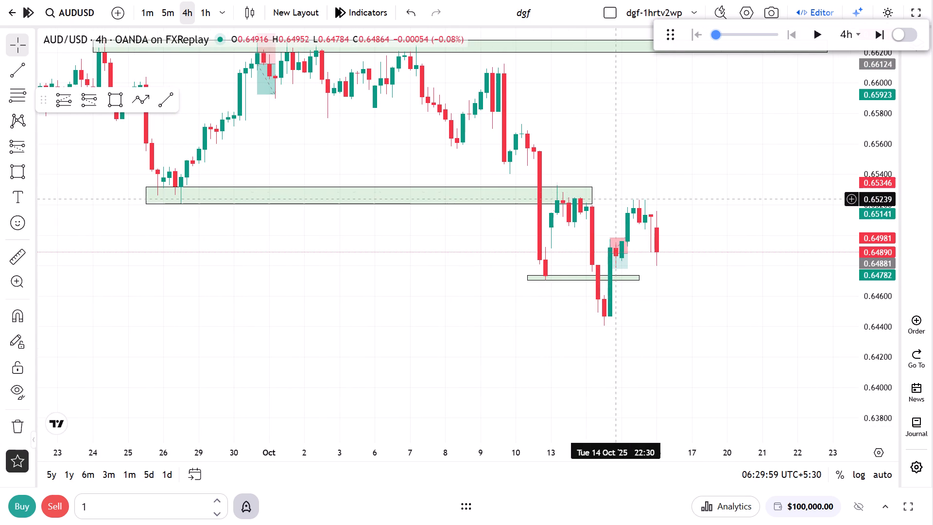
Draw a rectangle zone from 10 October 18:30 to 16 October 14:30, between about 0.65226 and 0.65327.
left_click(111, 100)
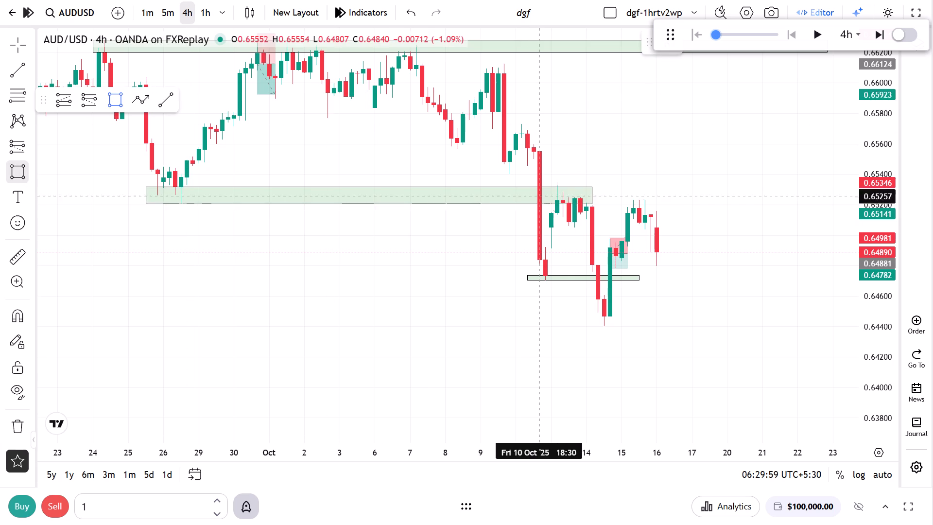
left_click(540, 201)
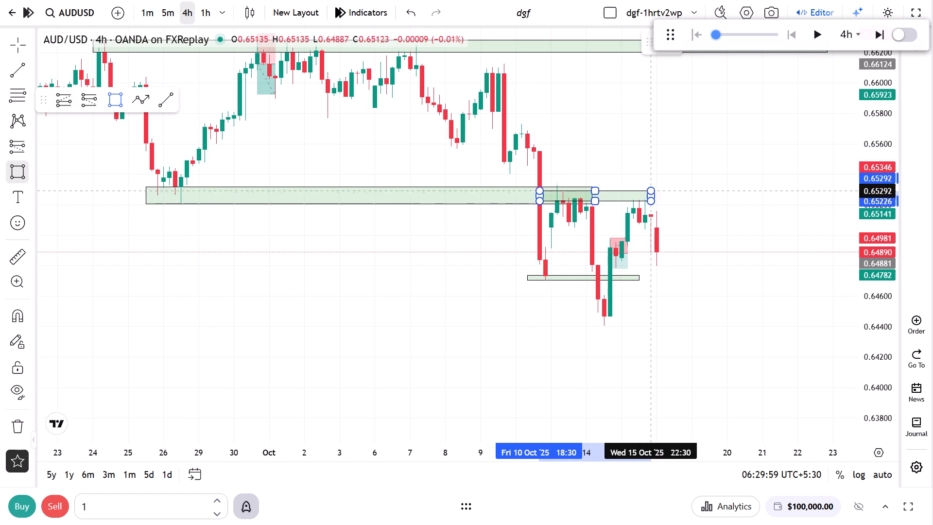
left_click(673, 186)
Delete the older zone that starts on 25 September and overlaps the new rectangle.
left_click_drag(689, 260, 742, 389)
left_click_drag(878, 416, 879, 409)
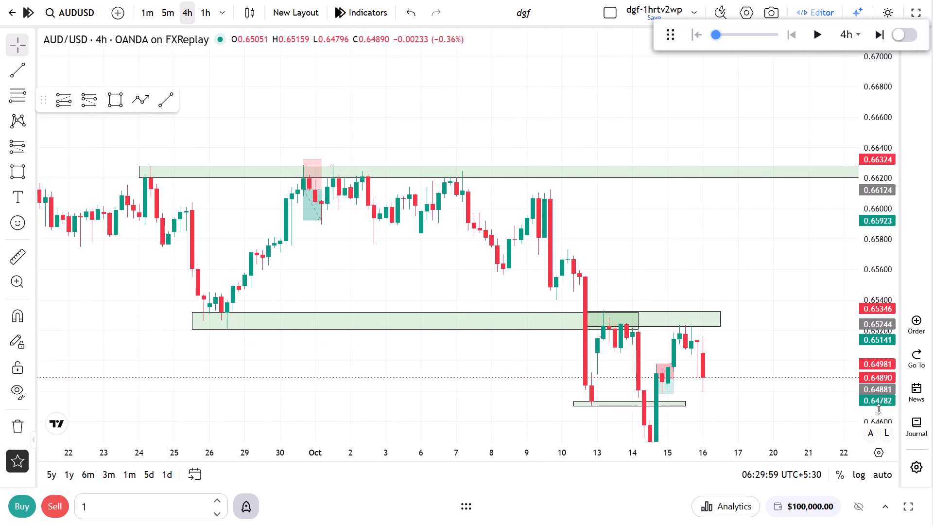
left_click_drag(879, 409, 891, 57)
left_click_drag(748, 298, 780, 0)
scroll(726, 335, "up", 6)
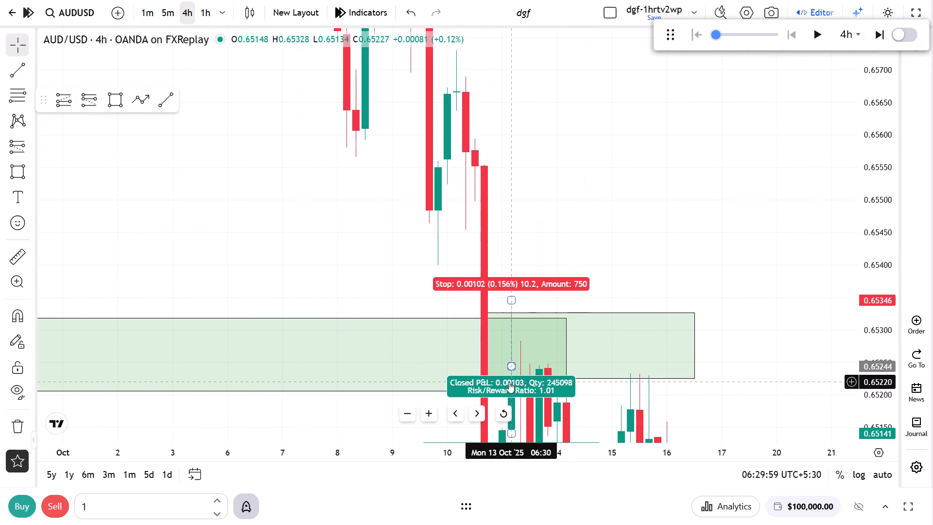
left_click(455, 318)
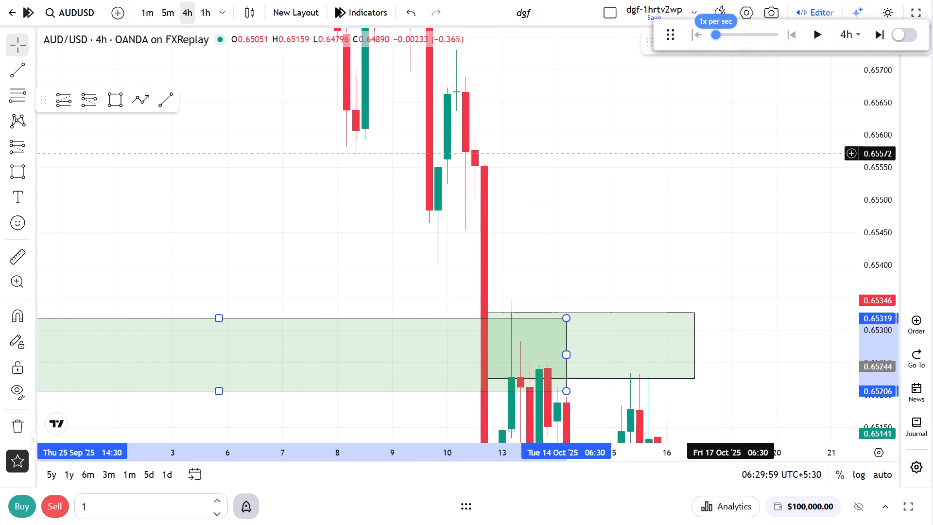
key("BackSpace")
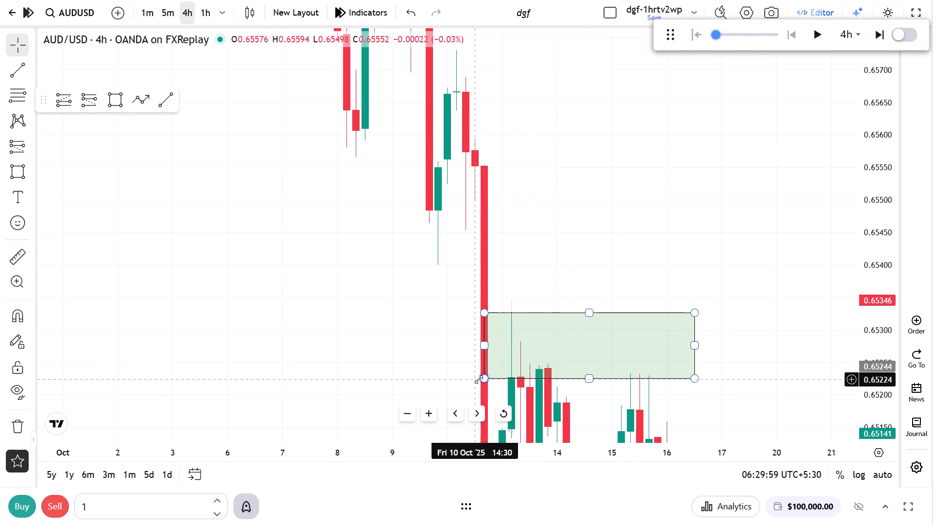
Move the new zone's lower starting corner to 10 October 22:30 at about 0.65240.
left_click_drag(481, 377, 496, 369)
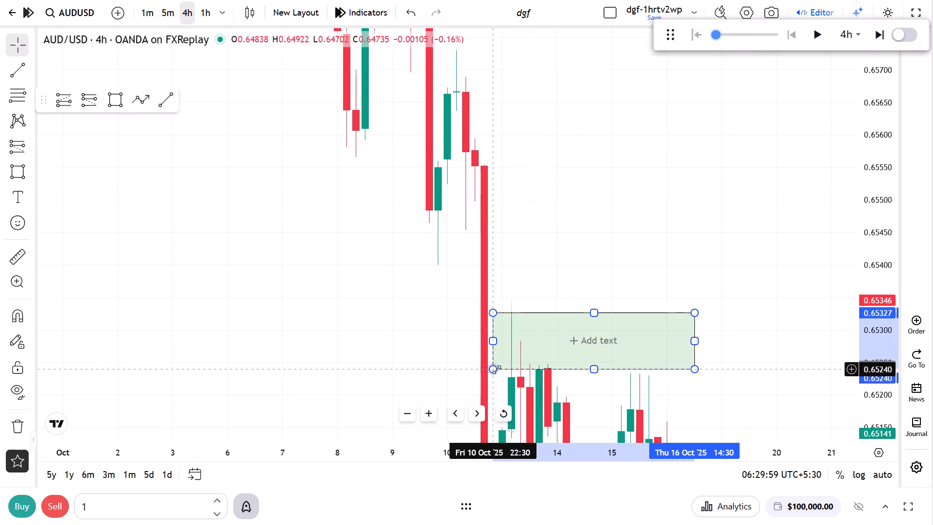
Advance the 4h replay candle by candle to 10:29 on 21 October.
left_click_drag(892, 163, 864, 414)
left_click_drag(780, 401, 744, 304)
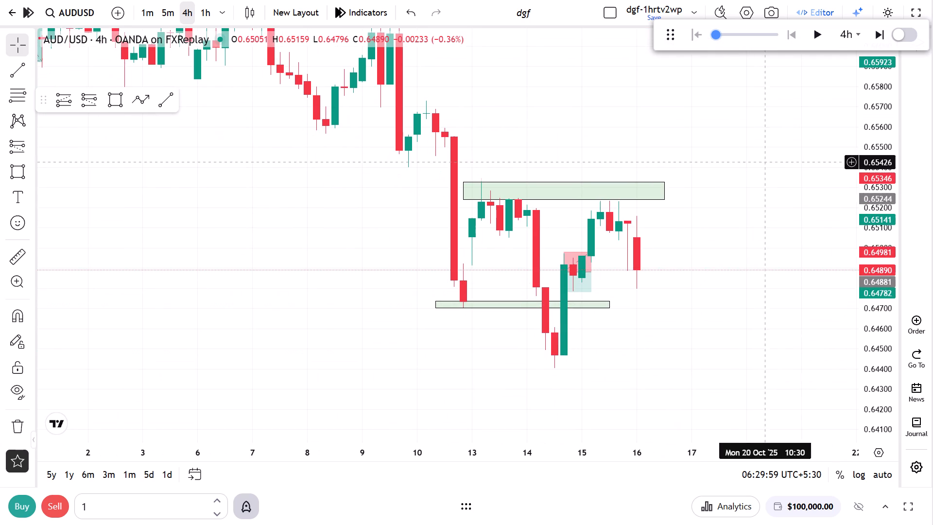
left_click(877, 37)
left_click(877, 37)
triple_click(877, 37)
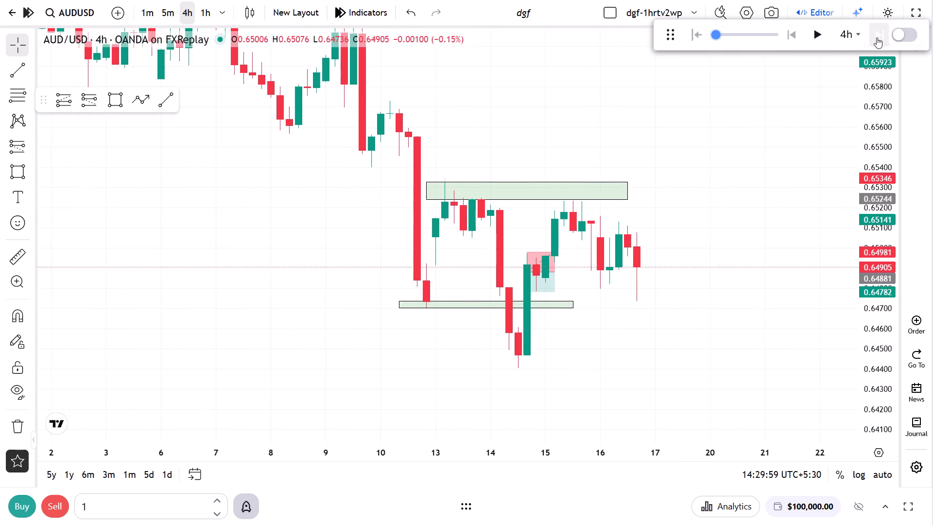
triple_click(877, 37)
triple_click(877, 37)
triple_click(877, 37)
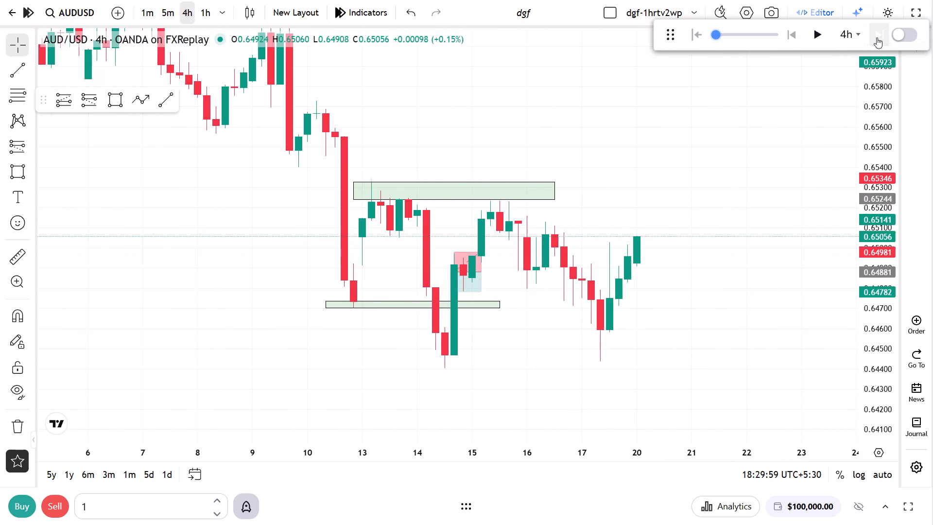
triple_click(877, 37)
double_click(877, 37)
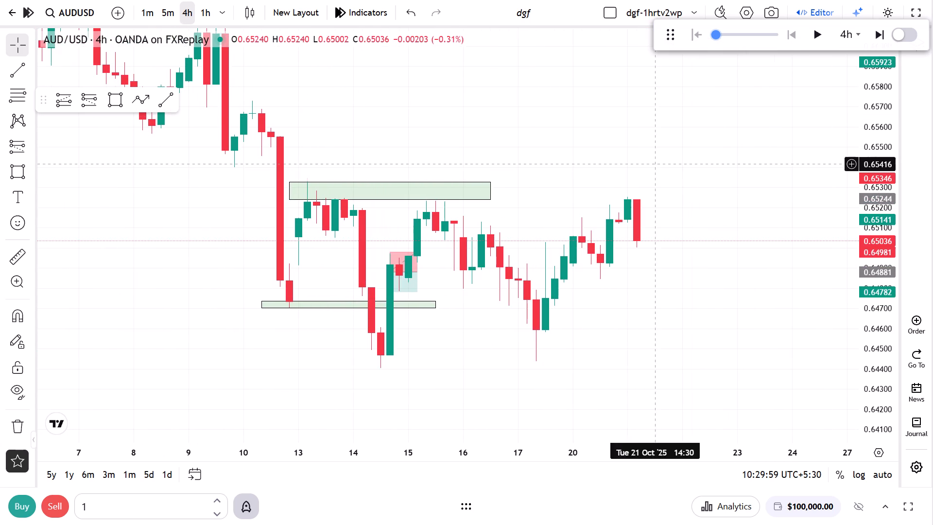
Extend the zone's end to 21 October 22:30.
left_click_drag(492, 192, 677, 191)
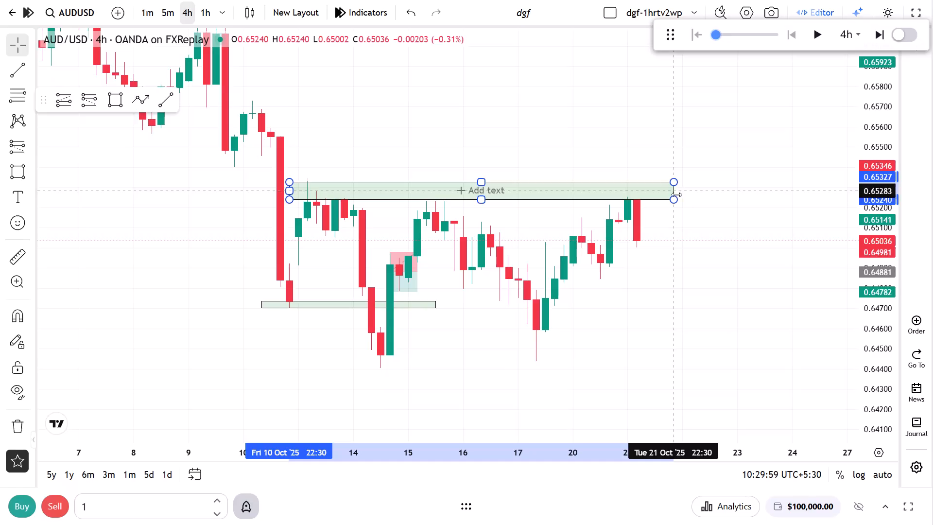
left_click(629, 260)
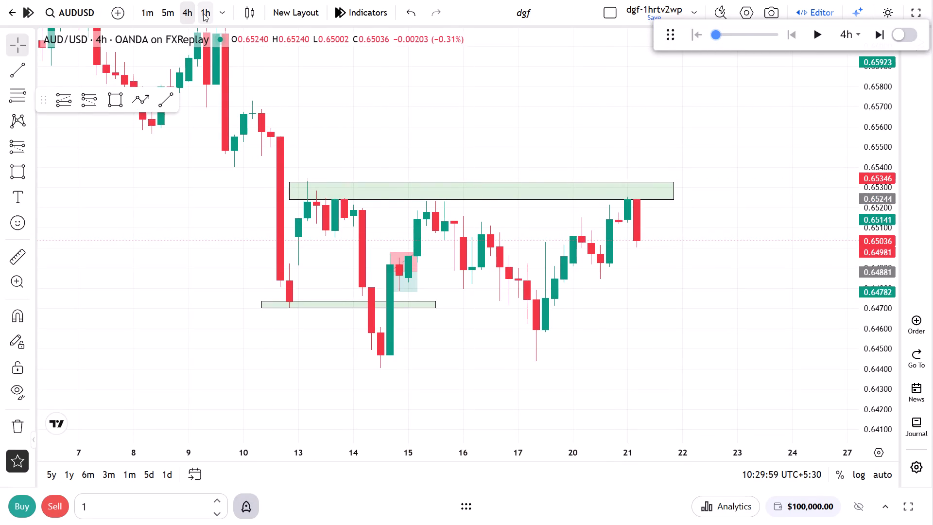
Switch to the 1m timeframe and review the 17 to 21 October price action below the zone.
left_click(147, 10)
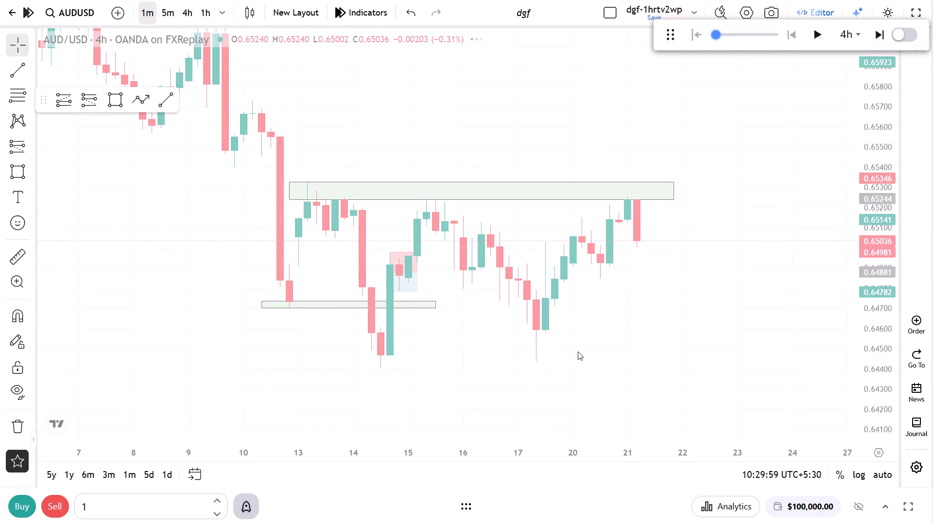
scroll(578, 351, "down", 20)
scroll(578, 351, "down", 1)
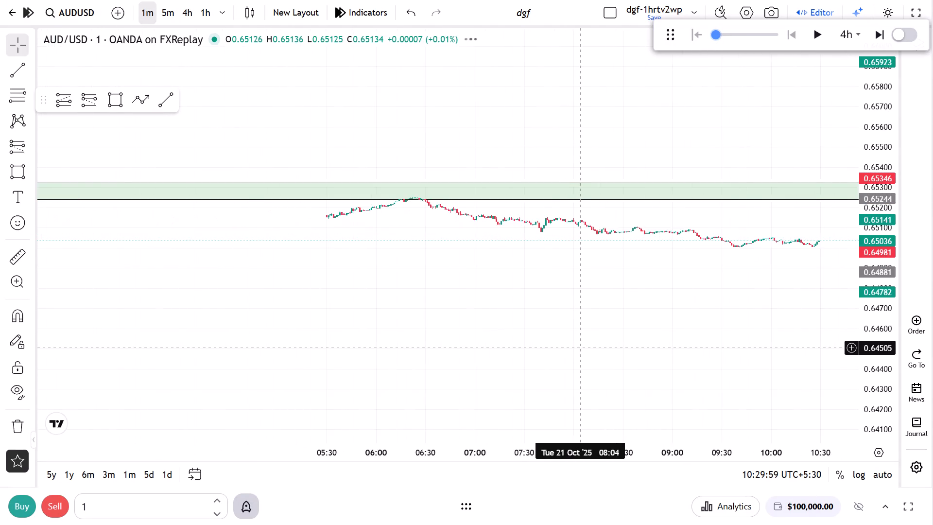
scroll(581, 348, "down", 13)
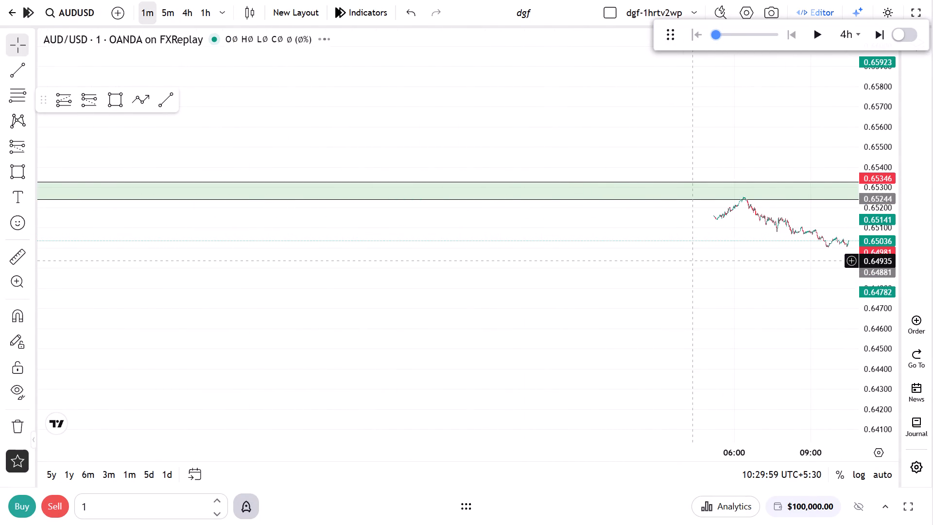
scroll(385, 332, "down", 5)
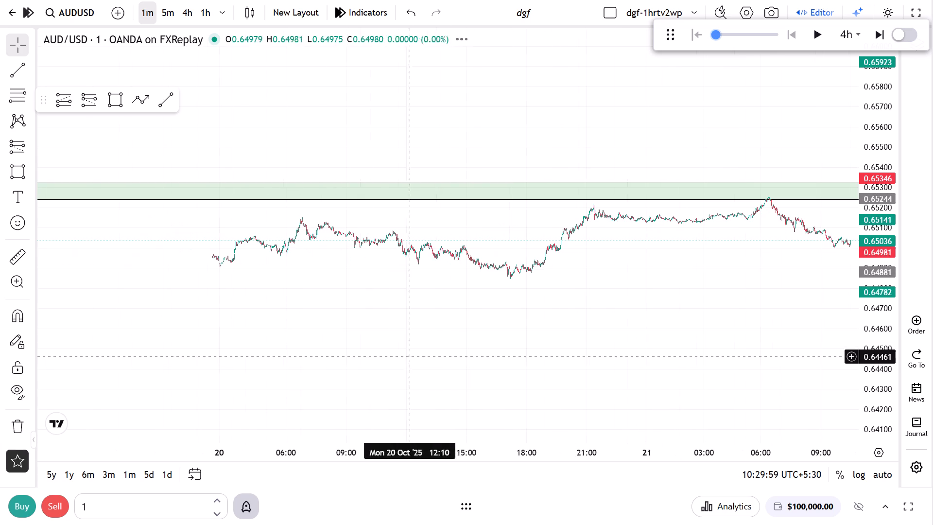
scroll(413, 358, "down", 7)
left_click_drag(459, 290, 296, 342)
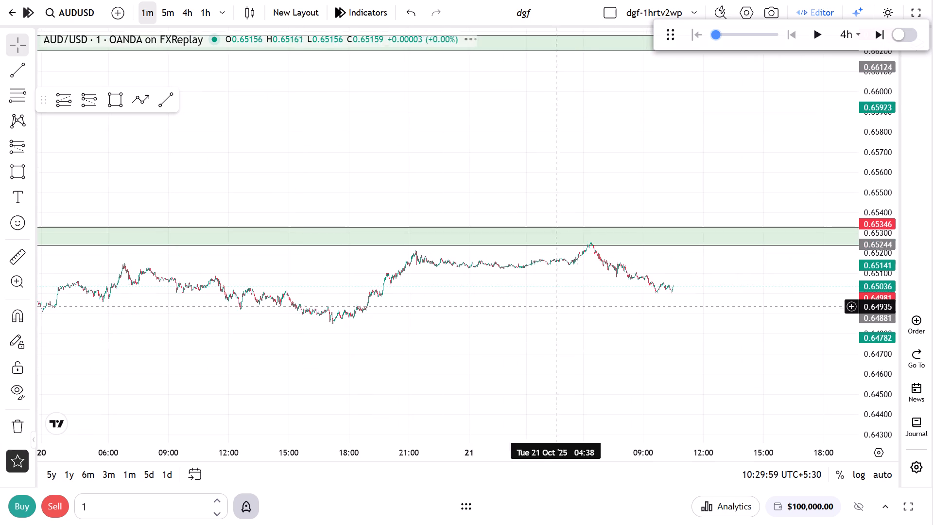
left_click_drag(272, 377, 625, 357)
left_click_drag(340, 345, 628, 347)
left_click_drag(382, 323, 561, 329)
left_click_drag(620, 327, 243, 327)
left_click_drag(617, 298, 360, 299)
left_click_drag(620, 284, 613, 290)
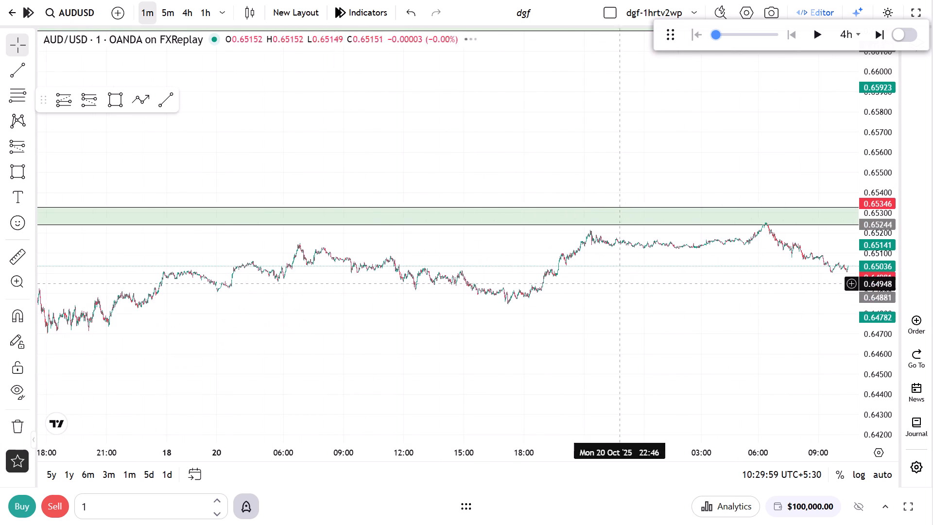
left_click_drag(613, 290, 454, 322)
Examine the 1m candles at the zone's lower edge between about 05:00 and 08:00 on 21 October.
left_click_drag(891, 399, 902, 99)
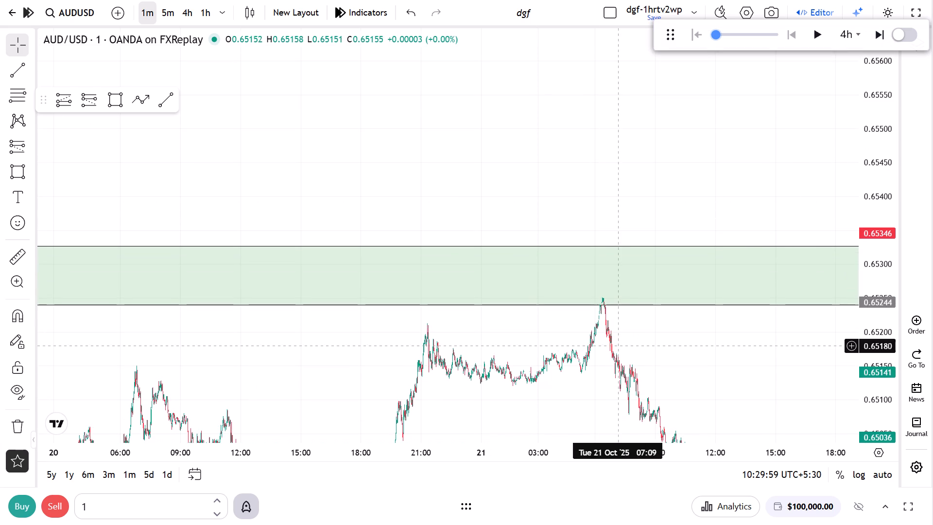
scroll(602, 344, "up", 6)
left_click_drag(474, 341, 555, 333)
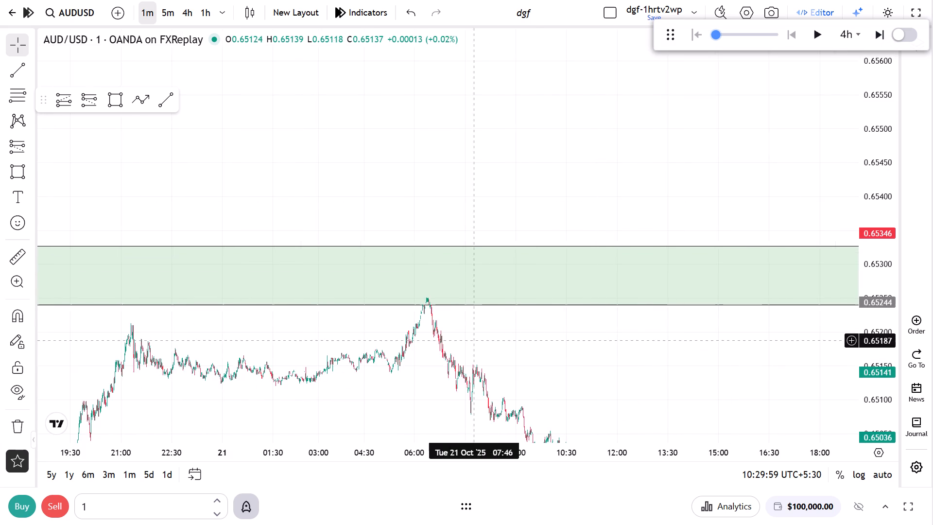
left_click_drag(555, 333, 672, 306)
scroll(570, 351, "up", 5)
left_click_drag(455, 339, 695, 305)
scroll(609, 347, "up", 6)
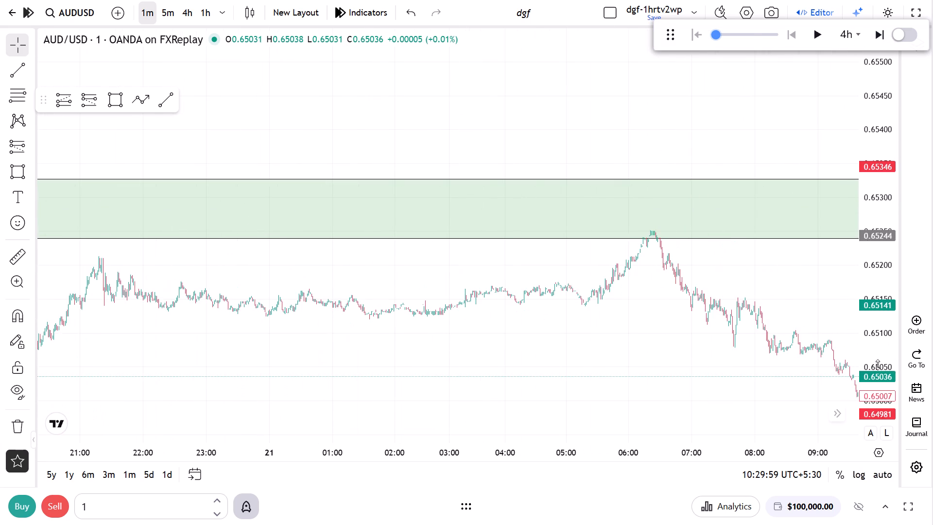
left_click_drag(878, 365, 893, 23)
scroll(607, 308, "up", 12)
left_click_drag(414, 305, 636, 268)
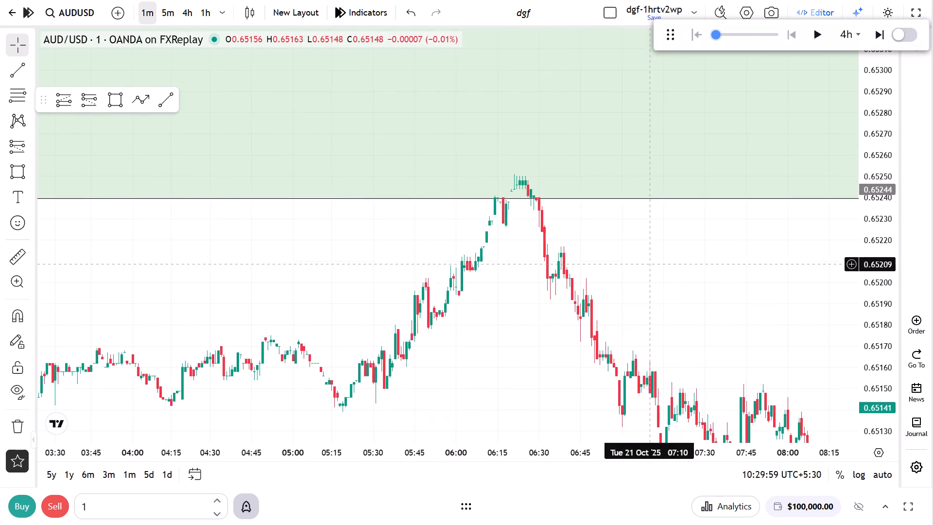
Place a short position at 0.65140 from 07:52 on 21 October, with its stop at about 0.65175.
scroll(576, 296, "up", 5)
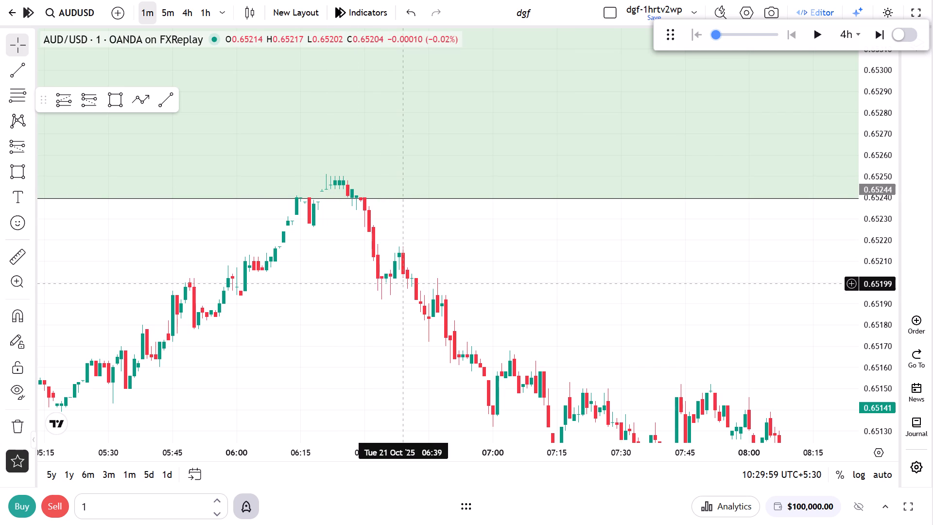
left_click_drag(520, 332, 311, 236)
scroll(364, 262, "down", 5)
scroll(460, 260, "up", 2)
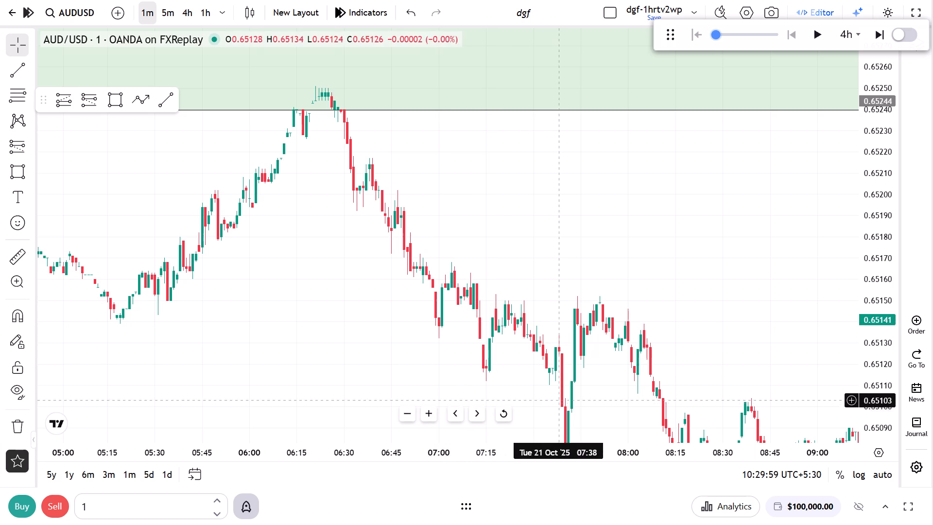
left_click_drag(535, 386, 442, 325)
left_click(91, 100)
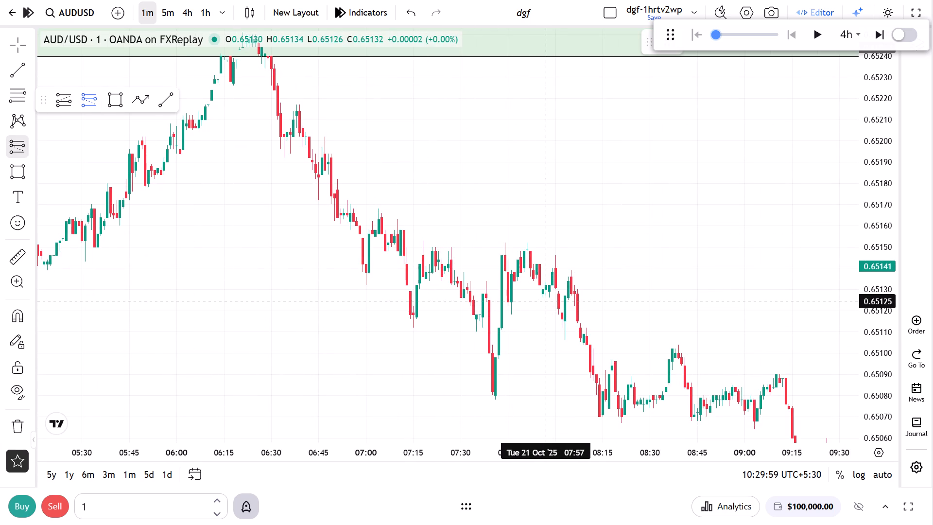
left_click(531, 268)
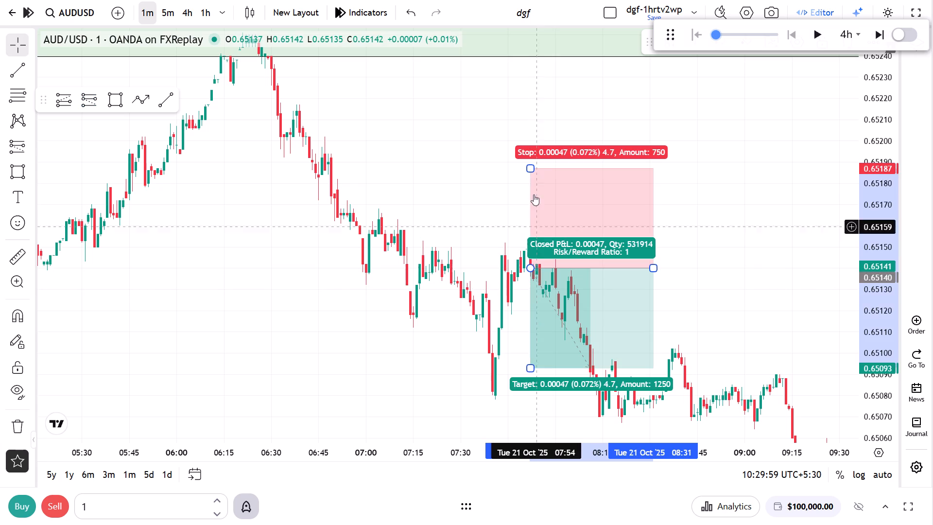
left_click_drag(530, 166, 532, 193)
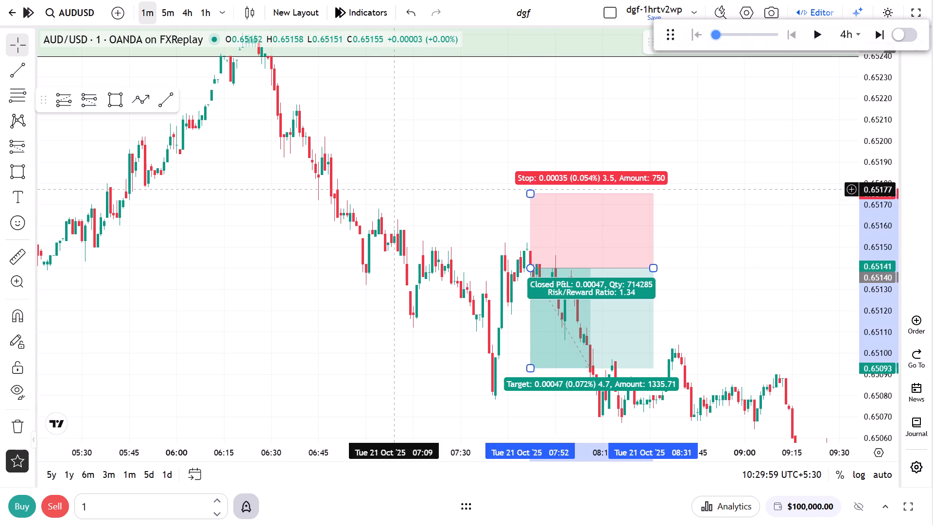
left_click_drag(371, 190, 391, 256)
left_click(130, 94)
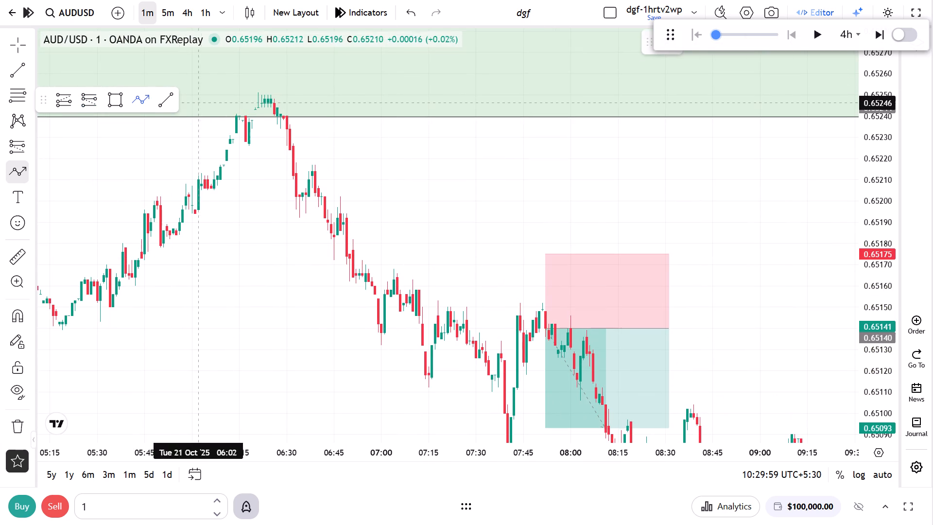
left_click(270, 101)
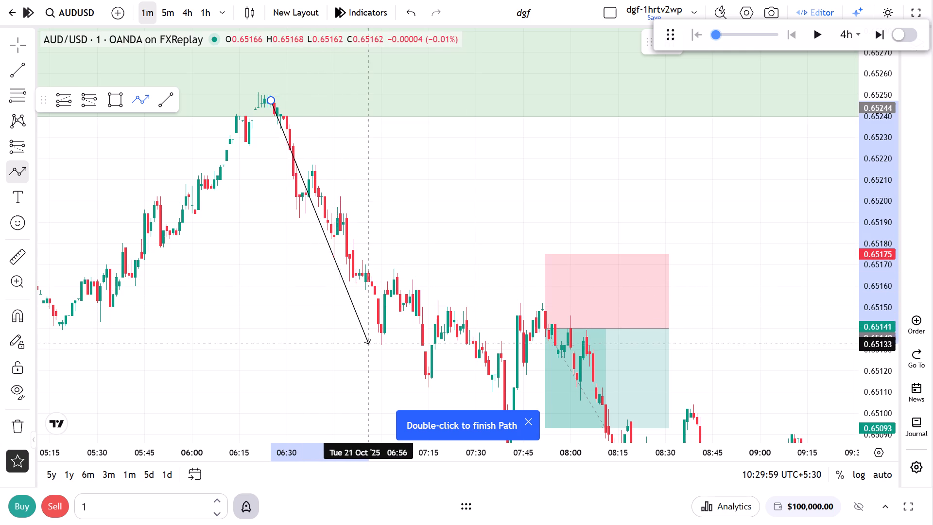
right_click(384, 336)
Raise the short position's stop to about 0.65260, above the 06:15 to 06:30 swing high inside the zone.
left_click_drag(543, 254, 557, 109)
left_click(557, 90)
left_click_drag(547, 106, 547, 97)
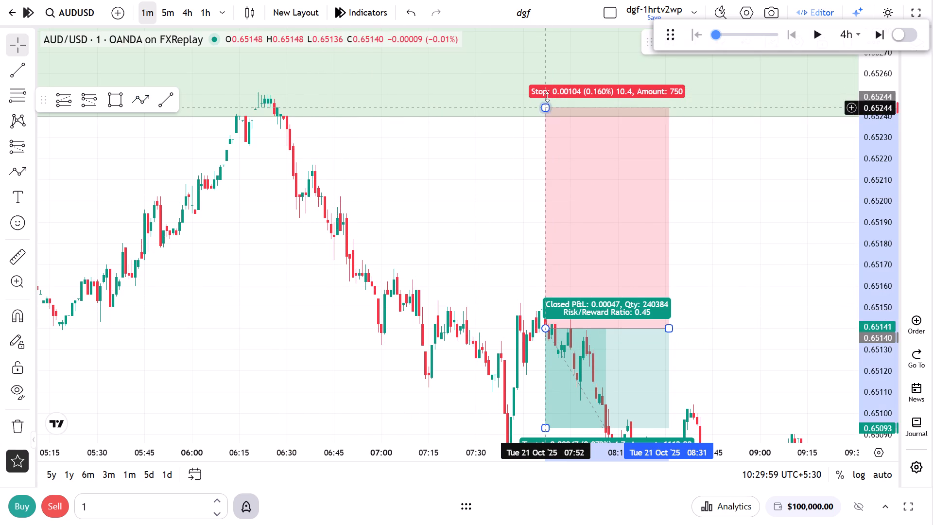
left_click_drag(547, 97, 543, 111)
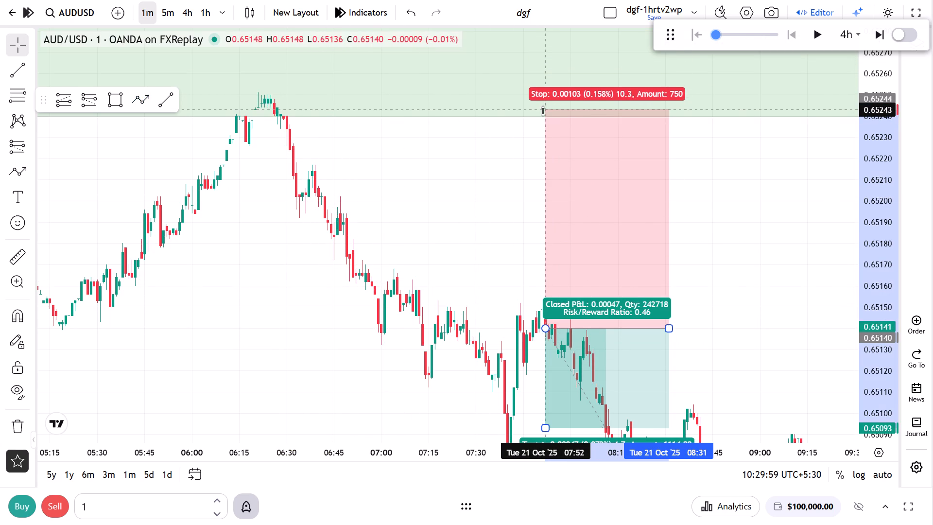
left_click_drag(543, 111, 550, 66)
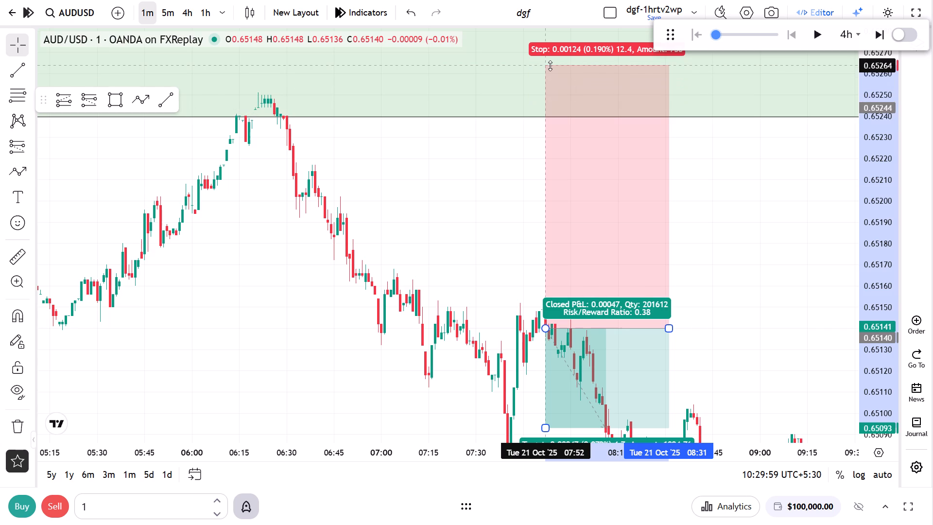
left_click_drag(550, 66, 547, 74)
Lower the short position's target to about 0.65018 and extend its end to about 09:37 on 21 October.
left_click_drag(475, 224, 144, 18)
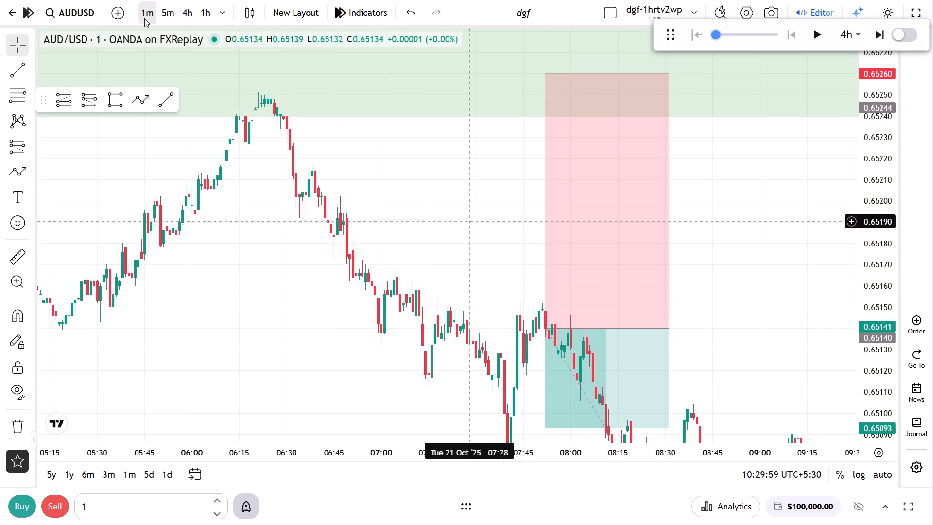
left_click_drag(144, 18, 139, 13)
scroll(478, 339, "up", 1)
scroll(483, 346, "down", 6)
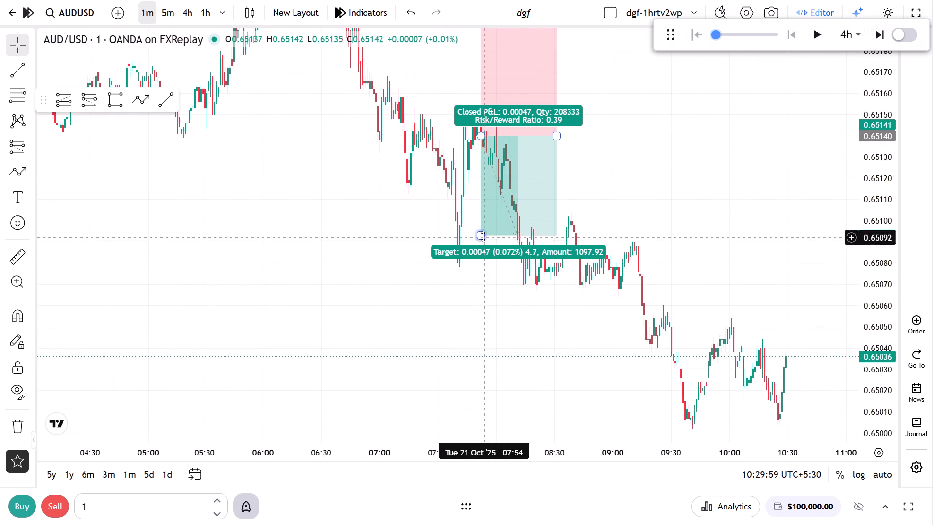
left_click_drag(483, 236, 479, 395)
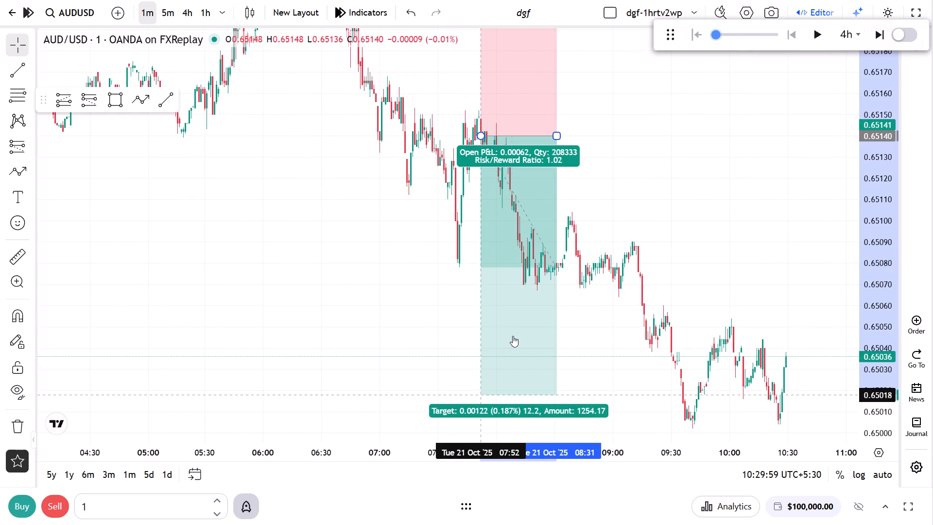
left_click_drag(558, 140, 688, 147)
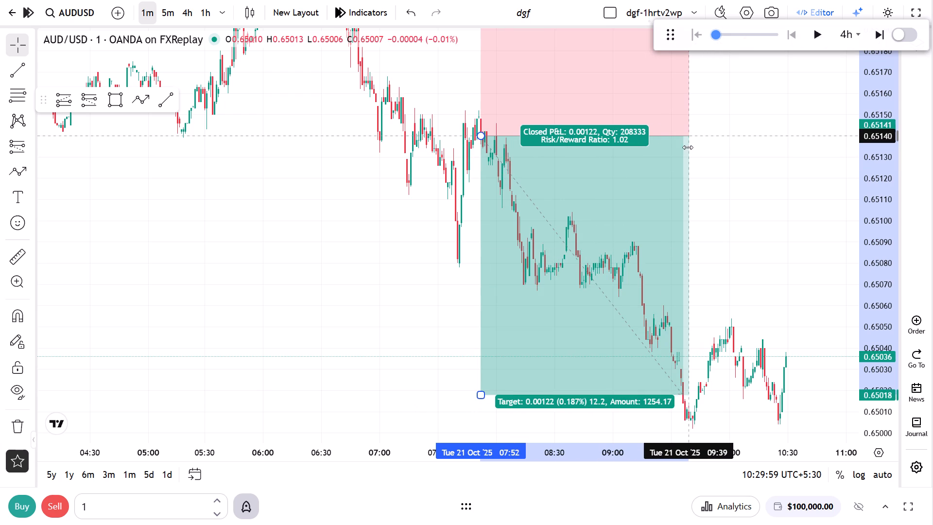
left_click_drag(688, 147, 684, 147)
left_click(766, 164)
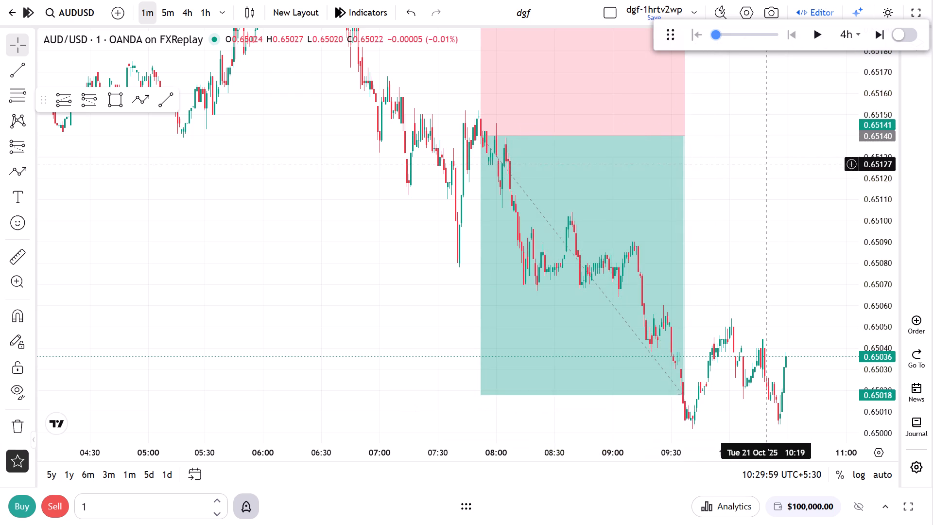
Return to the 4h timeframe, restore a readable price scale and play the replay onward from 21 October.
left_click(182, 14)
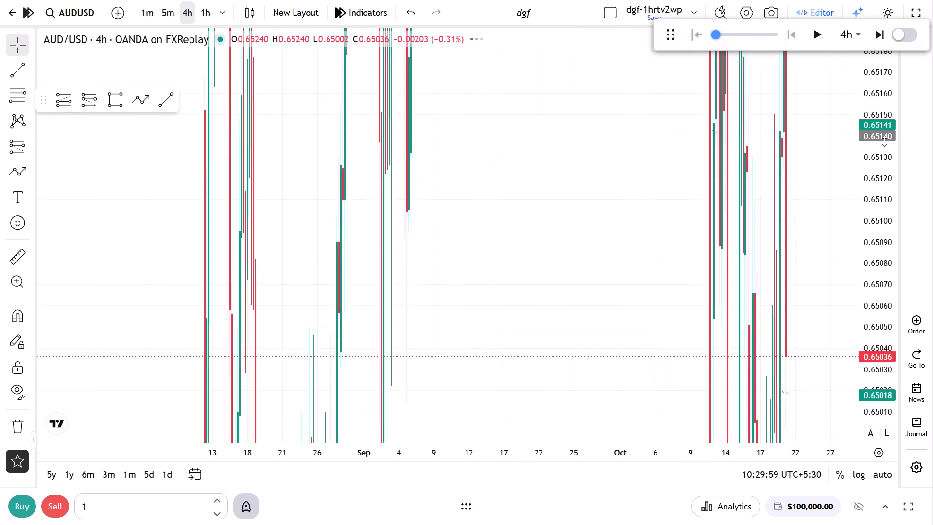
left_click_drag(884, 141, 864, 477)
scroll(791, 395, "up", 11)
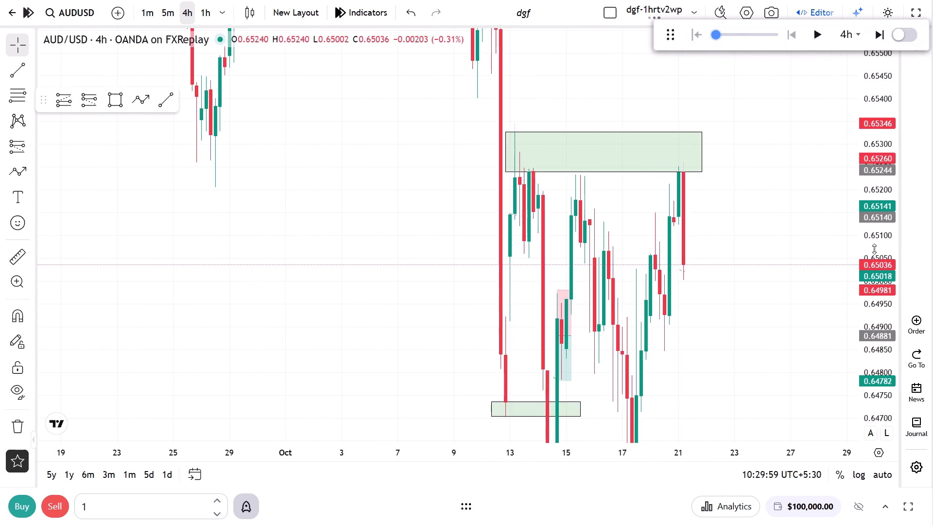
left_click_drag(874, 249, 855, 380)
left_click(804, 378)
scroll(698, 415, "up", 5)
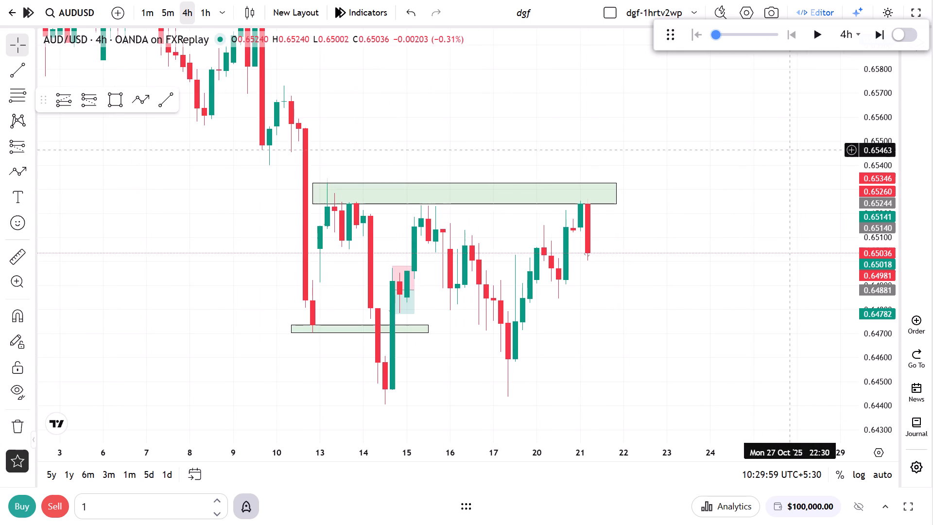
left_click(819, 30)
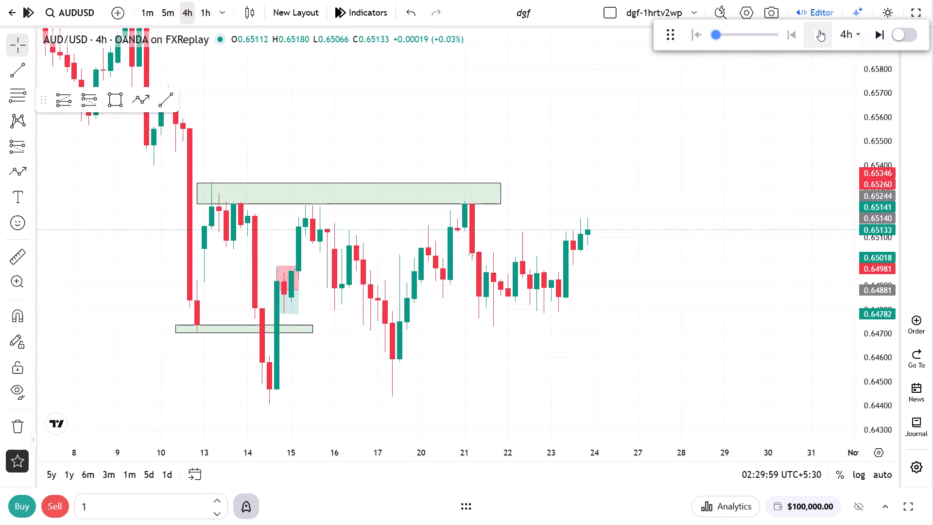
scroll(633, 274, "down", 3)
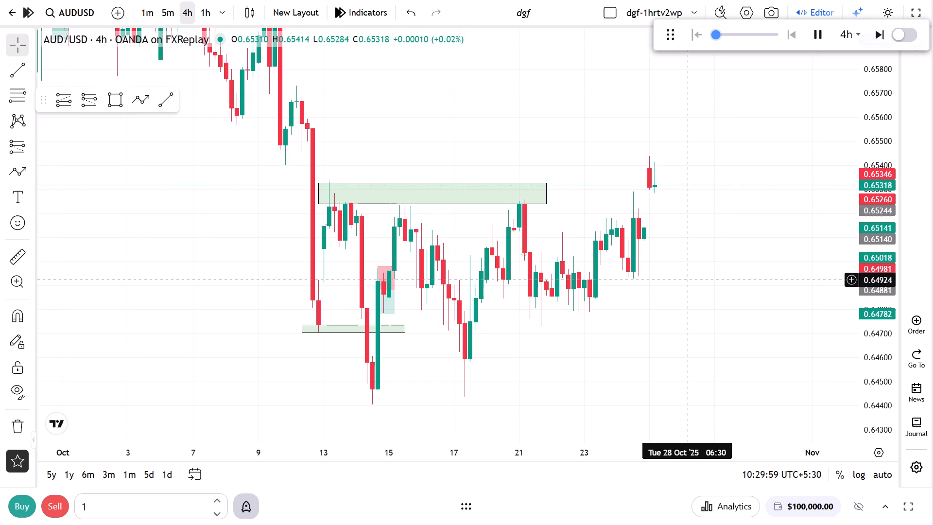
Extend the end of the green zone near 0.65240 to 31 October 10:30.
left_click_drag(535, 192, 641, 204)
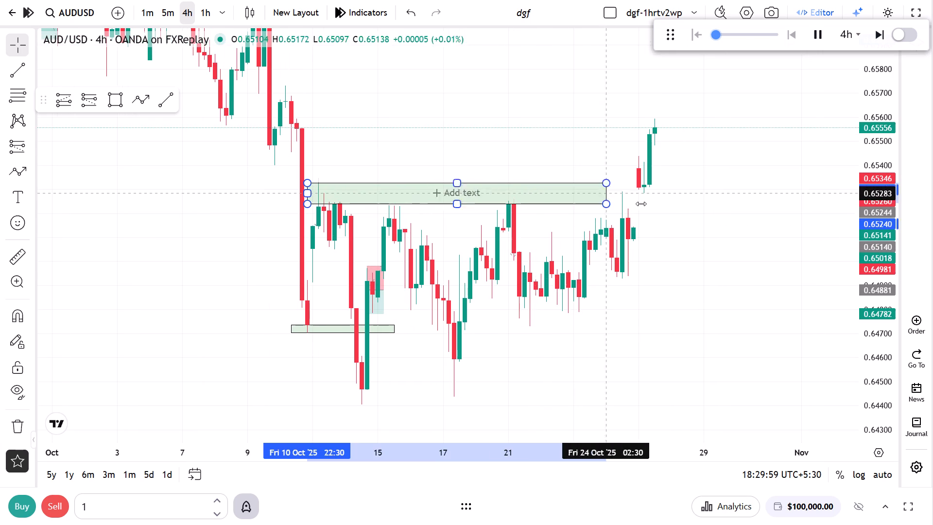
left_click_drag(641, 204, 767, 220)
Let the 4h replay run on, postponing the application update, and pause it at 06:29 on 31 October.
left_click_drag(690, 263, 652, 318)
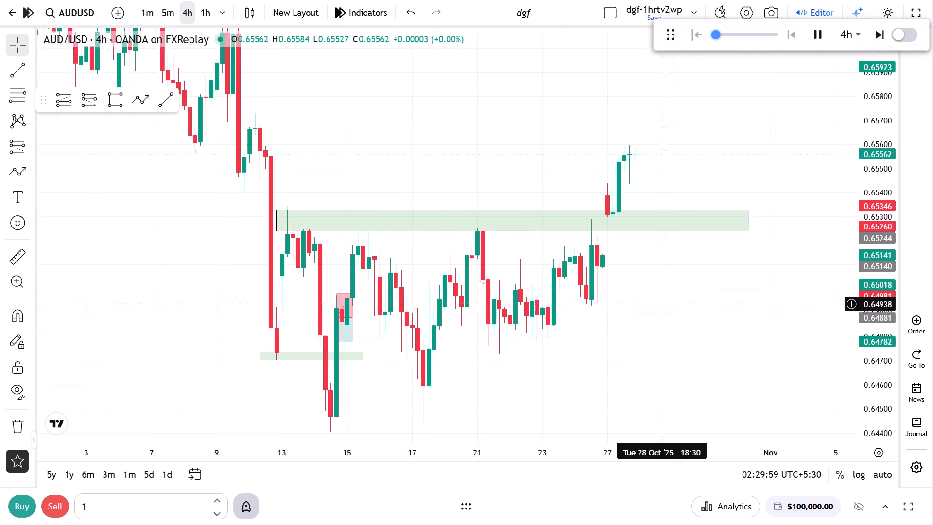
left_click_drag(652, 318, 651, 321)
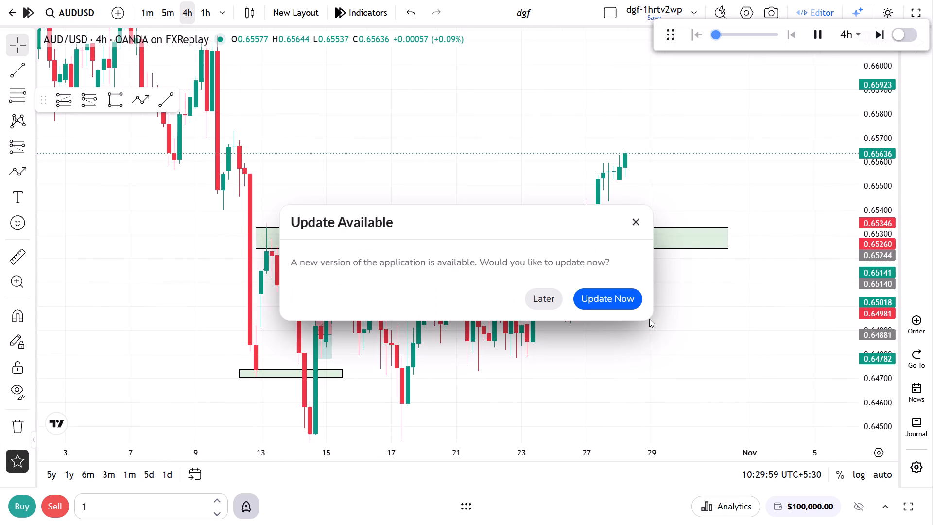
left_click(551, 299)
left_click_drag(645, 316, 648, 329)
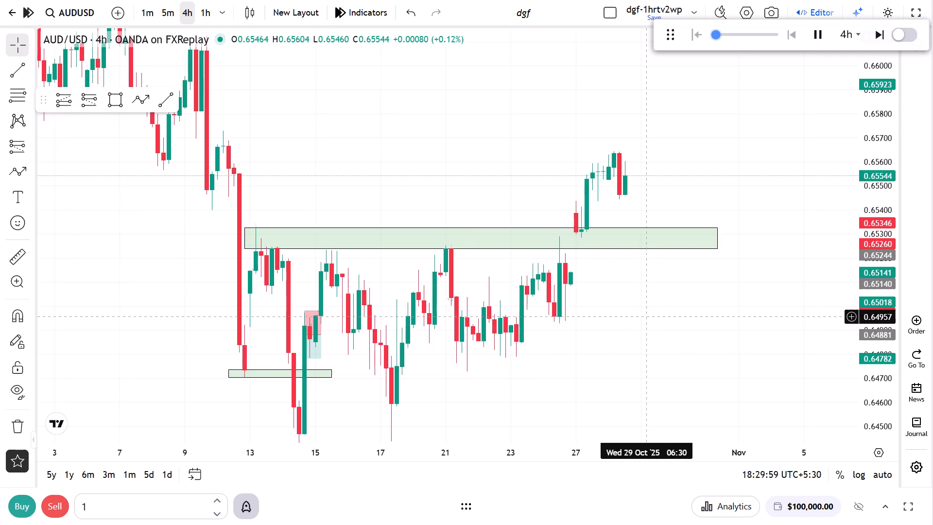
left_click_drag(648, 329, 654, 358)
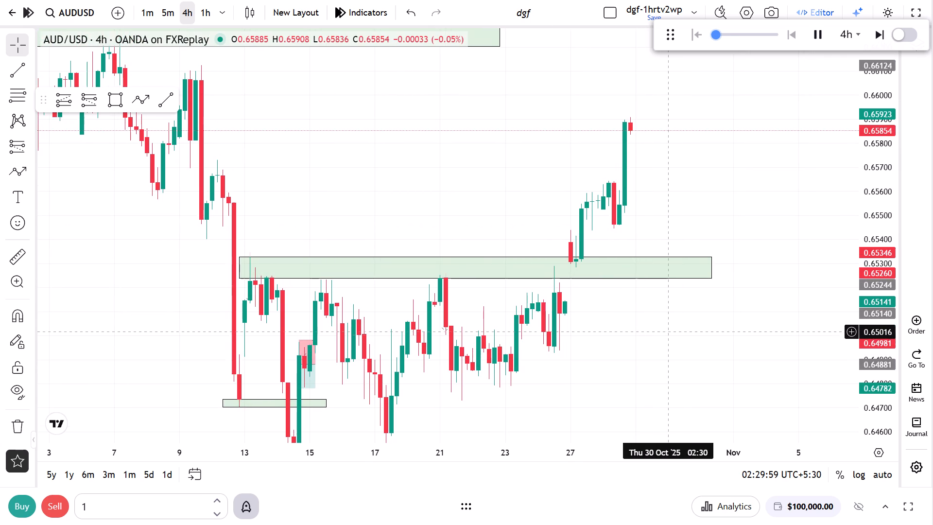
left_click_drag(657, 324, 660, 387)
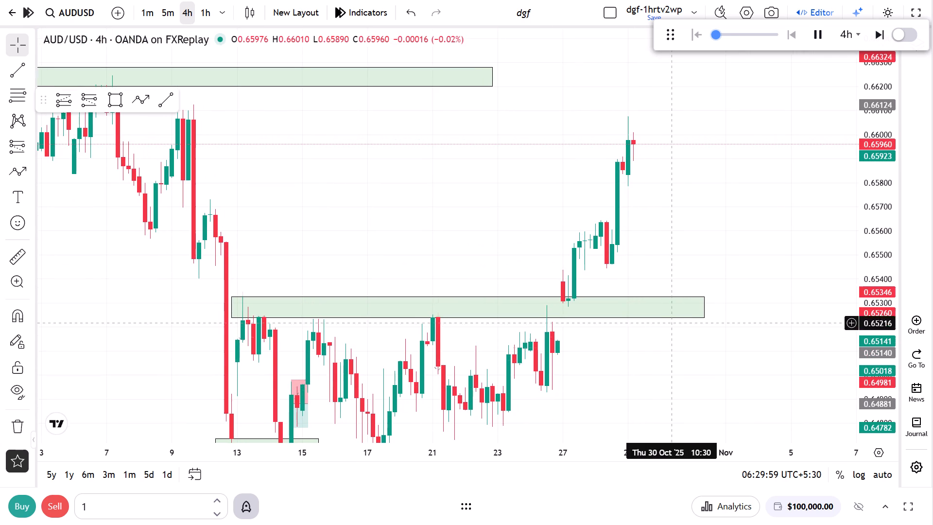
left_click(647, 230)
left_click(646, 376)
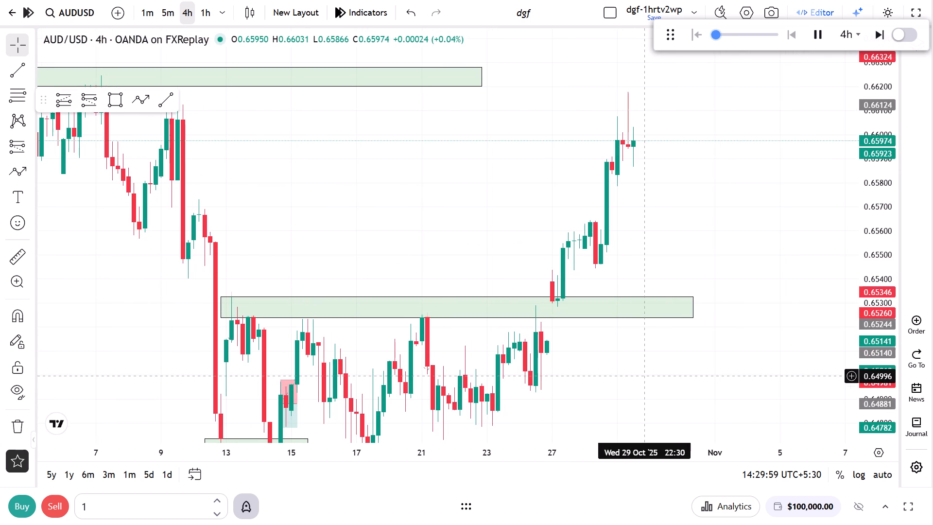
left_click(649, 246)
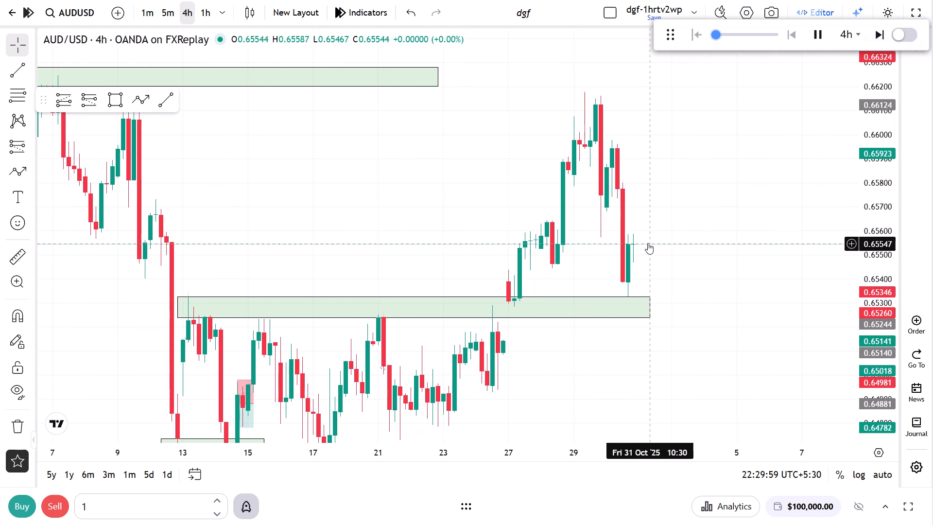
left_click(816, 41)
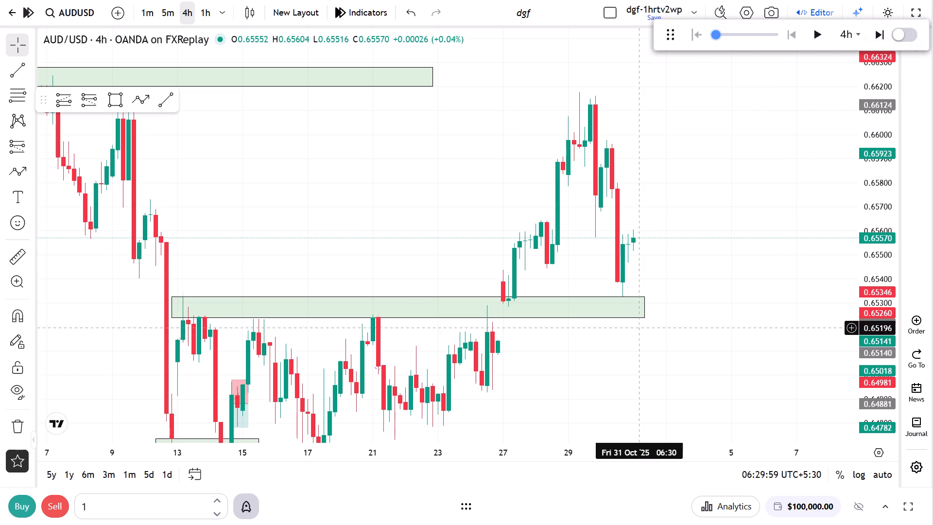
Adjust the zone's upper starting corner to 0.65330 at 10 October 10:30.
left_click(173, 298)
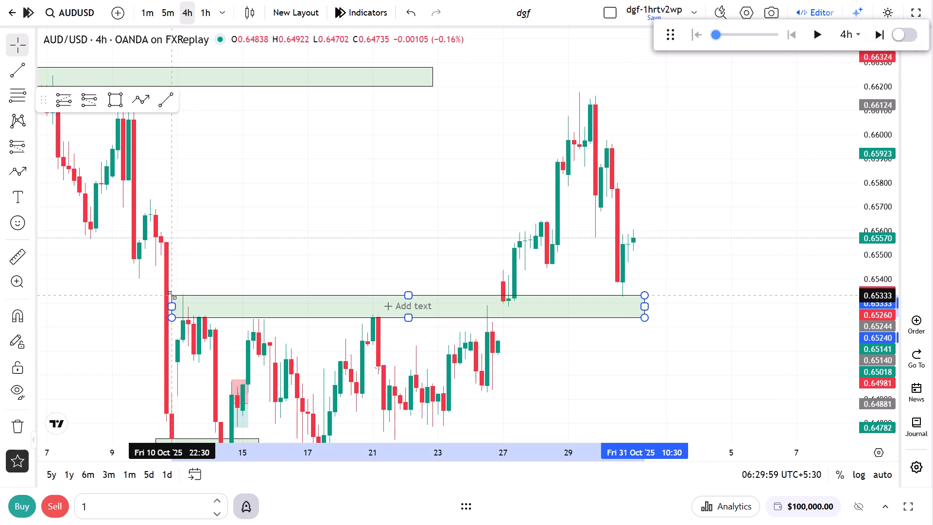
left_click_drag(454, 378, 626, 308)
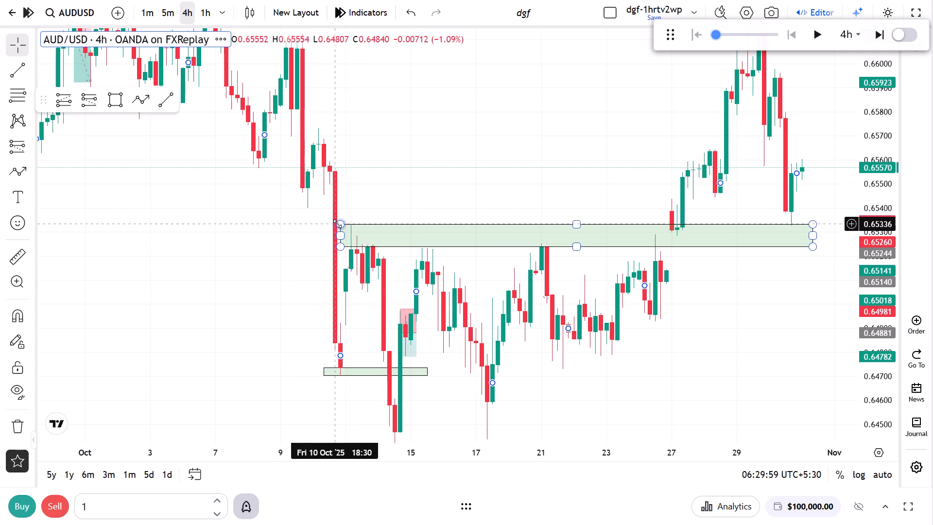
left_click_drag(337, 224, 322, 225)
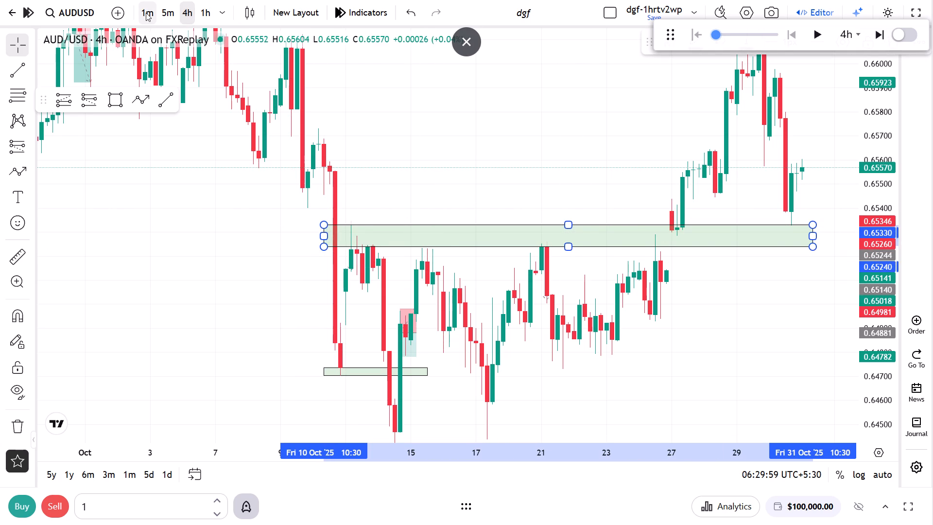
Switch to the 1m timeframe and examine the 30 October price reaction at the upper edge of the green zone.
left_click(146, 13)
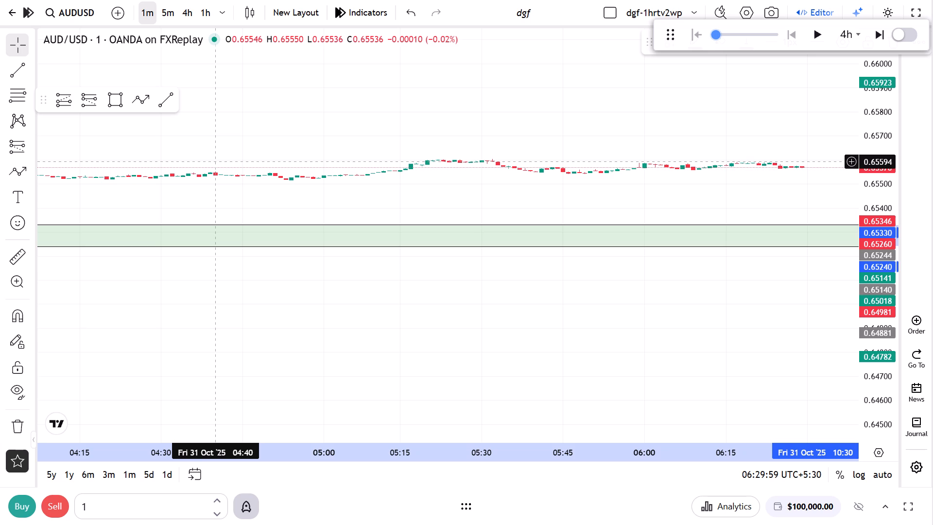
scroll(210, 183, "down", 6)
scroll(315, 316, "down", 9)
scroll(361, 324, "up", 1)
scroll(361, 324, "down", 1)
scroll(361, 324, "up", 1)
scroll(362, 331, "down", 6)
left_click_drag(685, 332, 666, 330)
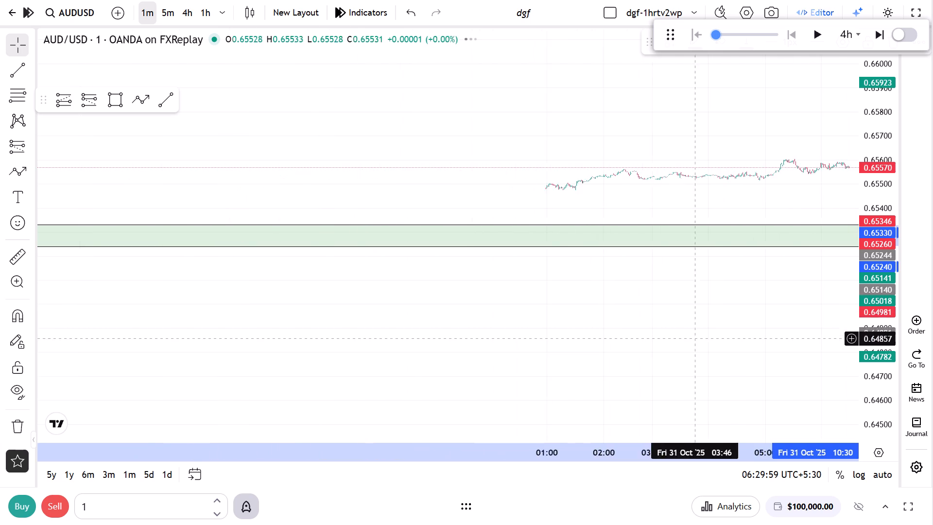
left_click_drag(666, 330, 252, 317)
left_click_drag(270, 350, 634, 371)
left_click_drag(245, 329, 501, 363)
left_click_drag(256, 363, 329, 368)
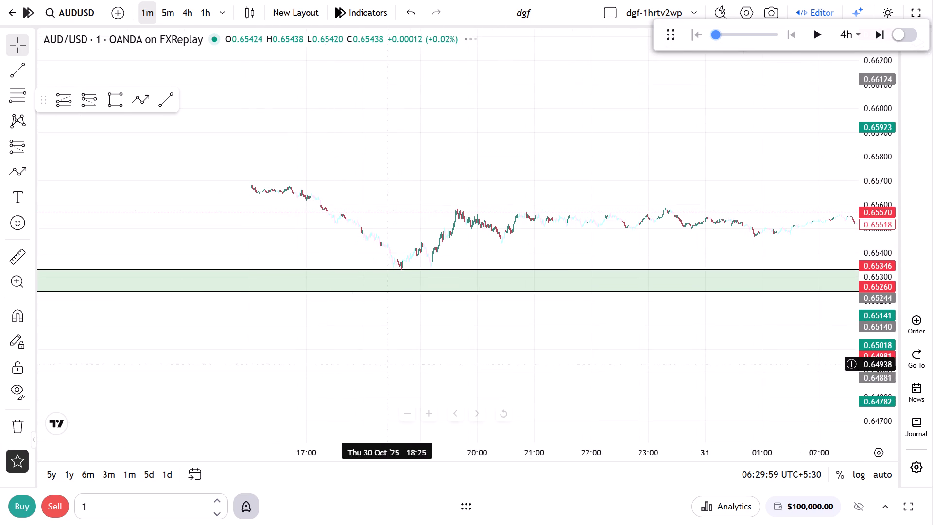
left_click_drag(406, 364, 730, 294)
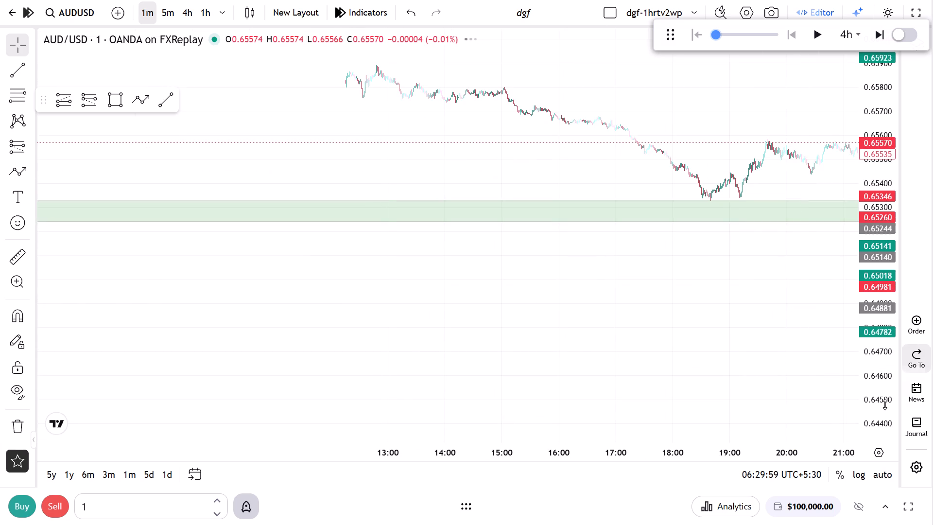
left_click_drag(883, 406, 919, 110)
left_click_drag(667, 205, 680, 404)
scroll(655, 418, "up", 13)
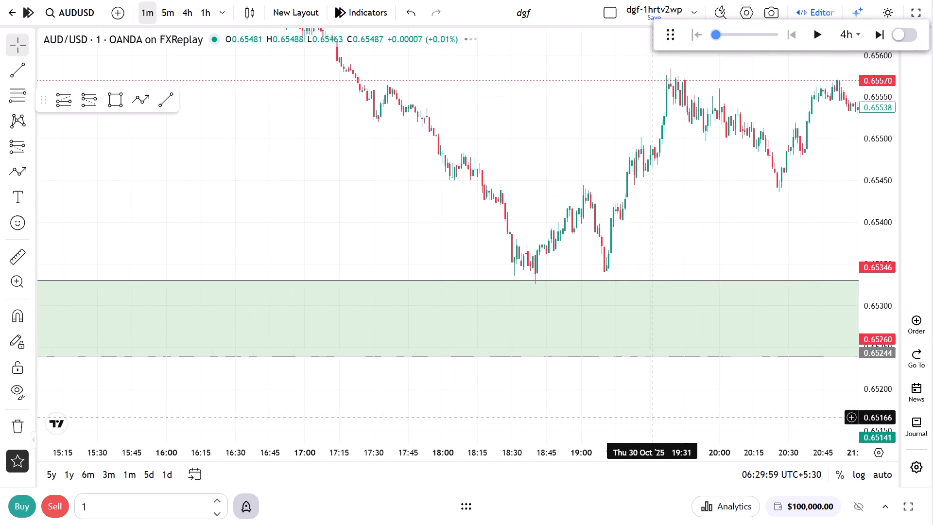
left_click_drag(587, 221, 613, 332)
scroll(592, 352, "up", 4)
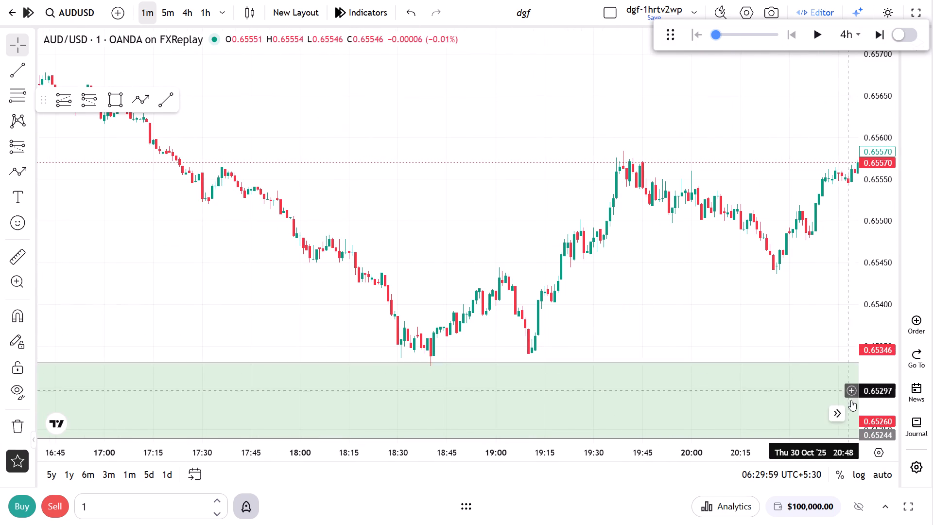
left_click_drag(890, 426, 880, 304)
left_click_drag(603, 346, 673, 137)
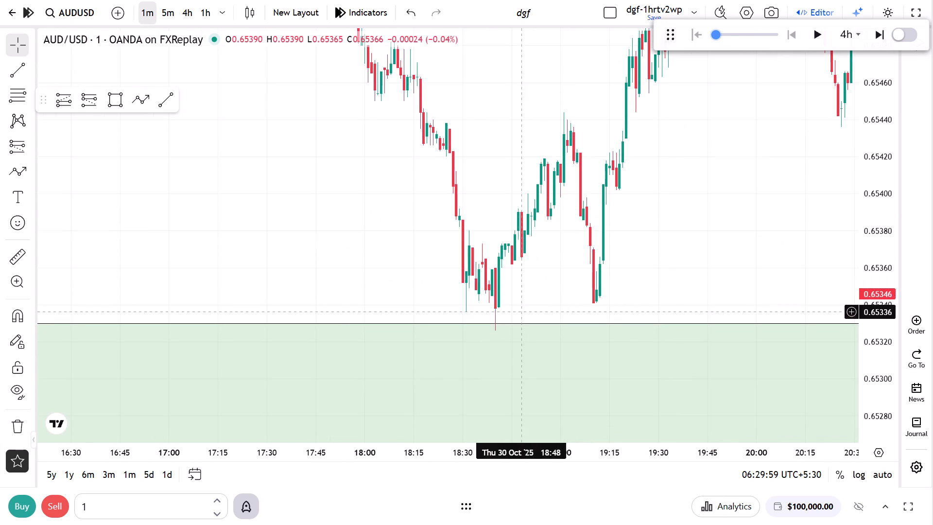
left_click_drag(546, 261, 540, 326)
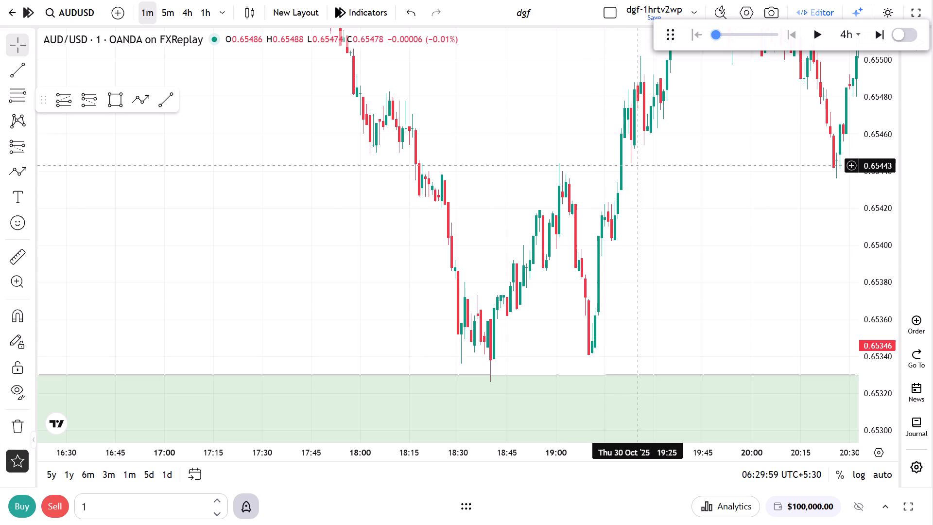
left_click_drag(651, 163, 645, 233)
scroll(614, 273, "up", 3)
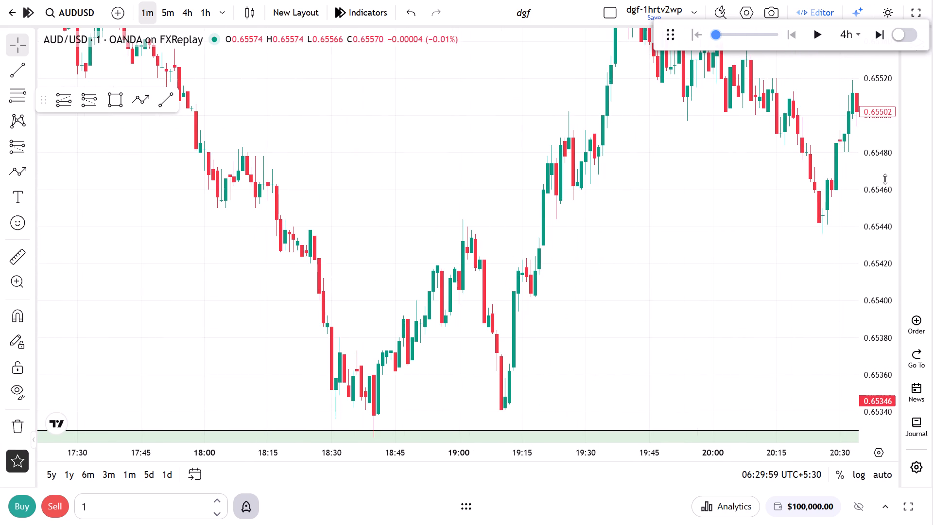
left_click_drag(885, 179, 867, 209)
Draw a path along the 30 October swings from the 18:31 low through the 18:40, 19:02 and 19:10 turns to about 19:19.
left_click(138, 103)
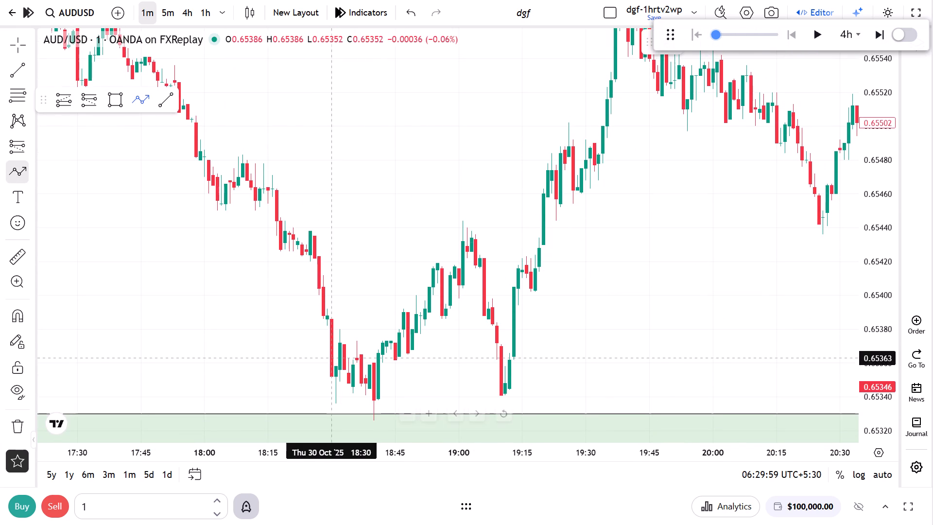
left_click(336, 403)
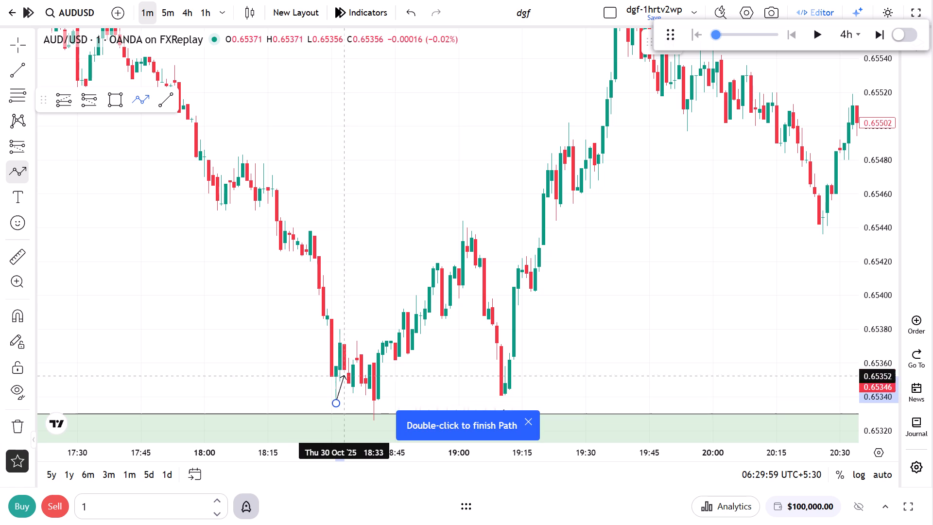
left_click(343, 333)
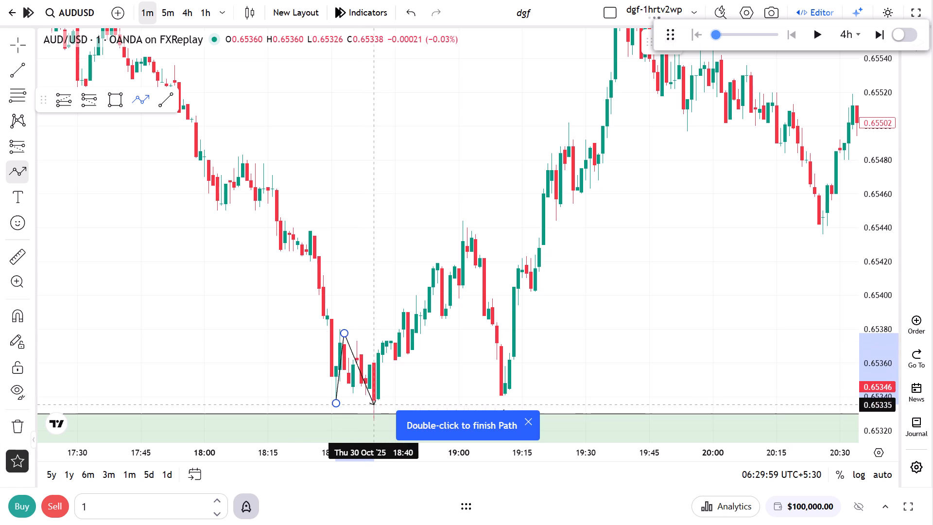
left_click(373, 405)
left_click_drag(467, 227, 469, 244)
left_click(502, 396)
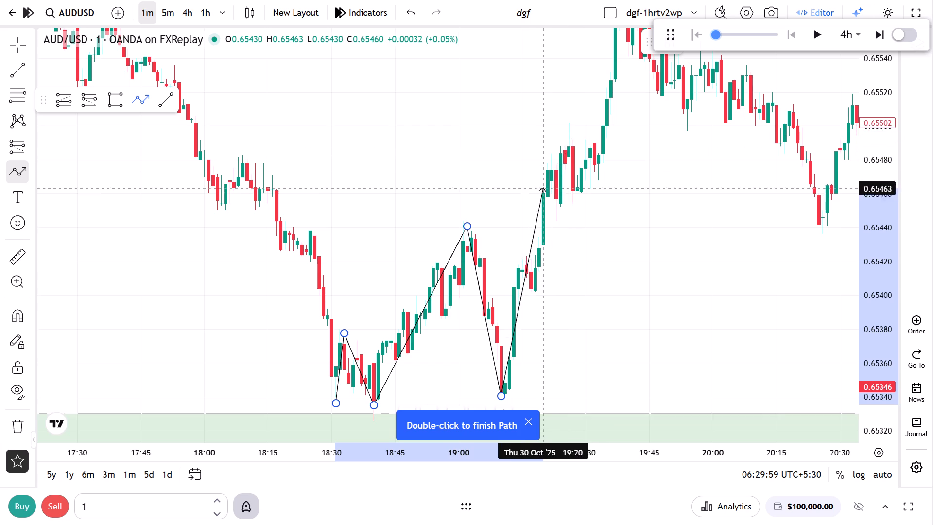
left_click(539, 210)
right_click(578, 286)
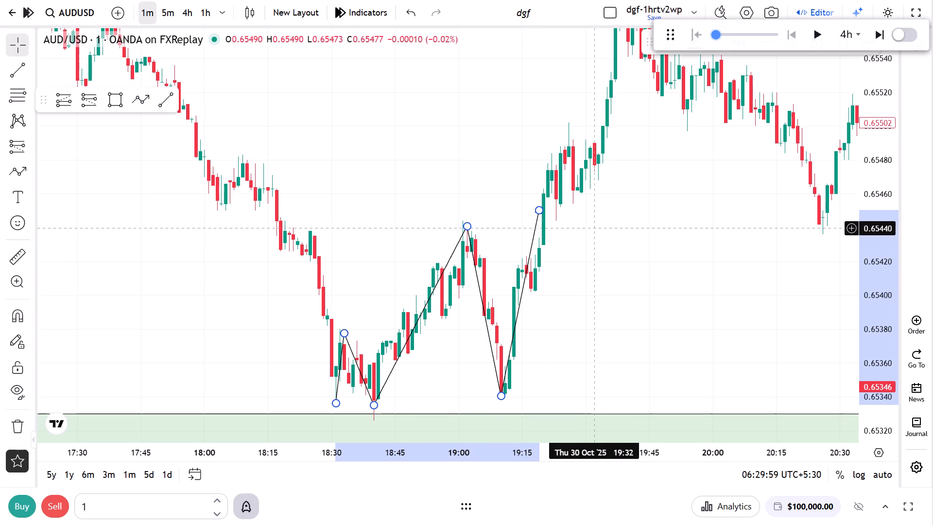
left_click(600, 221)
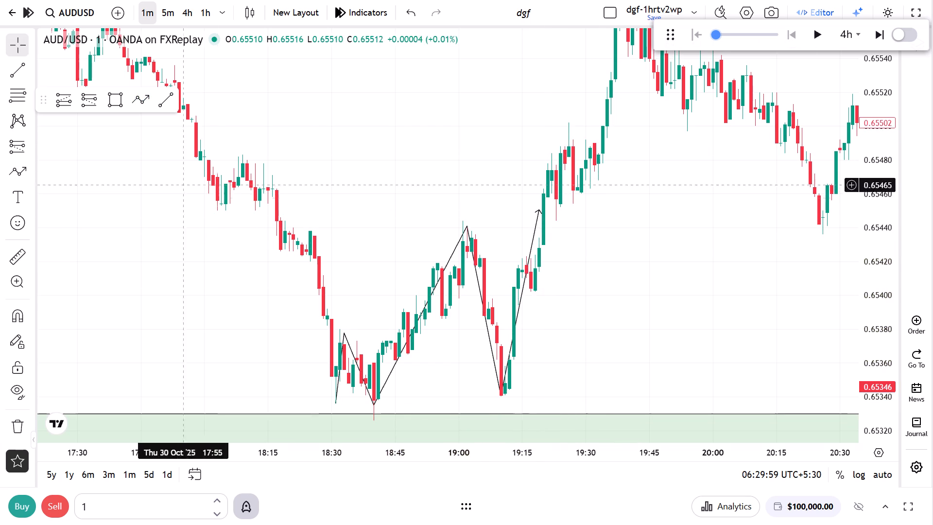
Draw a rectangle zone at the 19:02 swing high, from 0.65444 at 18:59 to about 0.65434 at 19:31.
left_click(121, 103)
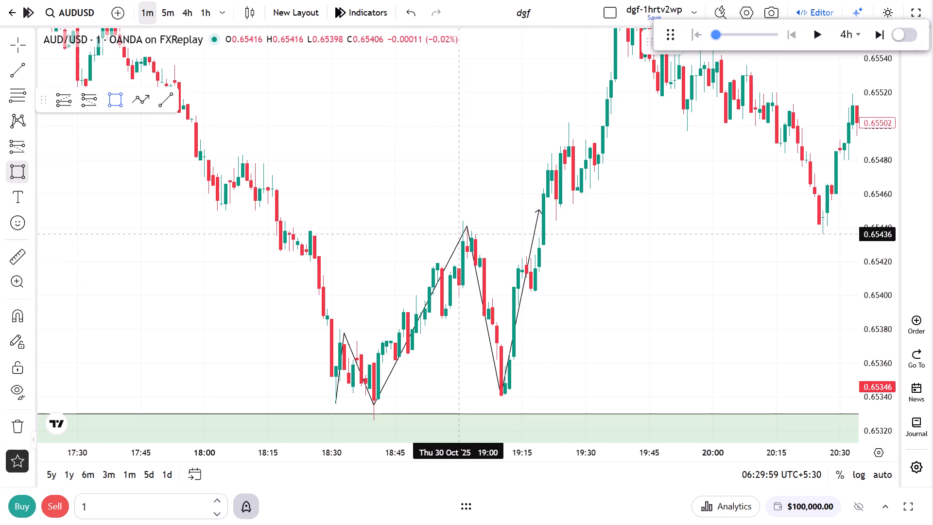
left_click(453, 221)
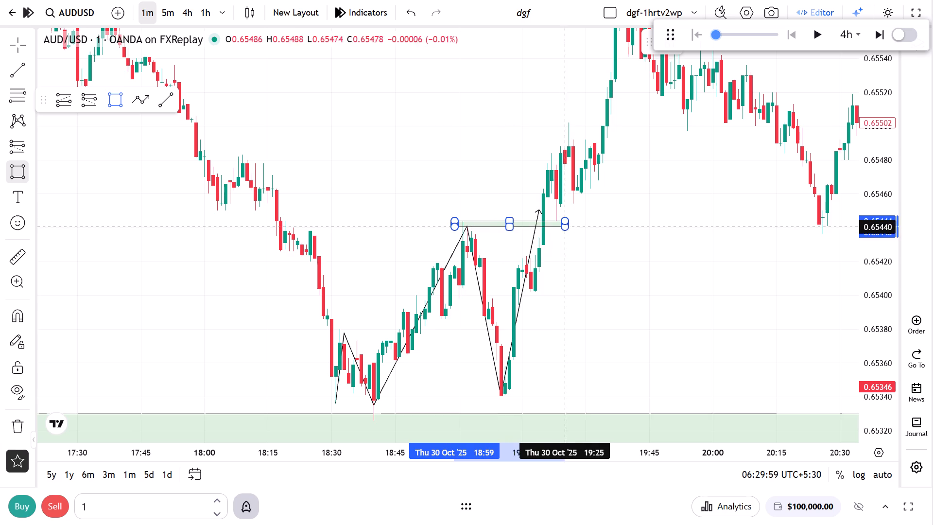
left_click(588, 238)
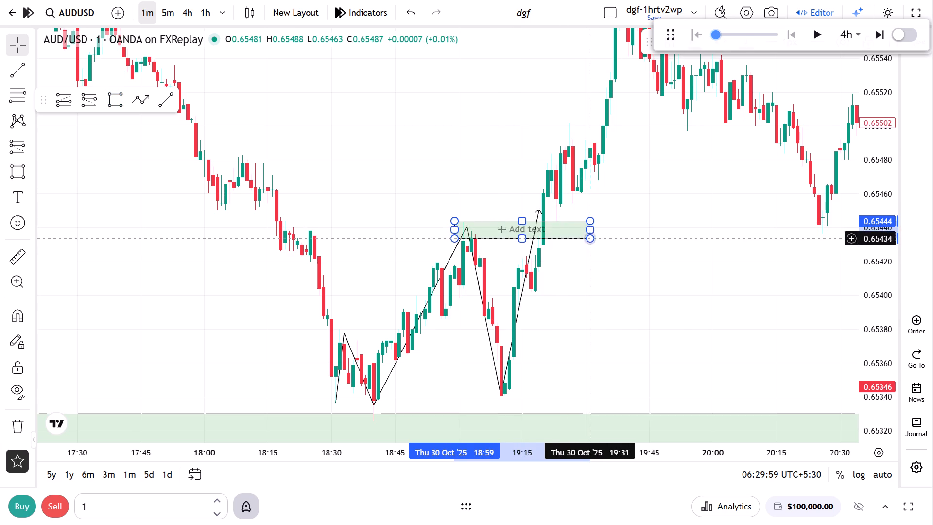
left_click(558, 299)
Place a long position after the breakout above the small zone, with entry at 0.65484 and stop at 0.65384.
scroll(547, 348, "up", 5)
left_click_drag(412, 314, 435, 405)
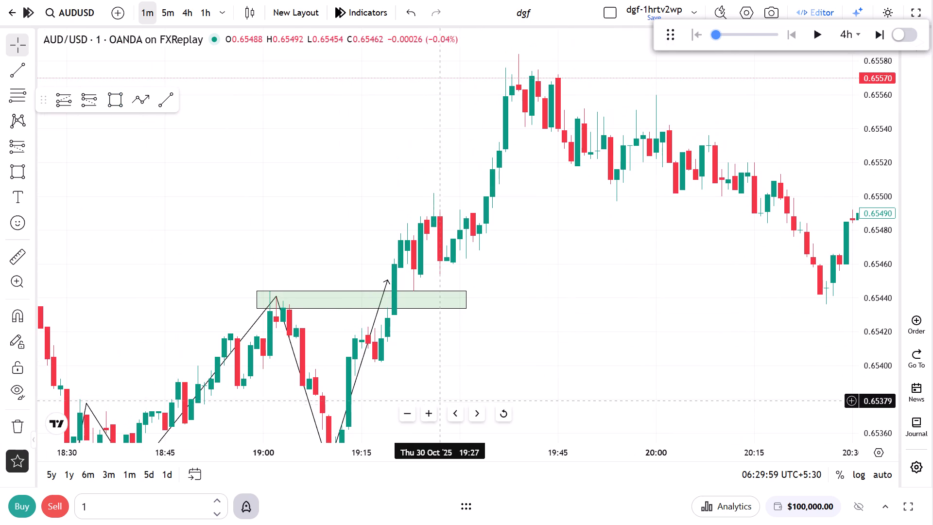
left_click(71, 103)
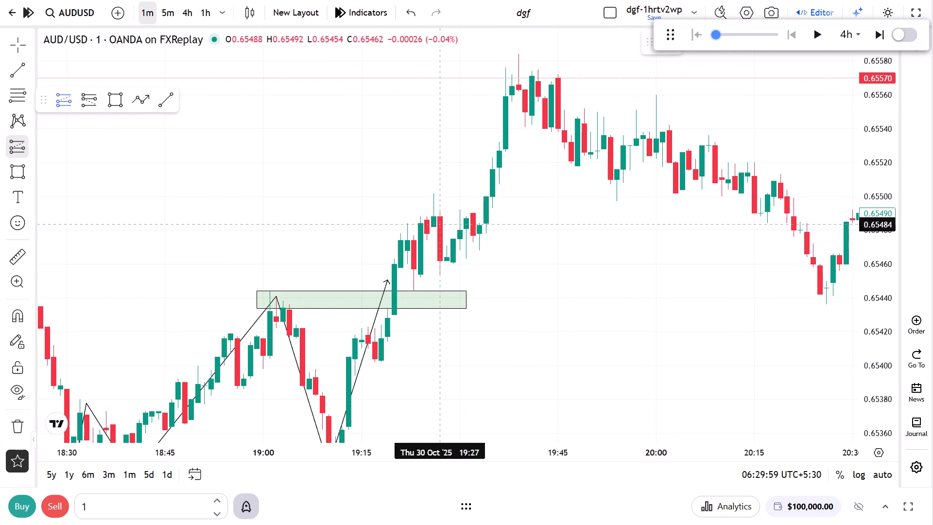
left_click(421, 224)
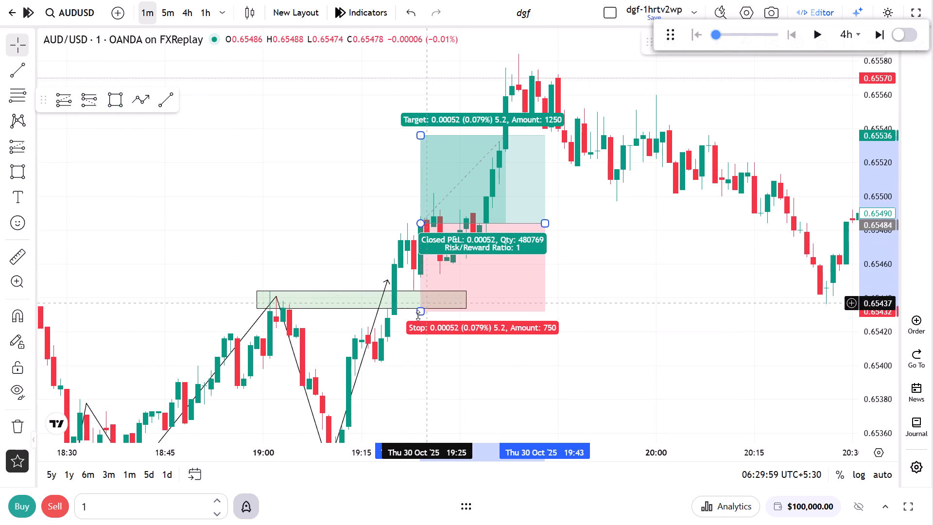
left_click_drag(417, 312, 424, 393)
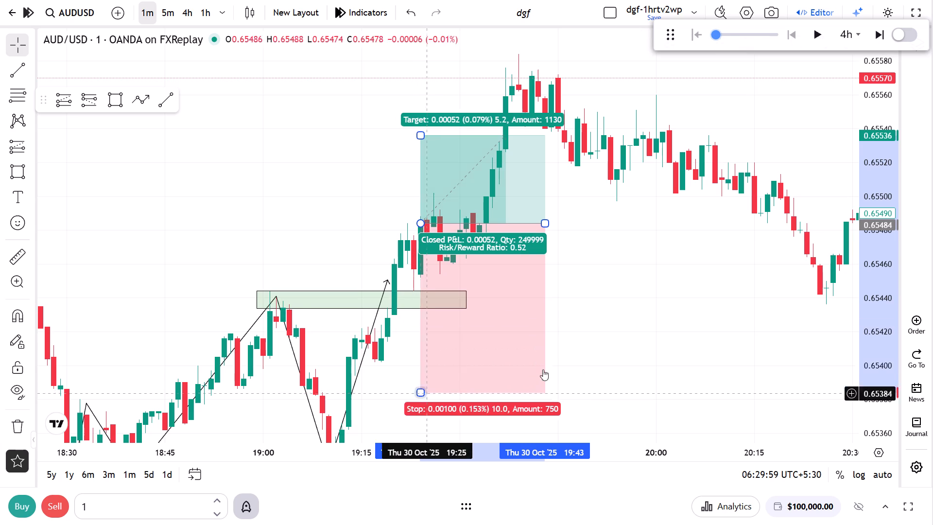
Lower the long position's stop to a distance of 0.00150 (15.0), just above the large green zone's upper edge.
left_click_drag(709, 366, 637, 183)
scroll(644, 233, "down", 6)
left_click_drag(869, 134, 853, 189)
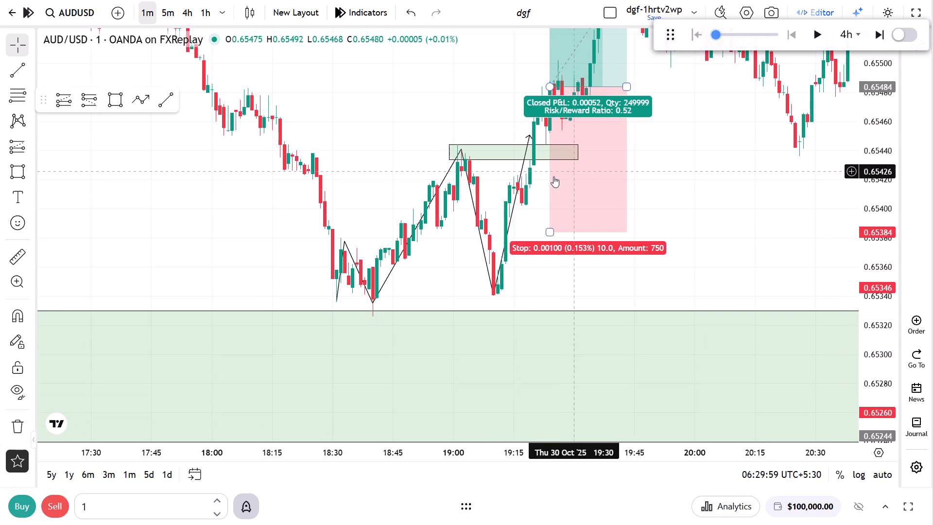
left_click_drag(549, 232, 542, 320)
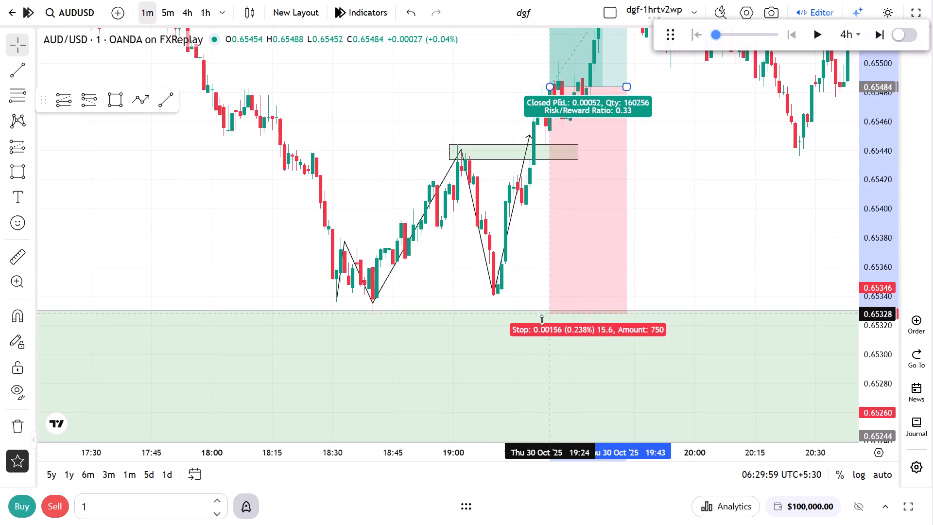
left_click_drag(542, 320, 539, 354)
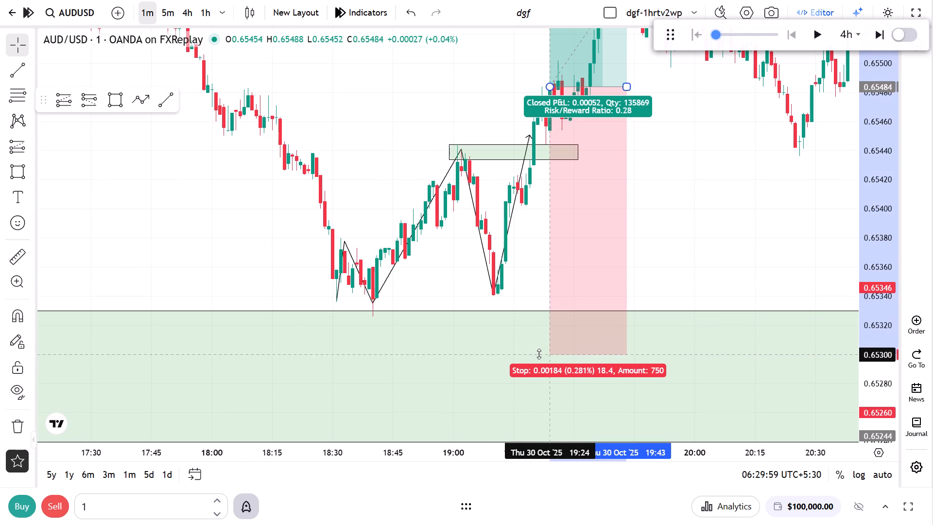
left_click_drag(539, 354, 541, 378)
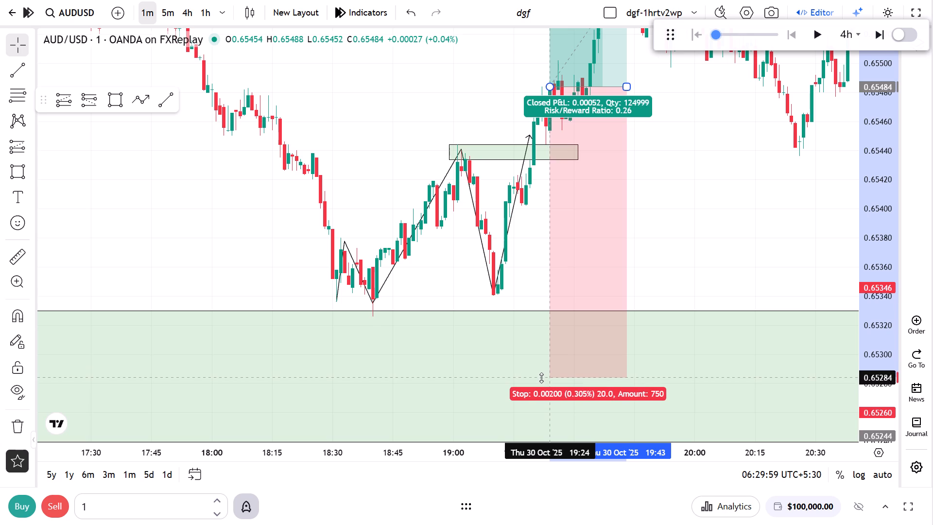
left_click_drag(541, 378, 545, 328)
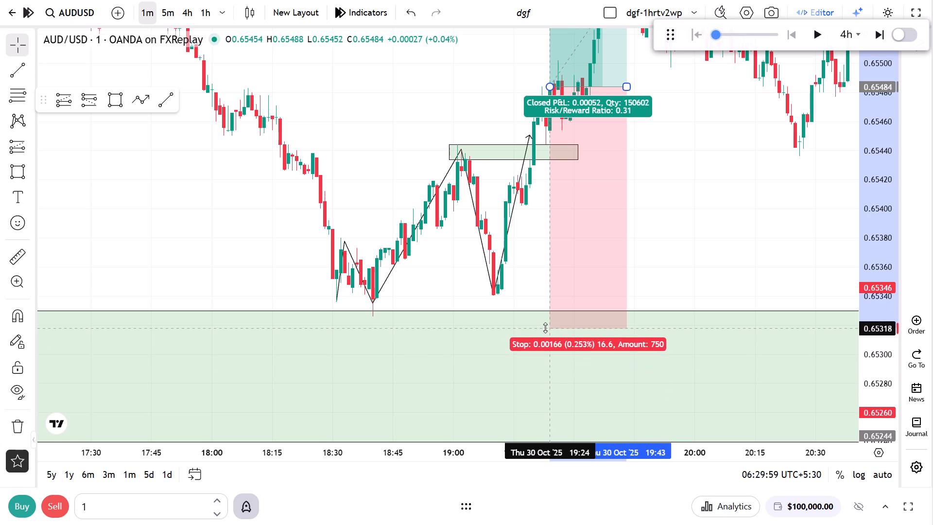
left_click_drag(545, 328, 551, 312)
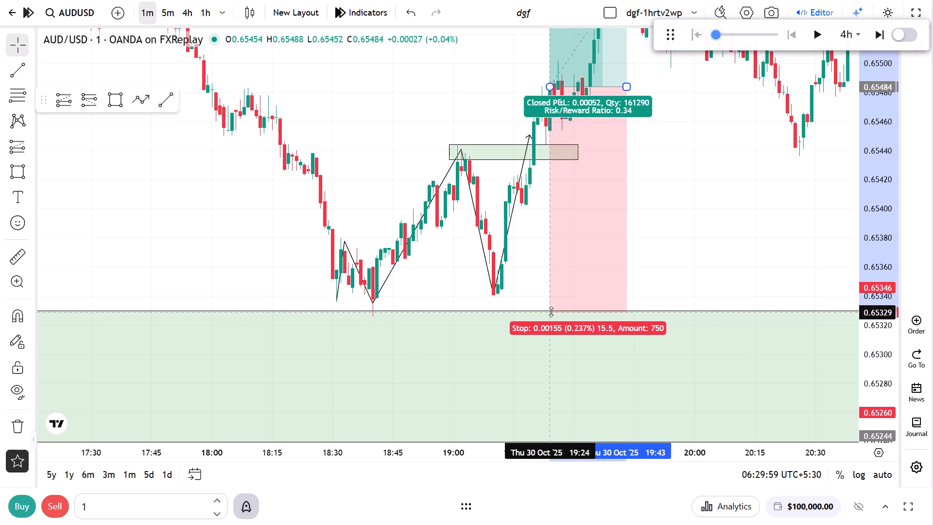
left_click_drag(551, 312, 554, 304)
Raise the long position's target until the risk/reward ratio is 1.
left_click_drag(485, 205, 356, 437)
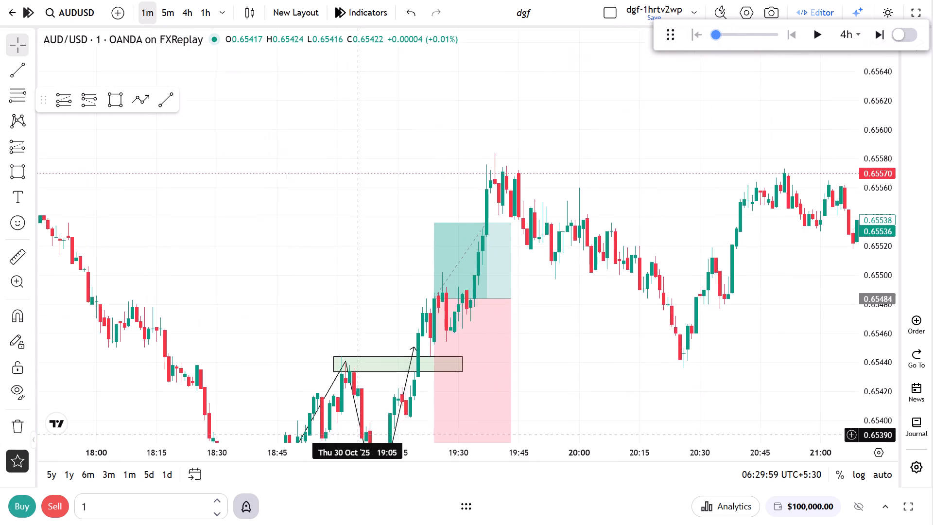
left_click_drag(356, 437, 356, 438)
left_click_drag(437, 228, 449, 102)
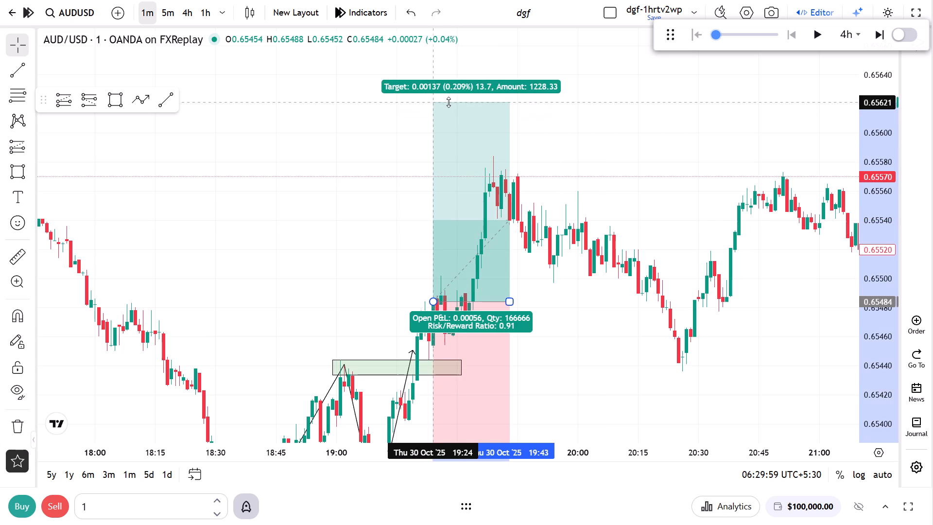
left_click_drag(449, 102, 453, 75)
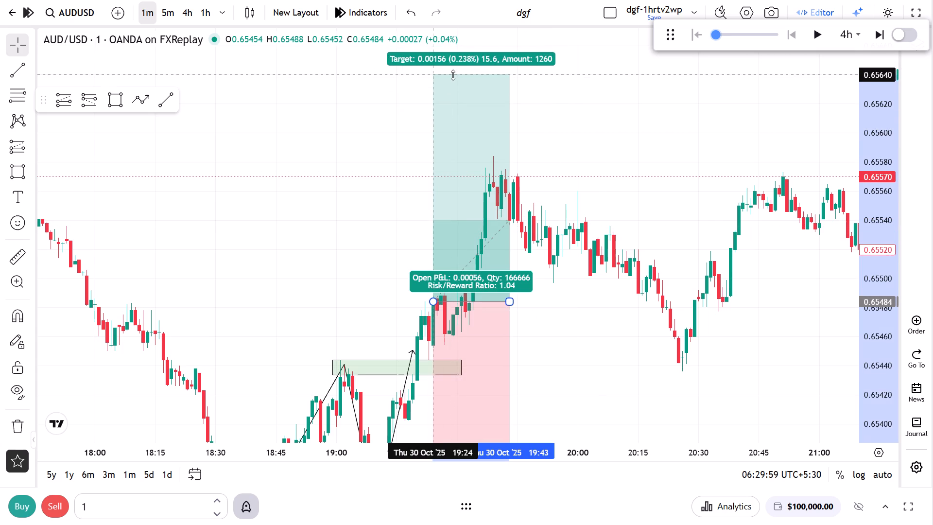
left_click_drag(453, 75, 453, 84)
Lower the long position's stop to 0.65324, a distance of 0.00160, just inside the large green zone's upper edge.
left_click_drag(615, 219, 164, 191)
scroll(456, 326, "down", 6)
left_click_drag(699, 323, 135, 292)
scroll(231, 312, "down", 10)
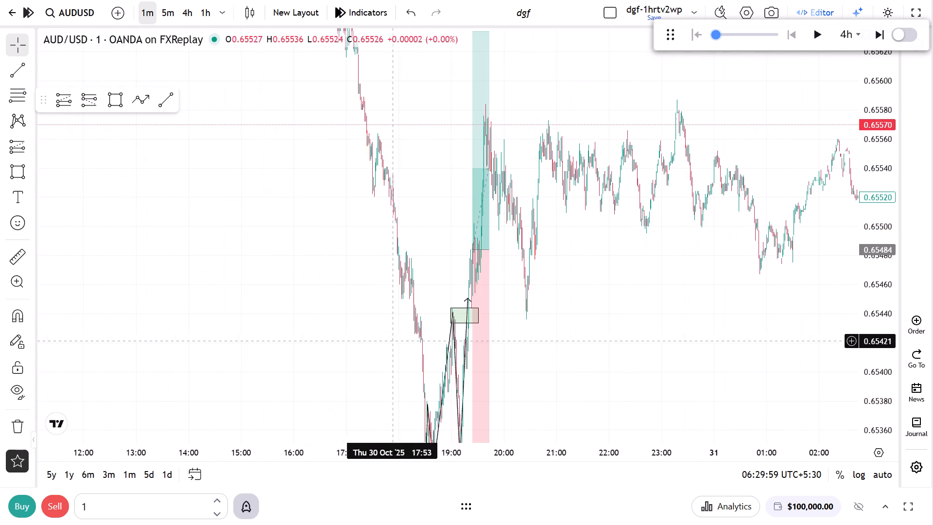
left_click_drag(667, 442, 641, 250)
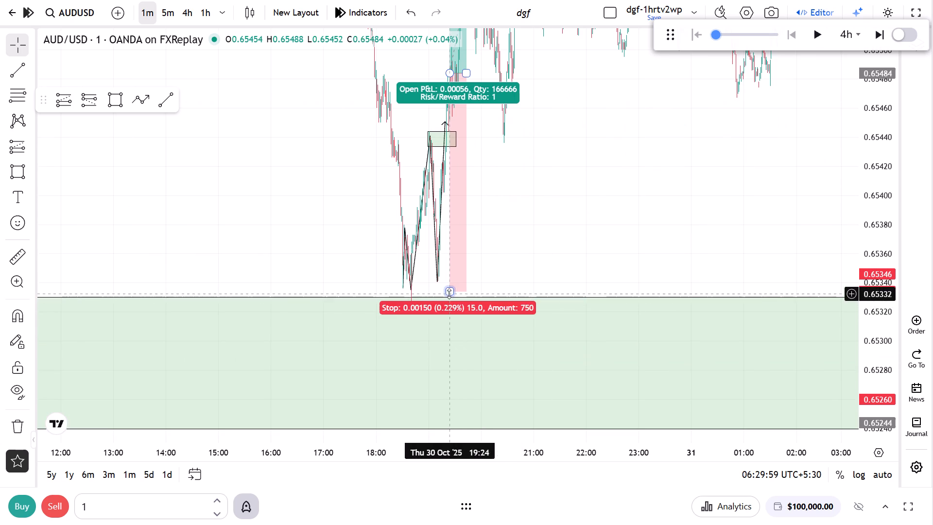
left_click_drag(449, 294, 449, 309)
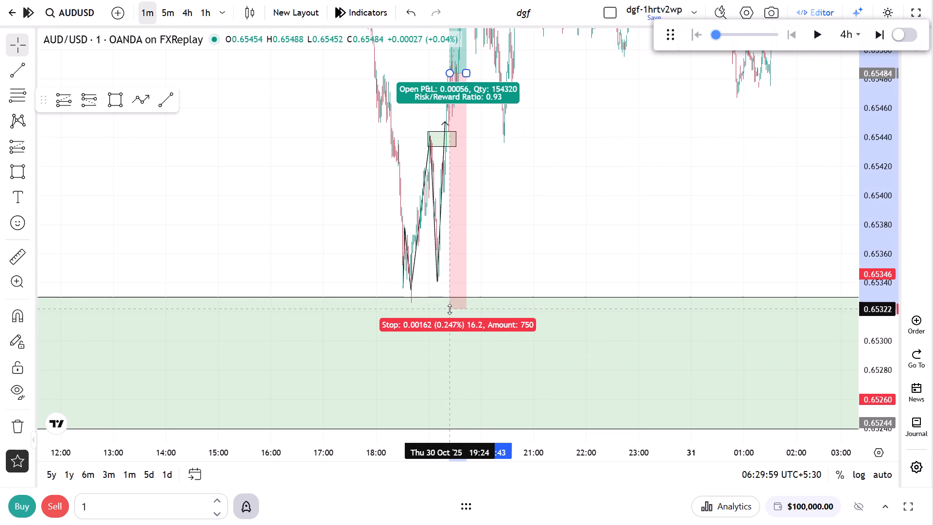
left_click_drag(449, 309, 453, 319)
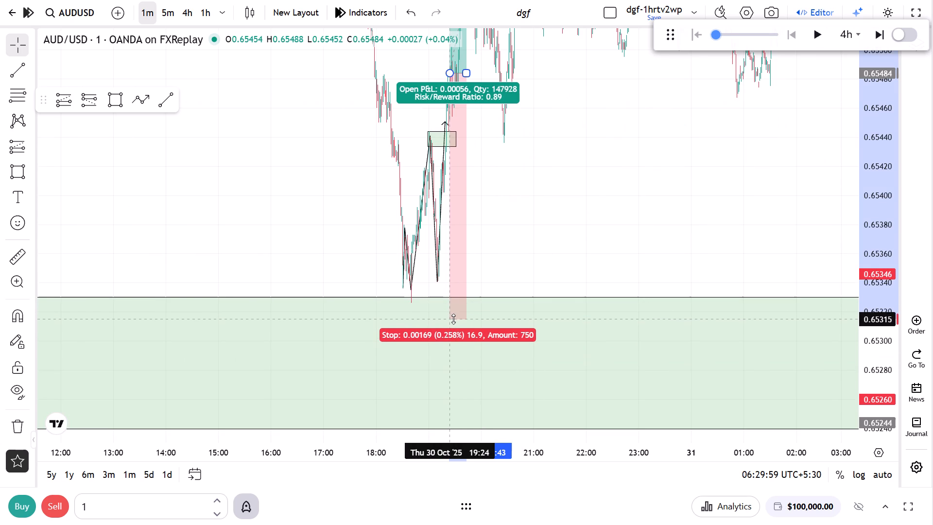
left_click_drag(453, 319, 458, 306)
Extend the long position's right edge past the latest candle, to about 07:13 on 31 October.
left_click_drag(605, 192, 352, 343)
left_click_drag(236, 212, 237, 212)
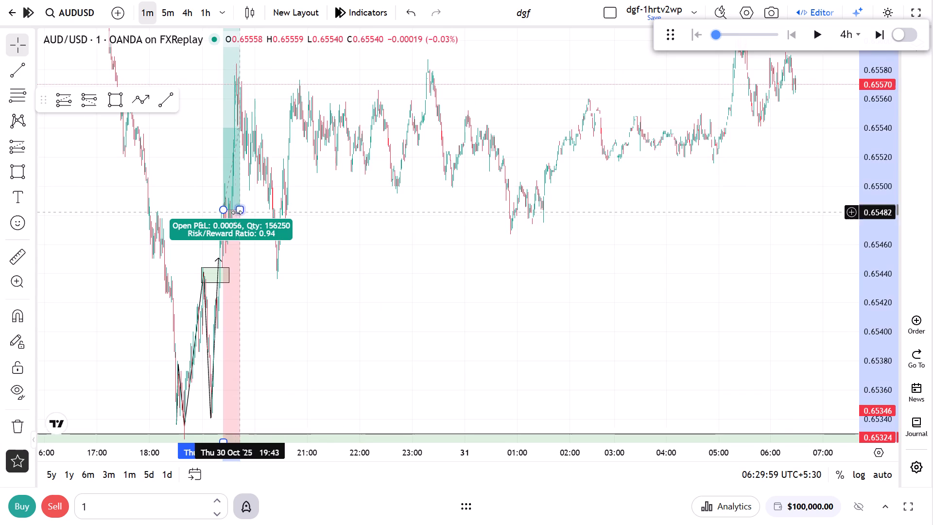
left_click_drag(237, 212, 834, 241)
Raise the long position's target to 0.65644, a distance of 0.00160, for a risk/reward ratio of 1.
left_click_drag(168, 163, 53, 368)
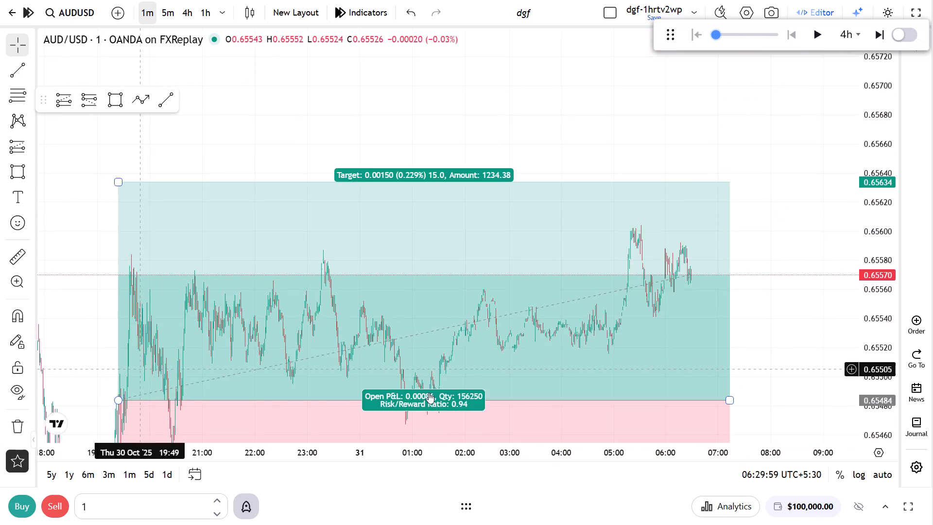
scroll(484, 403, "down", 5)
left_click_drag(823, 243, 757, 191)
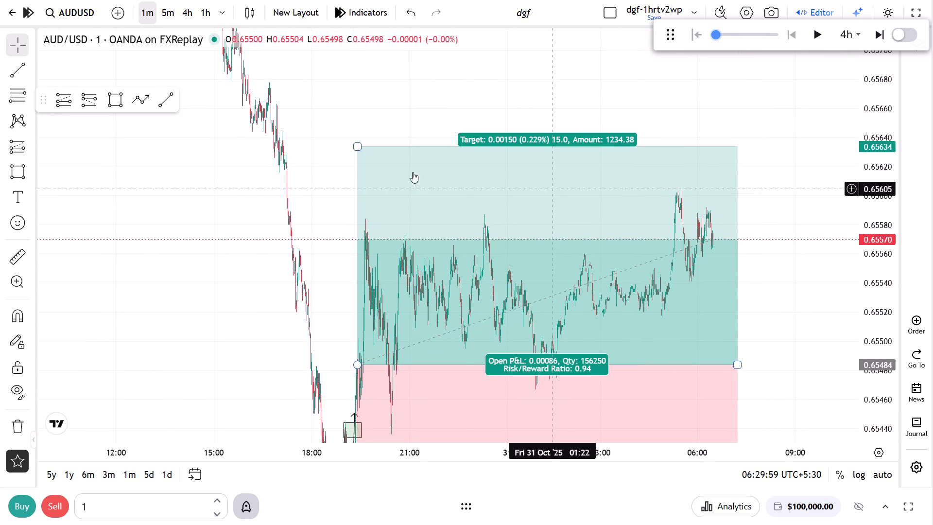
left_click_drag(360, 146, 358, 134)
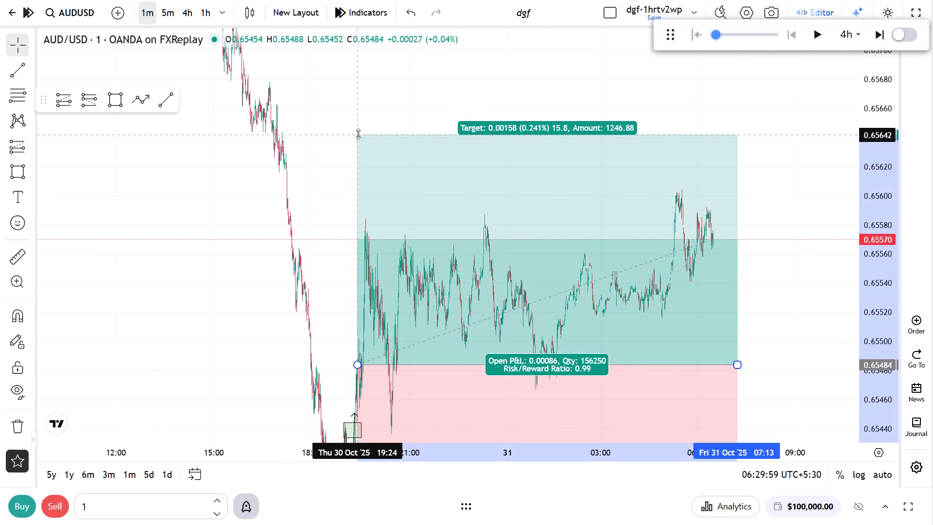
left_click_drag(358, 134, 361, 132)
Extend the long position's right edge further, to about 11:40 on 31 October.
left_click_drag(792, 217, 681, 161)
left_click_drag(650, 327, 726, 333)
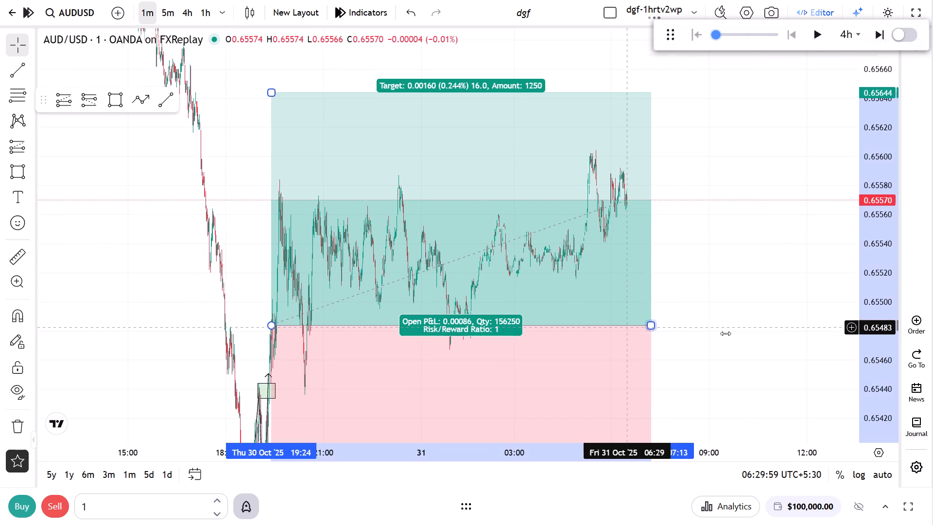
left_click_drag(726, 333, 795, 323)
Advance the replay by two 4h steps.
left_click_drag(838, 190, 674, 189)
scroll(699, 182, "down", 3)
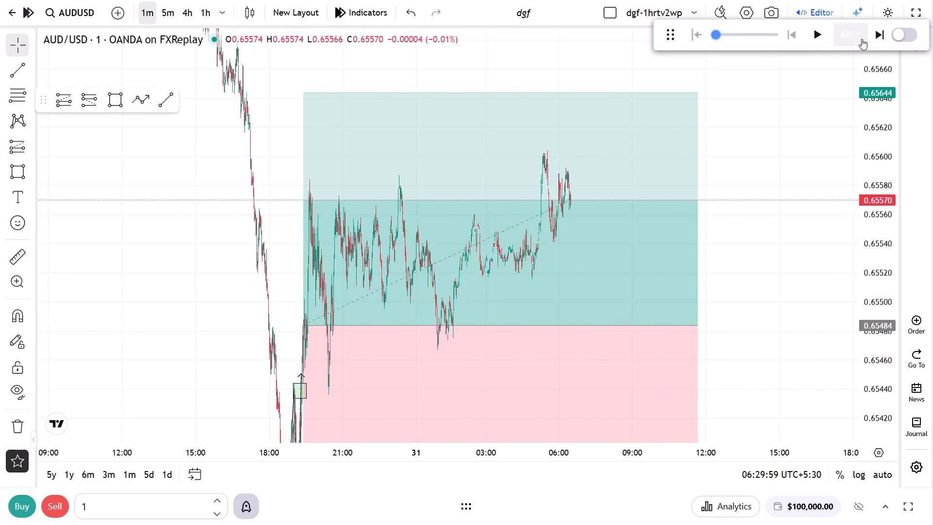
left_click(885, 36)
left_click(885, 36)
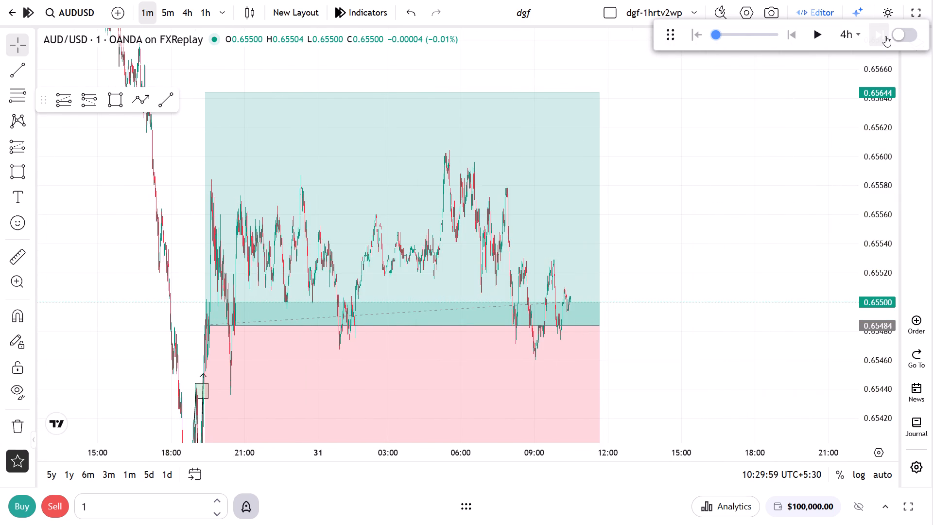
Extend the long position's right edge to about 20:15 on 31 October.
left_click_drag(747, 246, 839, 92)
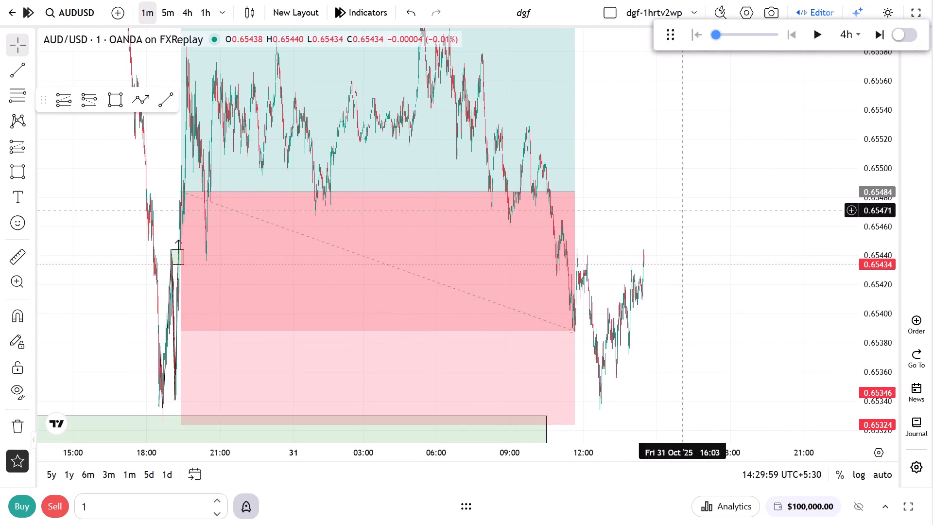
left_click_drag(572, 189, 786, 200)
Set the replay interval to 1m, advance one step, and play the replay forward at 7x per second.
left_click_drag(811, 221, 789, 217)
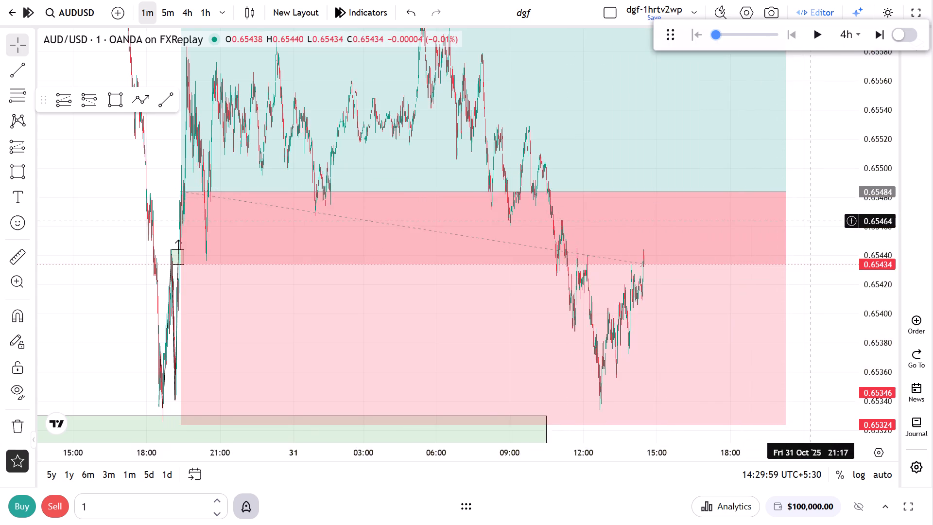
left_click_drag(789, 217, 666, 193)
left_click_drag(741, 182, 751, 198)
left_click(891, 29)
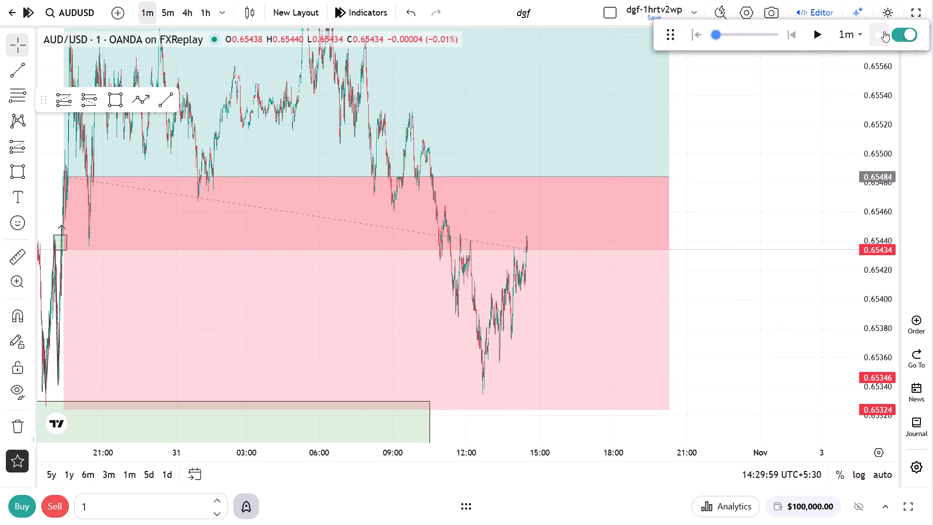
left_click(907, 32)
left_click(877, 34)
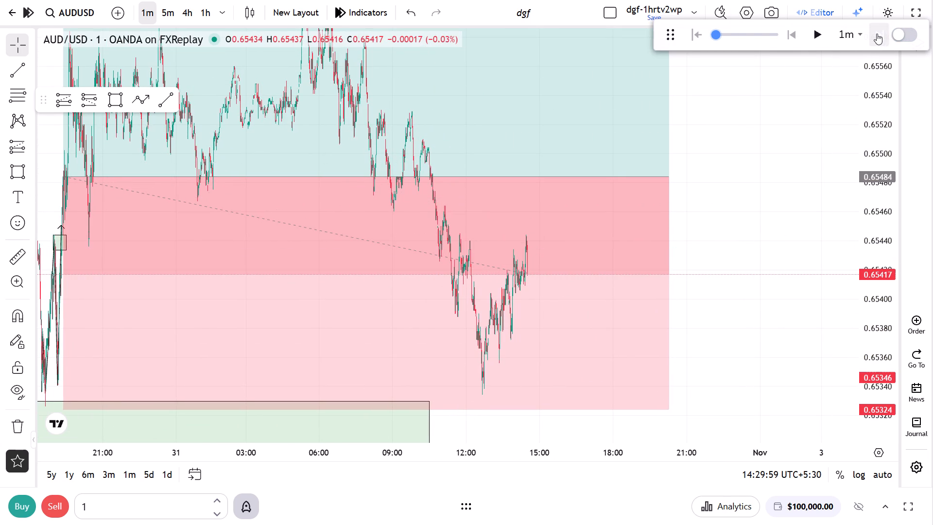
left_click(823, 38)
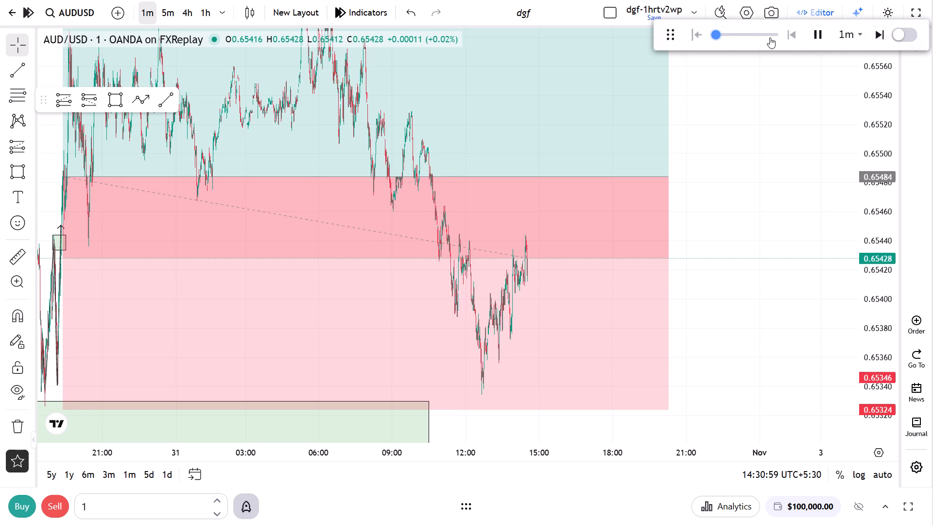
left_click(737, 35)
left_click_drag(756, 154, 837, 185)
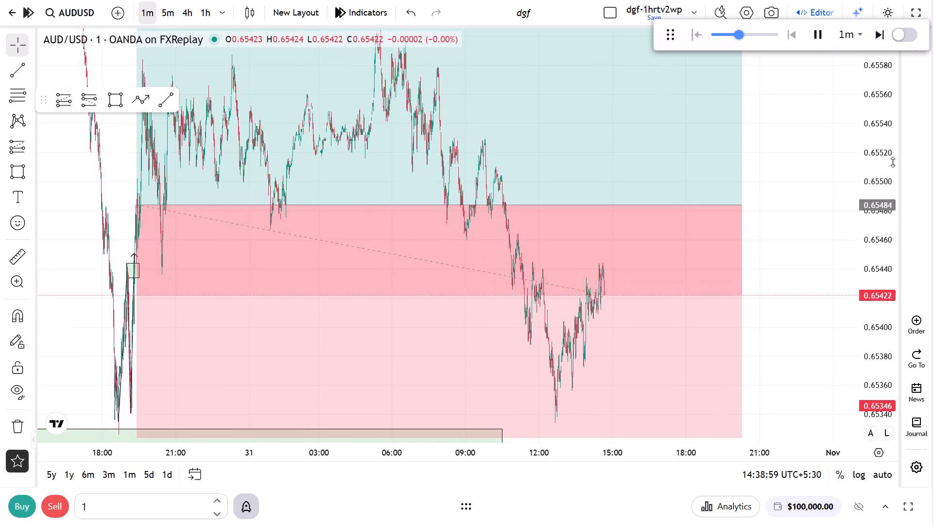
left_click_drag(887, 152, 871, 265)
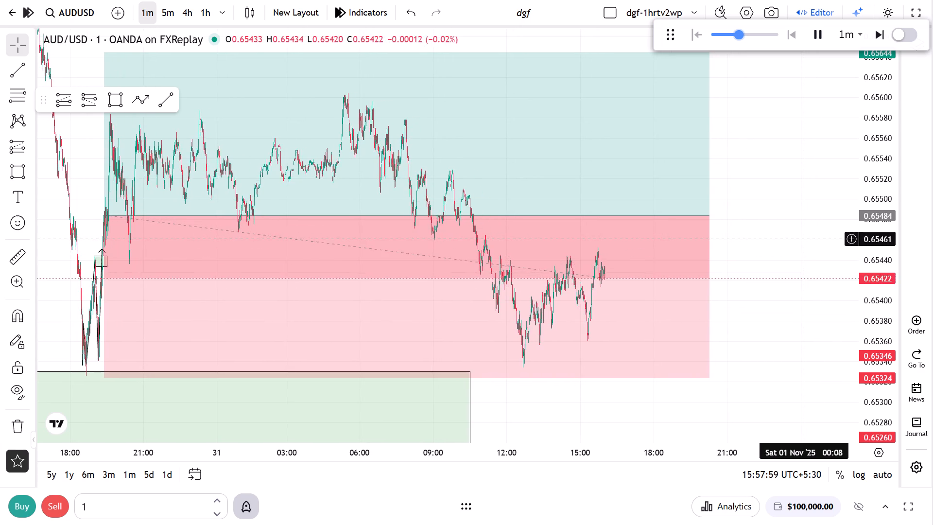
left_click_drag(740, 269, 836, 275)
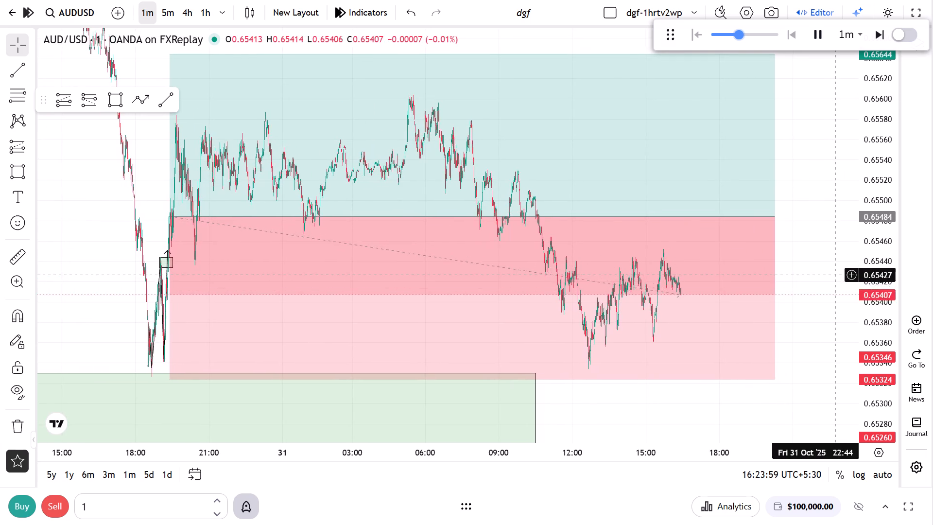
Reduce the playback speed to its minimum and set the replay interval to 30m while the replay keeps running.
left_click(860, 32)
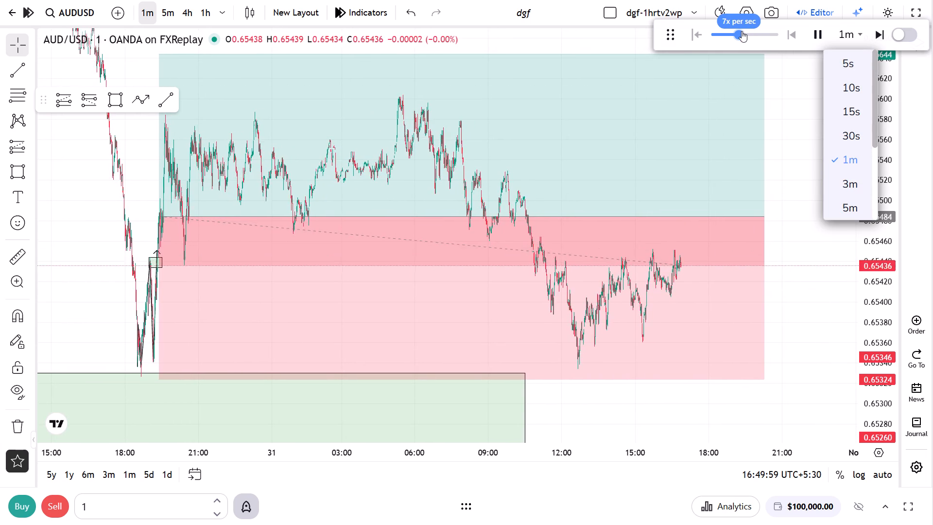
left_click_drag(739, 33, 705, 35)
left_click(854, 36)
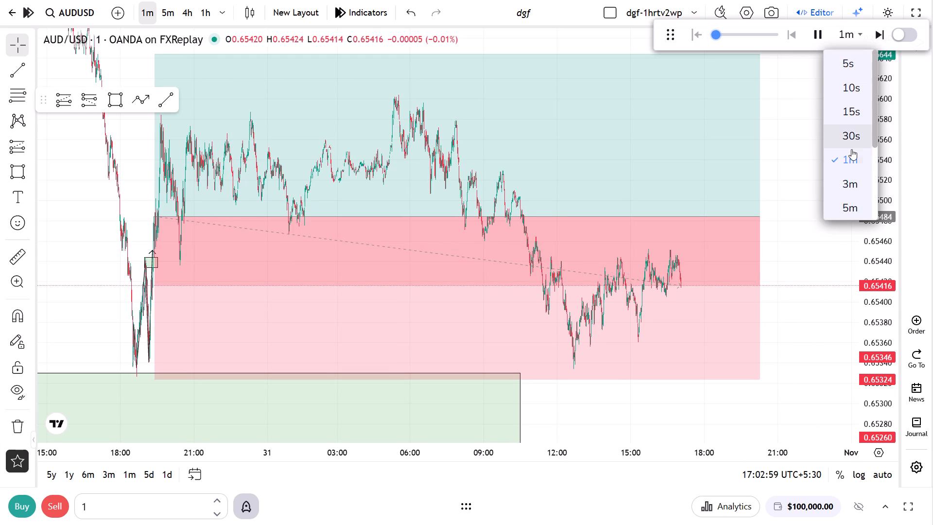
scroll(851, 149, "down", 2)
left_click(853, 156)
left_click_drag(837, 177, 821, 243)
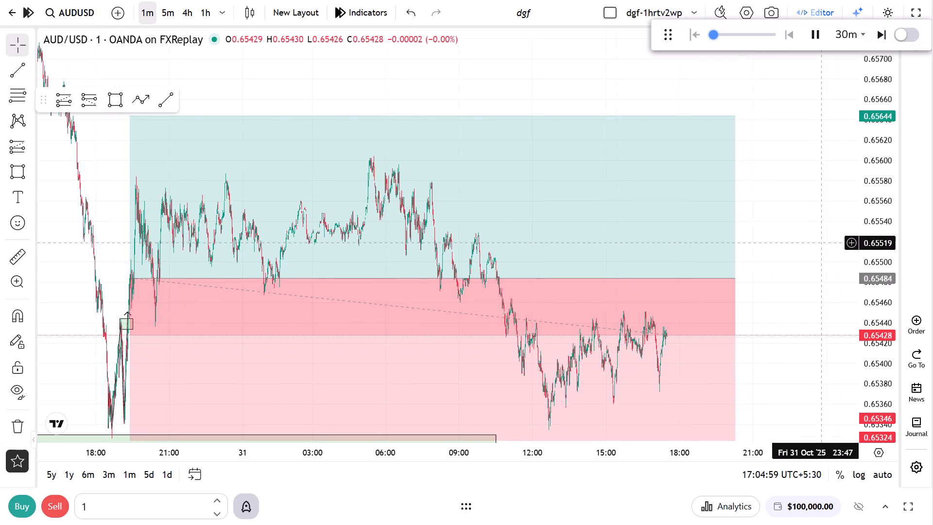
left_click_drag(816, 249, 825, 184)
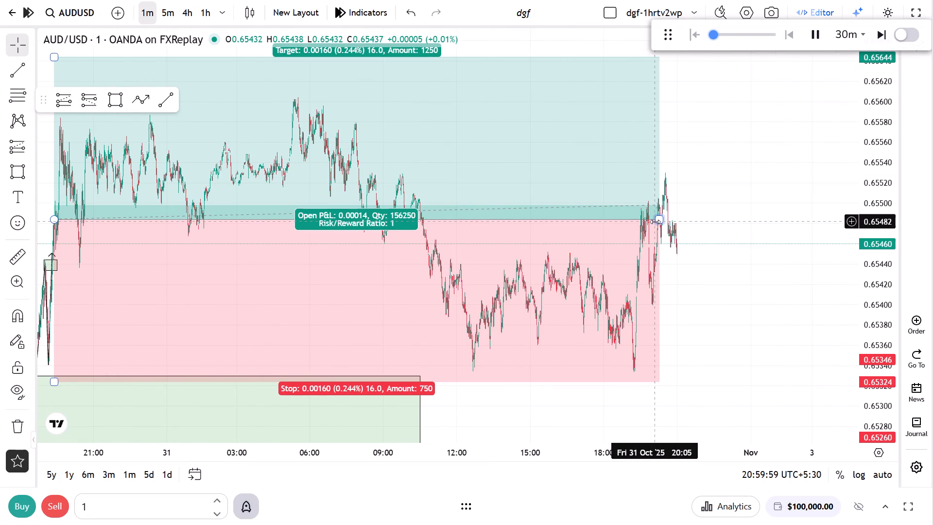
Extend the long position's right edge into early 3 November.
left_click_drag(655, 222, 795, 226)
scroll(810, 221, "down", 5)
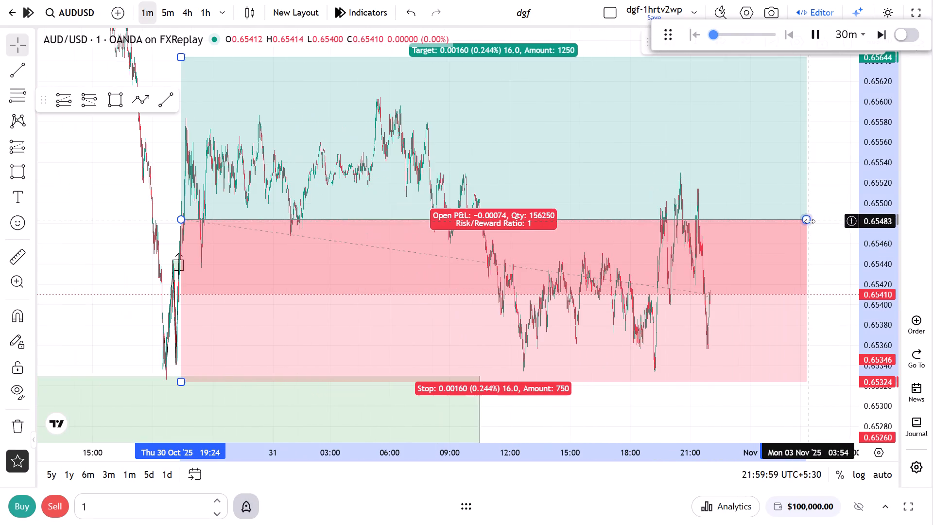
scroll(810, 221, "down", 2)
Let the replay run to the end of the session and dismiss the simulation-finished dialog without opening the analytics.
left_click_drag(894, 165, 875, 263)
left_click_drag(774, 368, 724, 380)
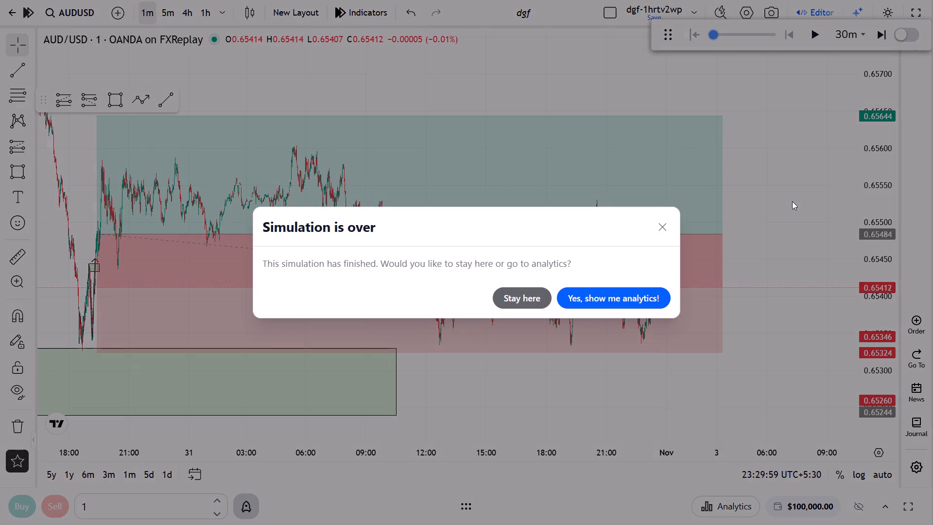
left_click(665, 223)
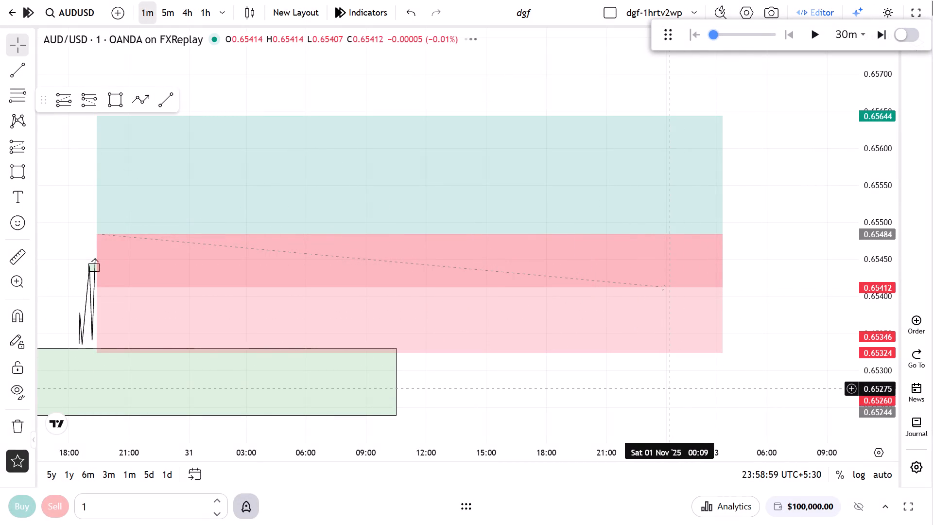
Review the finished long setup on the 1m chart, from the 30 October swing structure and small zone through the following price action.
left_click_drag(494, 444, 842, 427)
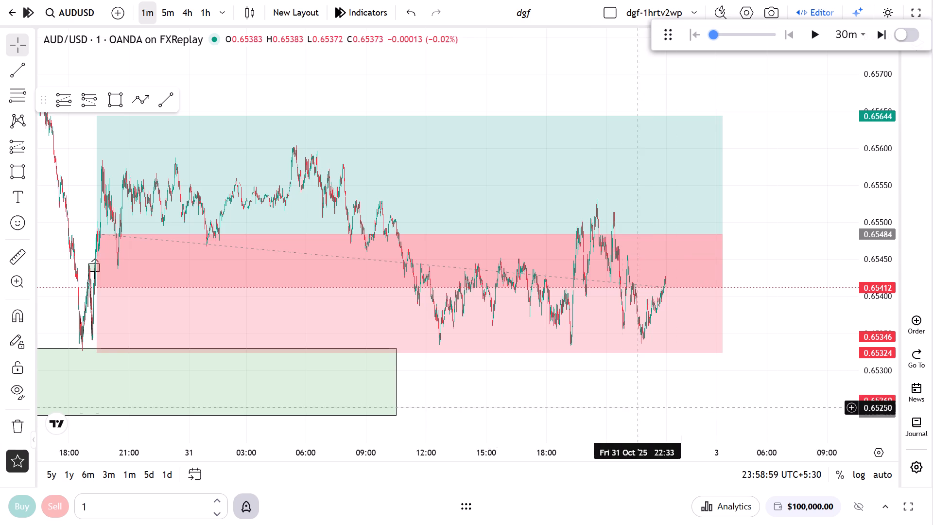
left_click_drag(623, 414, 932, 352)
scroll(654, 379, "up", 6)
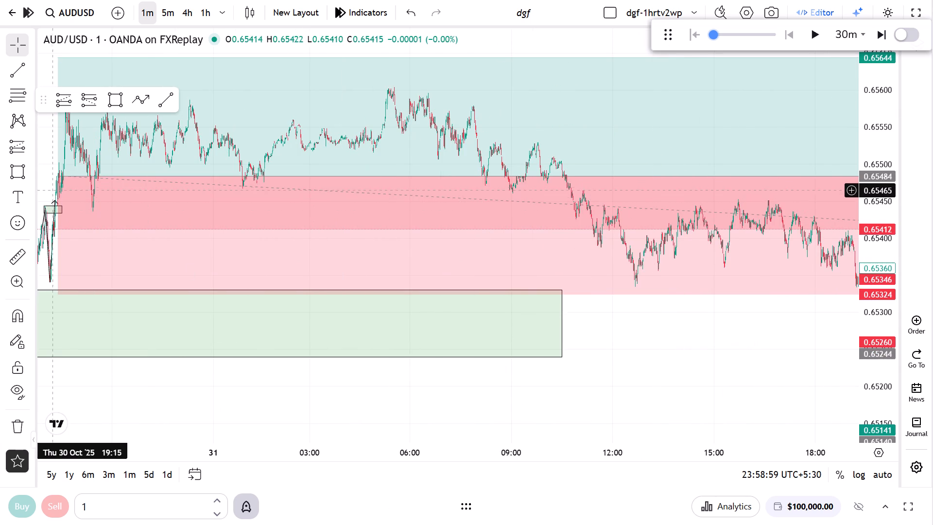
left_click_drag(50, 186, 569, 285)
scroll(425, 319, "up", 6)
left_click_drag(273, 251, 284, 251)
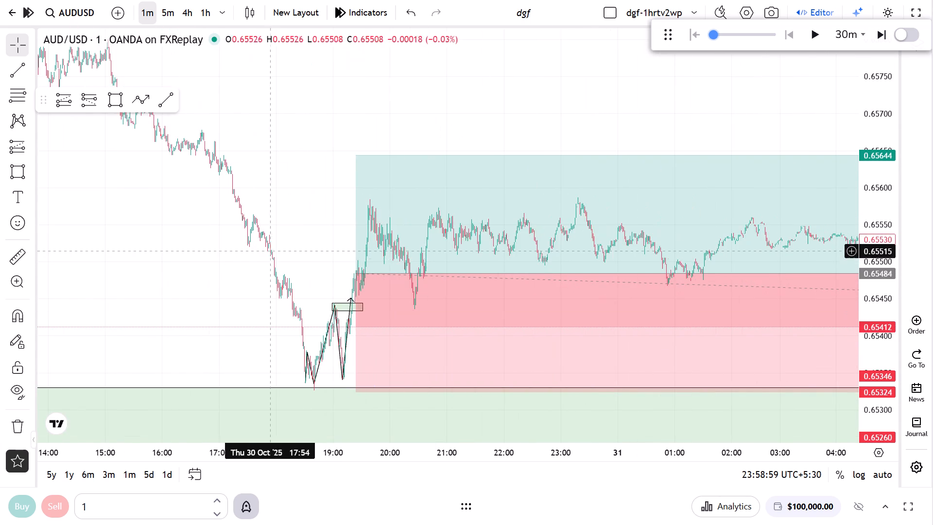
left_click_drag(284, 251, 623, 257)
scroll(486, 324, "up", 6)
scroll(423, 322, "up", 6)
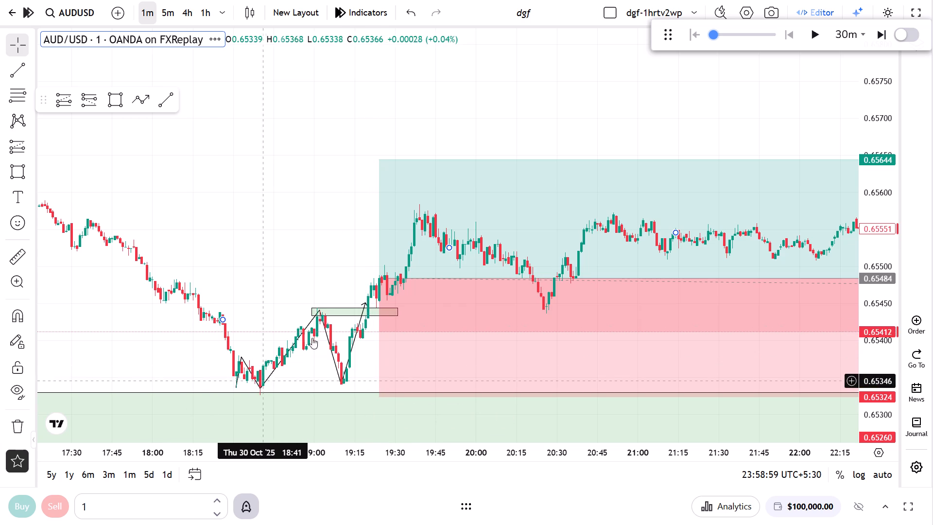
left_click_drag(365, 349, 363, 350)
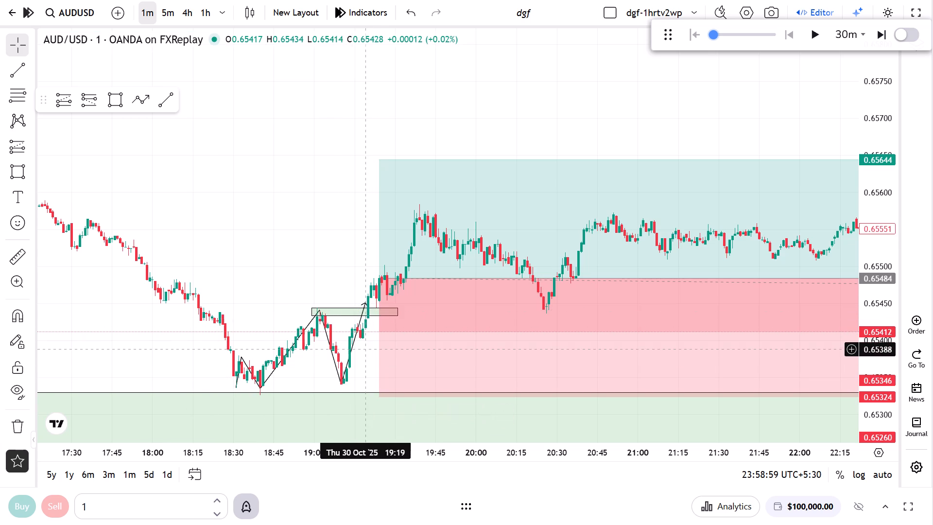
left_click_drag(363, 350, 112, 349)
left_click_drag(258, 82, 16, 83)
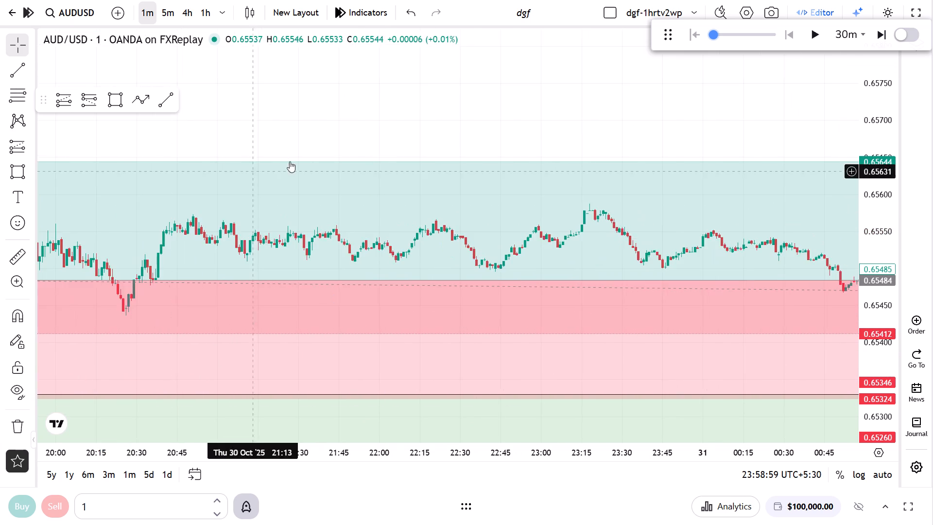
scroll(320, 167, "down", 18)
left_click_drag(632, 221, 207, 194)
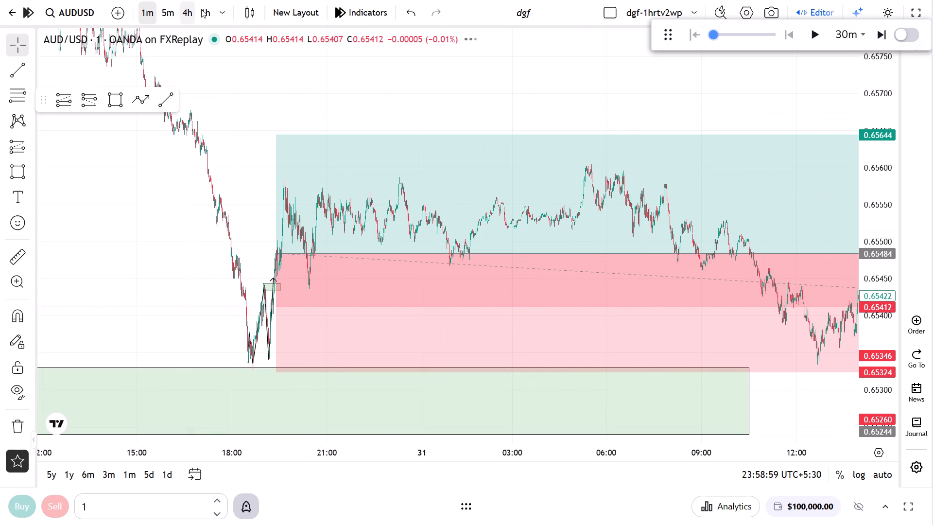
Switch the chart to the 4h timeframe and bring the large green zone and the long position into view.
left_click(183, 9)
scroll(766, 428, "up", 5)
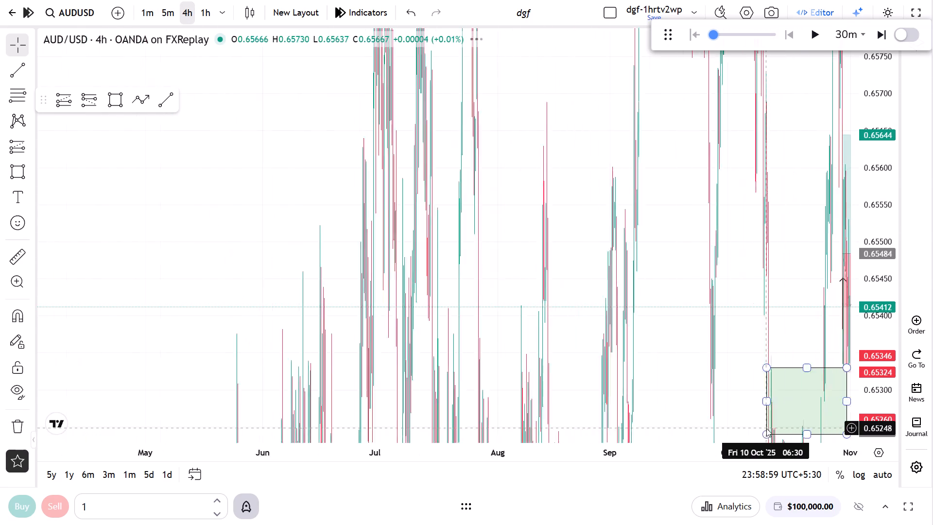
scroll(766, 428, "up", 20)
scroll(766, 428, "up", 1)
left_click_drag(695, 288, 525, 262)
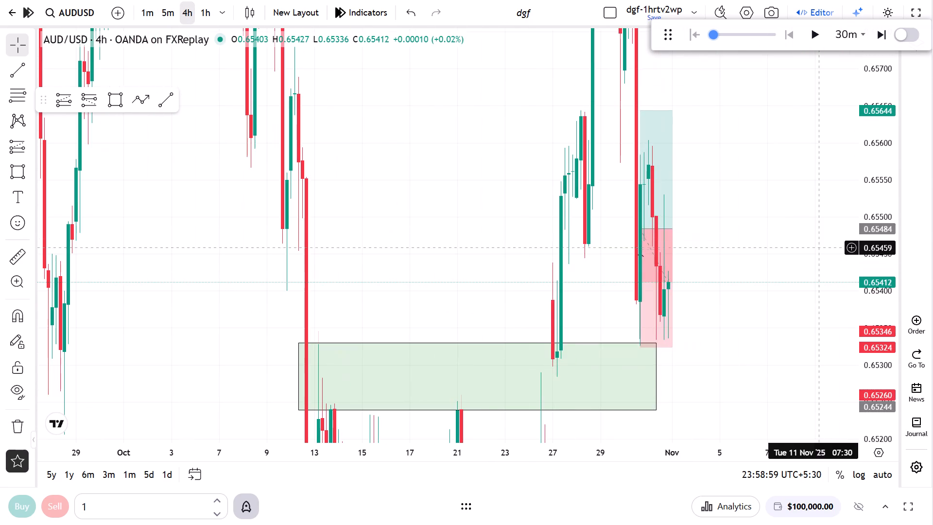
Switch the chart to the 5m timeframe and review the marked zones and positions from late October back to the 30 September short setup.
left_click_drag(874, 189, 878, 397)
left_click(714, 361)
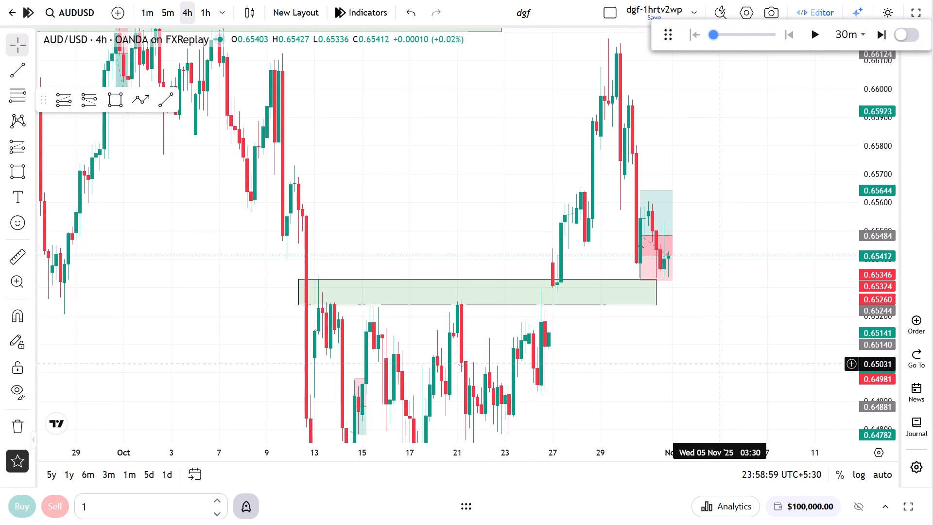
left_click_drag(743, 353, 818, 234)
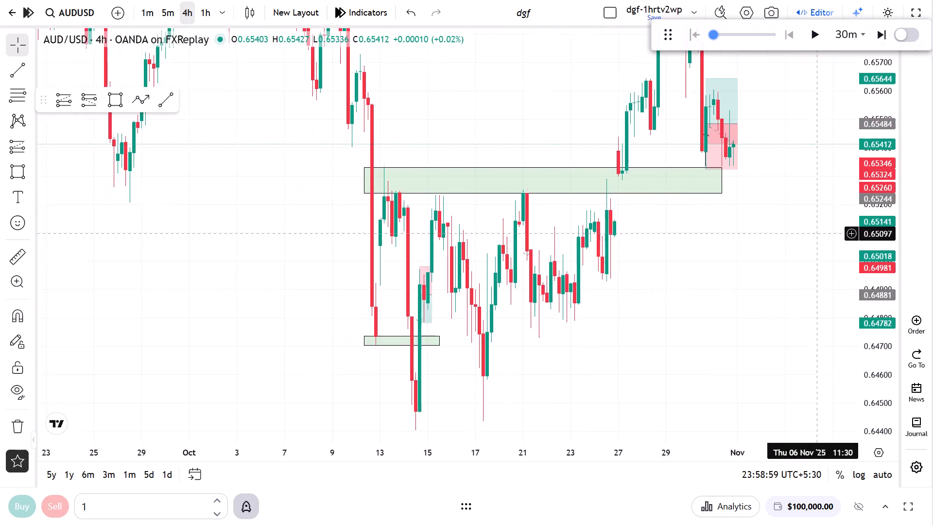
left_click(170, 13)
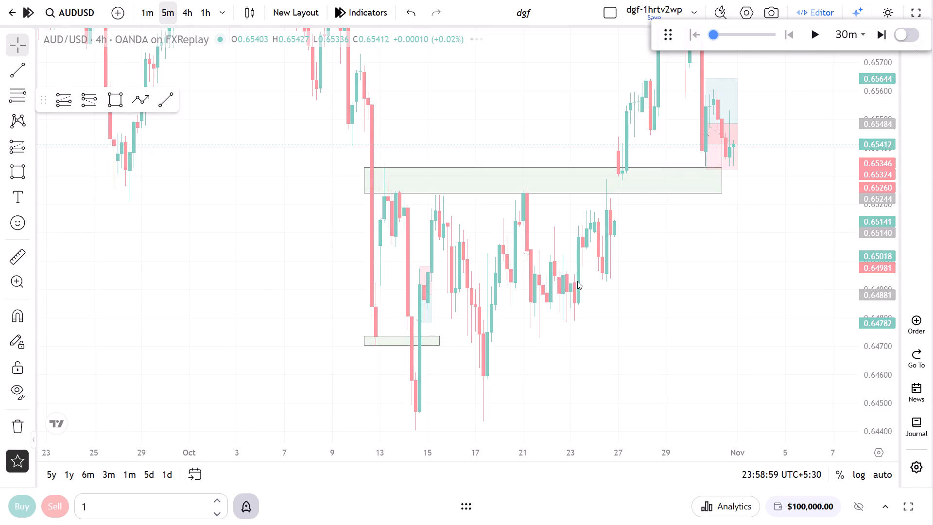
scroll(577, 281, "down", 20)
scroll(577, 281, "down", 6)
left_click_drag(580, 267, 689, 404)
left_click_drag(587, 229, 742, 189)
left_click_drag(513, 363, 710, 283)
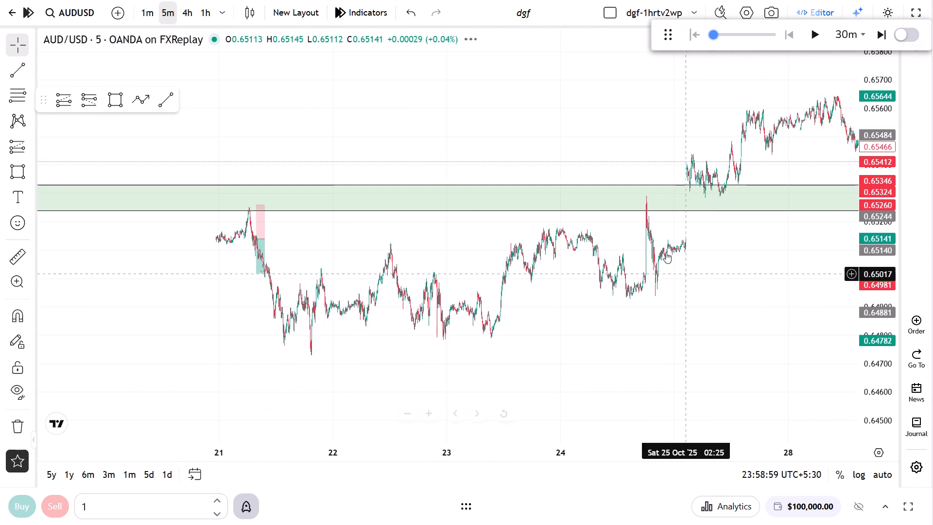
left_click_drag(538, 290, 800, 249)
left_click_drag(501, 291, 518, 295)
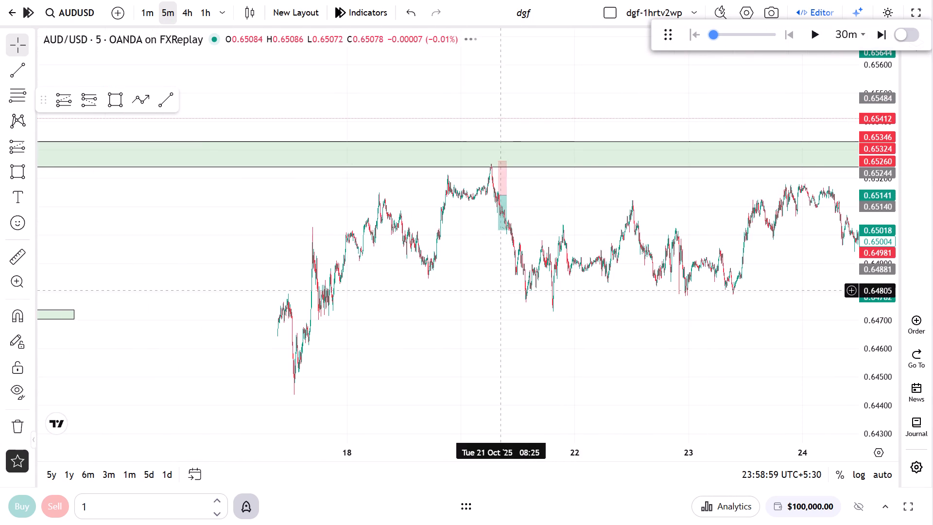
left_click_drag(518, 295, 812, 256)
left_click_drag(584, 294, 844, 294)
left_click_drag(546, 353, 817, 426)
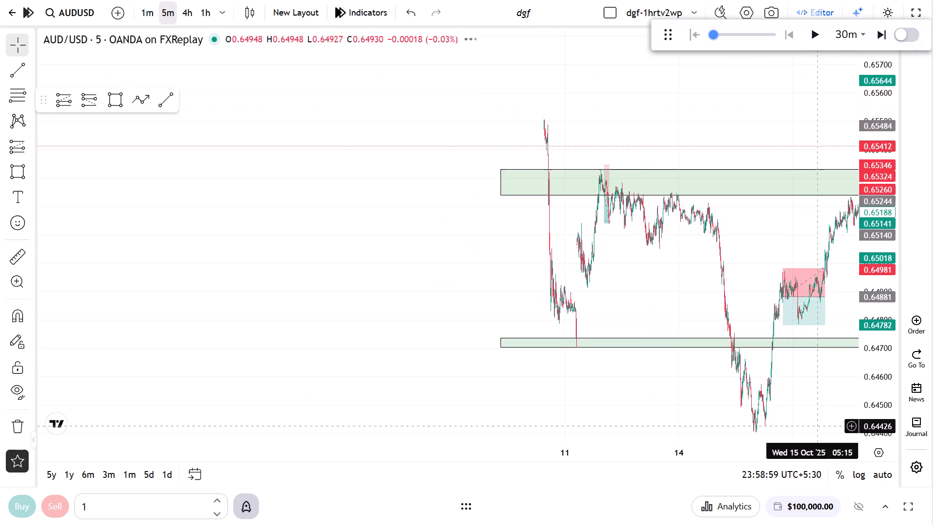
left_click_drag(618, 272, 812, 416)
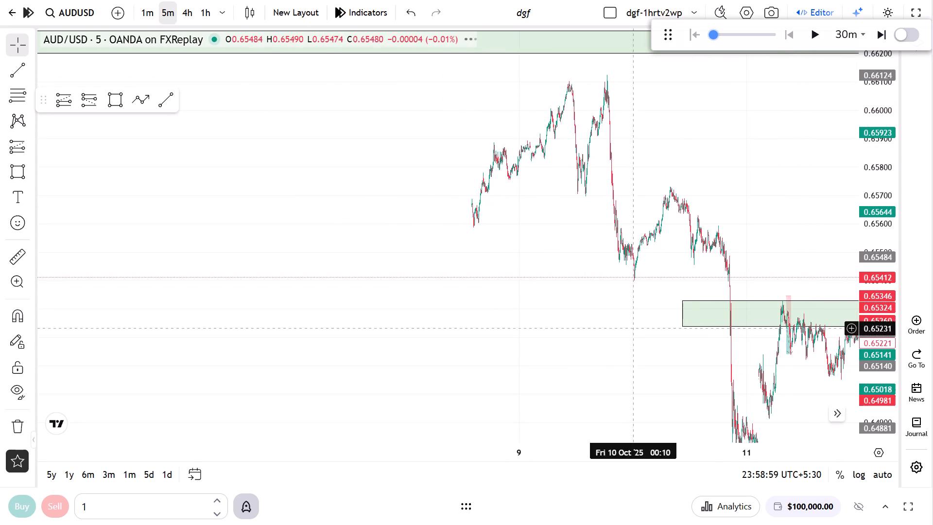
left_click_drag(581, 281, 826, 338)
left_click_drag(574, 247, 794, 342)
left_click_drag(426, 330, 708, 314)
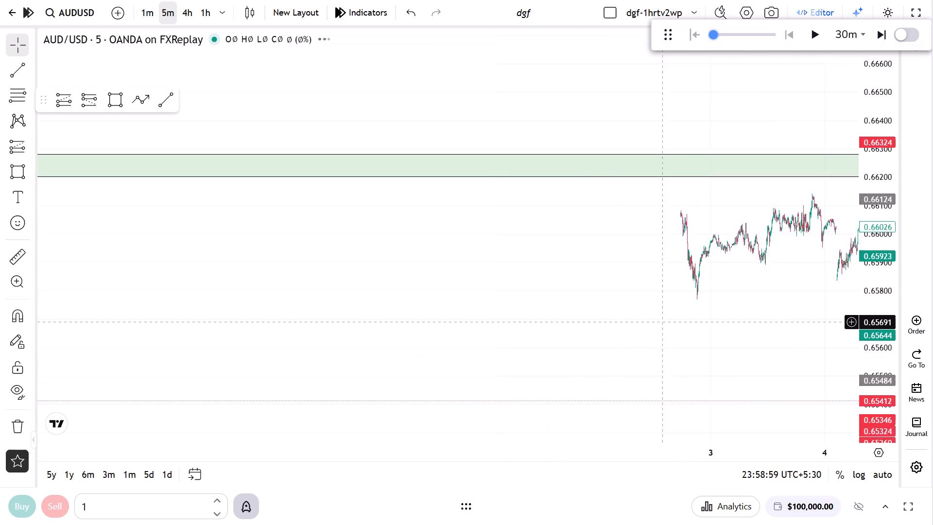
left_click_drag(708, 314, 708, 314)
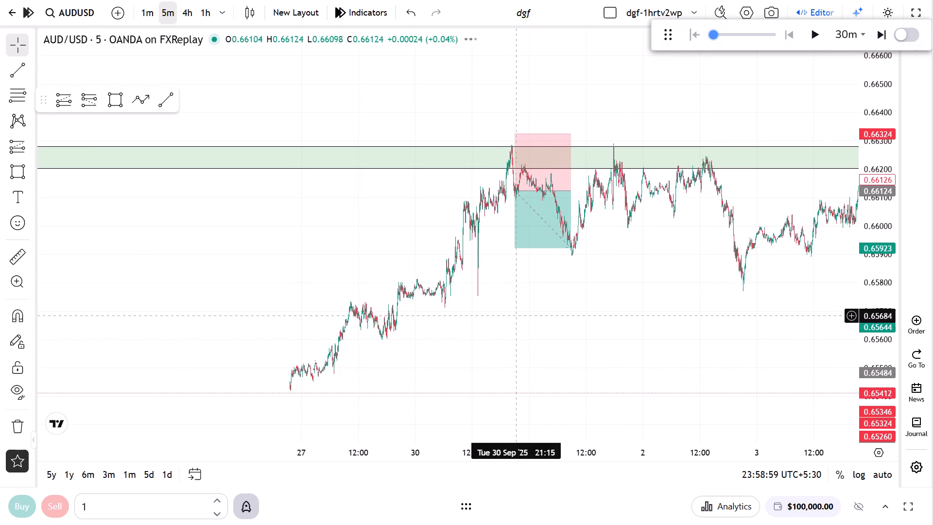
Exit the finished AUDUSD replay session and return to the testing dashboard.
left_click(12, 16)
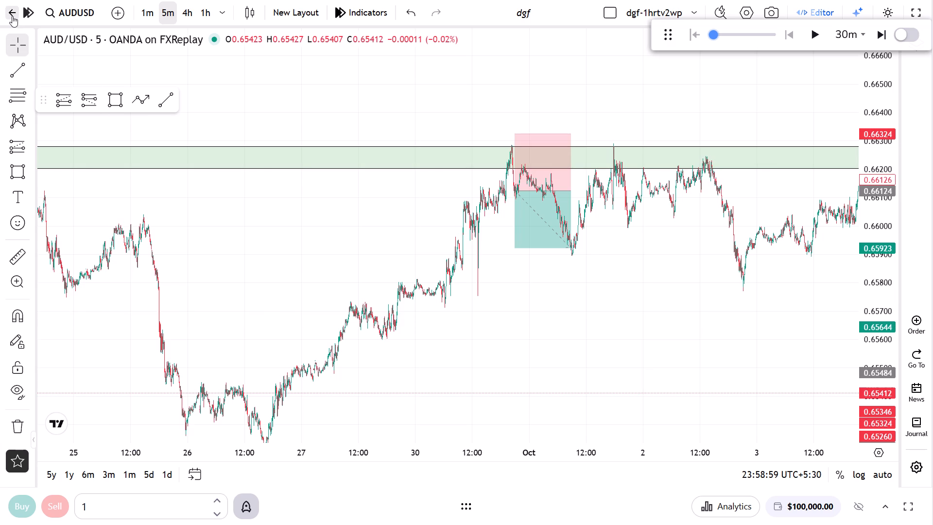
scroll(577, 347, "down", 11)
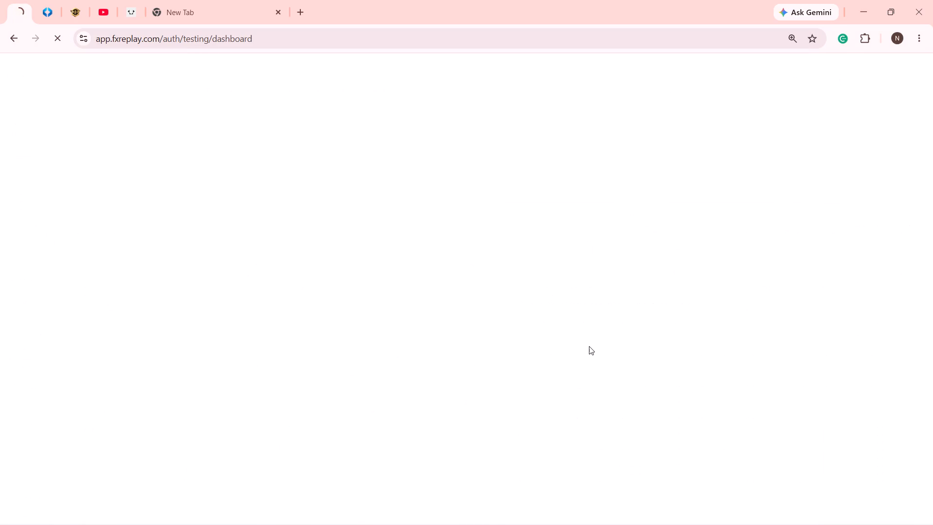
scroll(589, 346, "down", 11)
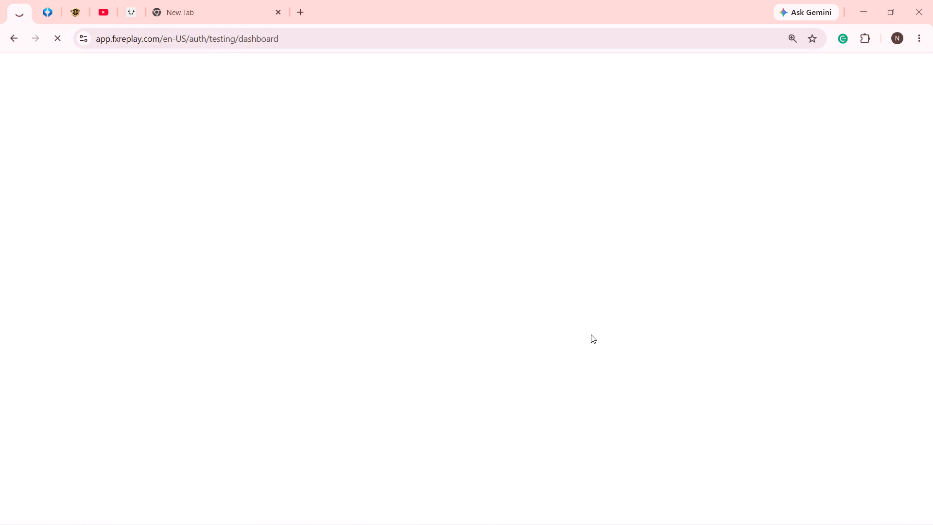
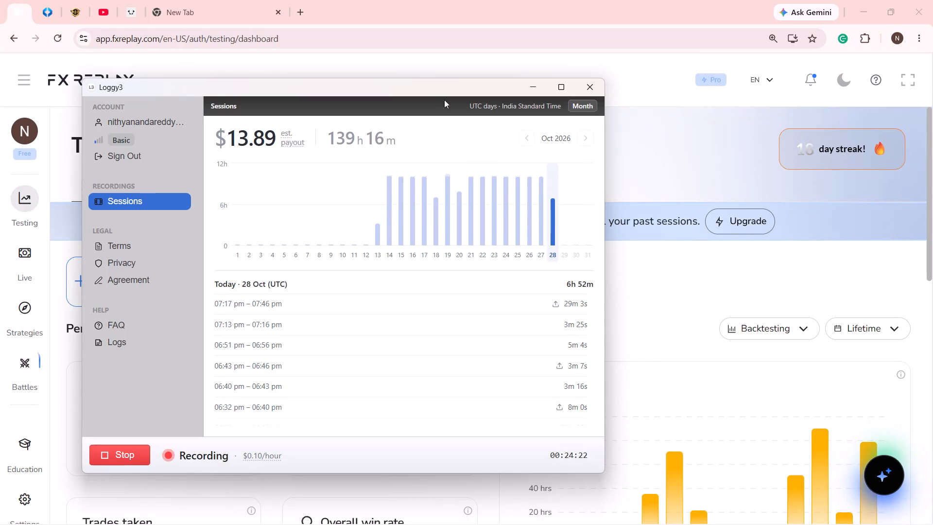
Stop the running Loggy3 recording, start a new one, and return to the testing dashboard in the browser.
left_click_drag(441, 91, 507, 65)
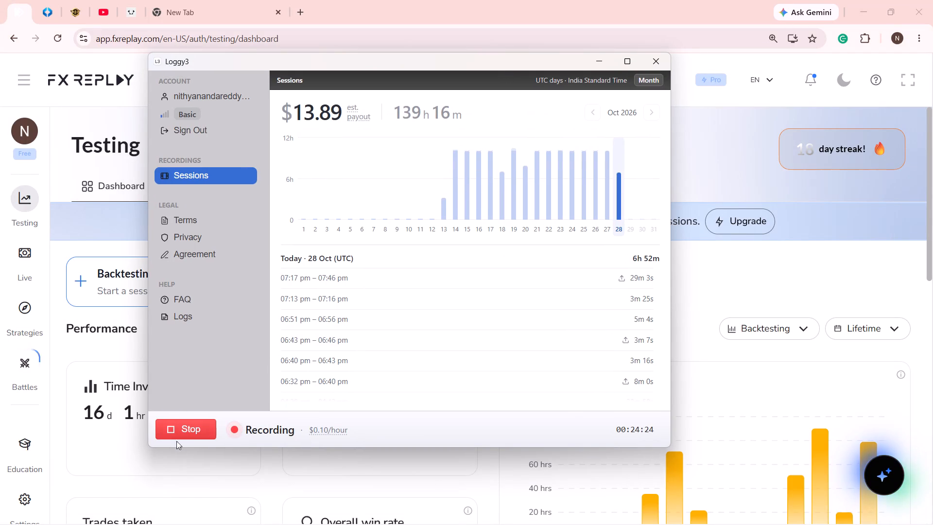
left_click(186, 434)
left_click(186, 434)
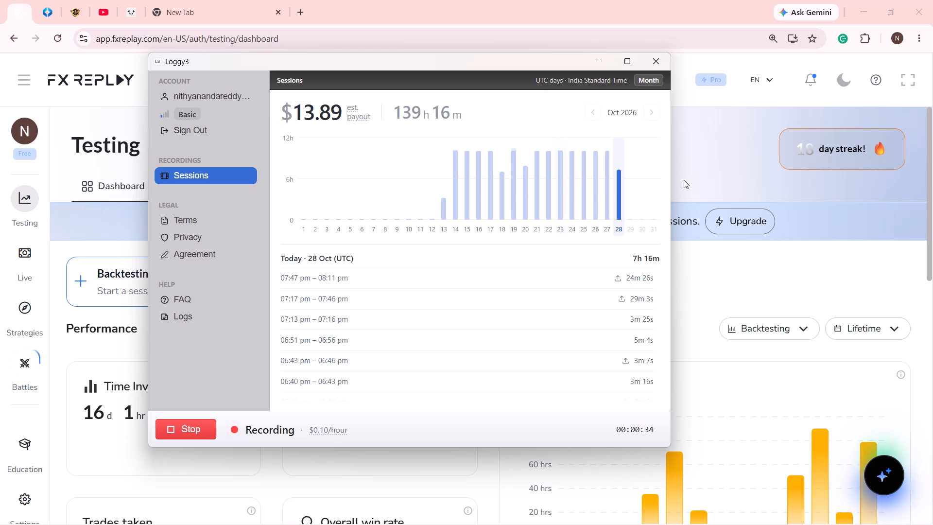
left_click(702, 316)
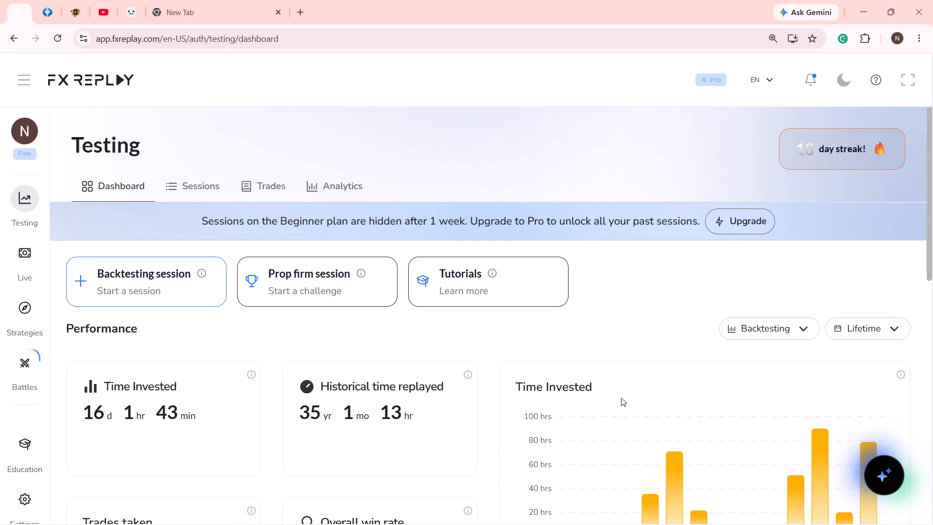
Delete the finished AUDUSD session "dgf" covering 10/1/25 - 10/31/25 from the recent sessions.
scroll(623, 399, "down", 11)
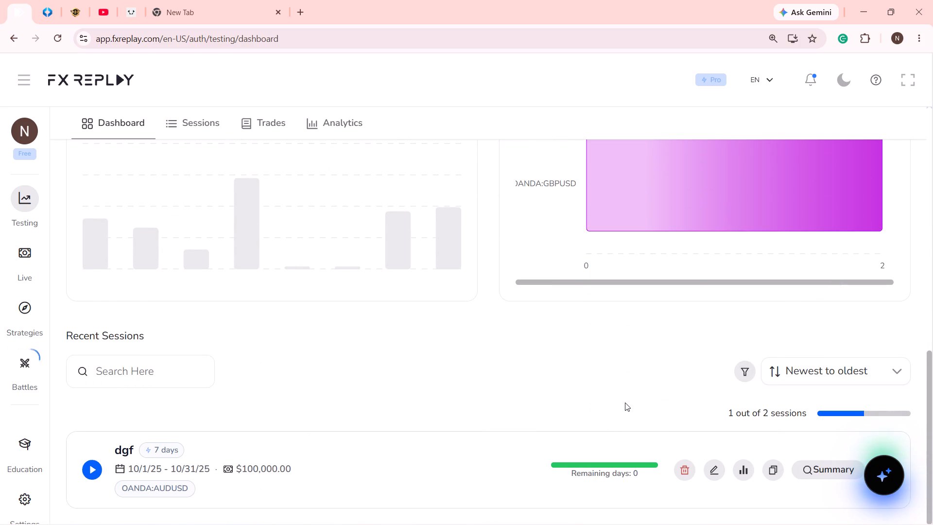
scroll(625, 402, "down", 2)
left_click(679, 473)
left_click(600, 346)
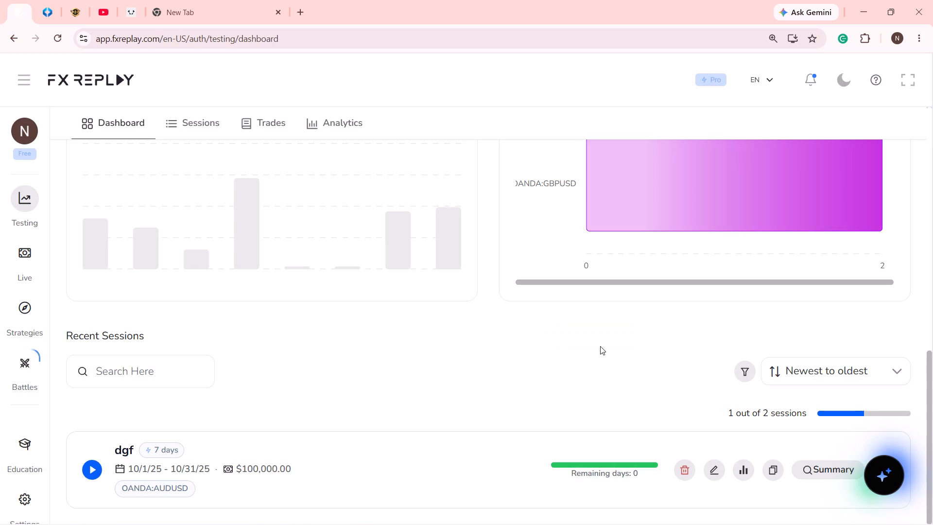
Start a new backtesting session, name it dgf, and choose AUDUSD as its asset.
scroll(563, 374, "up", 6)
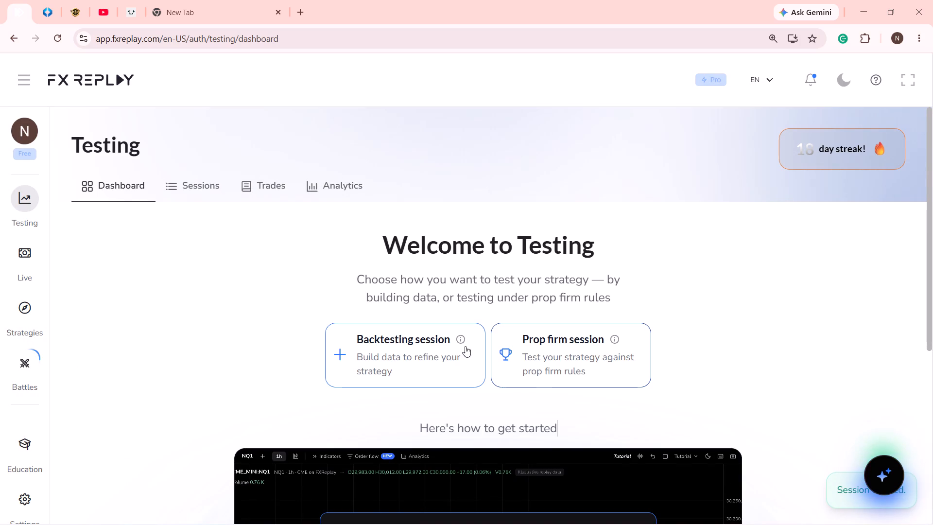
left_click(453, 342)
scroll(500, 336, "down", 2)
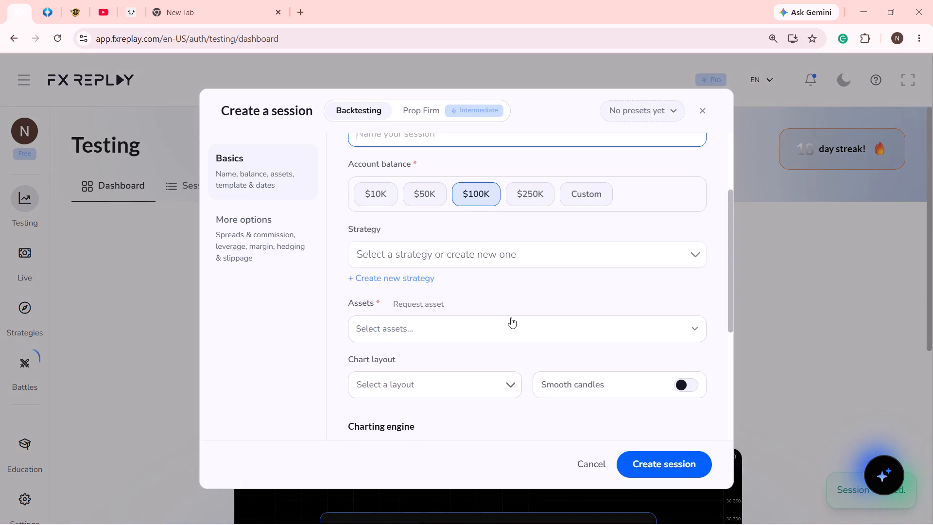
scroll(515, 322, "up", 2)
left_click(584, 262)
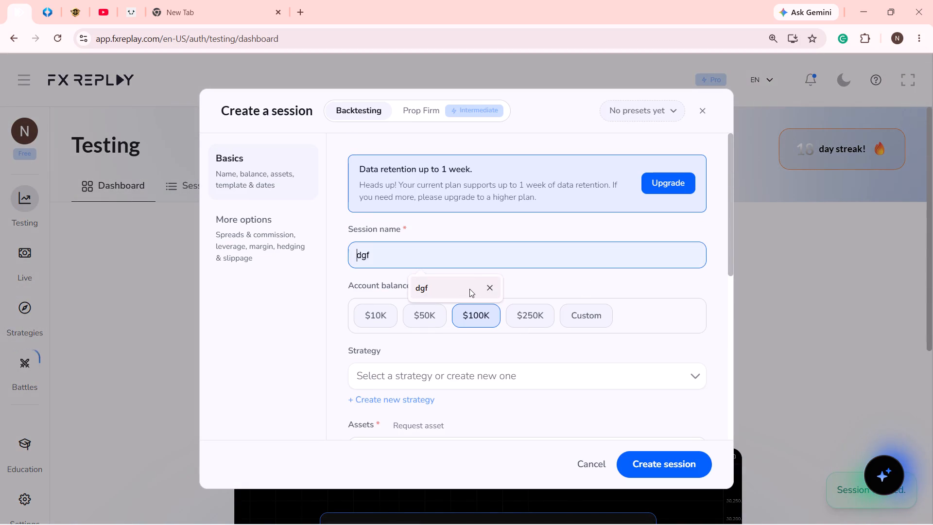
left_click(469, 289)
scroll(473, 289, "down", 5)
left_click(606, 280)
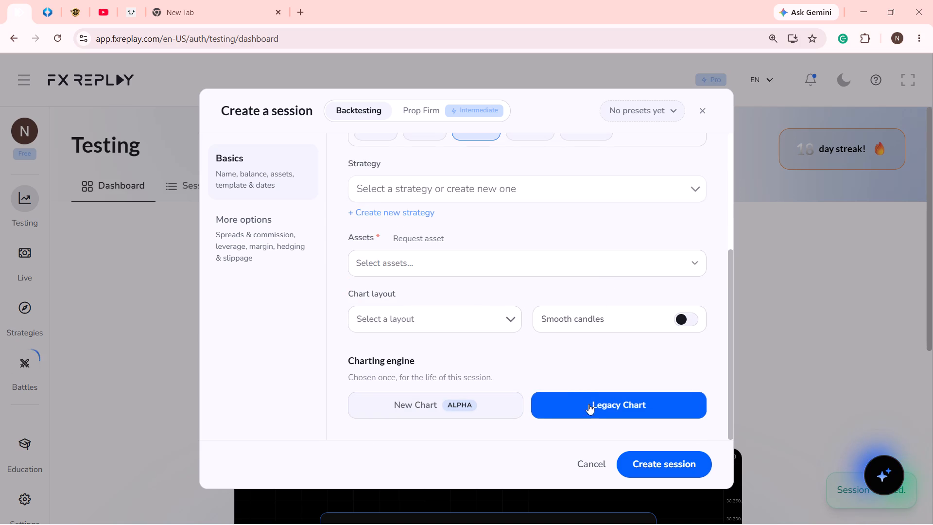
scroll(588, 407, "up", 3)
scroll(548, 377, "down", 2)
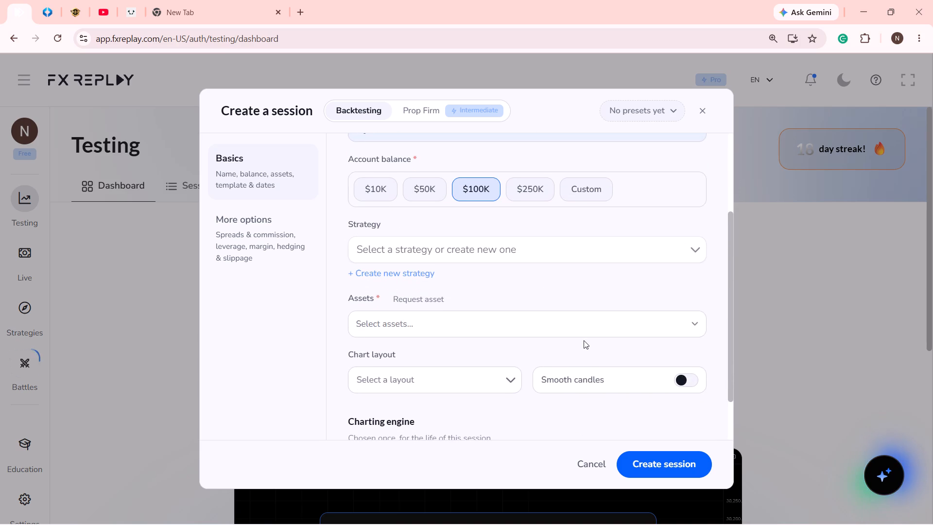
left_click(586, 332)
left_click(499, 384)
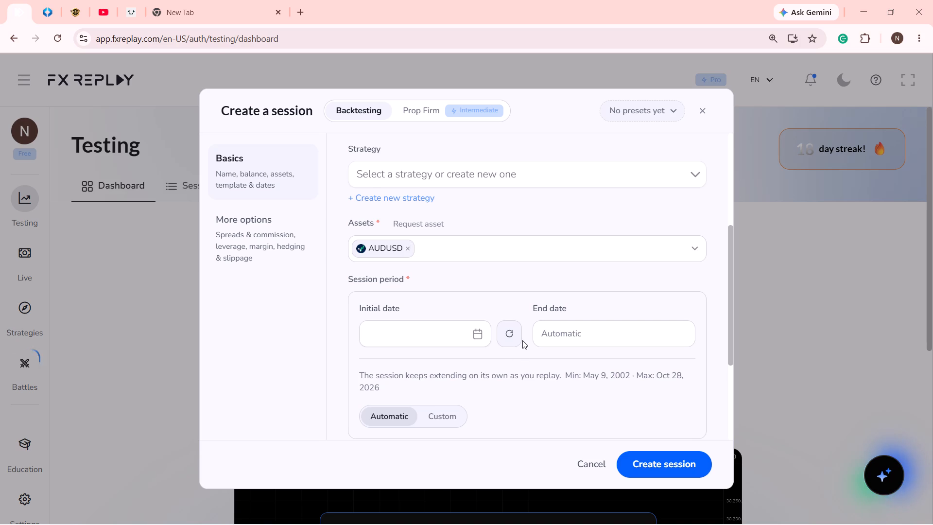
Switch the session period to custom dates and set the initial date to November 1, 2025.
scroll(523, 341, "down", 2)
left_click(423, 290)
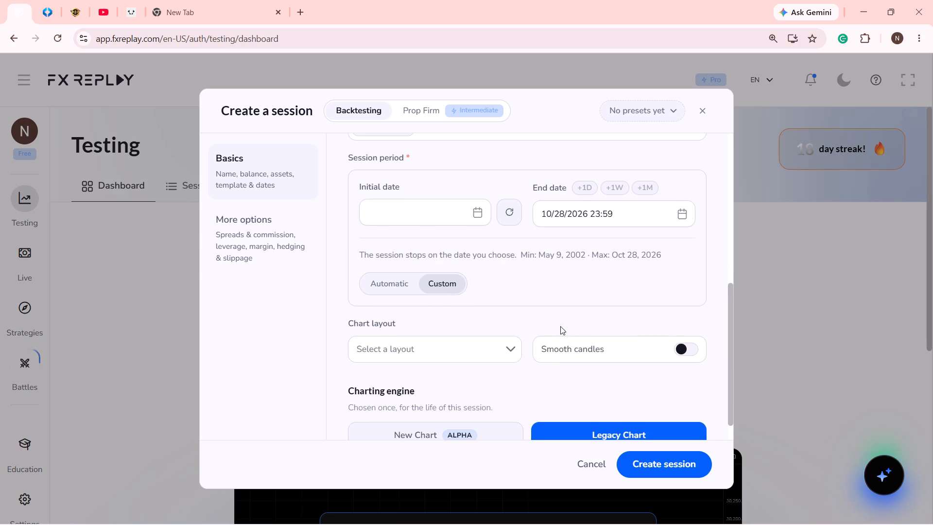
scroll(565, 330, "down", 2)
scroll(651, 379, "up", 1)
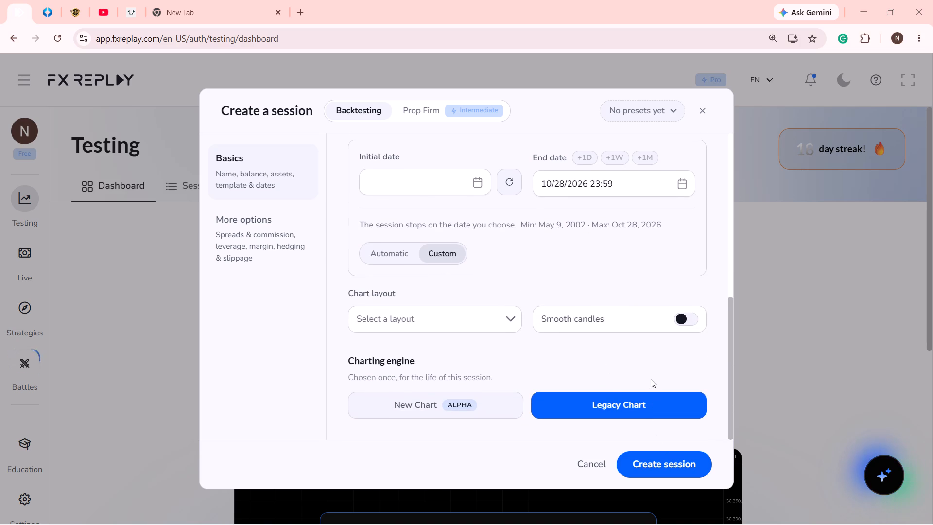
scroll(651, 379, "up", 2)
left_click(476, 360)
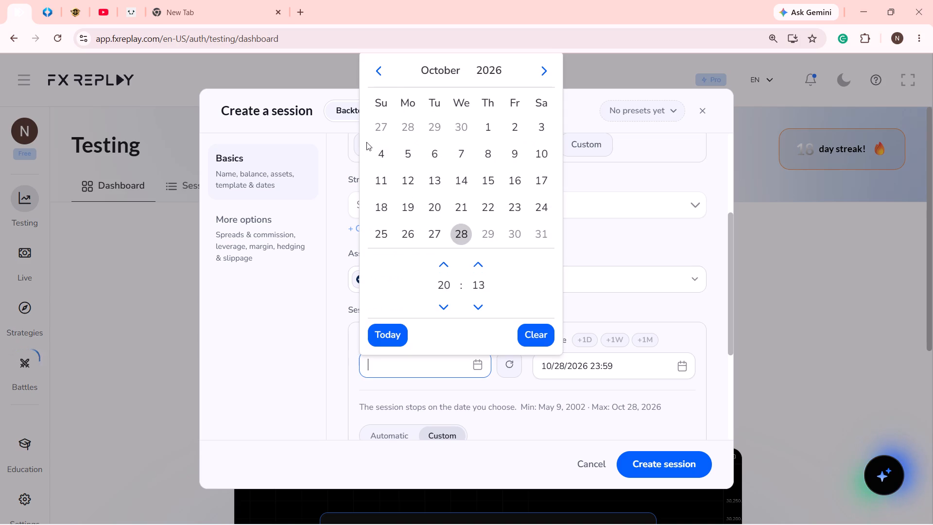
left_click(488, 72)
scroll(515, 198, "down", 1)
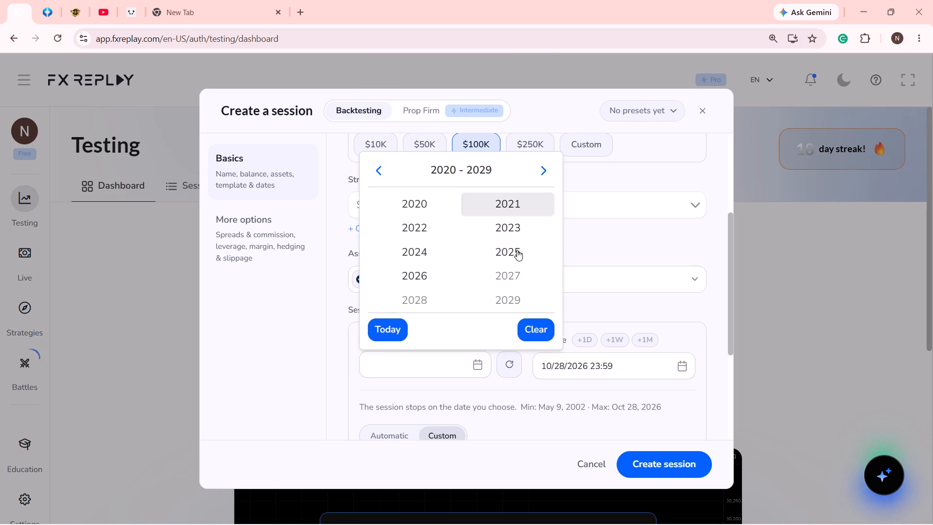
left_click(518, 257)
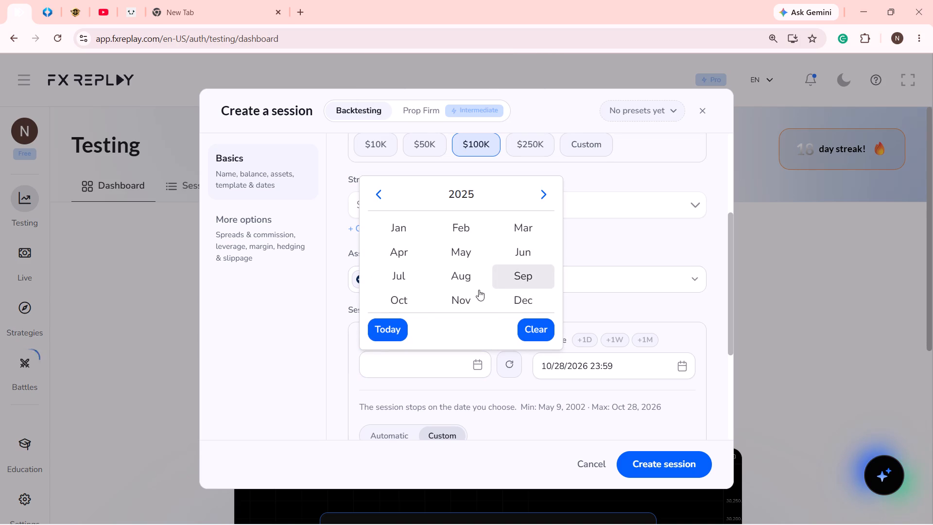
left_click(465, 300)
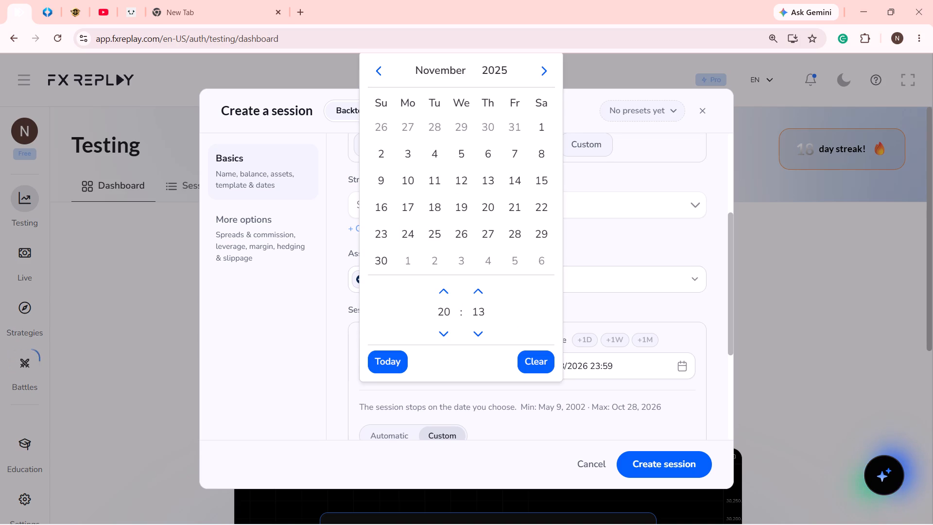
left_click(546, 132)
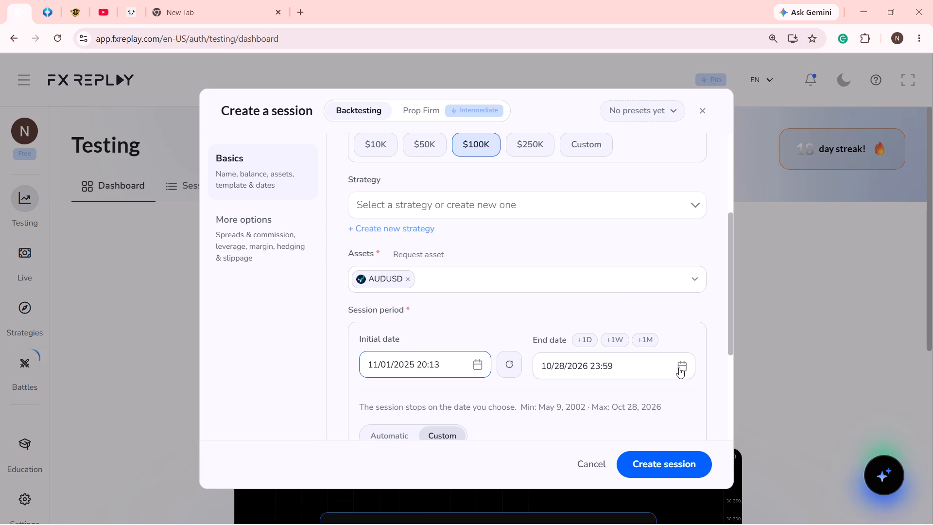
Set the session's end date to November 30, 2025 and create the session.
left_click(679, 367)
left_click(649, 69)
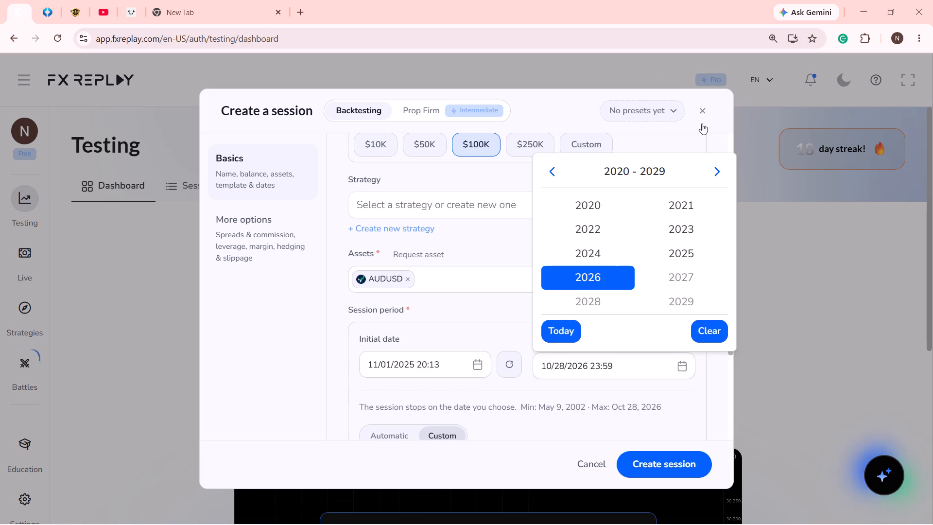
left_click(682, 253)
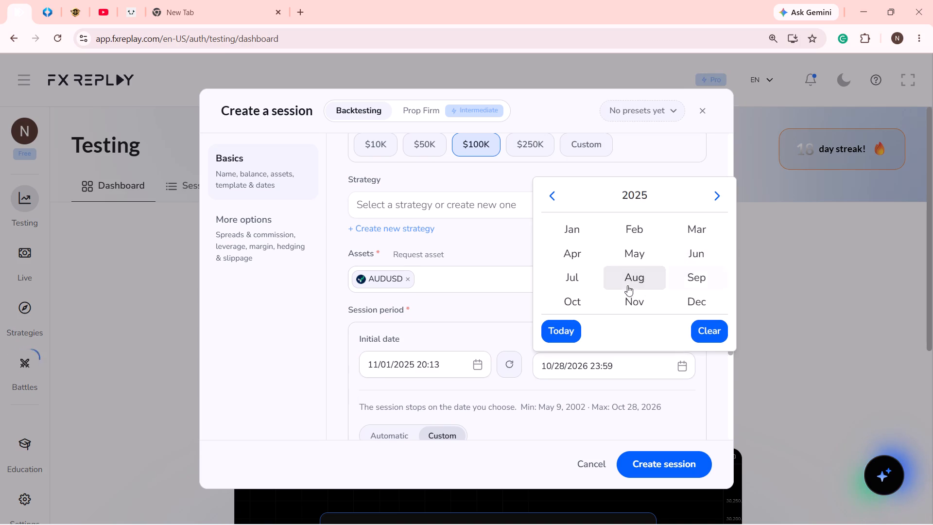
left_click(632, 301)
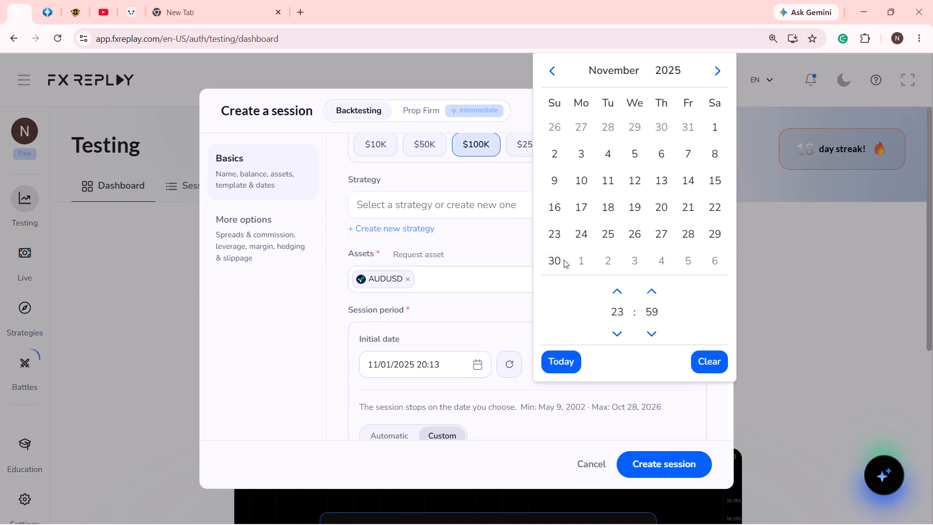
left_click(558, 260)
scroll(671, 431, "down", 3)
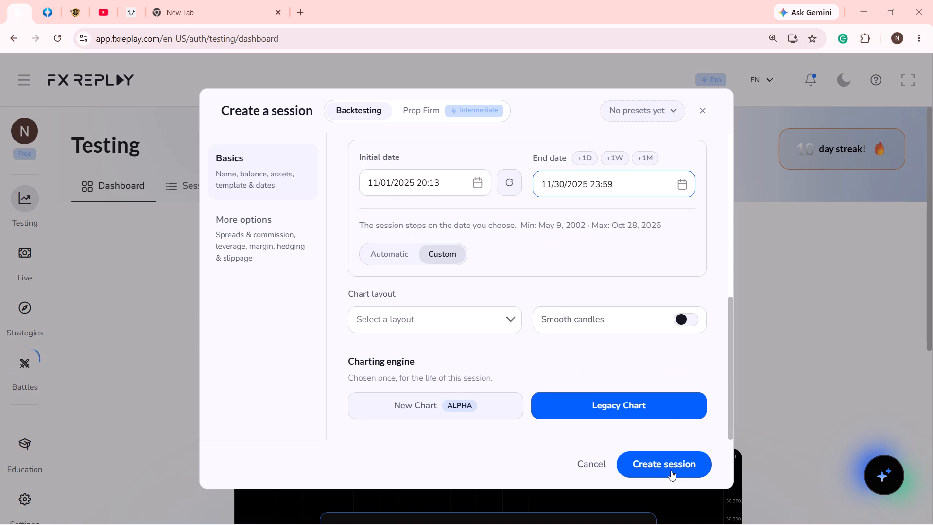
left_click(671, 470)
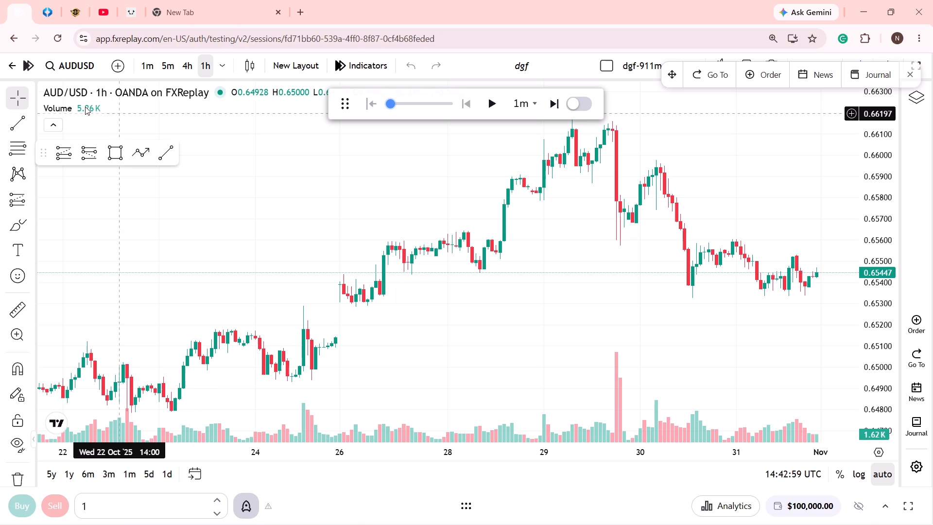
Remove the Volume indicator from the chart and close the floating Go To, Order, News and Journal bar.
left_click(112, 111)
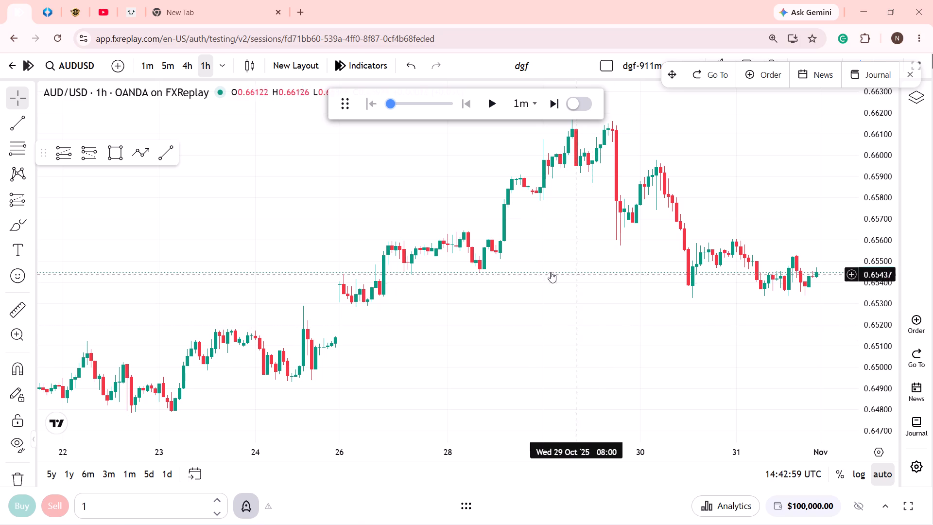
left_click(902, 81)
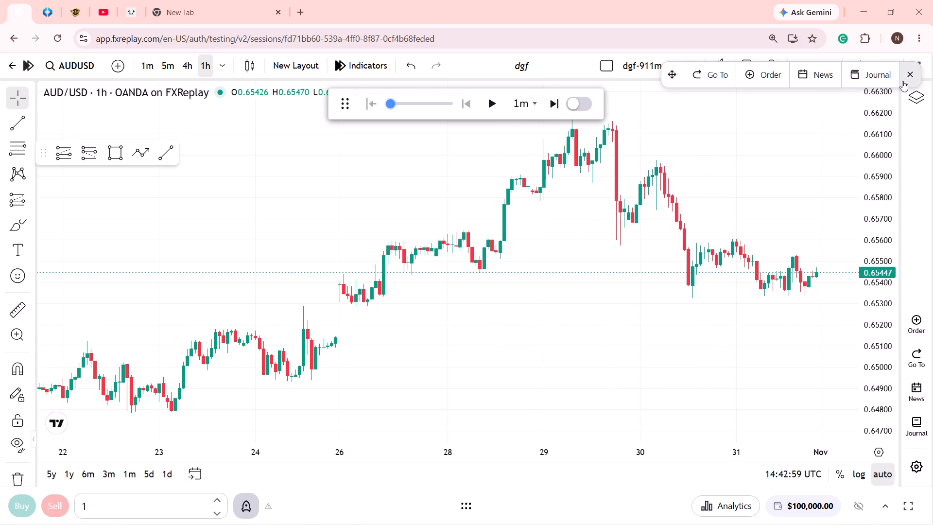
left_click(912, 72)
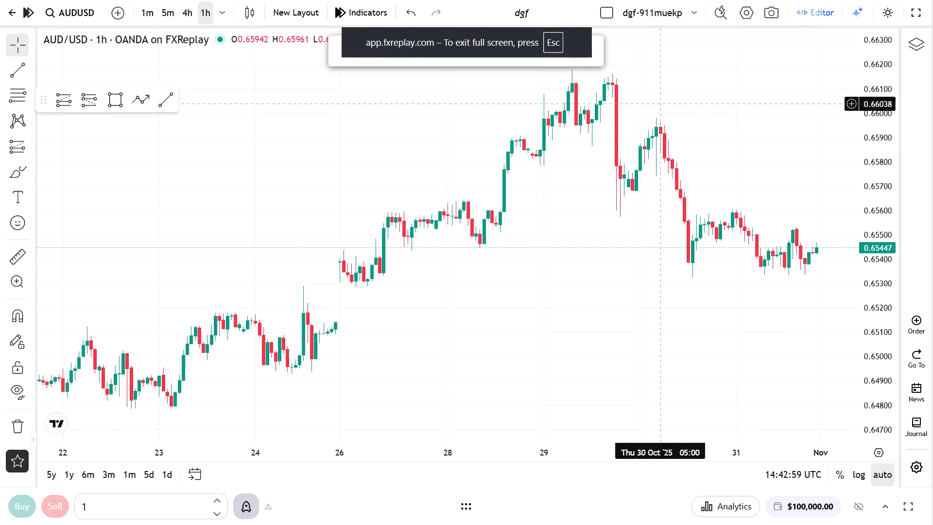
left_click(924, 13)
Switch the AUDUSD chart from the 1h to the 4h timeframe, leaving empty space after the latest candle.
left_click_drag(699, 125, 699, 202)
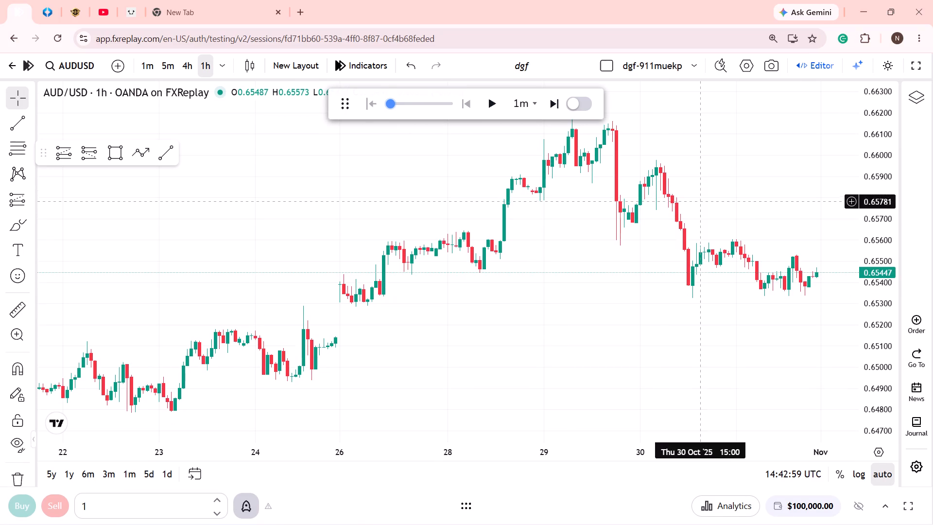
left_click(192, 68)
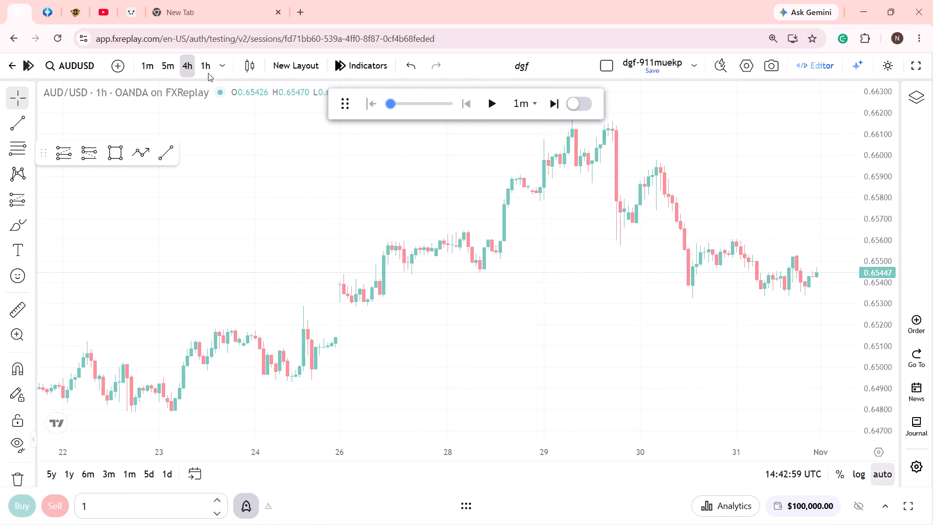
left_click_drag(890, 217, 889, 230)
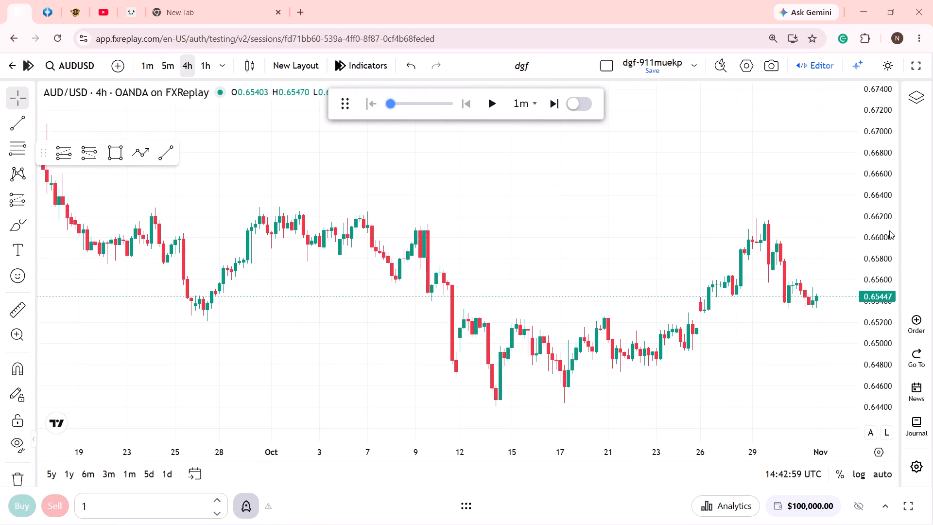
left_click_drag(697, 257, 560, 233)
scroll(576, 242, "down", 2)
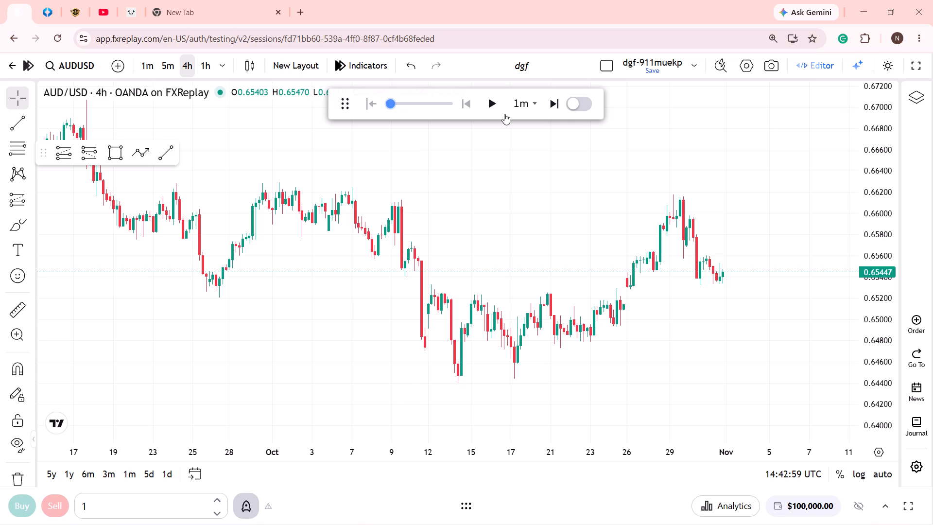
Set the replay step interval to 4h.
left_click(539, 106)
scroll(535, 229, "down", 2)
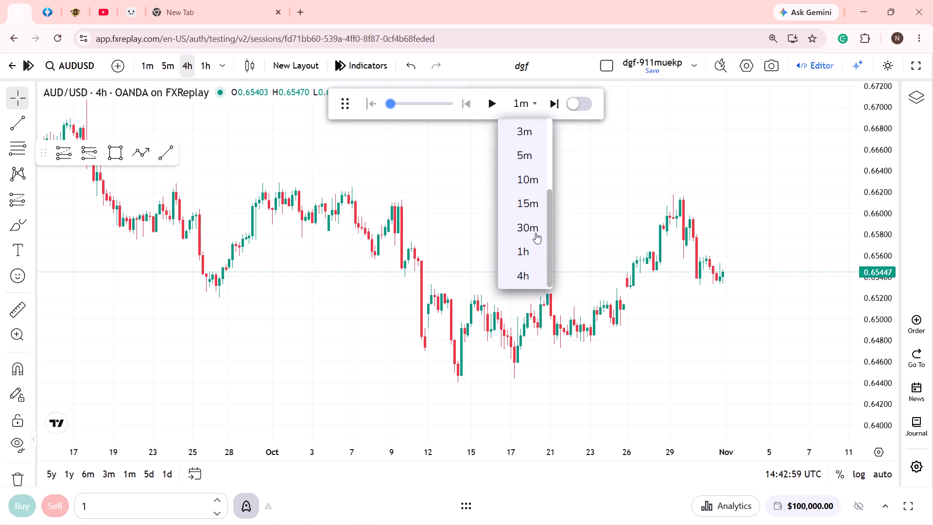
left_click(531, 264)
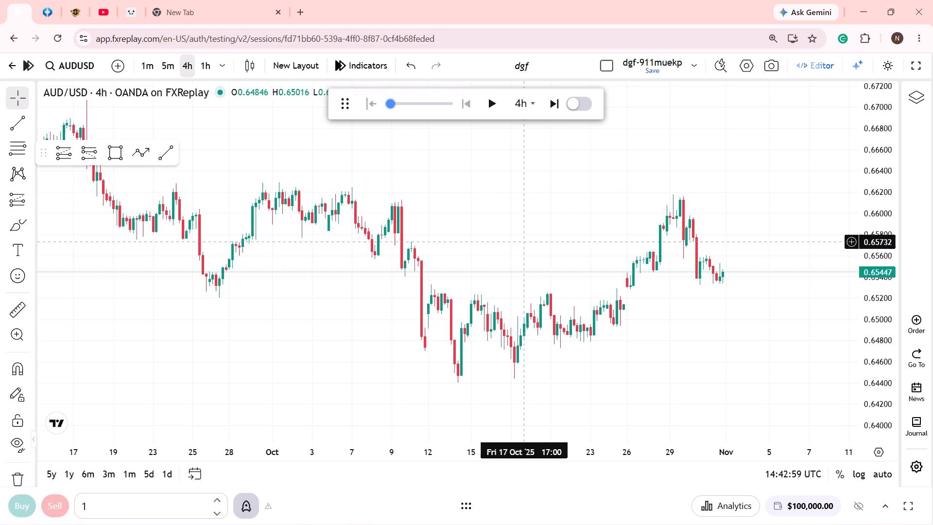
scroll(628, 282, "down", 4)
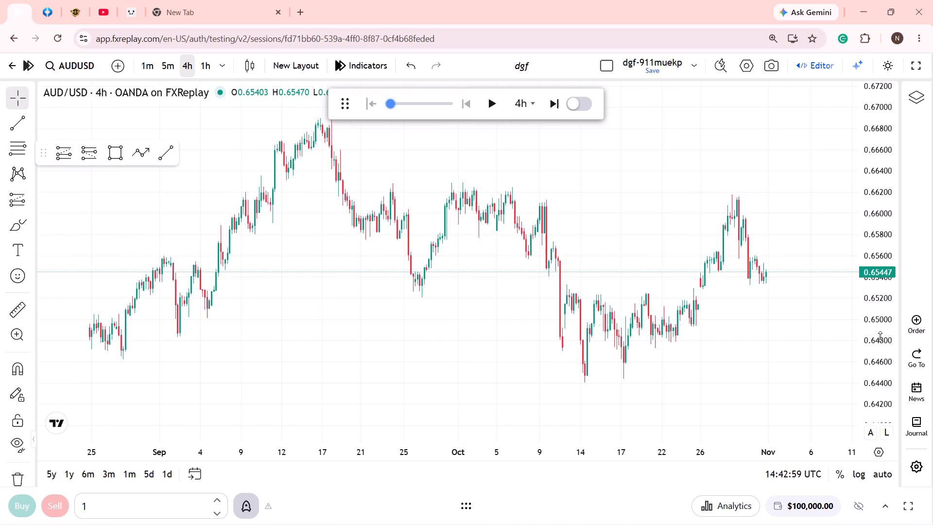
left_click_drag(895, 348, 892, 280)
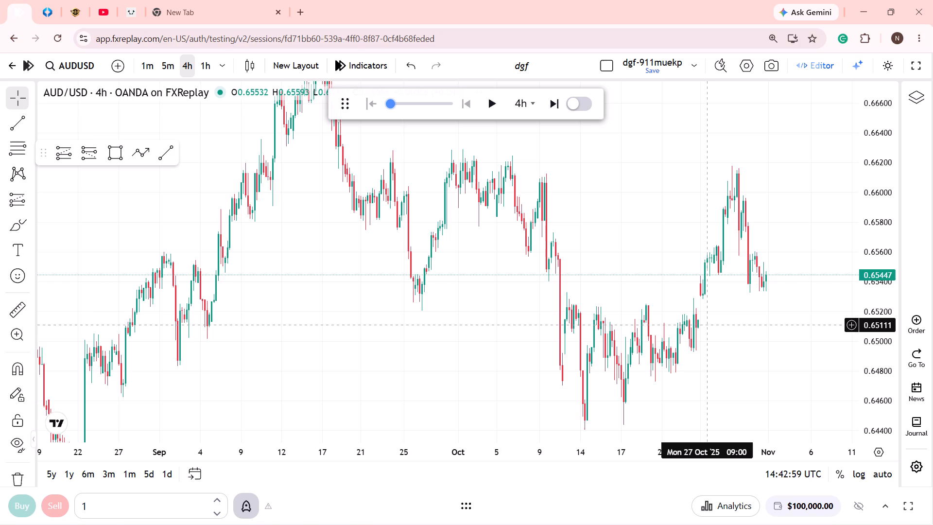
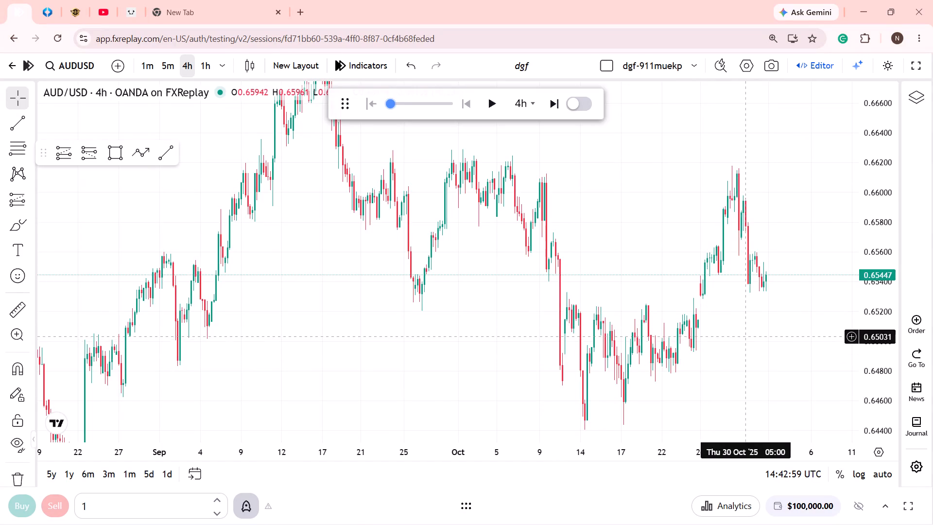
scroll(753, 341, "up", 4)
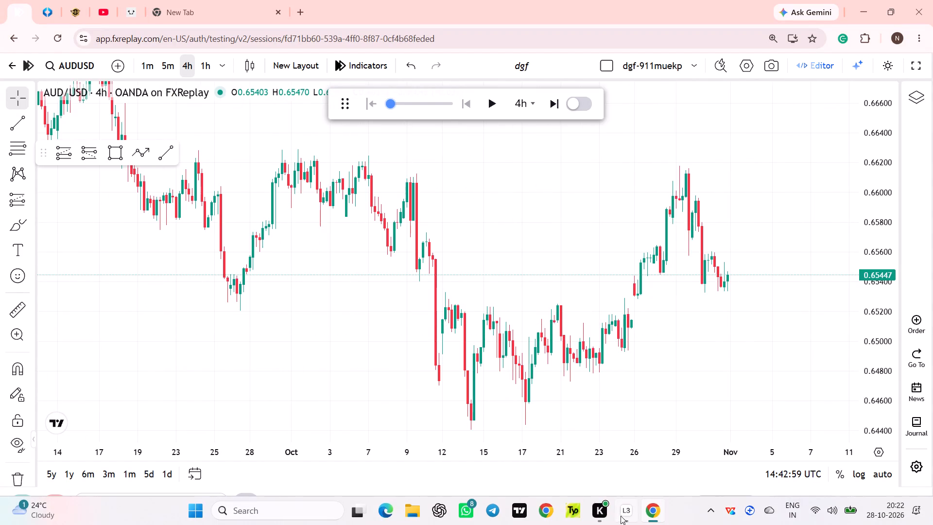
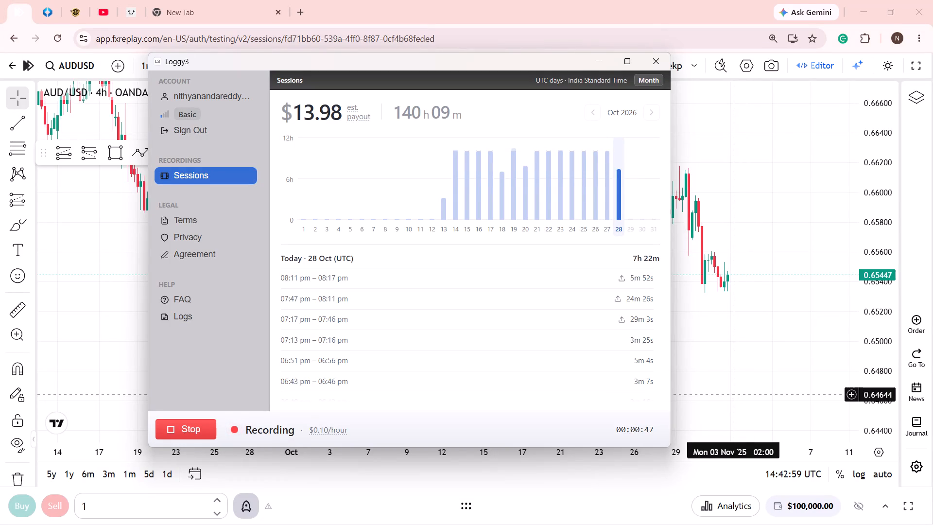
Switch to the FXReplay AUD/USD chart in the browser and display it in full screen.
left_click(773, 393)
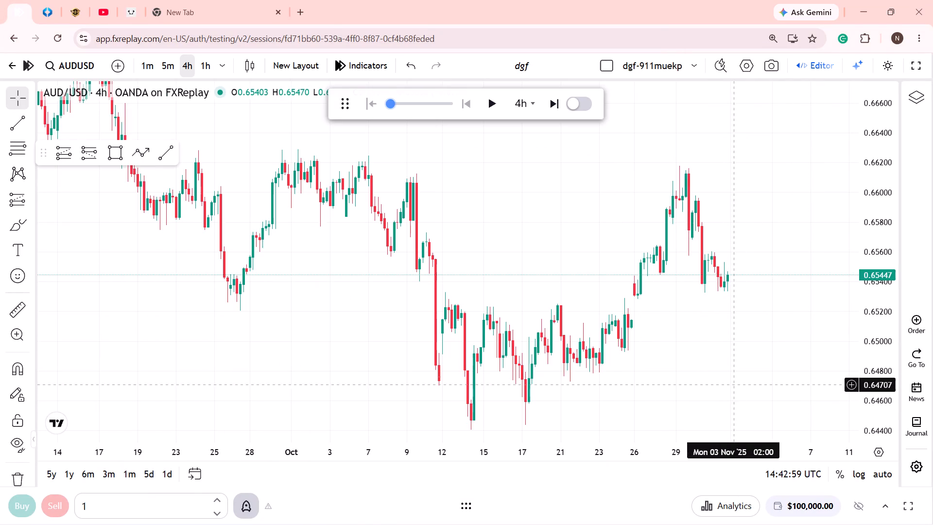
scroll(664, 361, "down", 2)
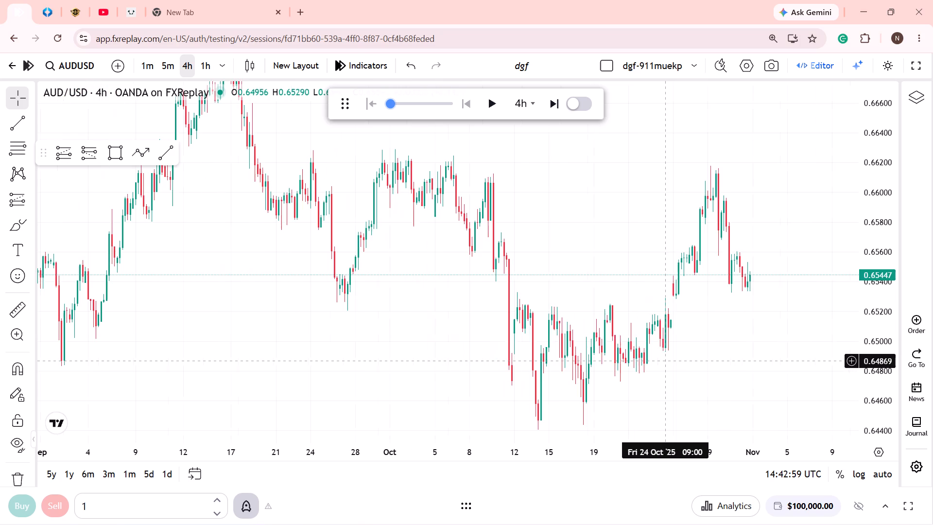
left_click_drag(628, 385, 734, 322)
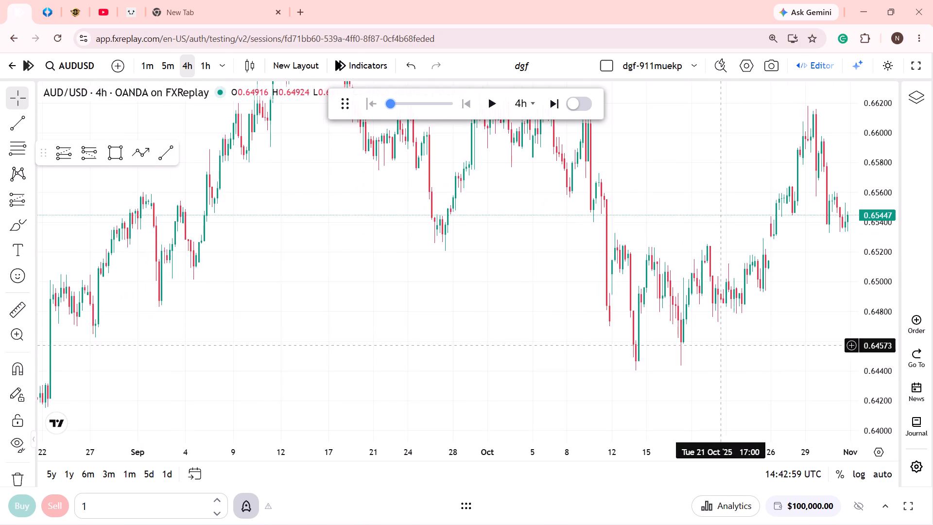
scroll(718, 347, "up", 3)
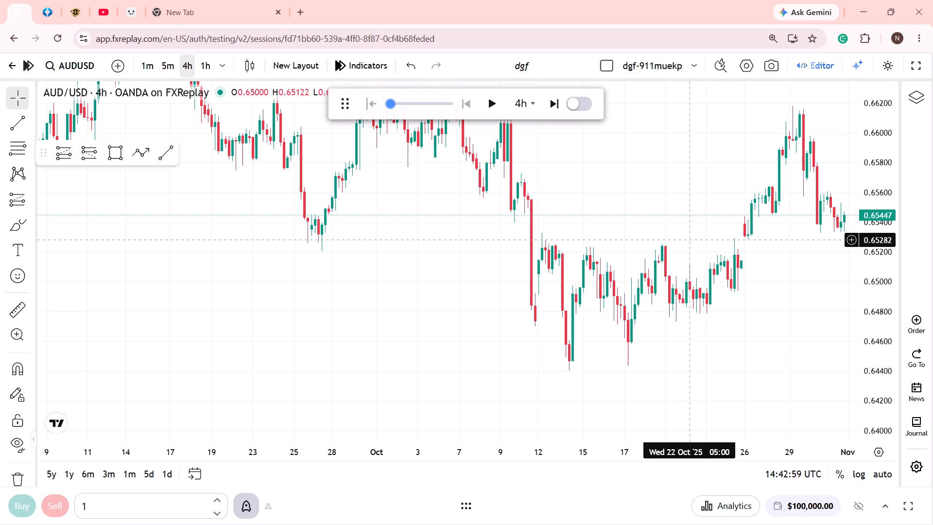
left_click(126, 153)
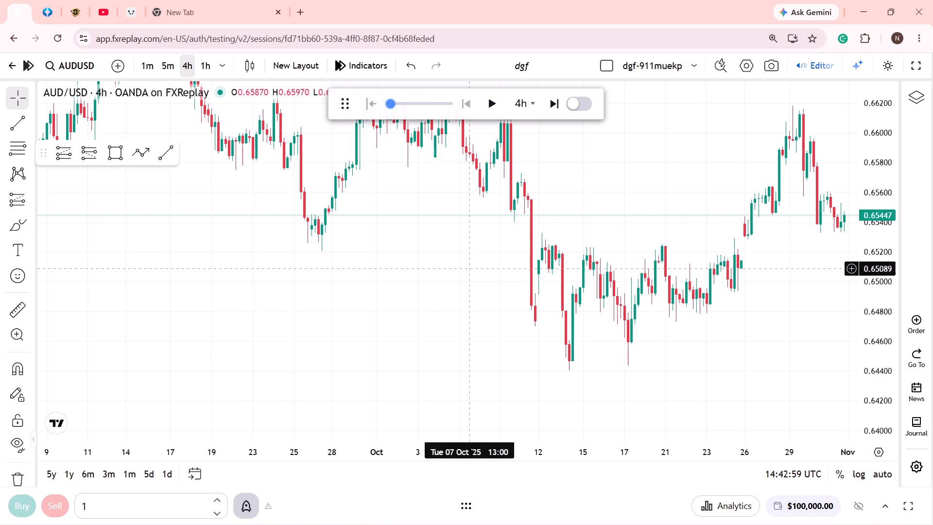
right_click(626, 249)
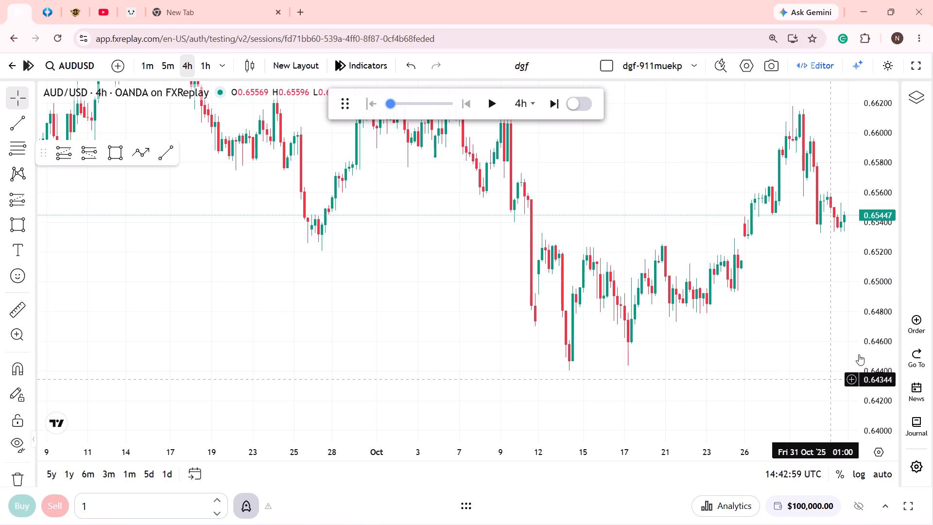
left_click(916, 70)
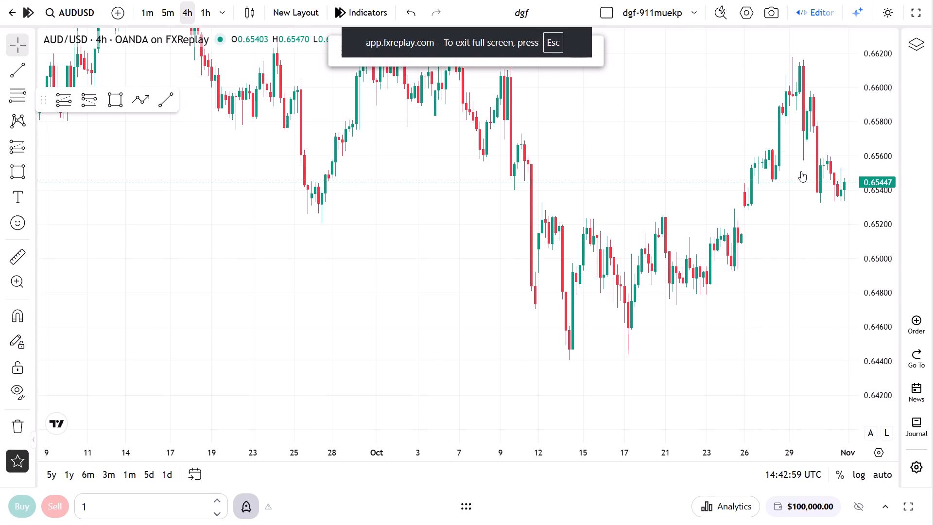
Draw a rectangle zone from 12 Oct 21:00 to 3 Nov 18:00, between about 0.65243 and 0.65329.
scroll(658, 286, "up", 1)
left_click_drag(656, 277, 525, 343)
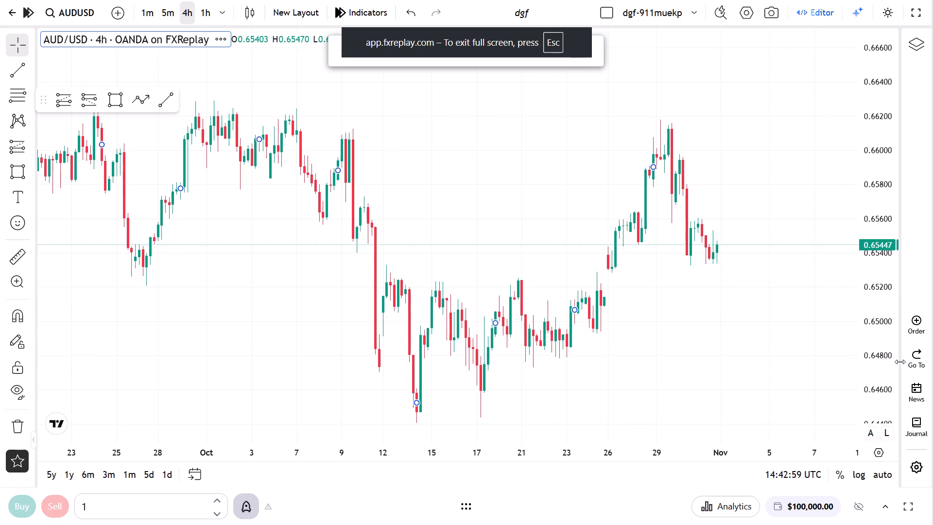
left_click_drag(890, 368, 893, 261)
left_click_drag(712, 342, 765, 197)
scroll(672, 280, "up", 4)
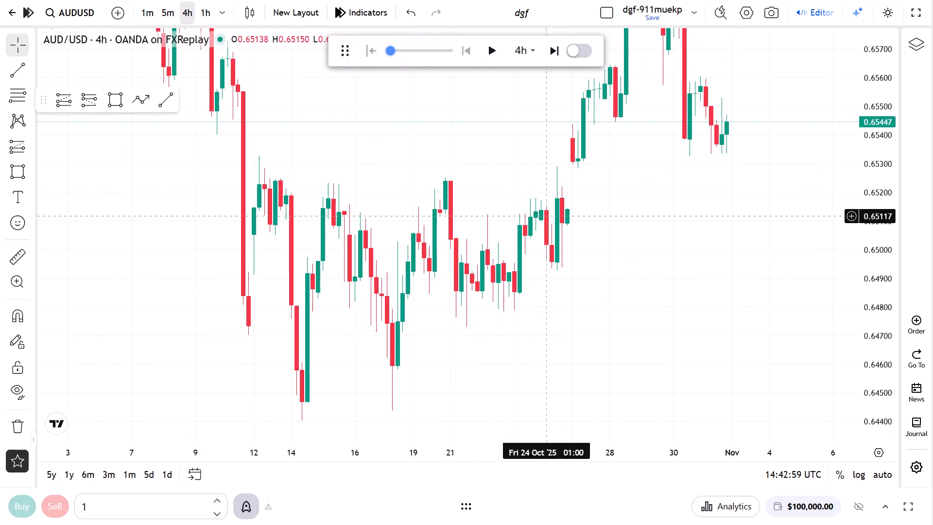
left_click(115, 100)
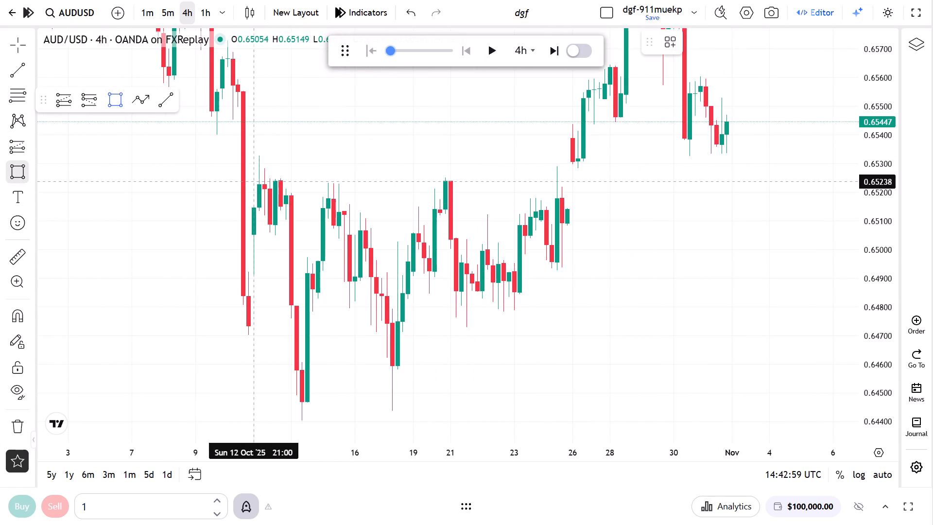
left_click(255, 180)
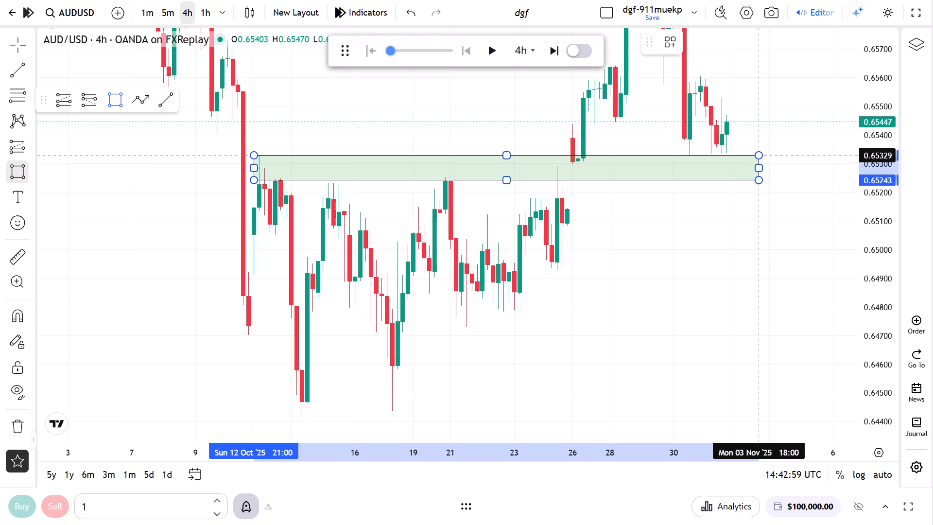
left_click(760, 155)
left_click(698, 254)
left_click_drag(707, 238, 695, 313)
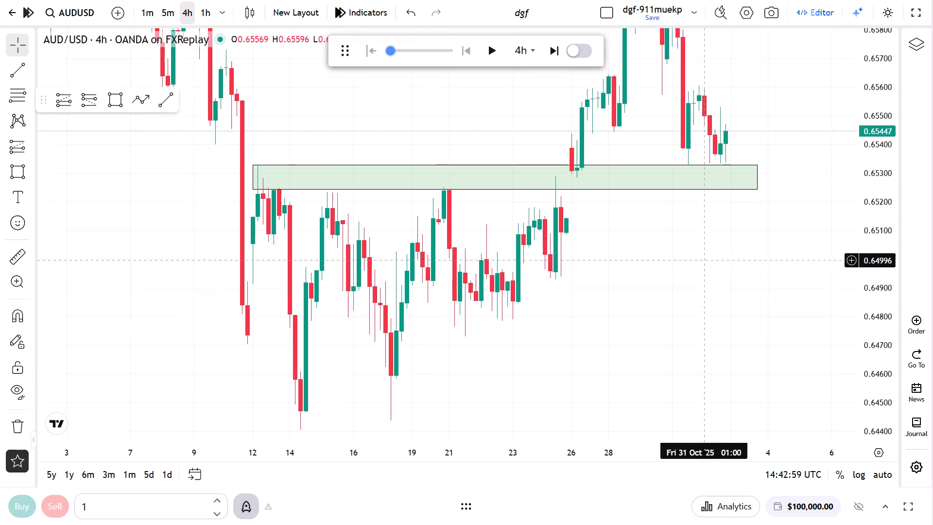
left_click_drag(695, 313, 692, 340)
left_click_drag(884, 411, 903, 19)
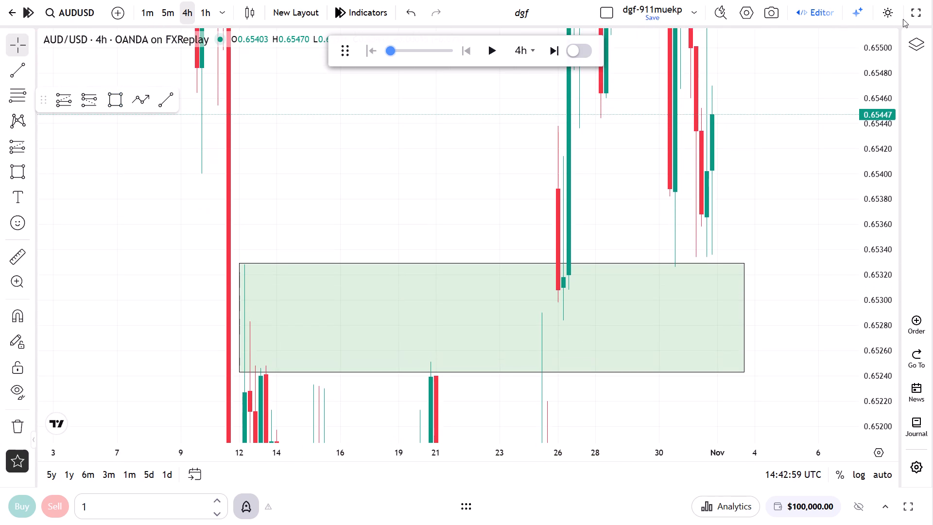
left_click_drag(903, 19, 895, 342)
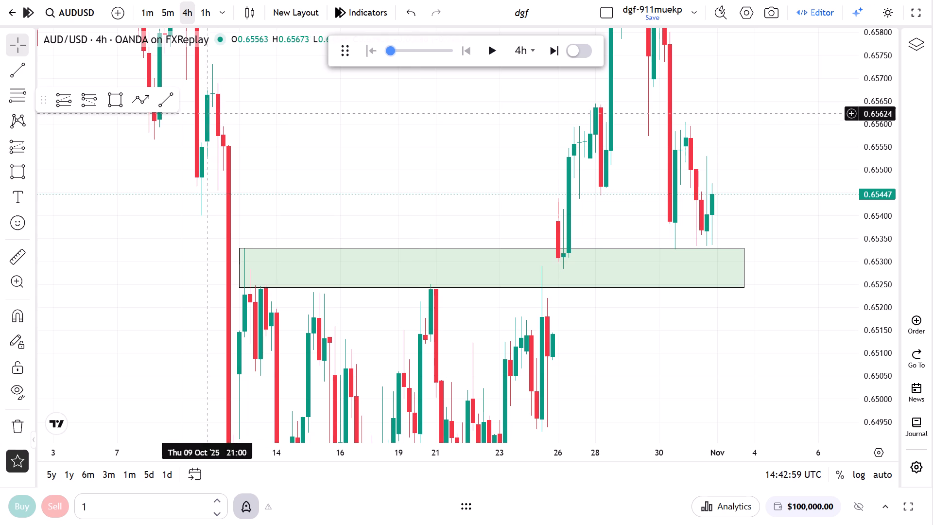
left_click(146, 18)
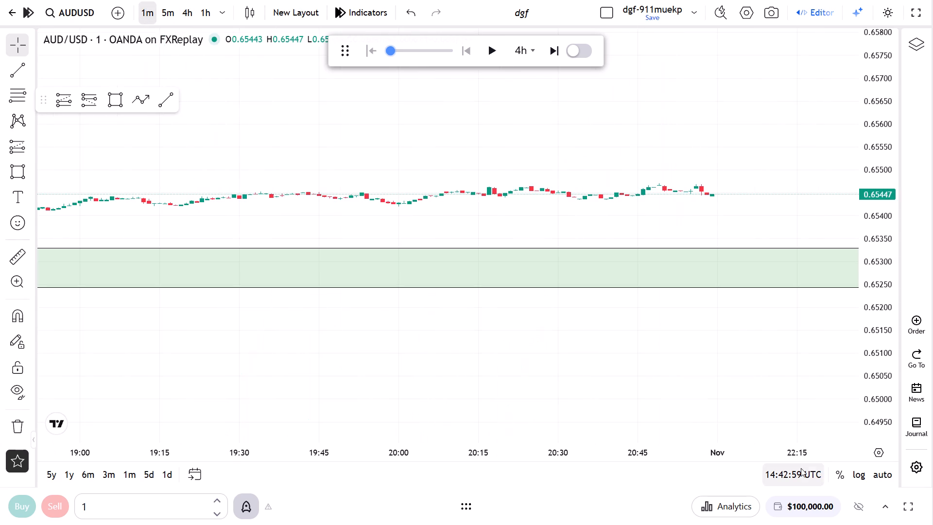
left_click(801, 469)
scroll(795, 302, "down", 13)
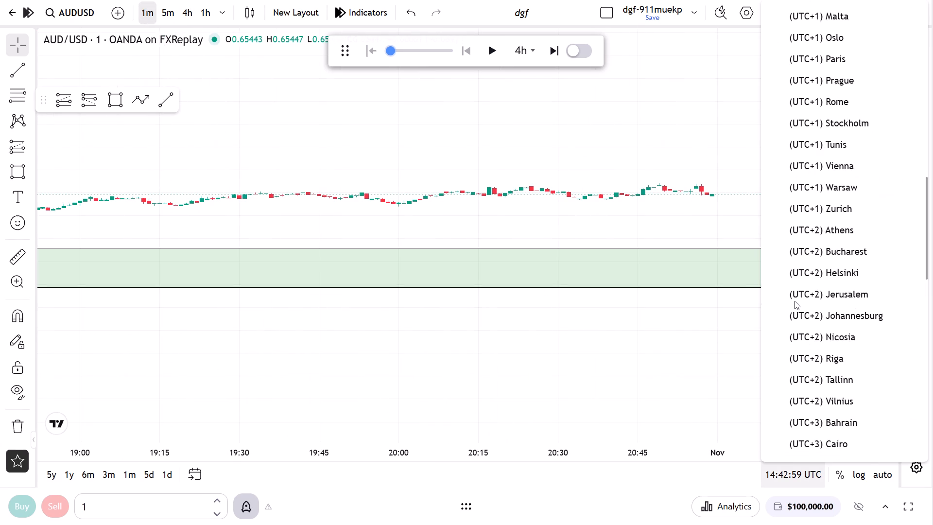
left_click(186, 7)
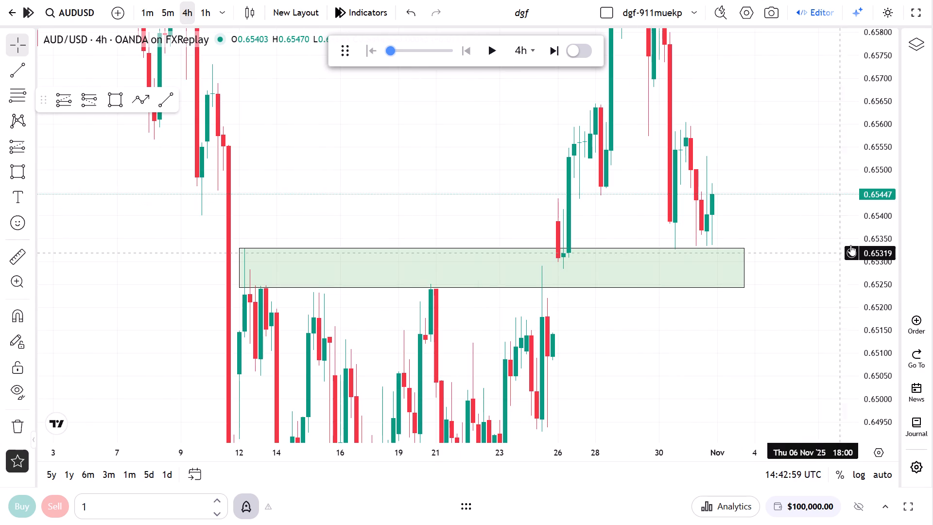
Advance the replay in 4-hour steps to 21:59:59 UTC on 3 Nov.
left_click_drag(882, 224, 872, 312)
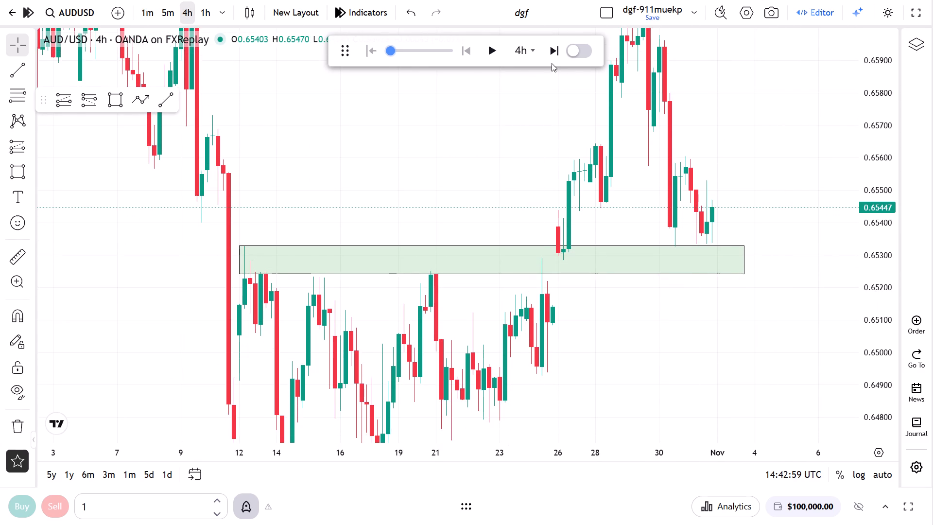
left_click(555, 53)
left_click(555, 53)
left_click(555, 53)
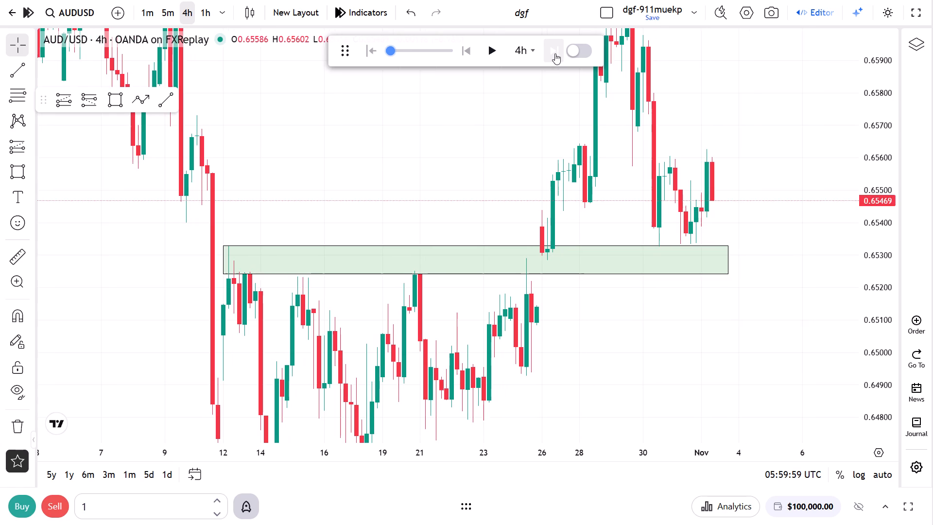
left_click(555, 53)
left_click(555, 53)
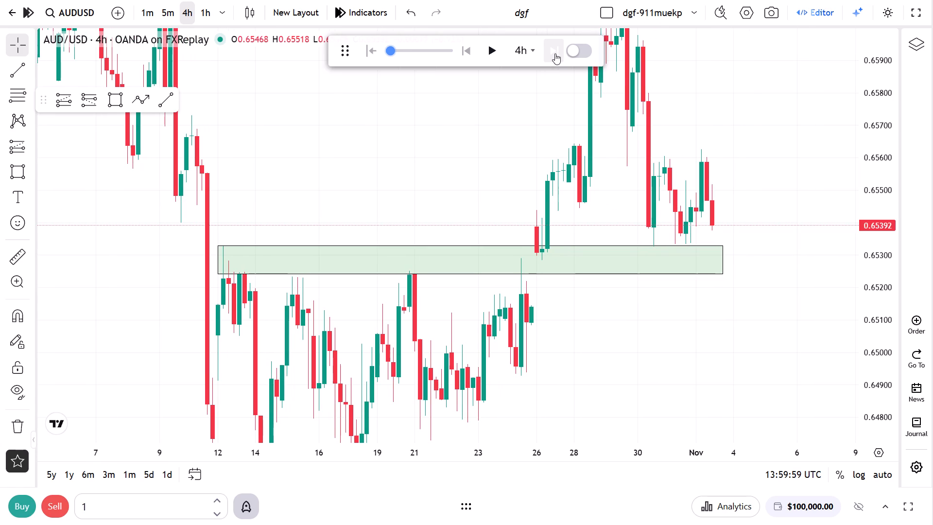
left_click(555, 53)
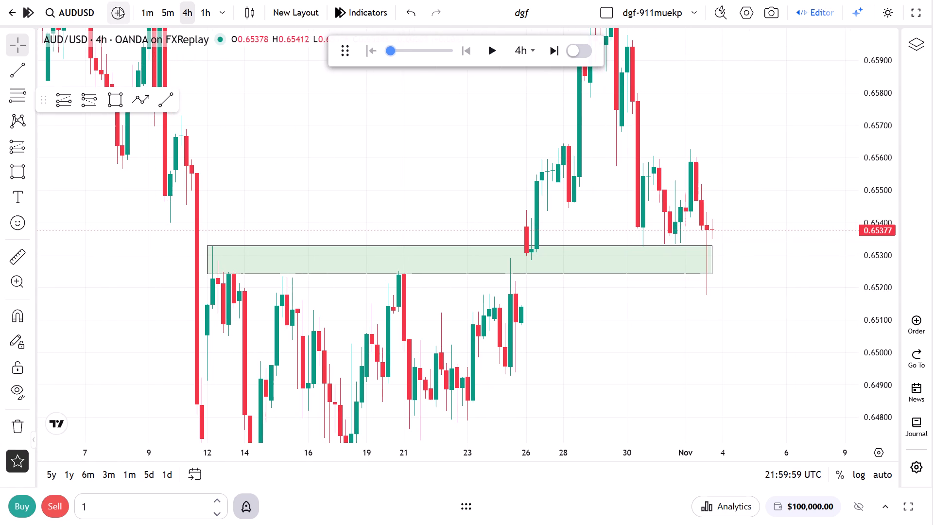
Switch to the 1-minute timeframe and review the price action above the green zone from 3 Nov back to 30 Oct.
left_click(143, 8)
scroll(555, 309, "down", 20)
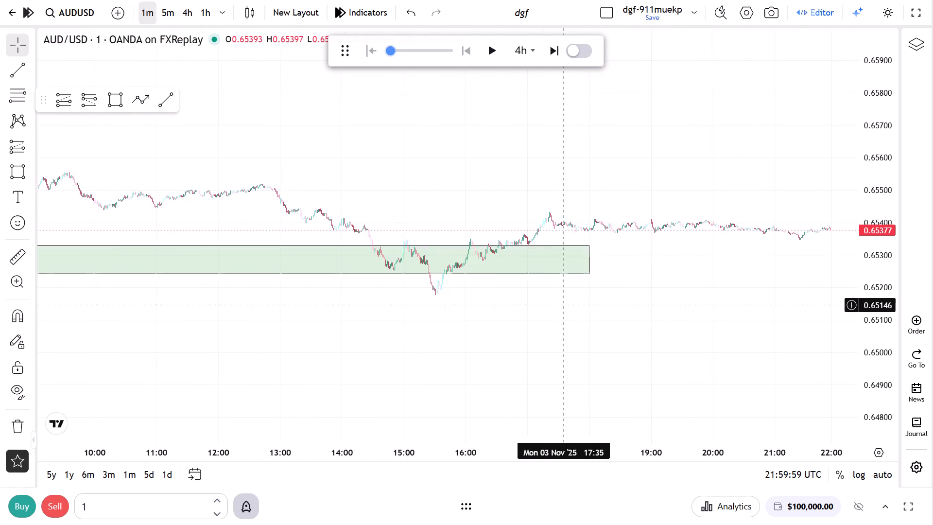
scroll(564, 305, "down", 20)
scroll(564, 305, "down", 7)
left_click_drag(588, 317, 651, 355)
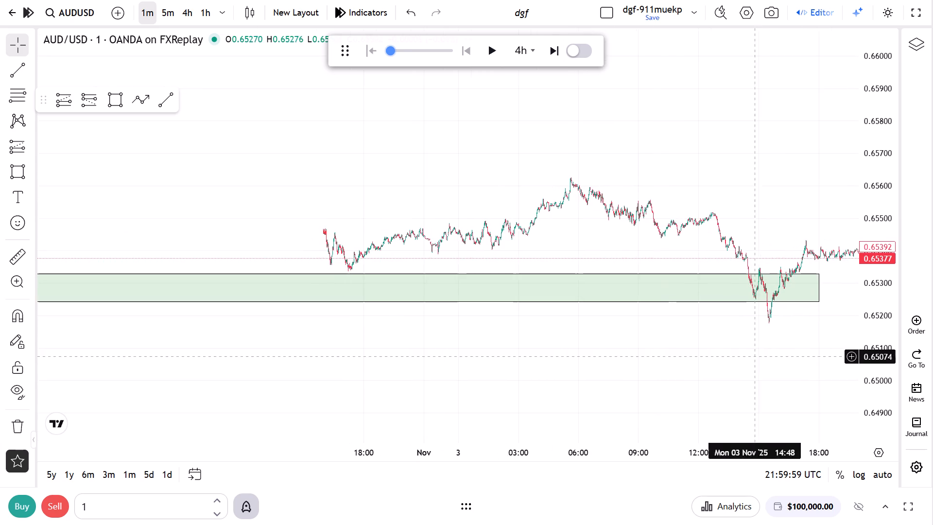
left_click_drag(885, 393, 889, 232)
scroll(534, 305, "down", 5)
left_click_drag(323, 254, 523, 276)
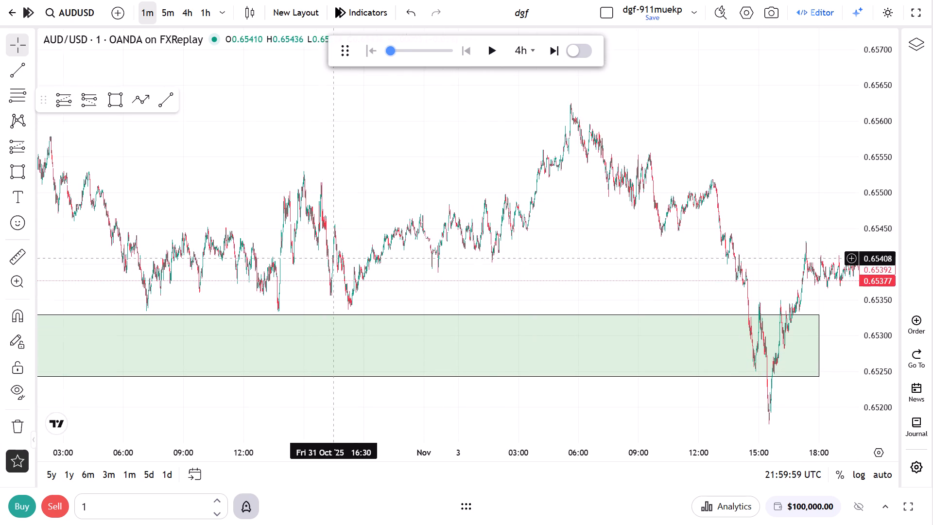
left_click_drag(523, 276, 587, 279)
left_click_drag(418, 279, 588, 283)
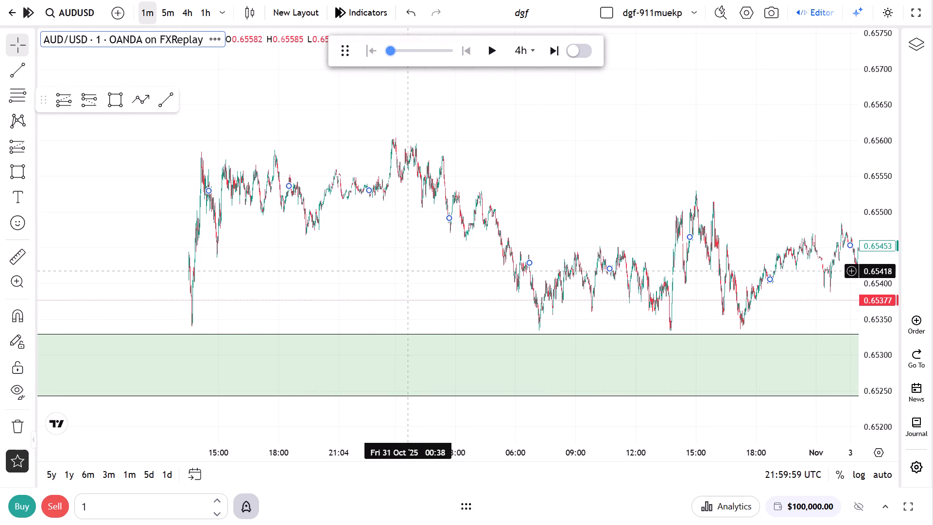
left_click_drag(408, 272, 599, 258)
left_click_drag(430, 285, 677, 297)
scroll(434, 365, "up", 11)
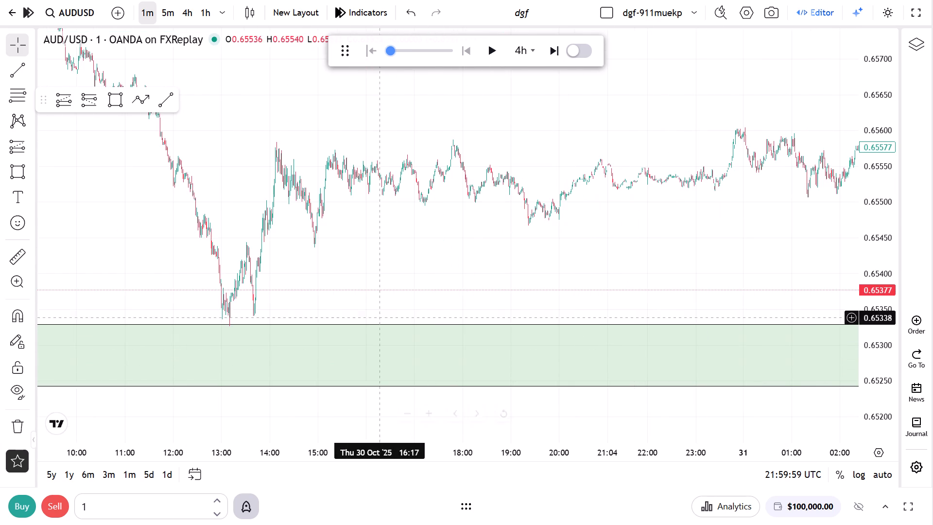
left_click_drag(357, 284, 745, 327)
scroll(344, 452, "up", 7)
left_click_drag(329, 354, 684, 305)
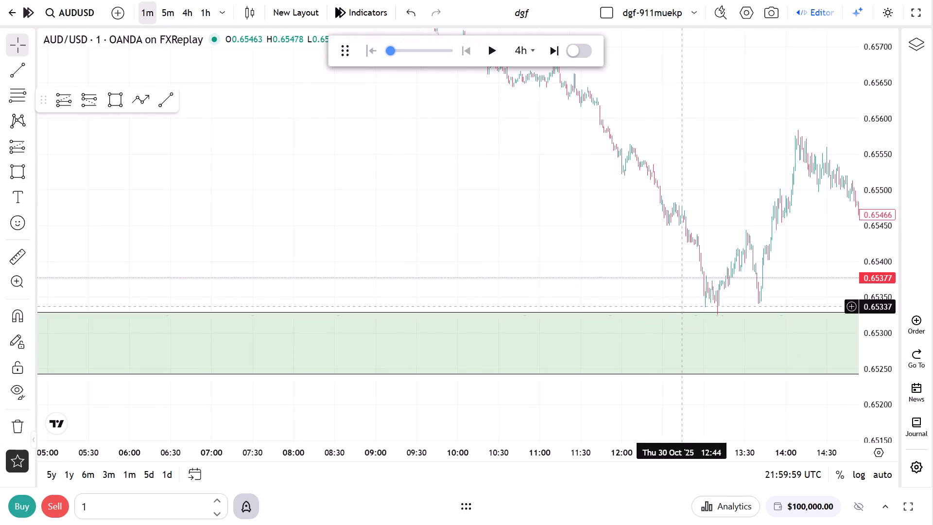
Examine closely the 1-minute candles where price meets the zone's upper edge around 13:00 on 30 Oct.
scroll(673, 308, "up", 12)
left_click_drag(872, 419, 914, 90)
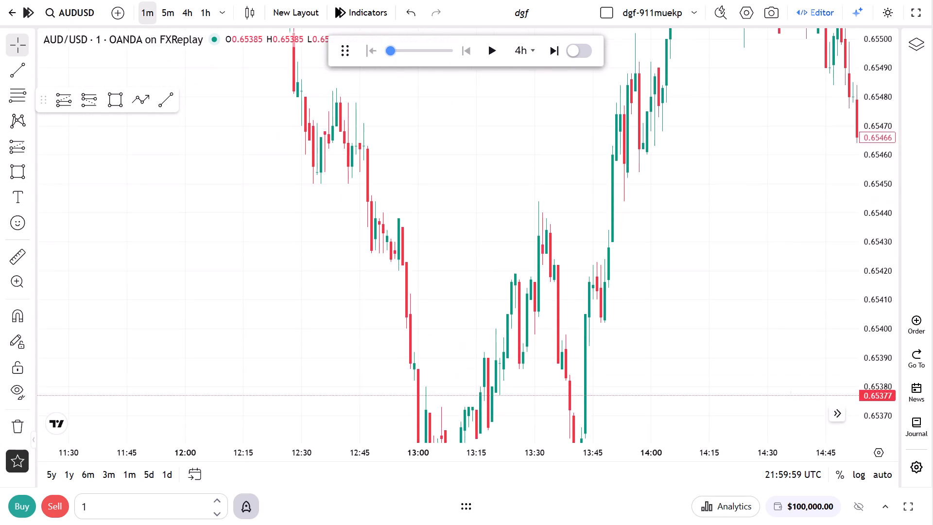
left_click_drag(398, 292, 606, 0)
scroll(489, 287, "up", 5)
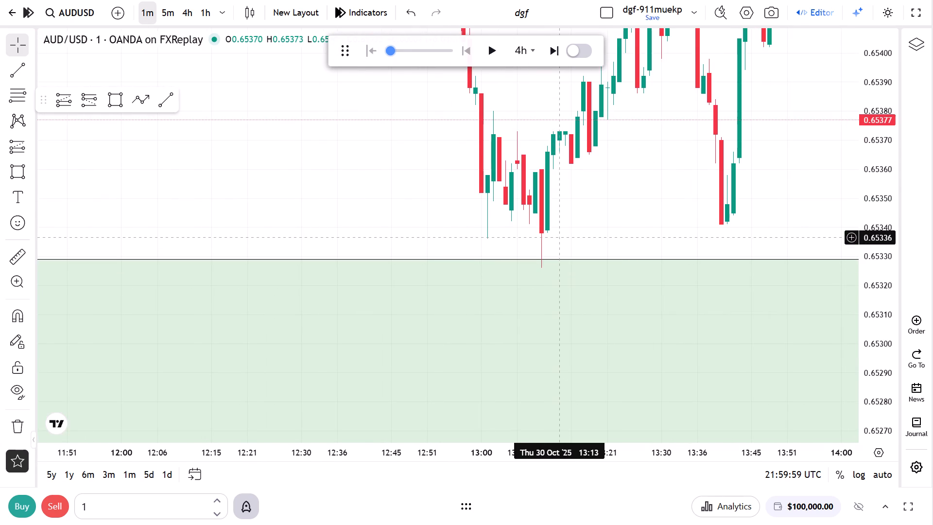
left_click_drag(629, 186, 620, 350)
left_click_drag(882, 213, 757, 268)
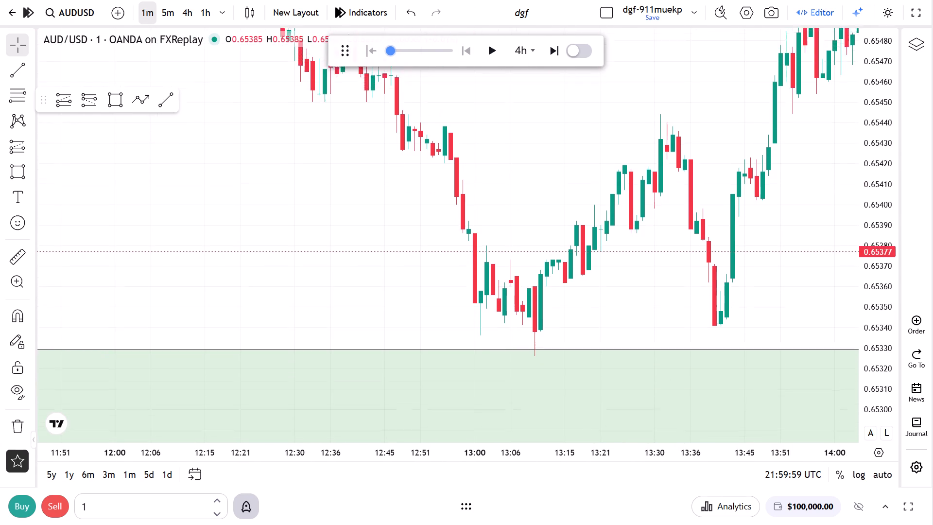
left_click_drag(757, 268, 595, 289)
left_click_drag(576, 283, 555, 342)
scroll(558, 342, "down", 6)
left_click_drag(675, 203, 598, 226)
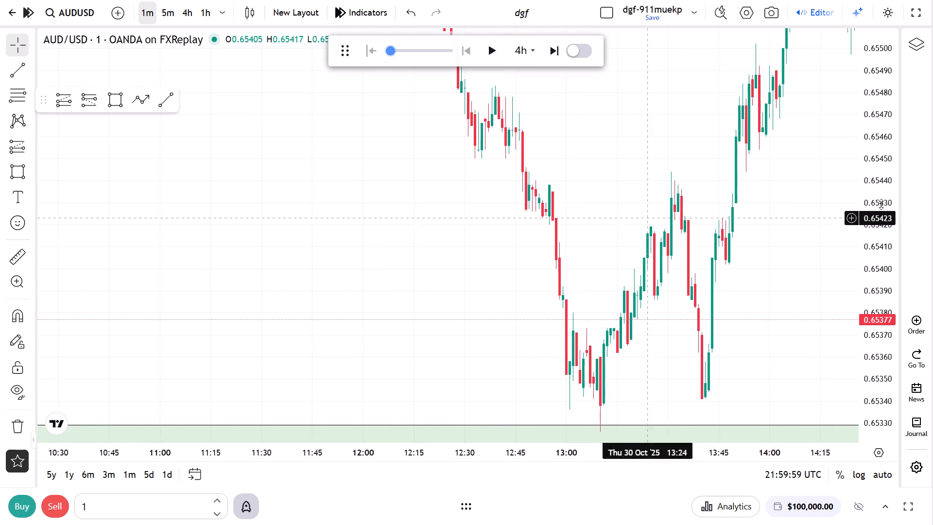
left_click_drag(886, 179, 829, 306)
left_click_drag(676, 269, 593, 274)
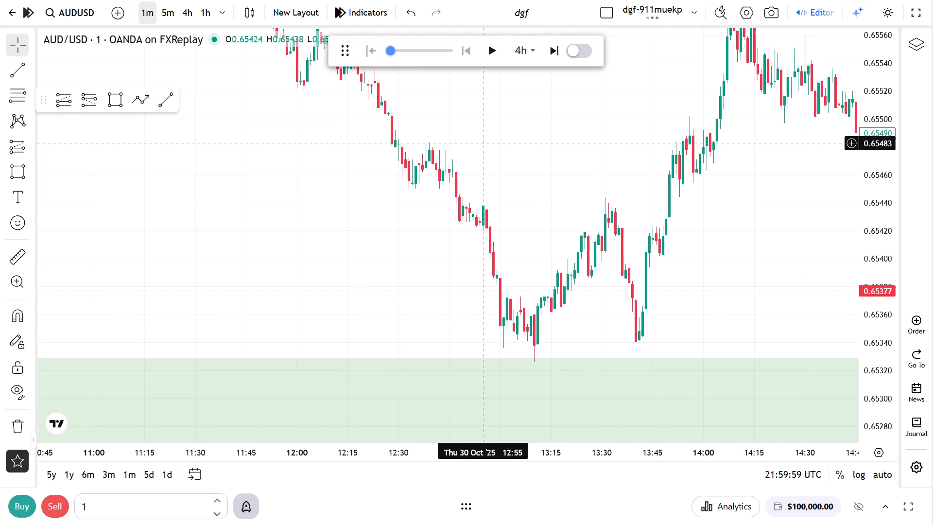
Place a long position on the 1-minute chart at 14:05 on 30 Oct, entry 0.65499, with the stop at 0.65298.
left_click(69, 99)
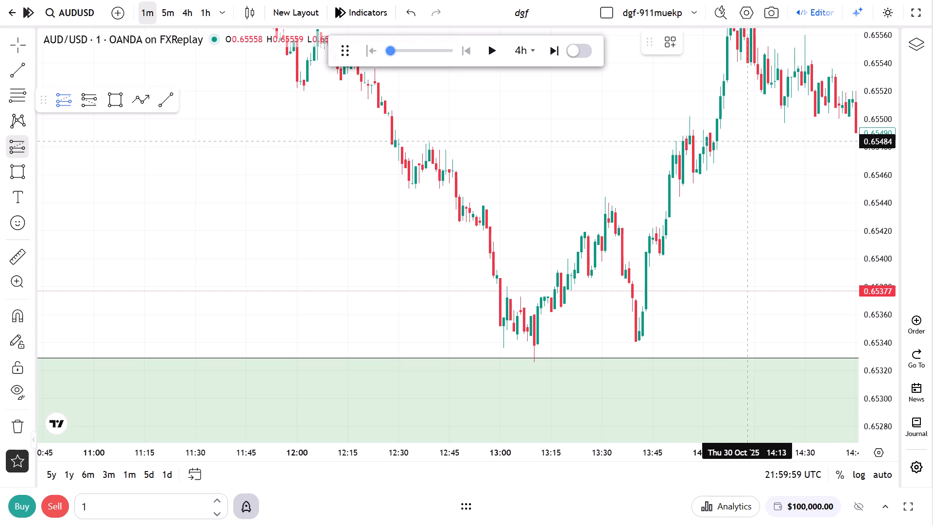
left_click(720, 120)
left_click_drag(672, 221, 487, 238)
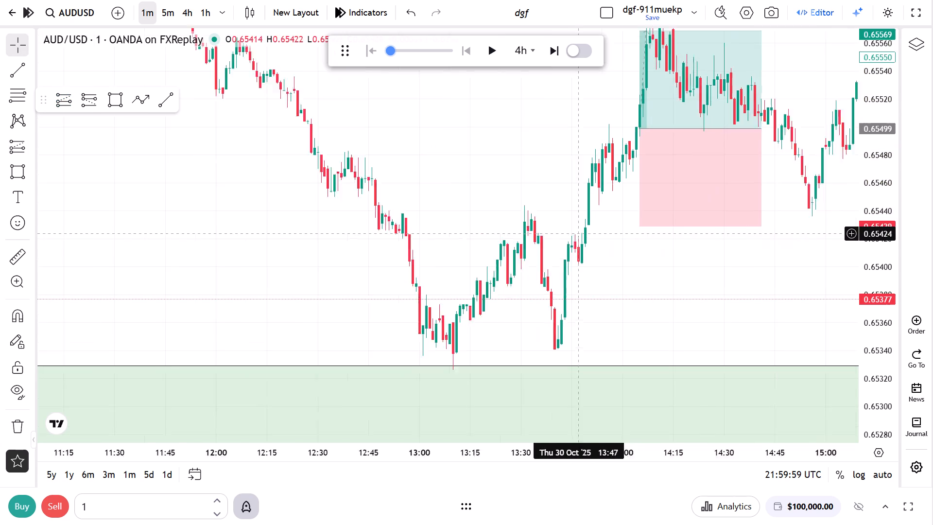
left_click_drag(487, 238, 483, 238)
left_click_drag(542, 226, 533, 359)
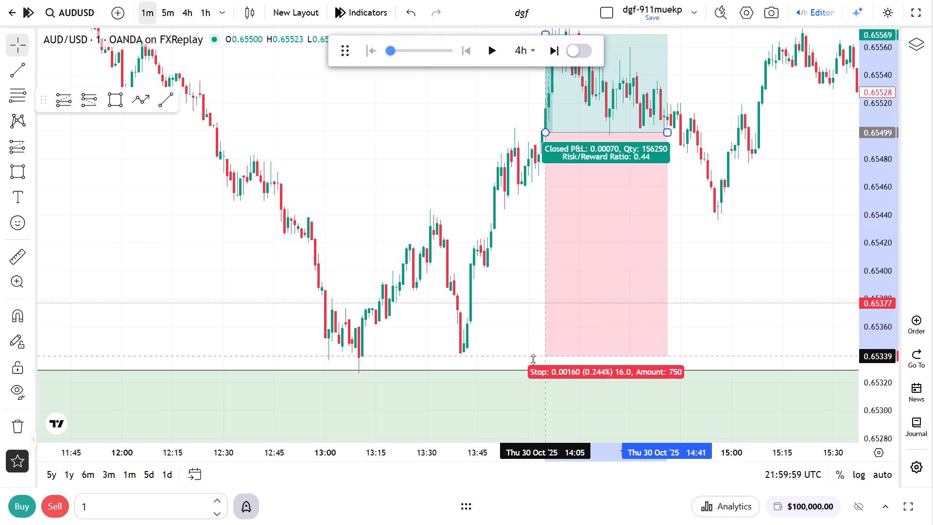
left_click_drag(533, 359, 531, 379)
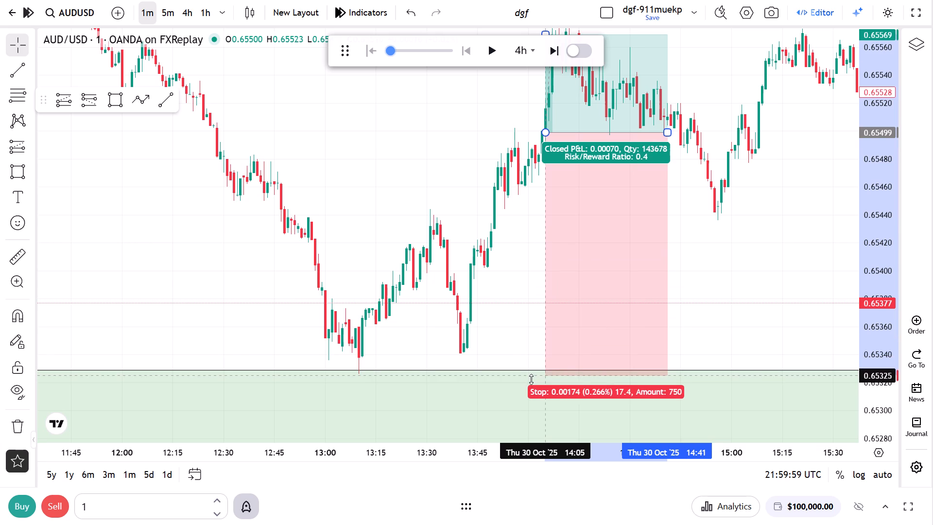
left_click_drag(531, 379, 538, 413)
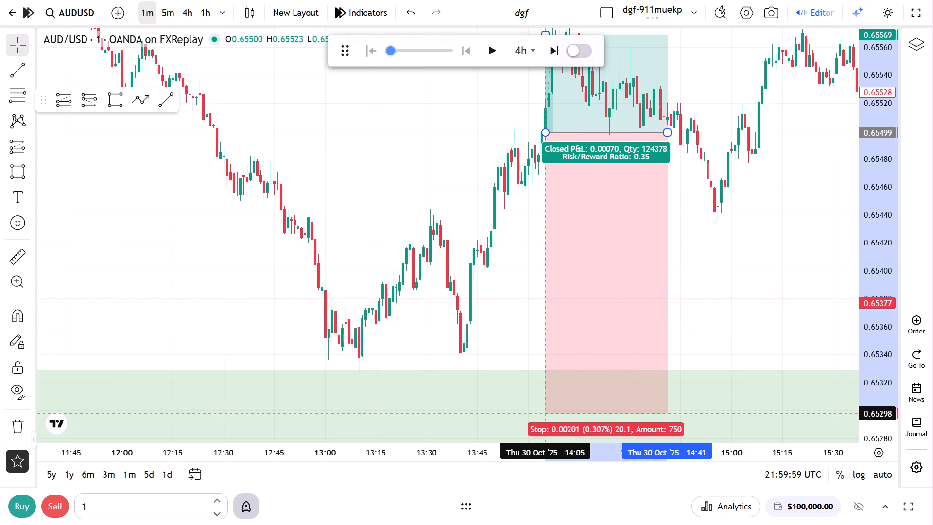
Follow price after the 30 Oct entry into early November and raise the long position's target to 0.65711.
left_click_drag(518, 237, 513, 410)
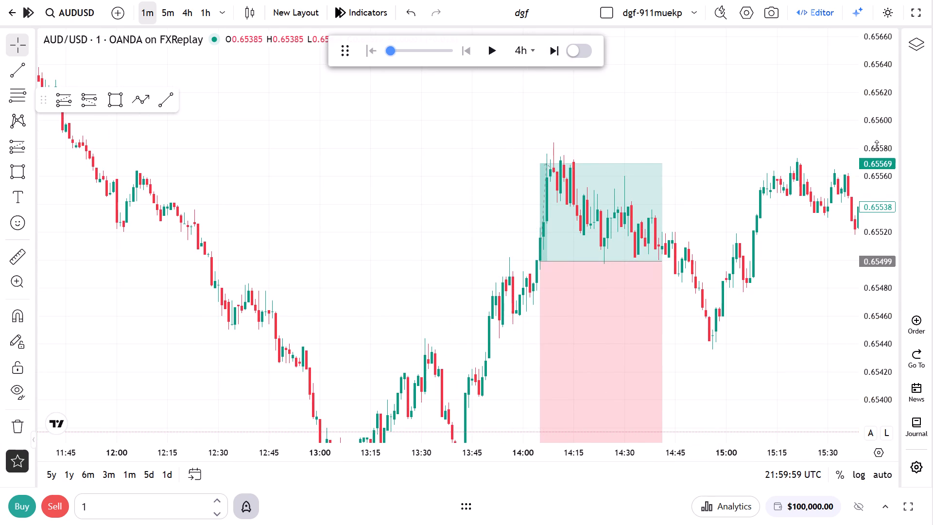
left_click_drag(877, 145, 682, 332)
left_click_drag(774, 326, 397, 323)
scroll(564, 316, "down", 11)
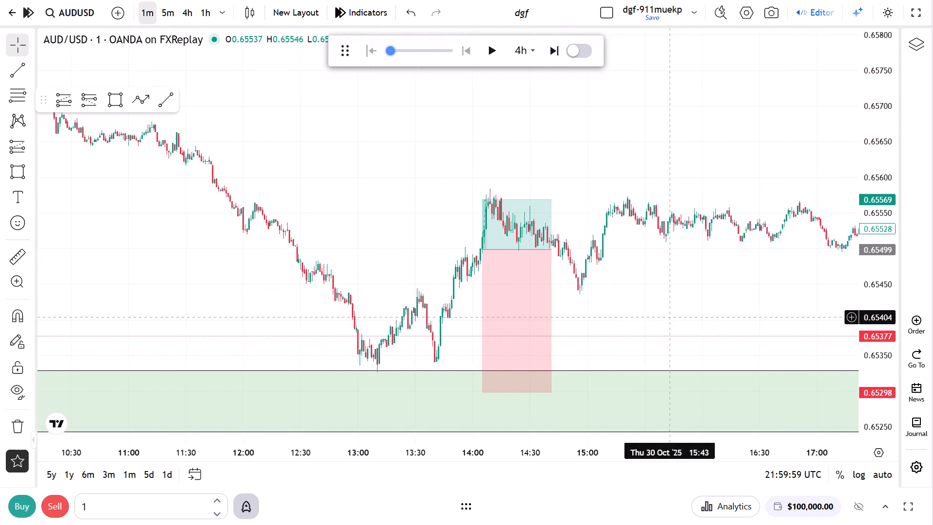
scroll(672, 317, "down", 1)
left_click_drag(745, 276, 214, 276)
scroll(624, 311, "down", 6)
left_click_drag(689, 278, 46, 278)
scroll(387, 308, "down", 5)
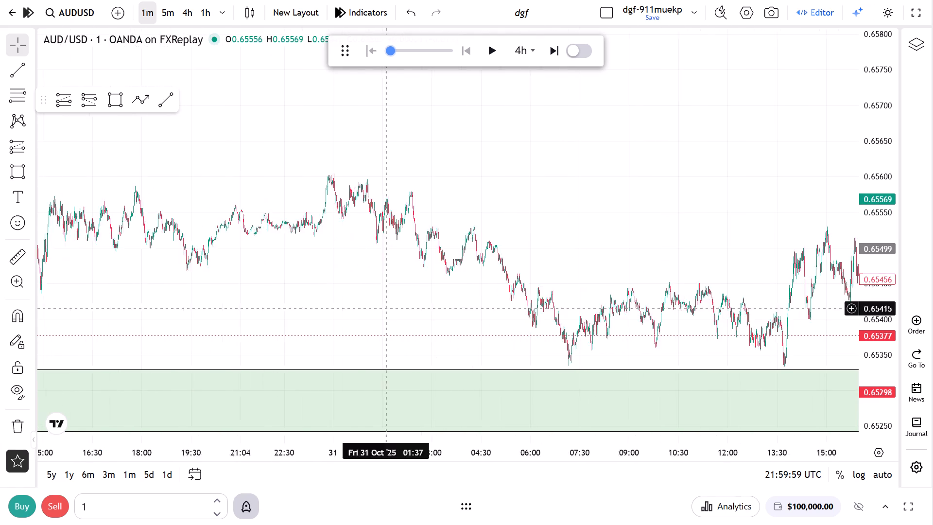
left_click_drag(628, 309, 42, 286)
scroll(379, 331, "down", 10)
left_click_drag(196, 259, 509, 290)
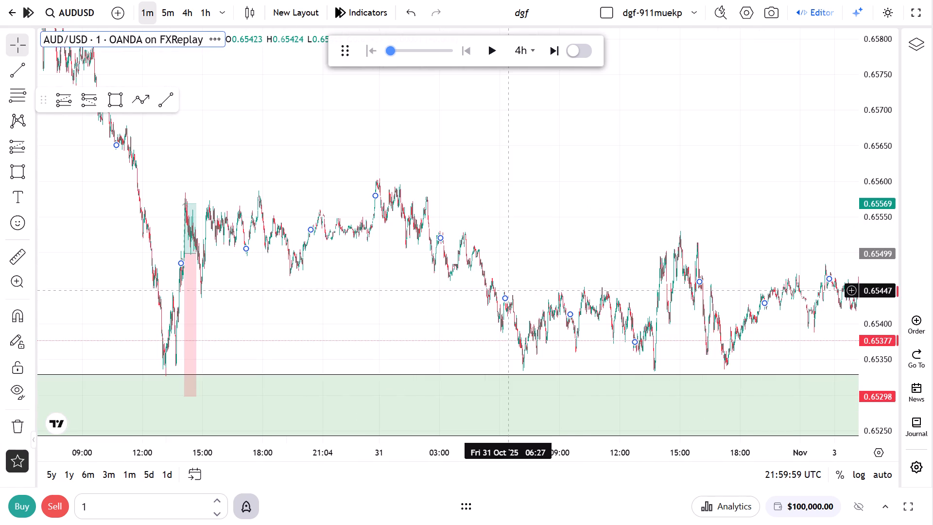
left_click_drag(185, 204, 190, 137)
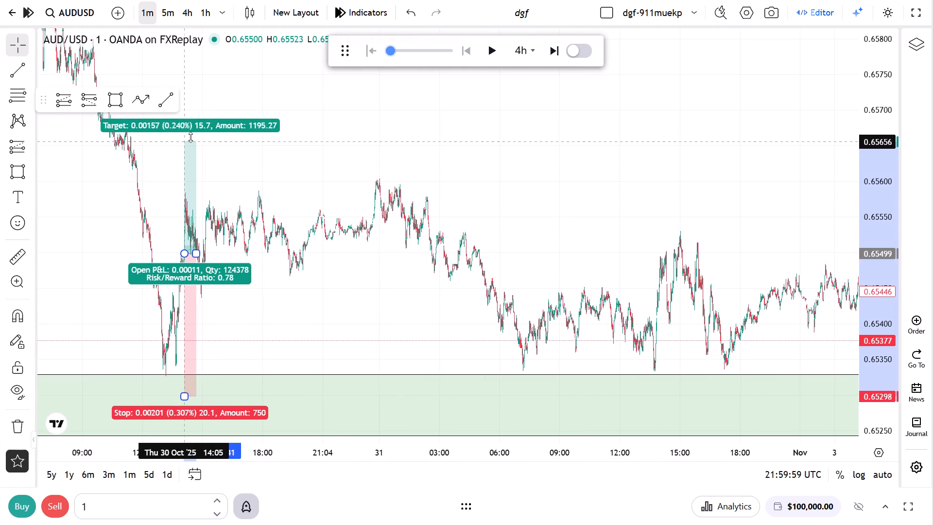
left_click_drag(190, 137, 223, 103)
Extend the long position forward in time to about 15:45 on 3 Nov.
left_click_drag(196, 250, 763, 289)
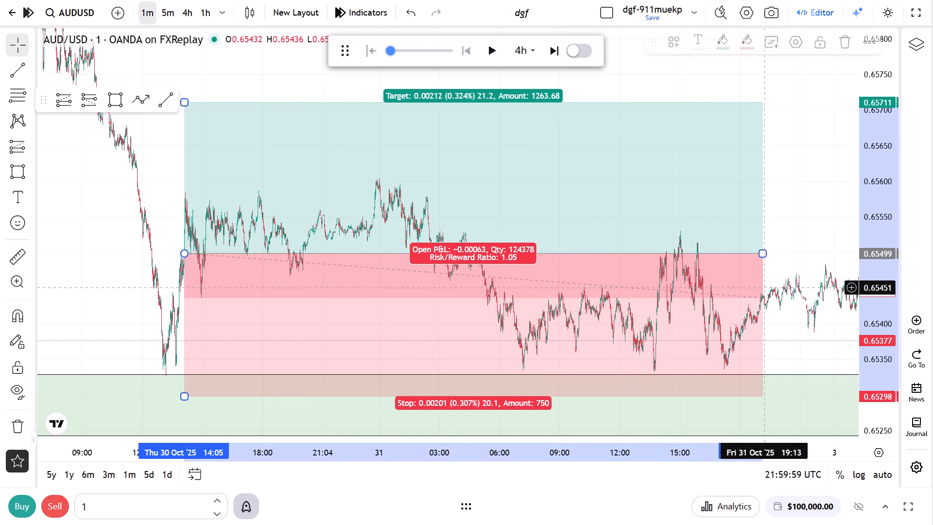
left_click_drag(797, 243, 202, 280)
scroll(294, 314, "down", 6)
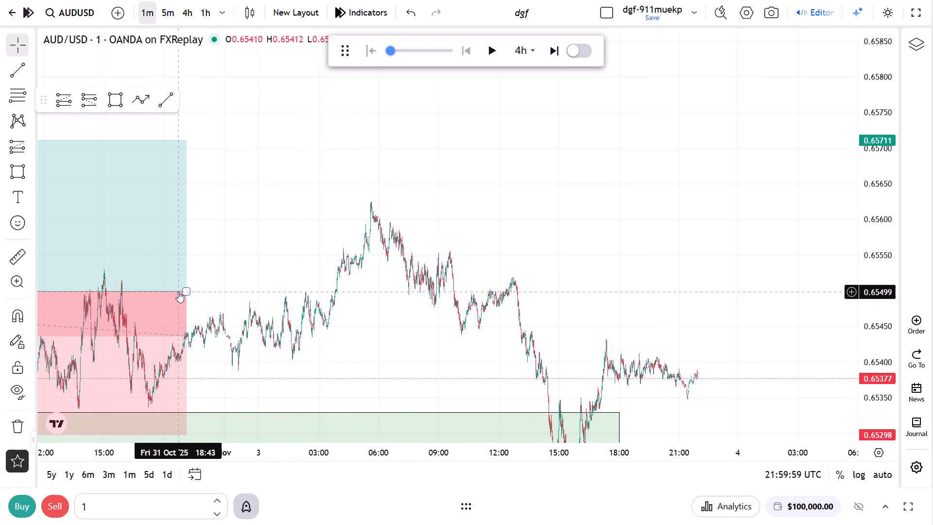
left_click_drag(186, 292, 574, 294)
left_click(685, 286)
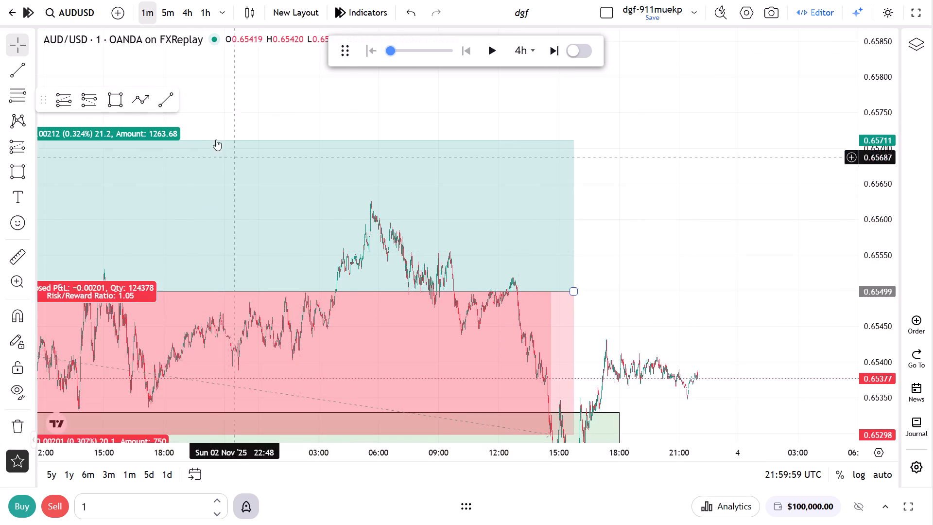
Switch to the 4-hour timeframe and review the long position against the green zone and the preceding price swings.
left_click(190, 23)
scroll(763, 319, "up", 6)
left_click_drag(875, 213, 856, 455)
scroll(719, 424, "up", 6)
left_click_drag(646, 322, 932, 333)
scroll(618, 403, "up", 5)
left_click_drag(620, 367, 861, 369)
scroll(682, 405, "up", 6)
left_click_drag(676, 374, 718, 374)
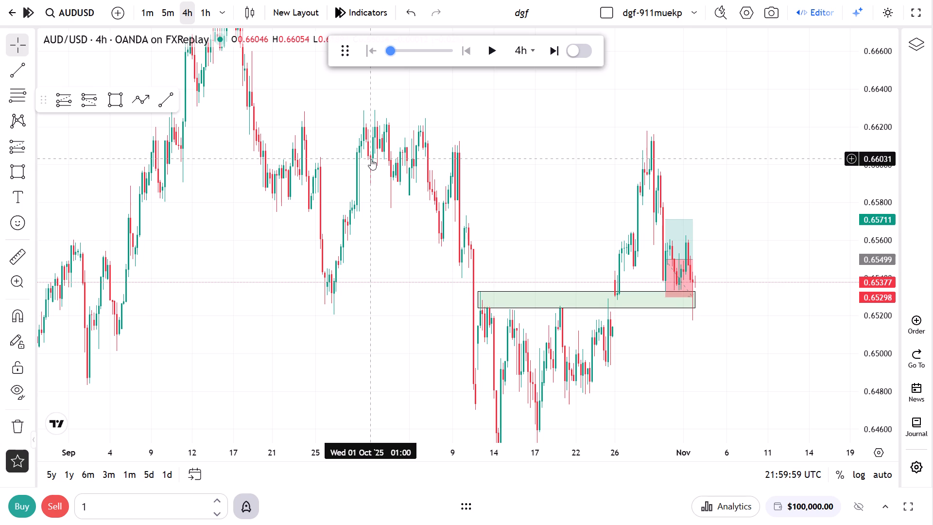
scroll(502, 189, "up", 3)
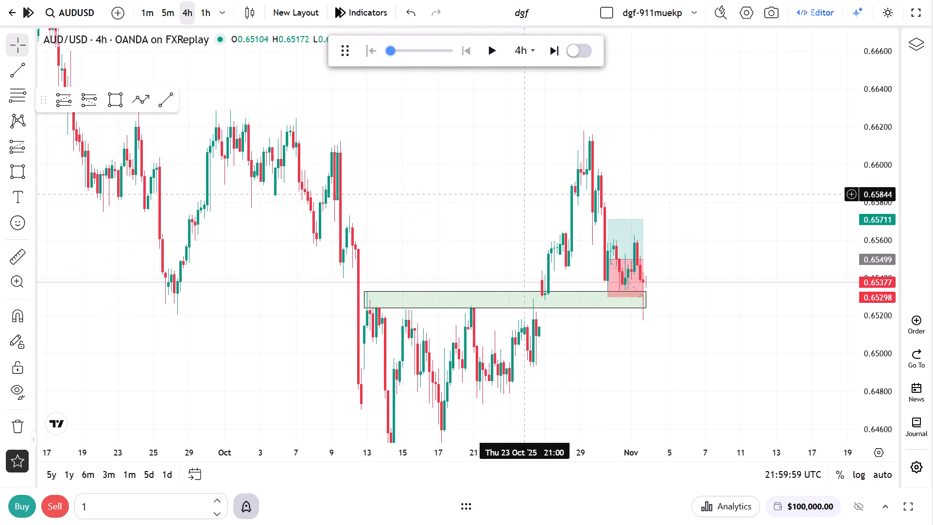
Advance the replay in 4-hour steps to 05:59:59 UTC on 5 Nov.
left_click_drag(712, 324, 718, 296)
triple_click(557, 55)
left_click(557, 55)
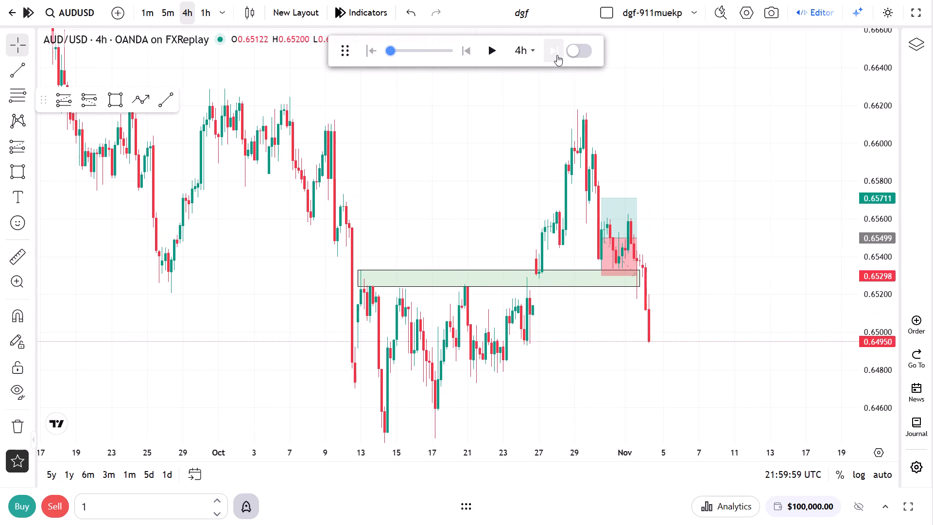
left_click(557, 55)
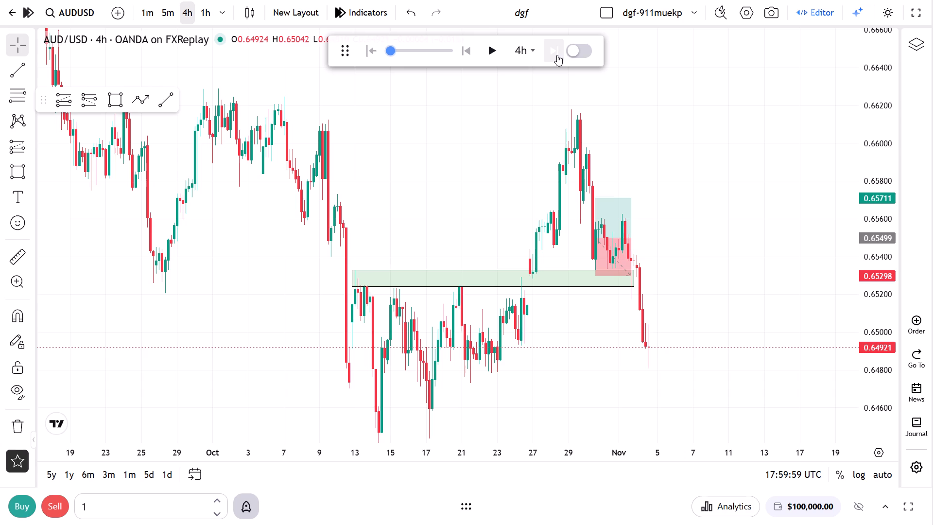
left_click_drag(620, 400, 653, 299)
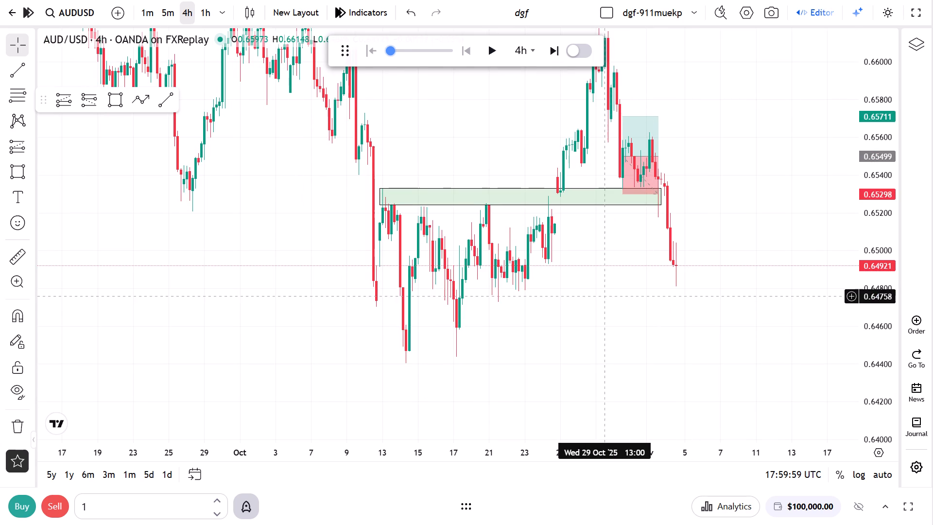
triple_click(553, 62)
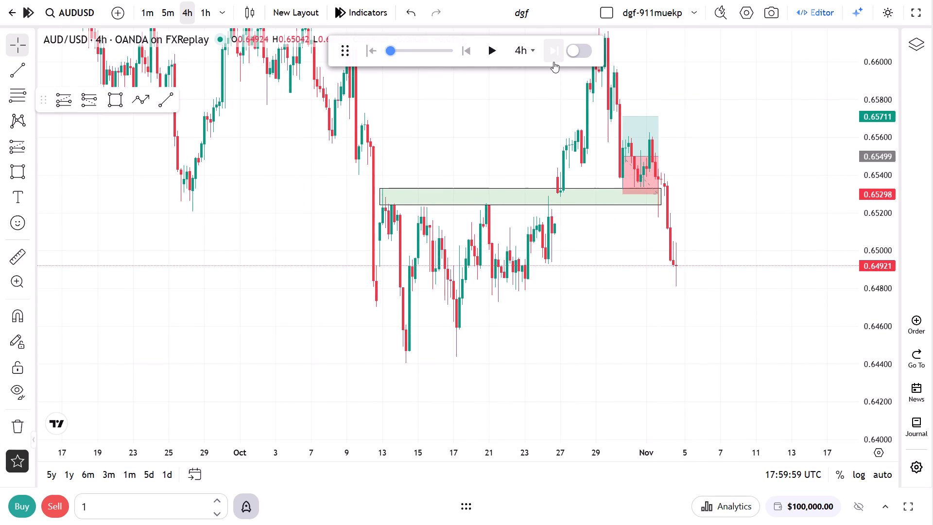
Draw a rectangle zone from 10 Oct 01:00 to 6 Nov 18:00, between about 0.64712 and 0.64737.
left_click(118, 105)
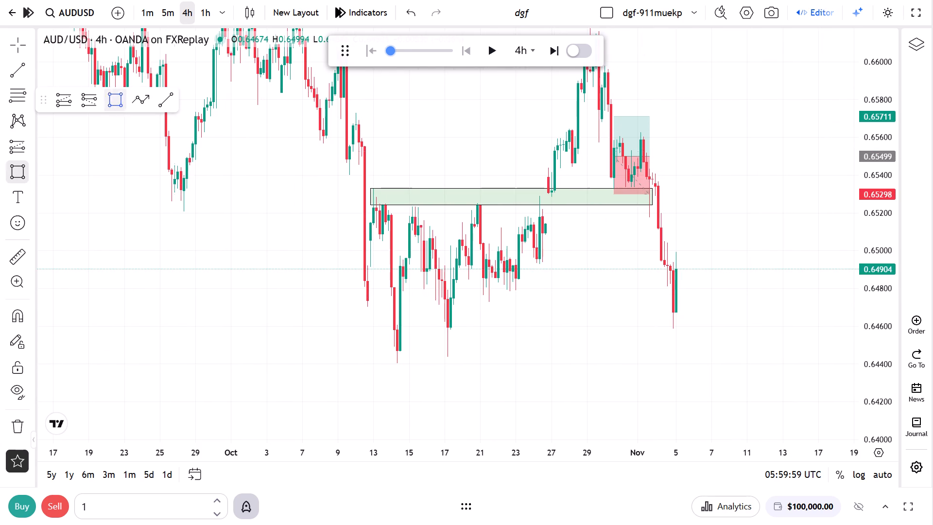
left_click(357, 300)
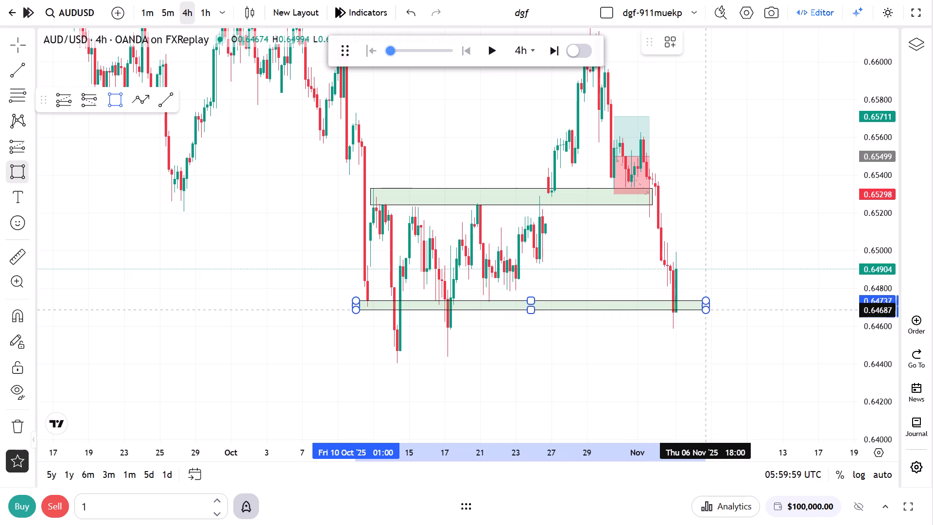
left_click(707, 305)
left_click(671, 346)
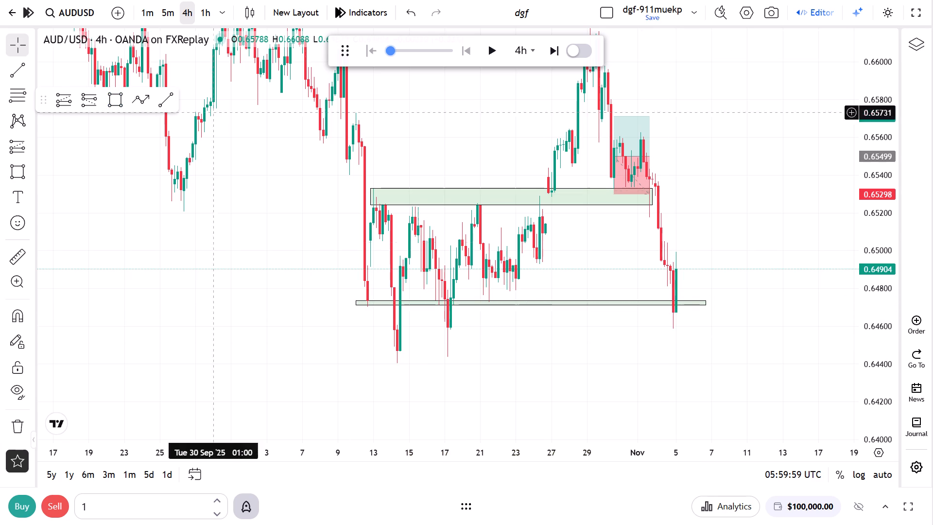
Switch to the 1-minute timeframe and examine how price trades through the lower green zone early on 5 Nov.
left_click(152, 12)
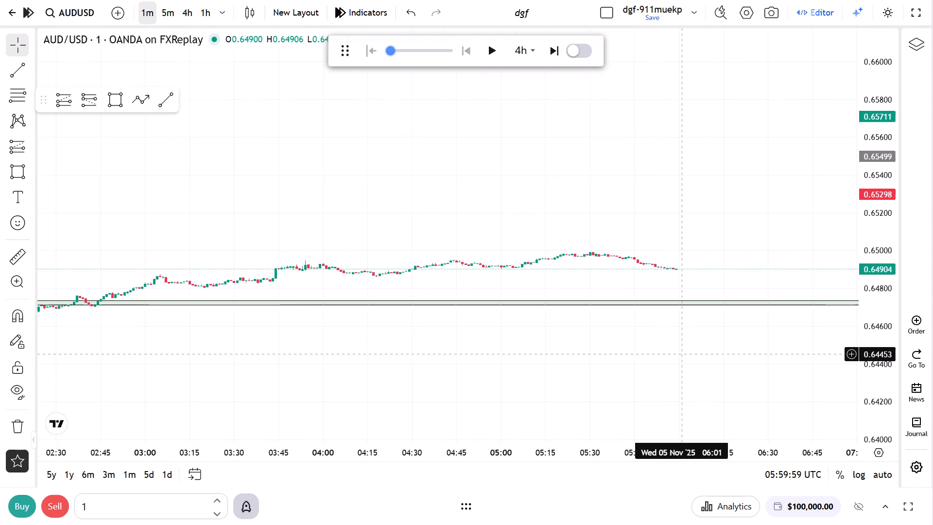
scroll(683, 369, "down", 20)
scroll(683, 369, "down", 1)
left_click_drag(700, 363, 747, 300)
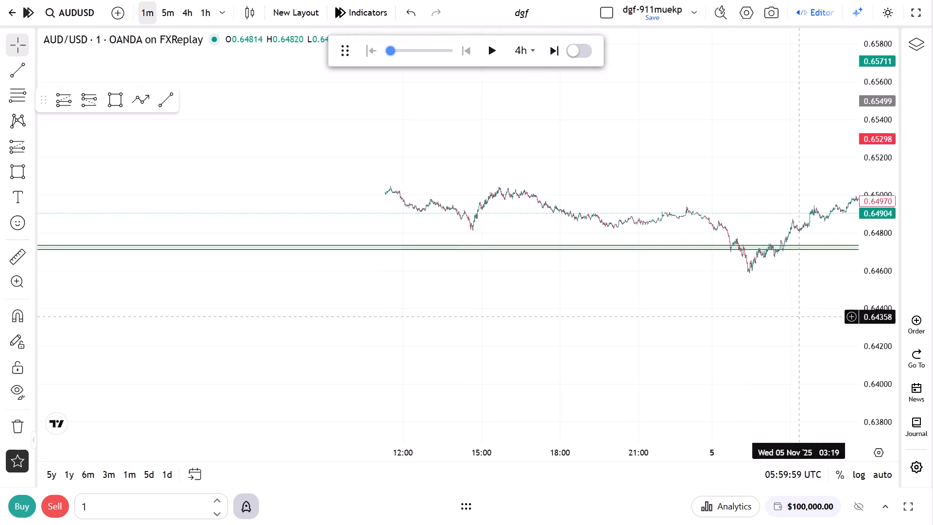
left_click_drag(864, 403, 870, 206)
scroll(645, 392, "up", 14)
left_click_drag(642, 366, 650, 360)
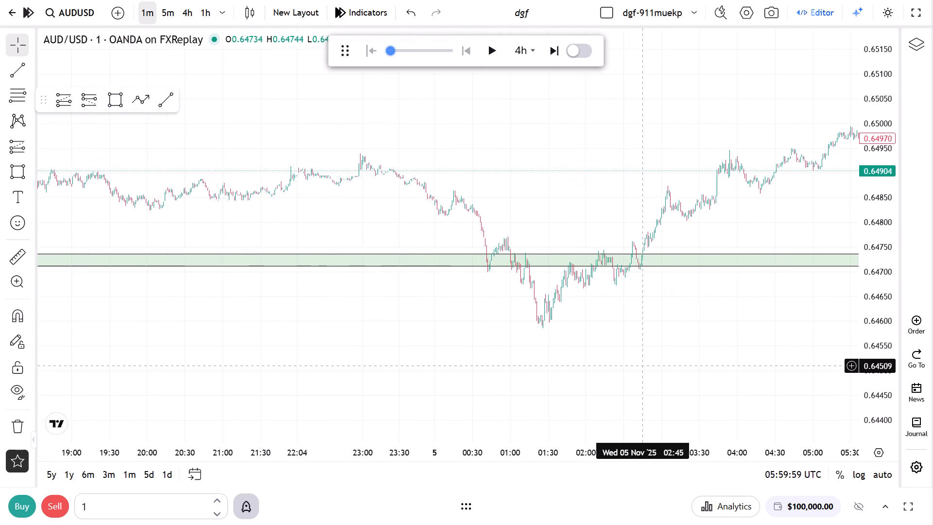
left_click_drag(650, 360, 786, 318)
scroll(754, 347, "up", 5)
left_click_drag(883, 362, 915, 105)
left_click_drag(550, 348, 552, 345)
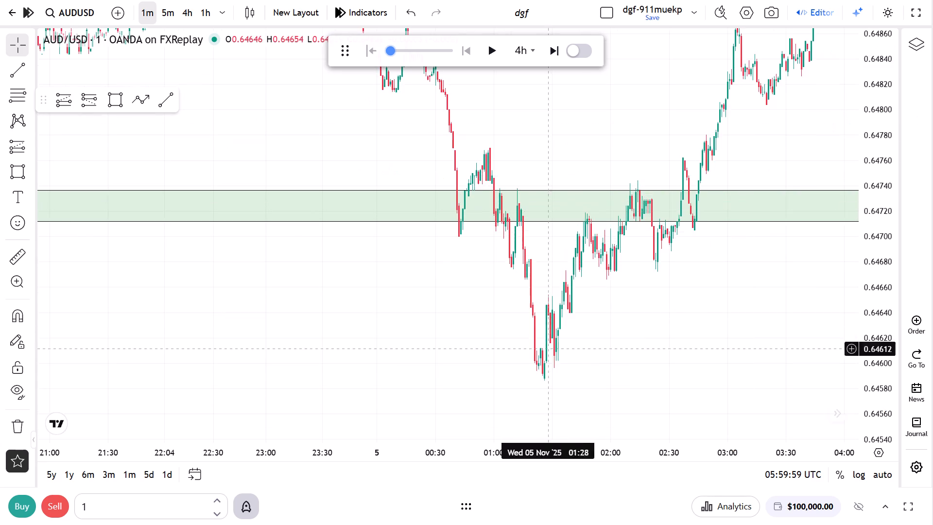
left_click_drag(552, 345, 740, 223)
scroll(621, 323, "up", 7)
left_click_drag(654, 236, 431, 410)
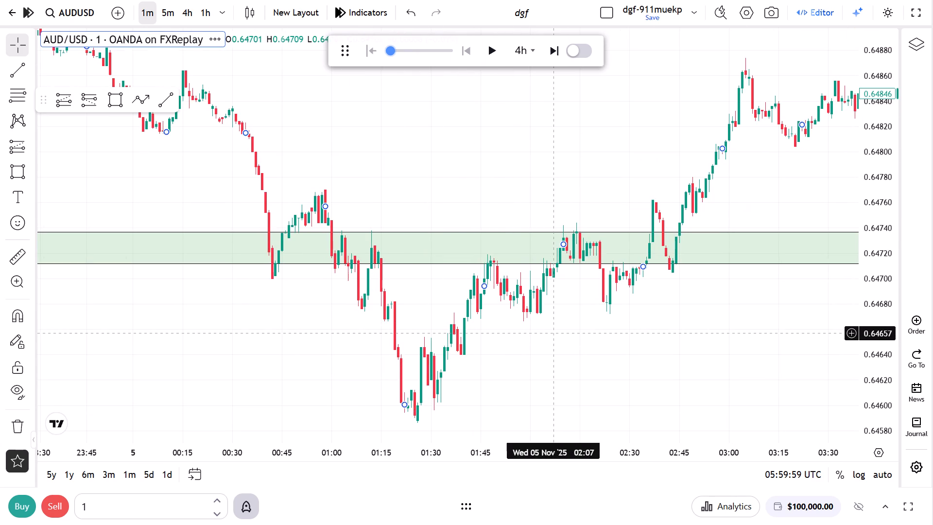
Set the chart's time zone to (UTC+5:30) Kolkata.
left_click(787, 478)
scroll(815, 360, "down", 8)
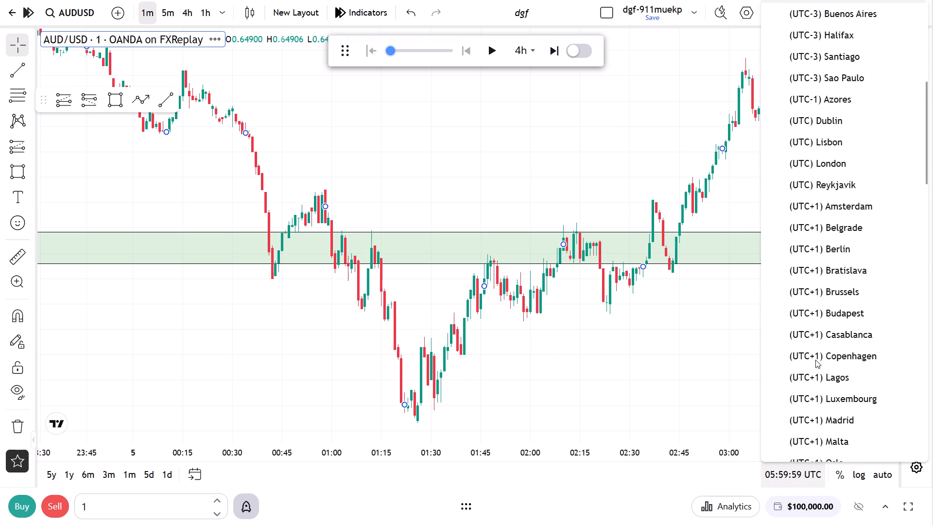
scroll(815, 360, "down", 14)
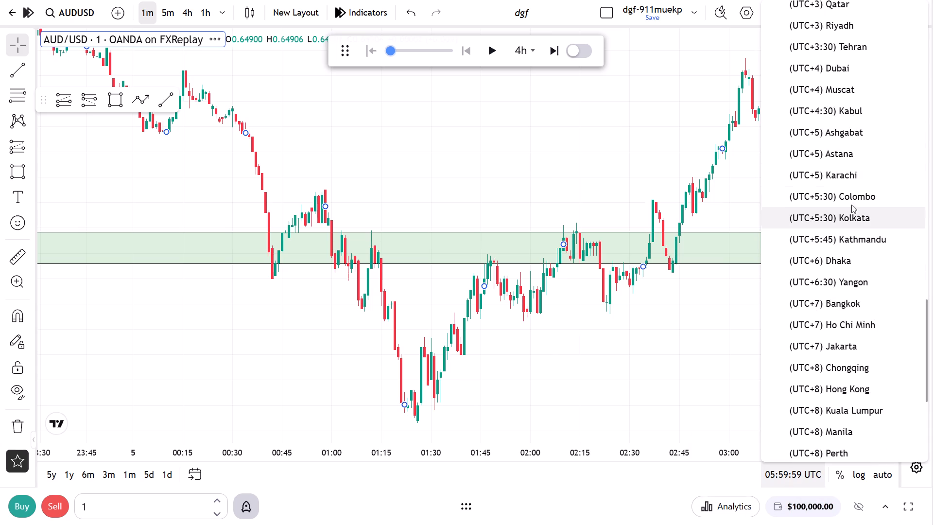
left_click(857, 221)
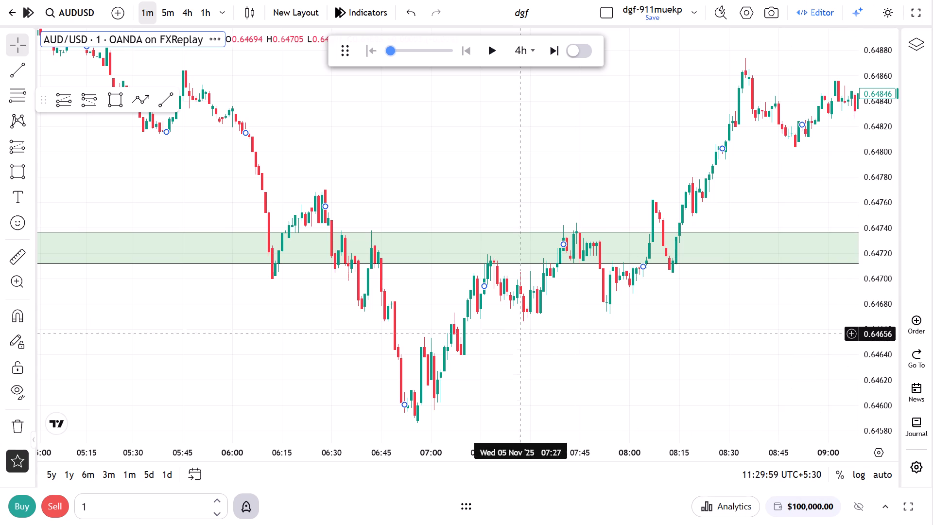
left_click(344, 316)
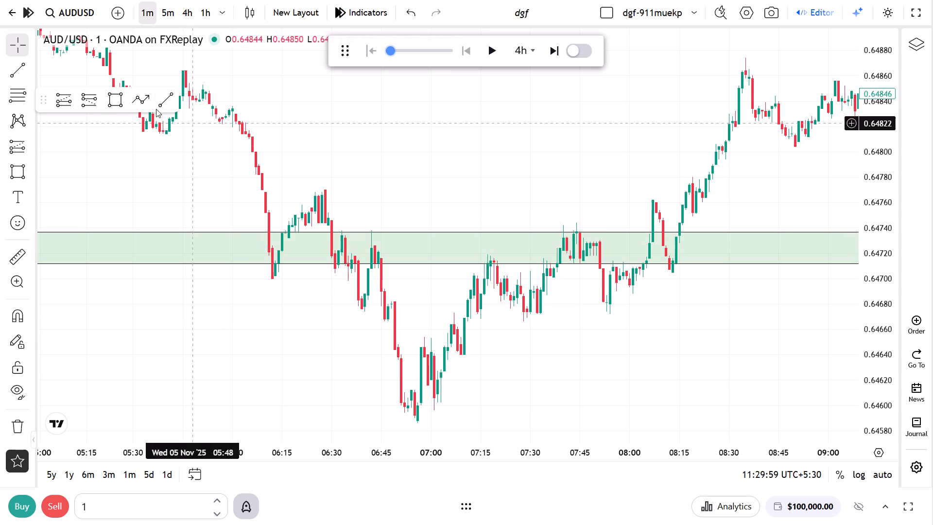
Place a long position at 07:30 on 5 Nov, entry 0.64690, with the stop at about 0.64588 near the swing low.
left_click(74, 96)
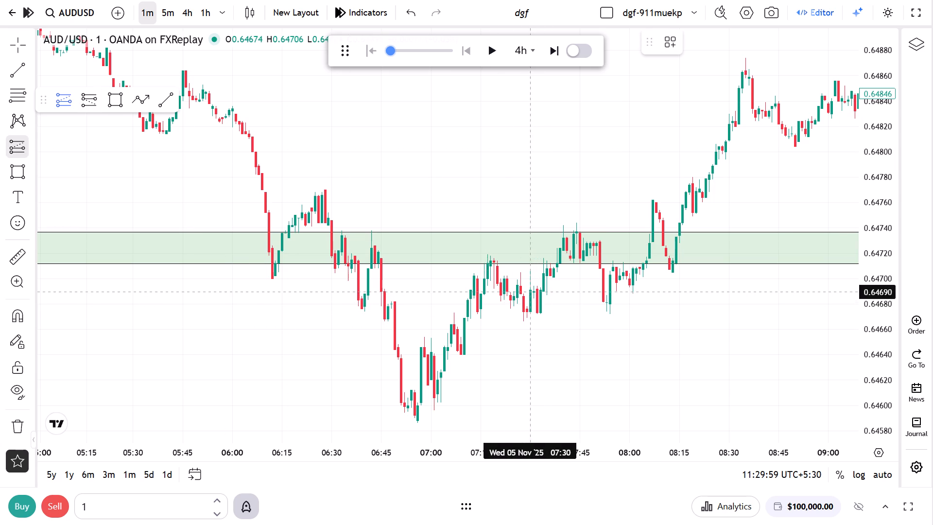
left_click(530, 291)
left_click_drag(465, 389, 452, 307)
left_click_drag(527, 335, 538, 404)
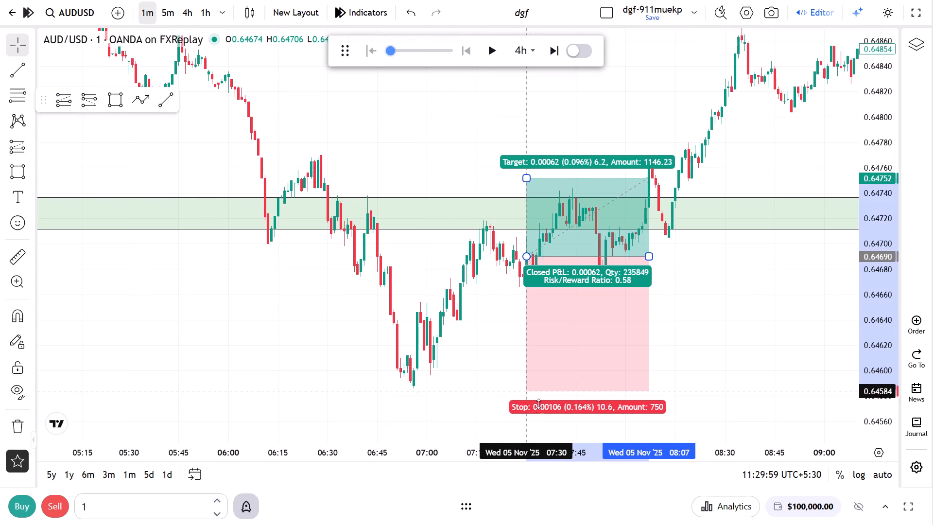
left_click_drag(538, 404, 538, 390)
left_click_drag(538, 390, 540, 385)
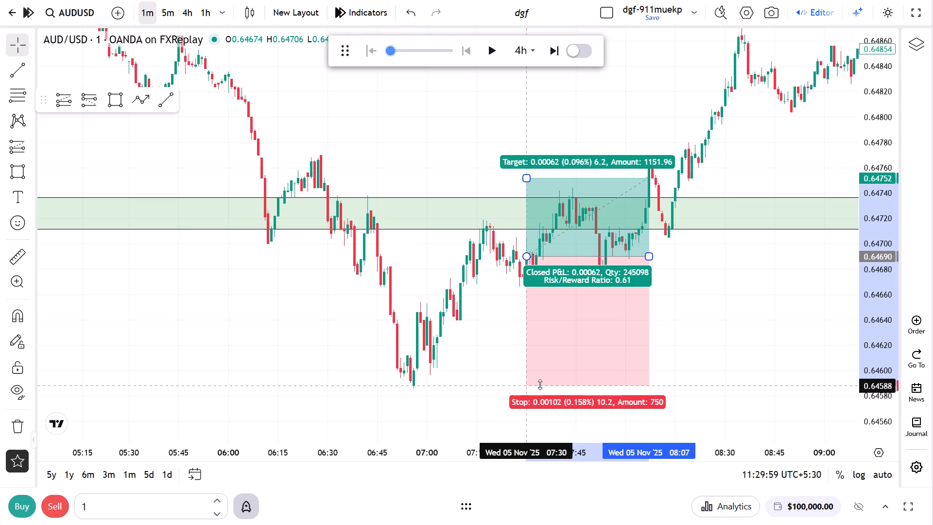
Set the long position's stop to about 0.64580 and target to about 0.64812, and extend its end to about 08:31 on 5 Nov.
left_click_drag(540, 385, 539, 395)
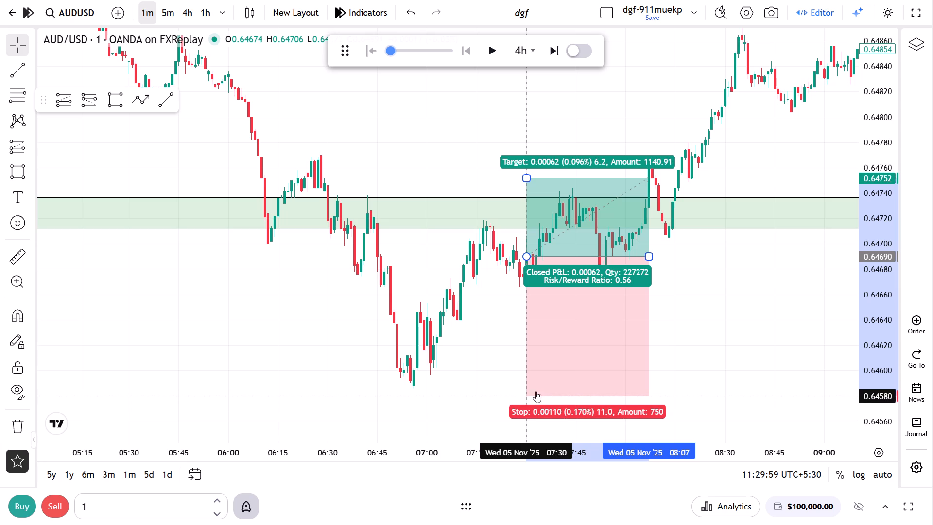
left_click_drag(485, 330, 405, 421)
left_click_drag(457, 263, 457, 164)
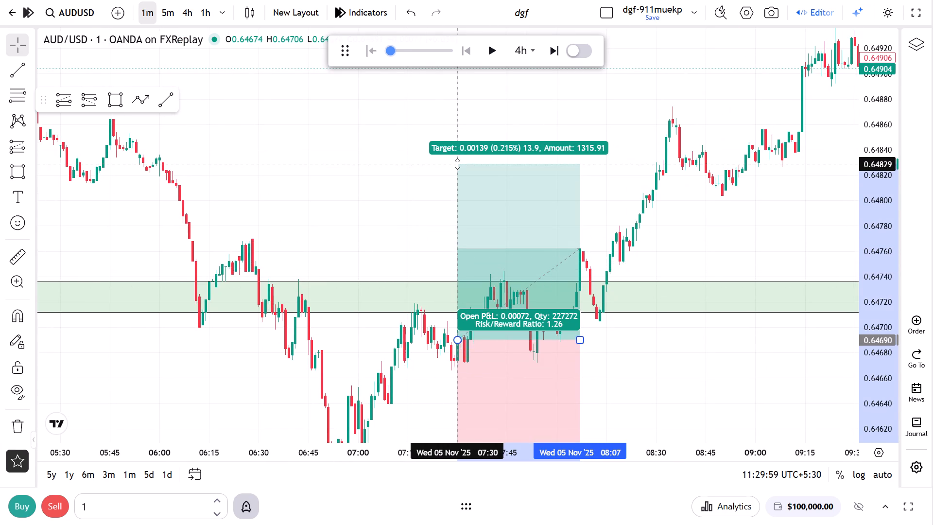
left_click_drag(457, 164, 463, 185)
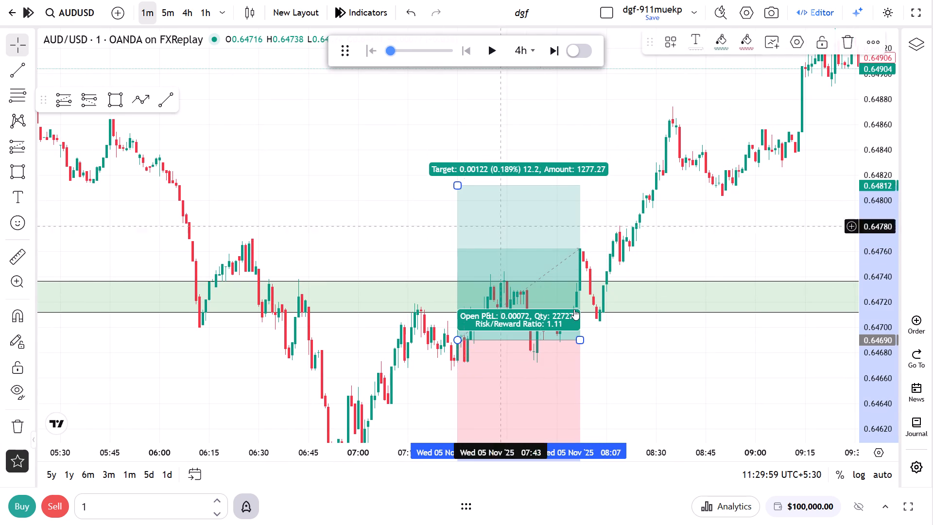
left_click_drag(577, 342, 647, 345)
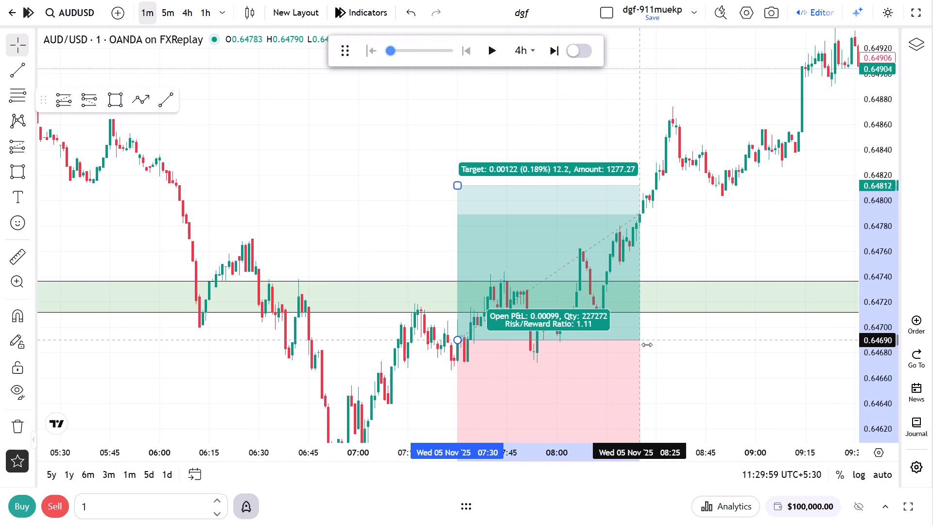
left_click_drag(647, 345, 659, 344)
Return the AUD/USD chart to the 4-hour timeframe with both green zones and the latest candles readable.
left_click_drag(700, 264, 733, 171)
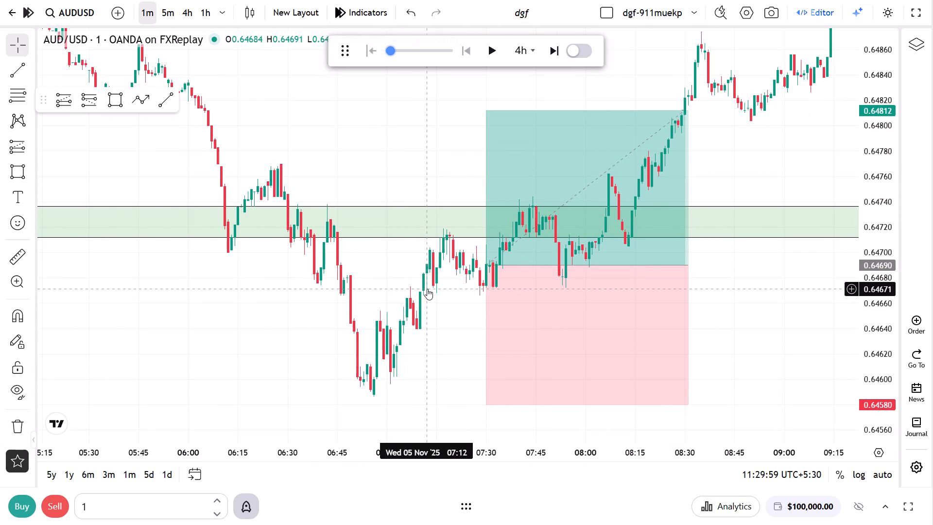
left_click_drag(474, 289, 455, 343)
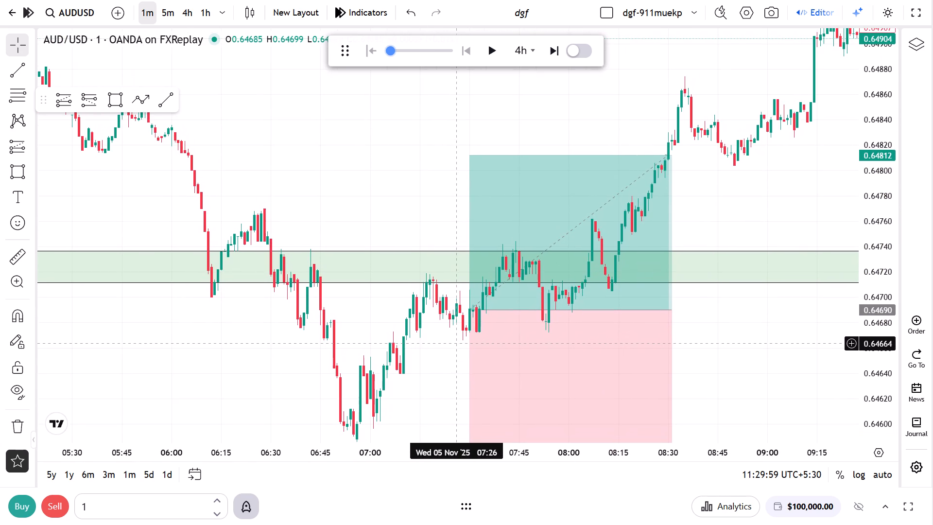
left_click_drag(454, 347, 345, 360)
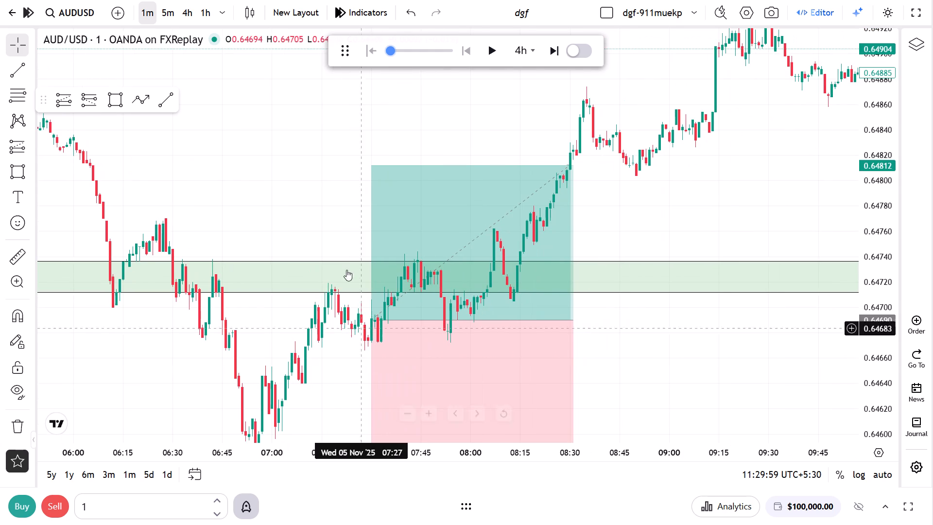
left_click(184, 12)
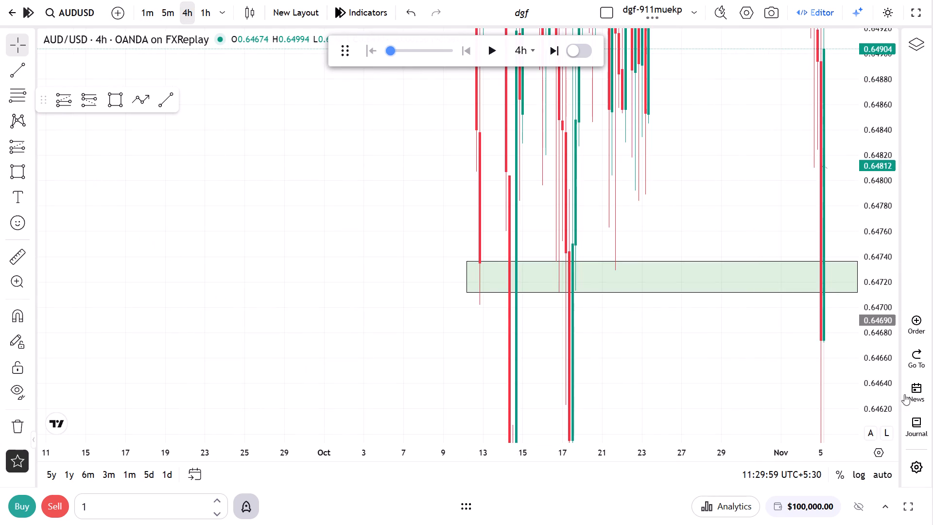
left_click_drag(879, 288, 847, 503)
scroll(749, 410, "up", 6)
left_click_drag(750, 361, 592, 432)
left_click_drag(876, 175, 816, 354)
left_click_drag(797, 343, 698, 372)
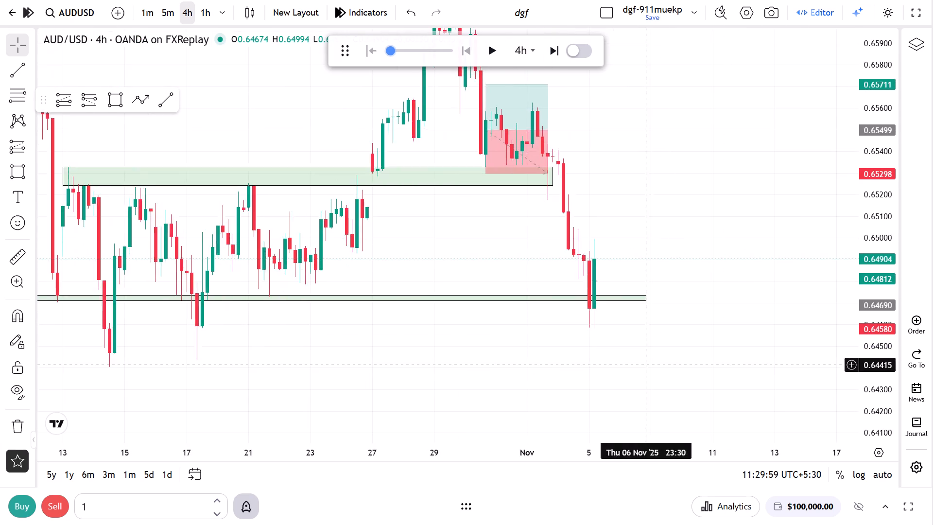
scroll(676, 365, "down", 4)
left_click_drag(715, 208, 689, 268)
Advance the replay in 4-hour candles to 23:30 on 6 Nov, at the end of the lower green zone.
left_click(555, 52)
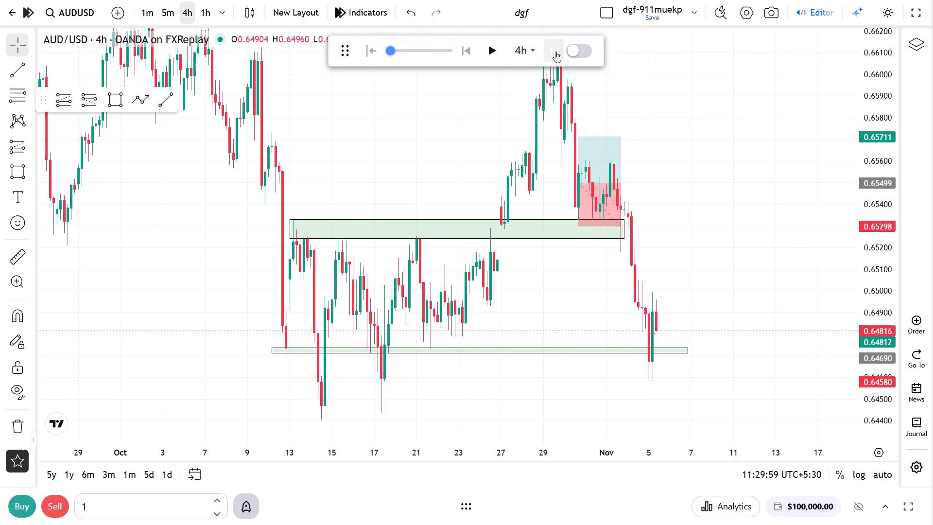
left_click(555, 52)
left_click(555, 52)
left_click(555, 52)
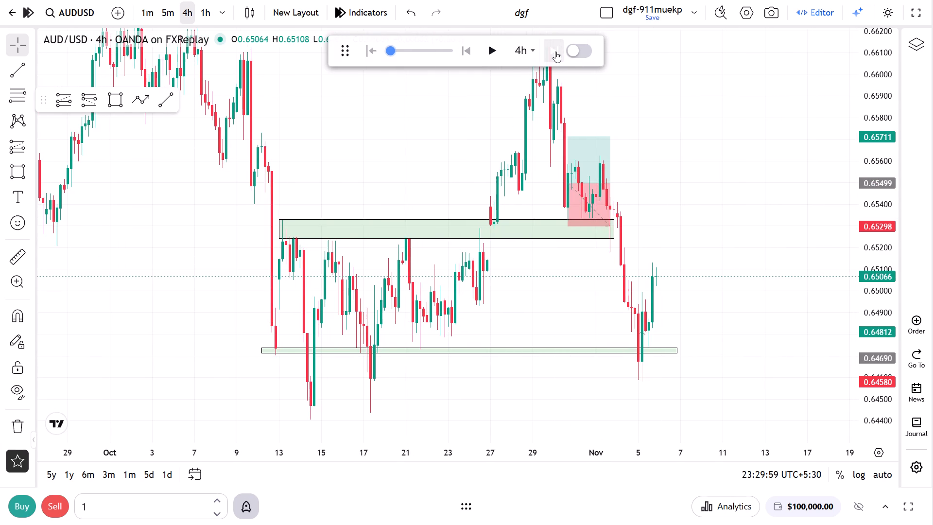
left_click(555, 52)
left_click(555, 52)
left_click(555, 52)
double_click(555, 51)
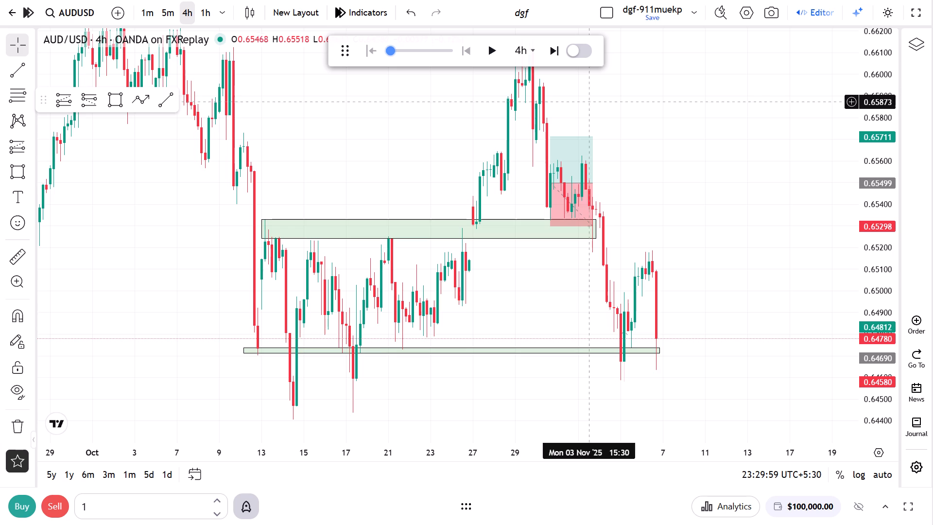
Advance the replay in 4-hour candles from 6 Nov to 14 Nov.
left_click(556, 61)
left_click(556, 61)
triple_click(556, 61)
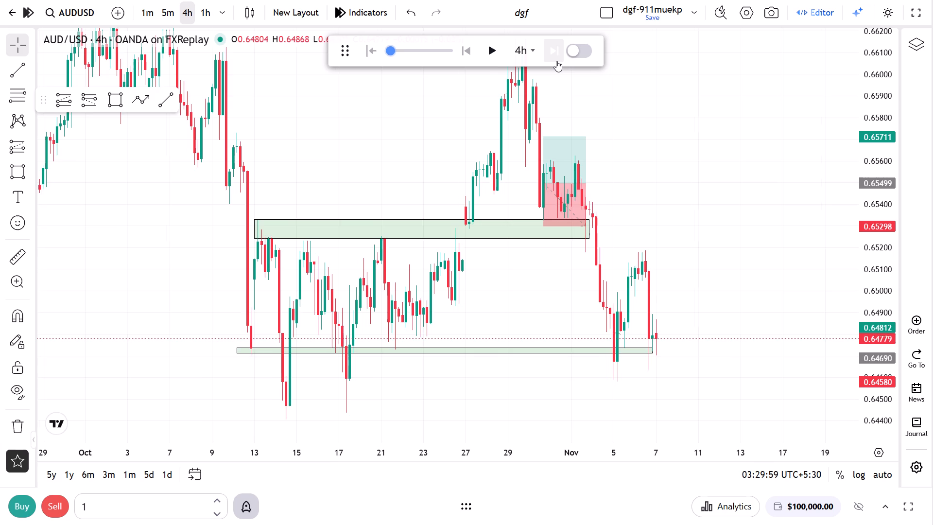
triple_click(556, 61)
triple_click(556, 61)
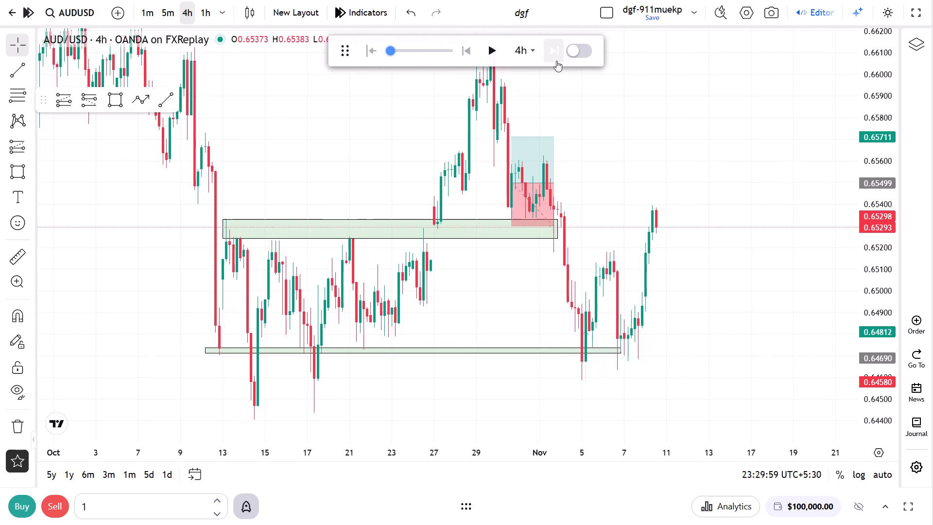
left_click(556, 61)
left_click(556, 61)
triple_click(556, 61)
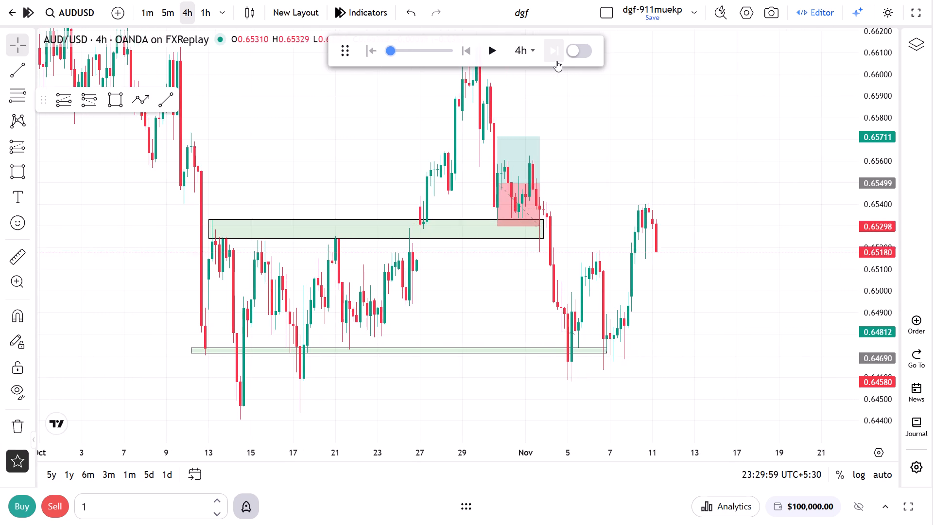
triple_click(556, 61)
triple_click(556, 61)
triple_click(556, 61)
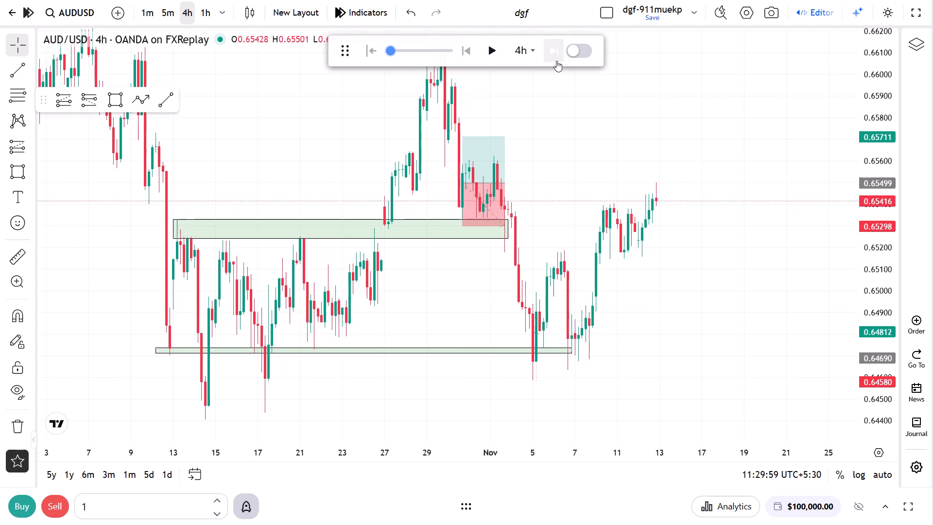
triple_click(556, 61)
left_click(556, 61)
triple_click(556, 61)
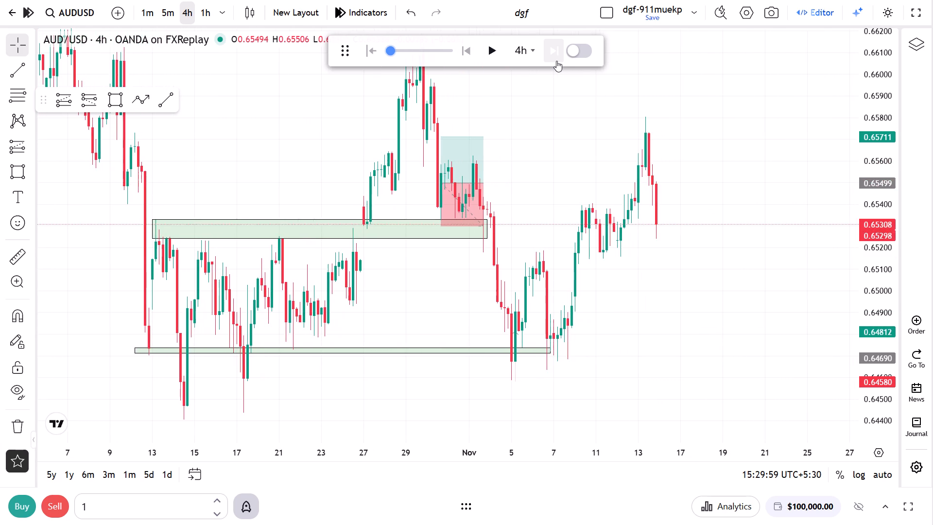
Advance the replay in 4-hour candles to 11:30 on 21 Nov.
double_click(556, 61)
triple_click(556, 61)
triple_click(556, 61)
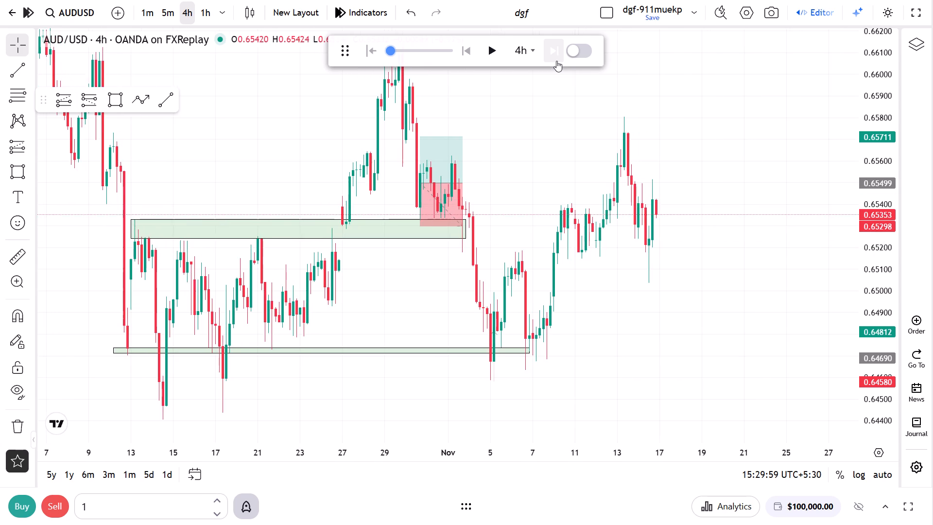
triple_click(556, 61)
triple_click(556, 61)
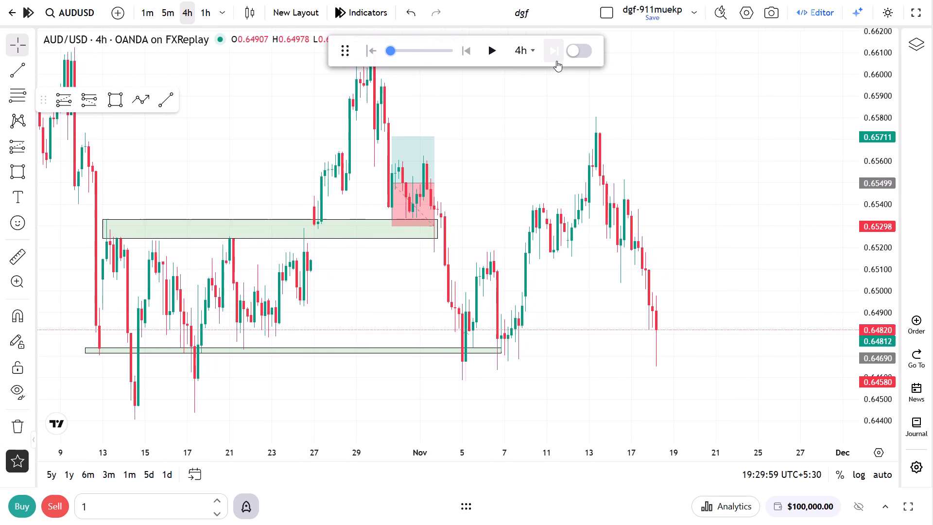
triple_click(556, 61)
triple_click(556, 61)
triple_click(556, 61)
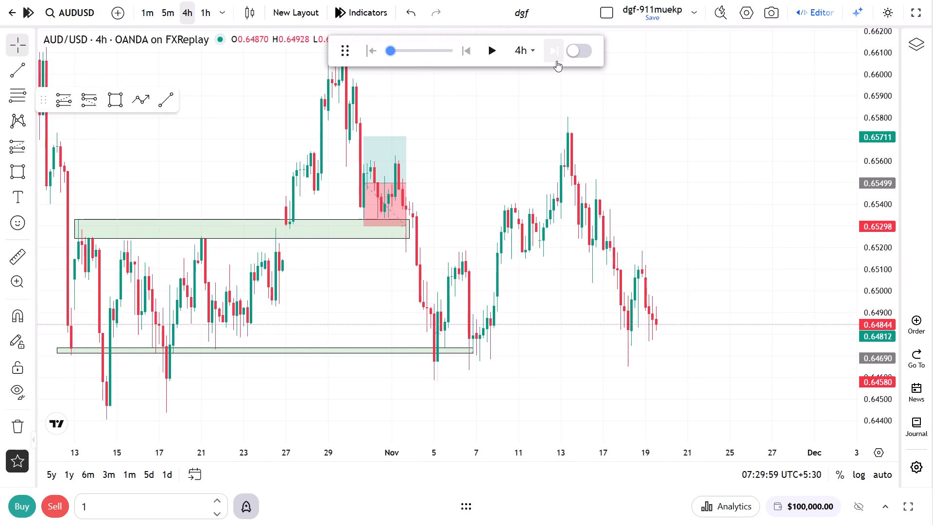
triple_click(556, 61)
triple_click(556, 61)
left_click(556, 61)
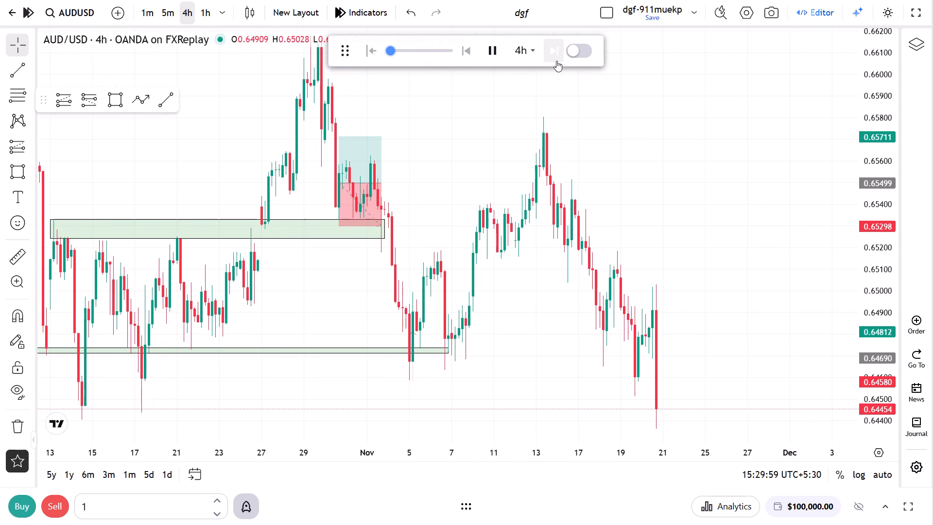
triple_click(556, 61)
Advance the replay in 4-hour candles to 11:30 on 26 Nov.
left_click_drag(779, 276, 890, 201)
scroll(775, 259, "down", 4)
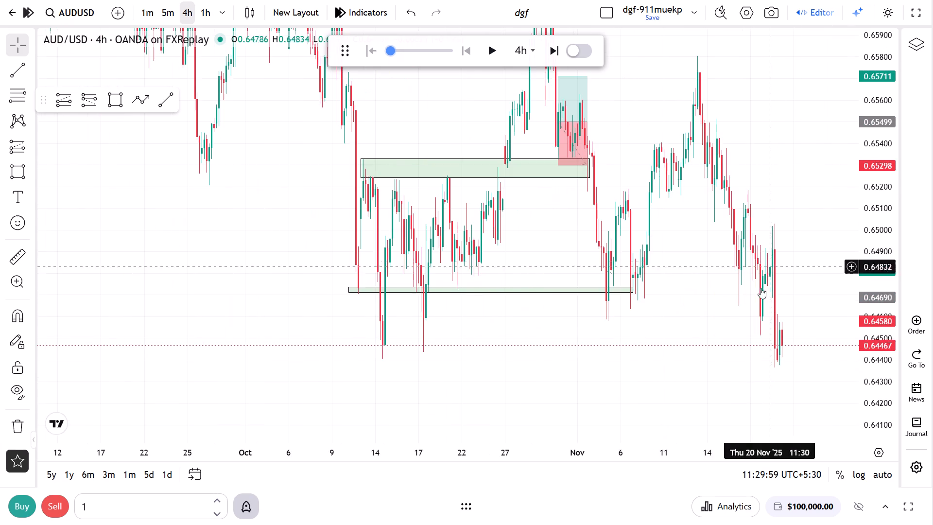
triple_click(557, 57)
triple_click(557, 57)
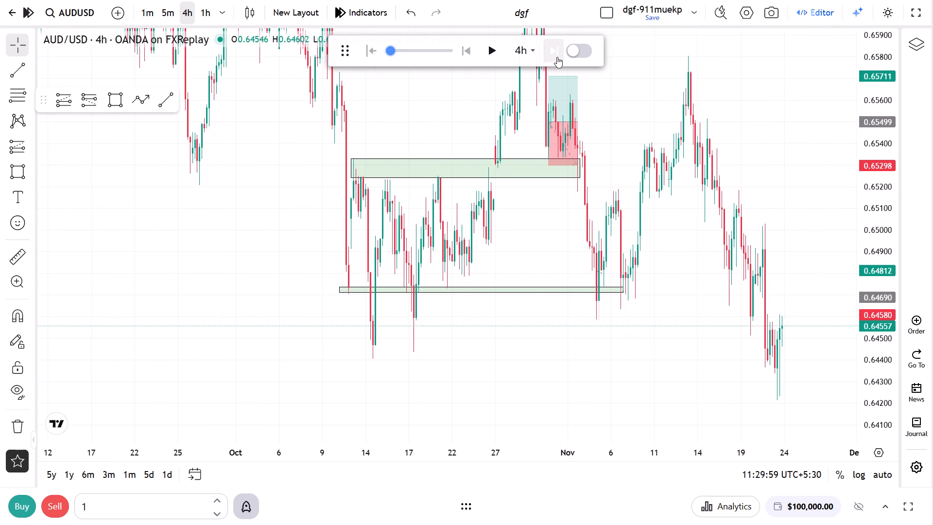
triple_click(557, 57)
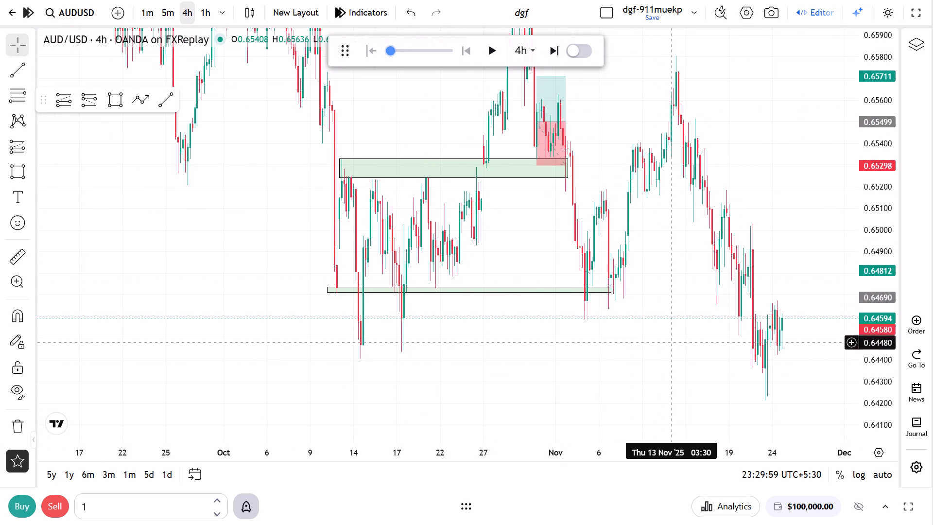
scroll(678, 358, "up", 3)
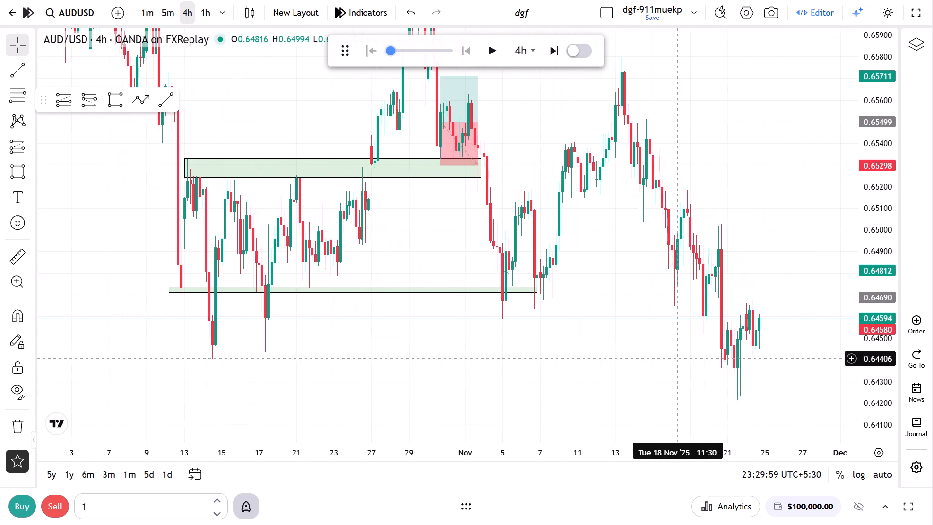
triple_click(555, 50)
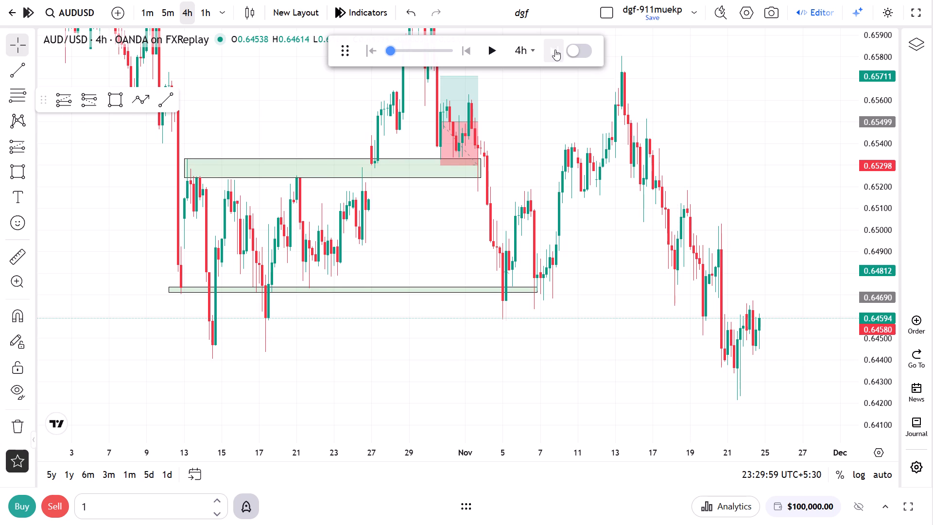
triple_click(555, 50)
triple_click(555, 50)
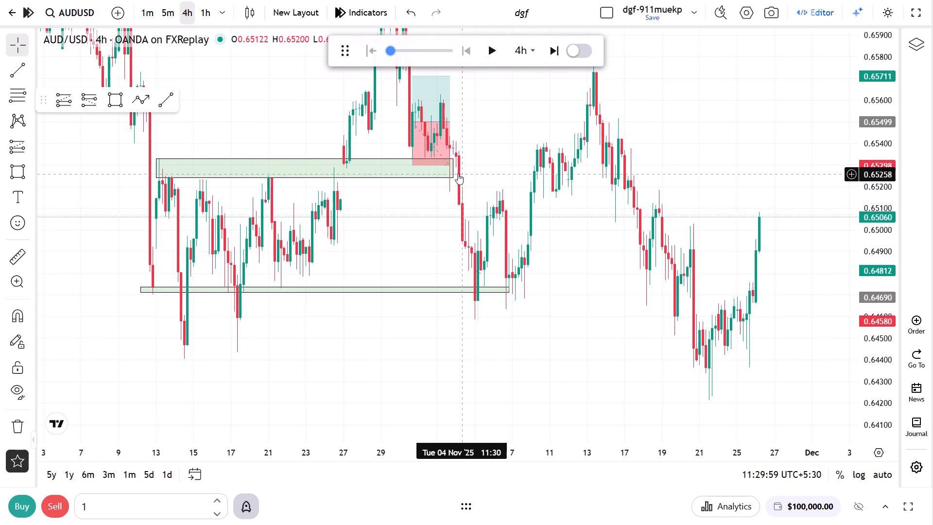
Extend the end of the upper green zone to about 1 Dec, beyond the latest candle.
left_click_drag(454, 170, 825, 235)
left_click(717, 231)
Advance the replay in 4-hour candles to 11:30 on 27 Nov.
triple_click(550, 45)
triple_click(550, 45)
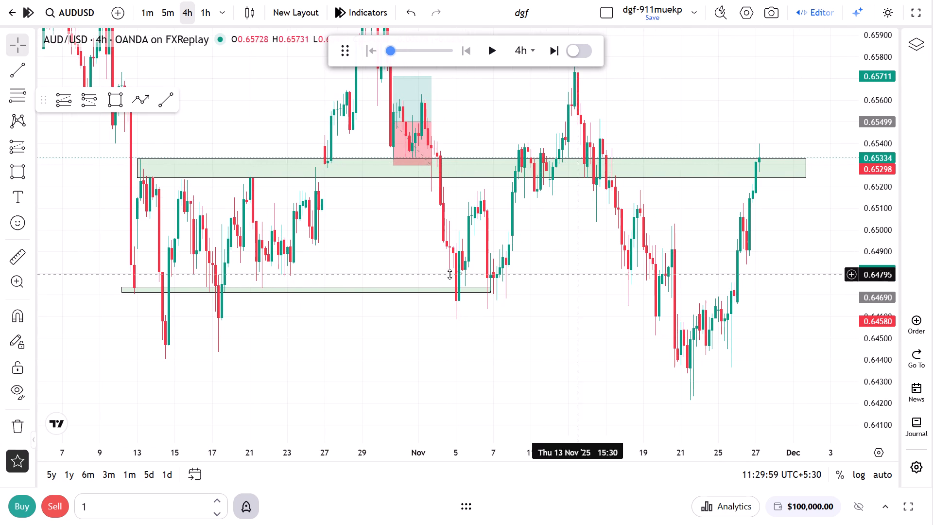
Examine the 27 Nov price action around the upper green zone on the 1-minute chart.
left_click_drag(322, 215, 379, 320)
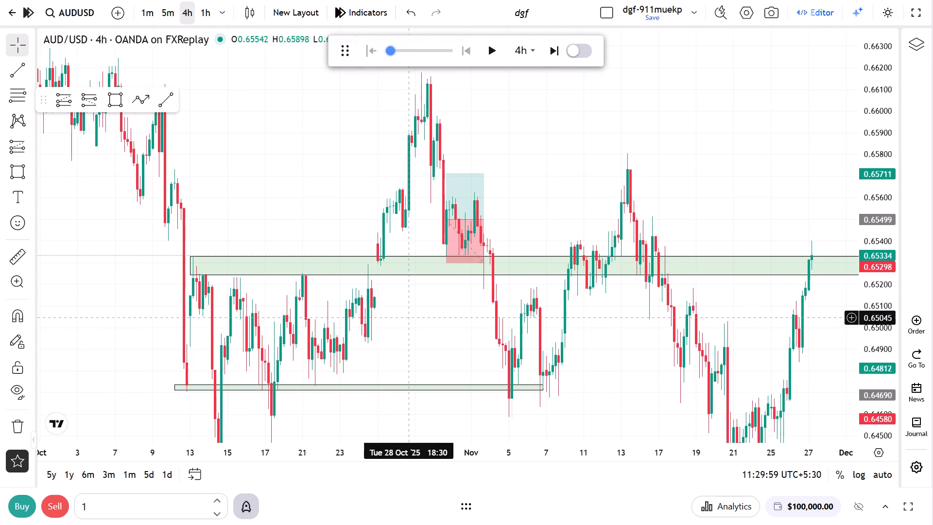
left_click_drag(367, 329, 321, 279)
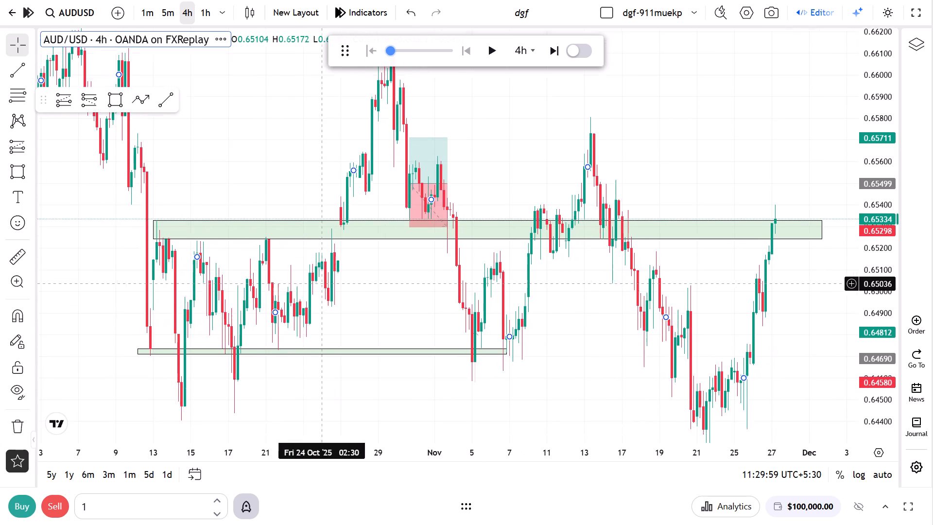
left_click_drag(321, 279, 321, 278)
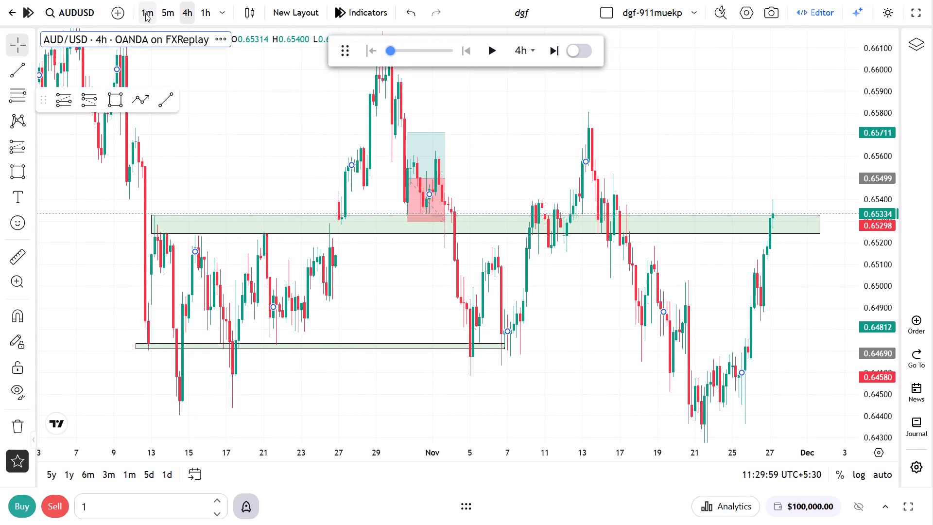
left_click(145, 13)
scroll(708, 329, "down", 6)
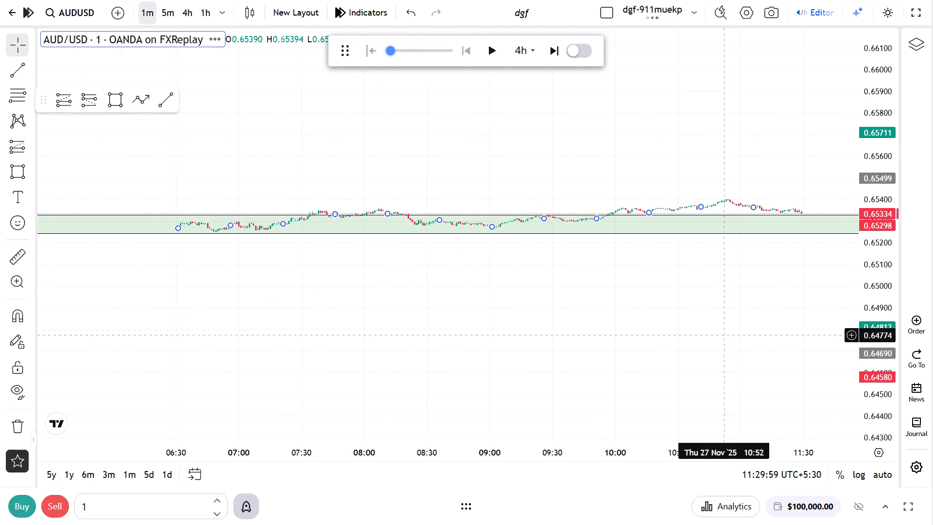
right_click(717, 310)
left_click(782, 257)
scroll(654, 339, "down", 7)
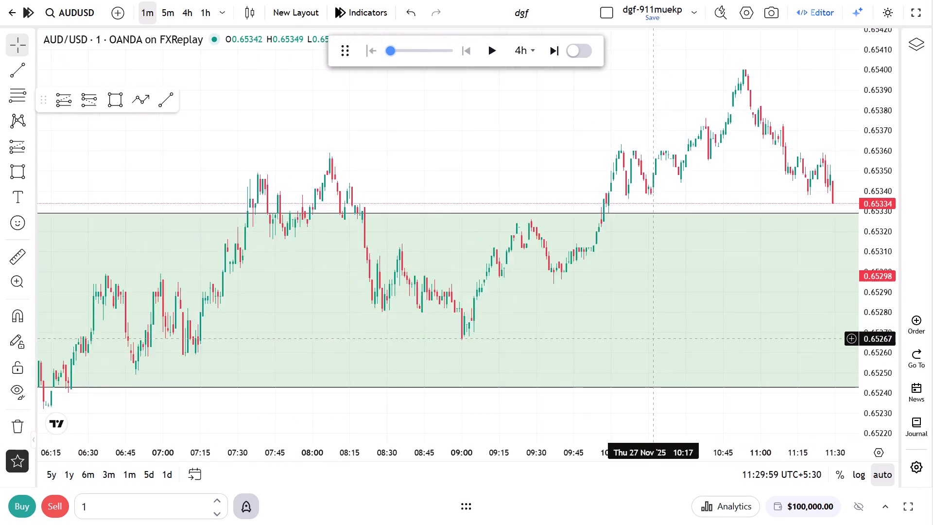
scroll(655, 338, "down", 8)
left_click_drag(669, 168, 757, 181)
scroll(539, 306, "up", 5)
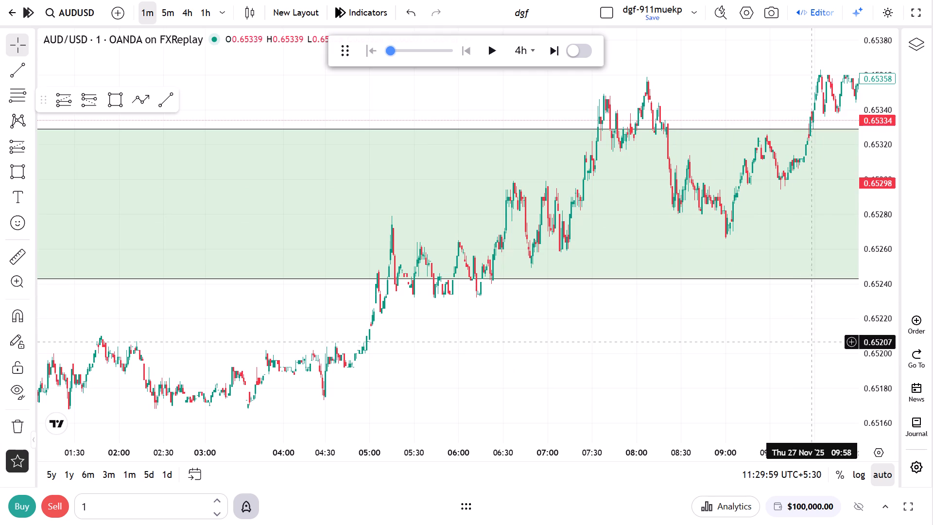
left_click_drag(868, 339, 893, 262)
left_click_drag(570, 342, 729, 384)
scroll(514, 384, "up", 3)
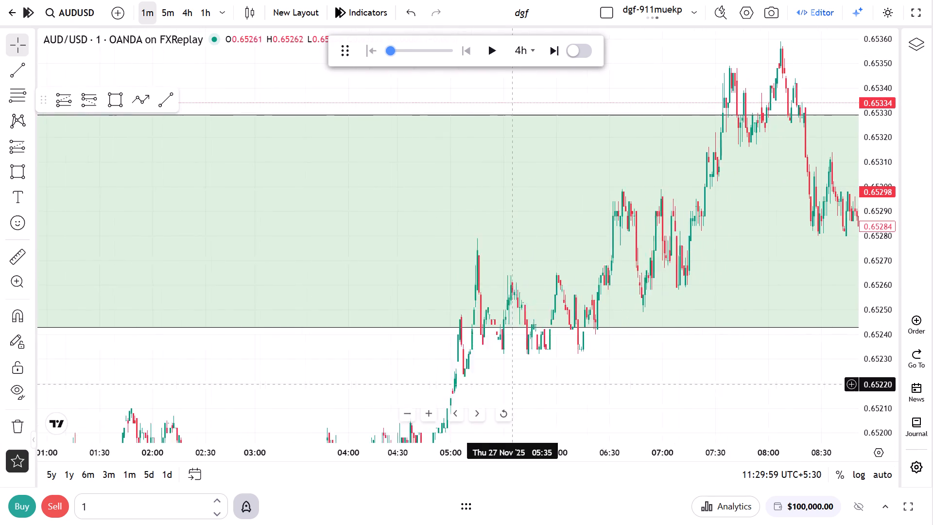
left_click_drag(651, 184, 634, 204)
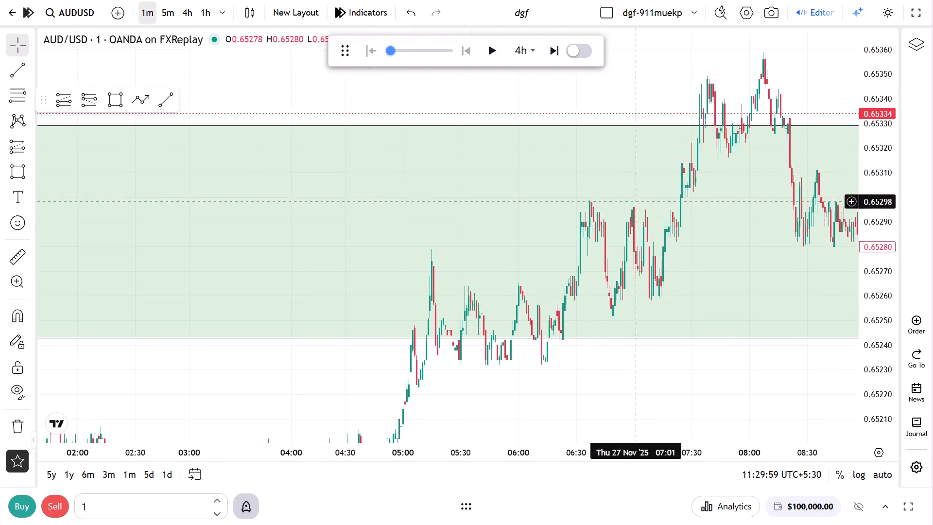
left_click_drag(634, 204, 571, 332)
scroll(565, 335, "up", 6)
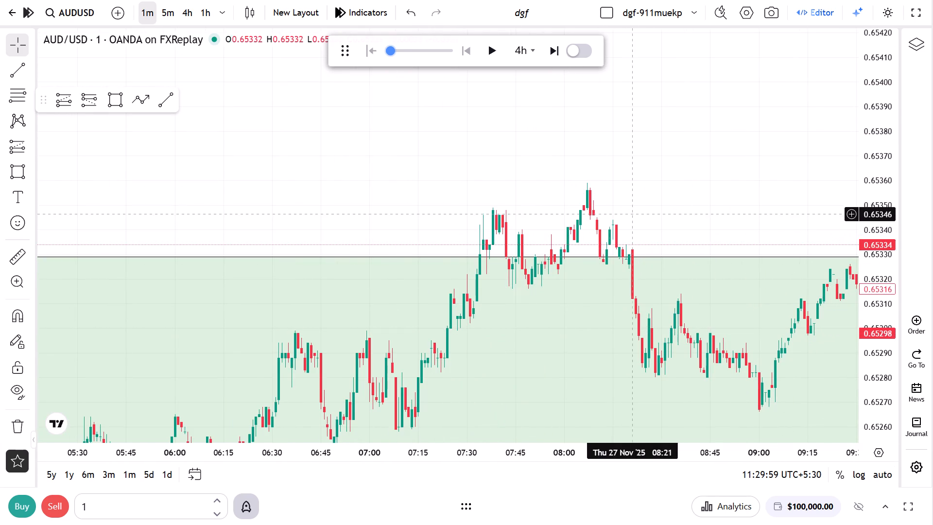
left_click_drag(616, 286, 544, 288)
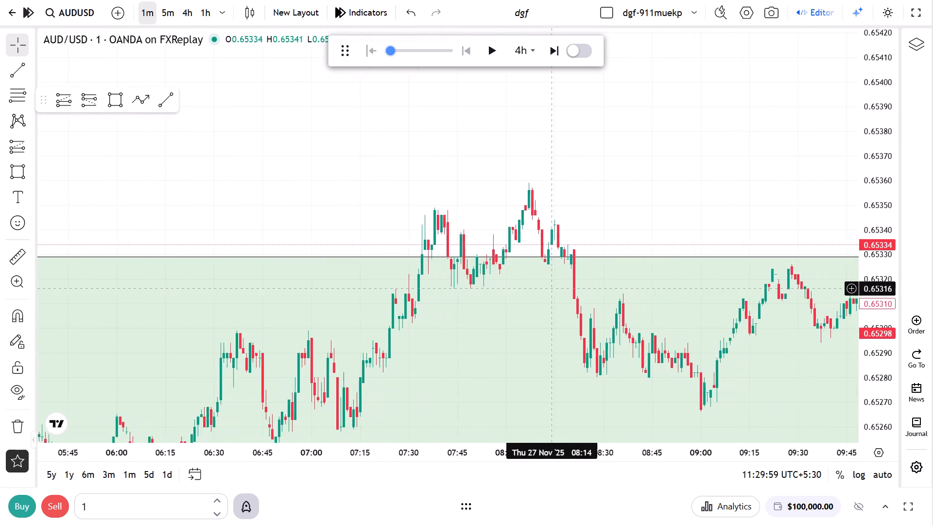
left_click_drag(544, 288, 433, 288)
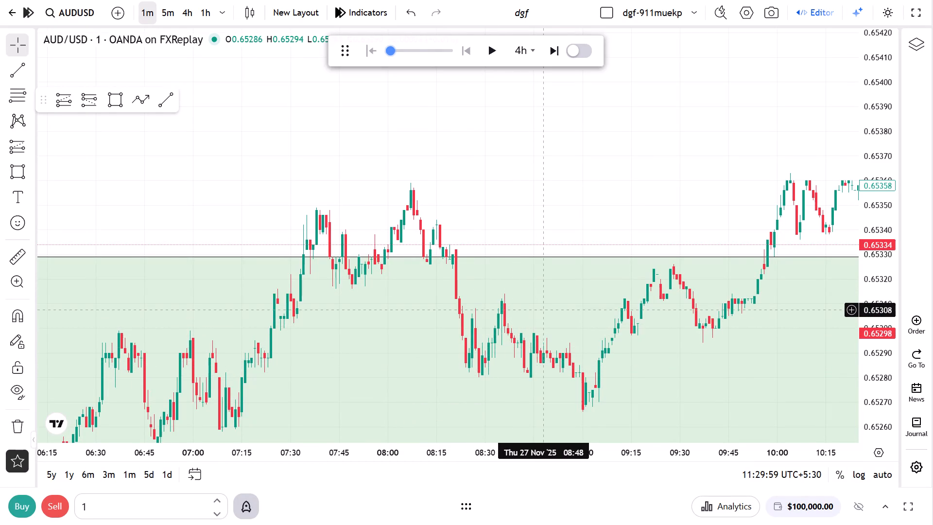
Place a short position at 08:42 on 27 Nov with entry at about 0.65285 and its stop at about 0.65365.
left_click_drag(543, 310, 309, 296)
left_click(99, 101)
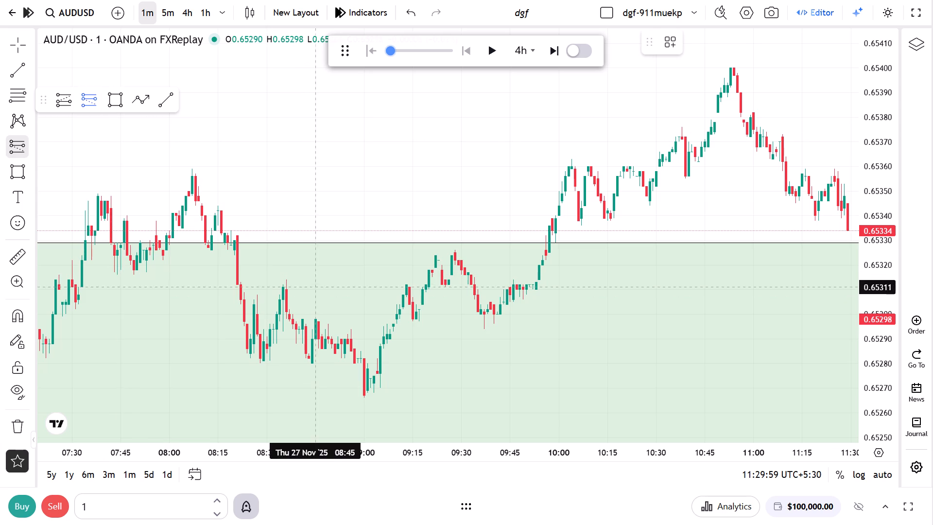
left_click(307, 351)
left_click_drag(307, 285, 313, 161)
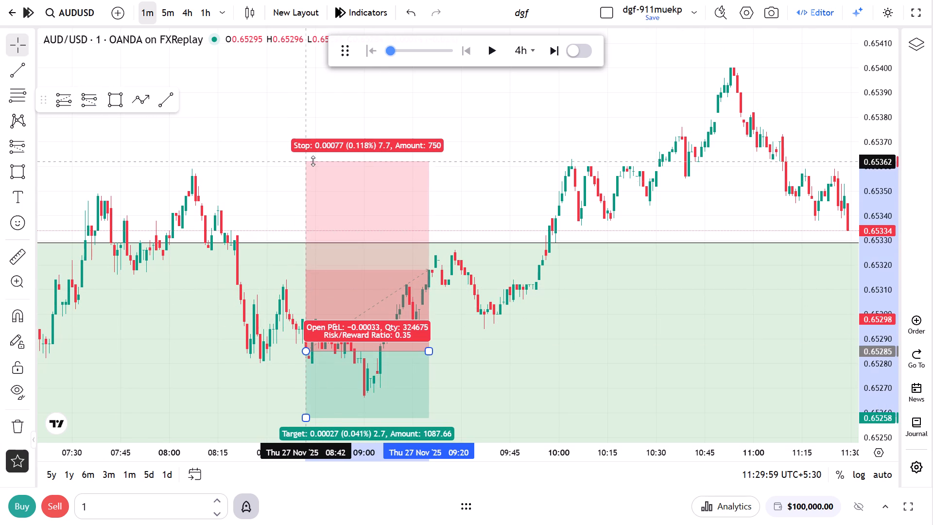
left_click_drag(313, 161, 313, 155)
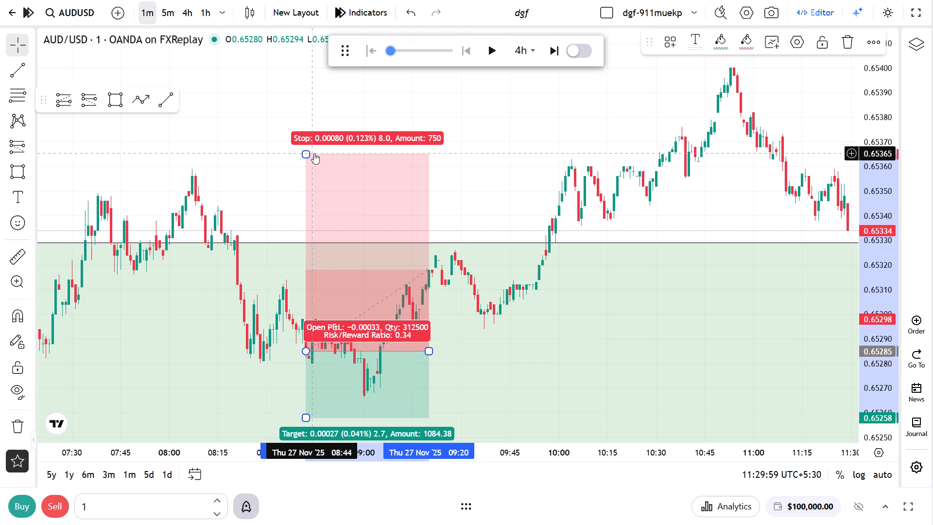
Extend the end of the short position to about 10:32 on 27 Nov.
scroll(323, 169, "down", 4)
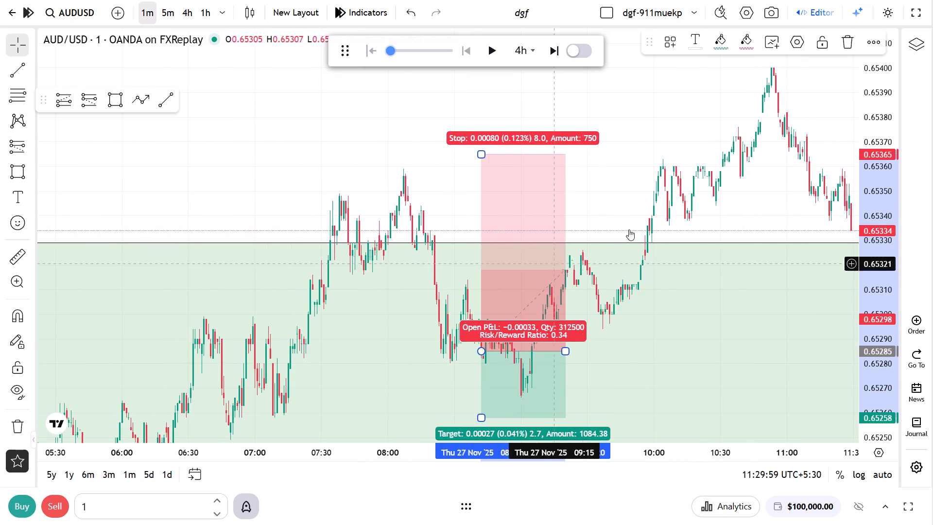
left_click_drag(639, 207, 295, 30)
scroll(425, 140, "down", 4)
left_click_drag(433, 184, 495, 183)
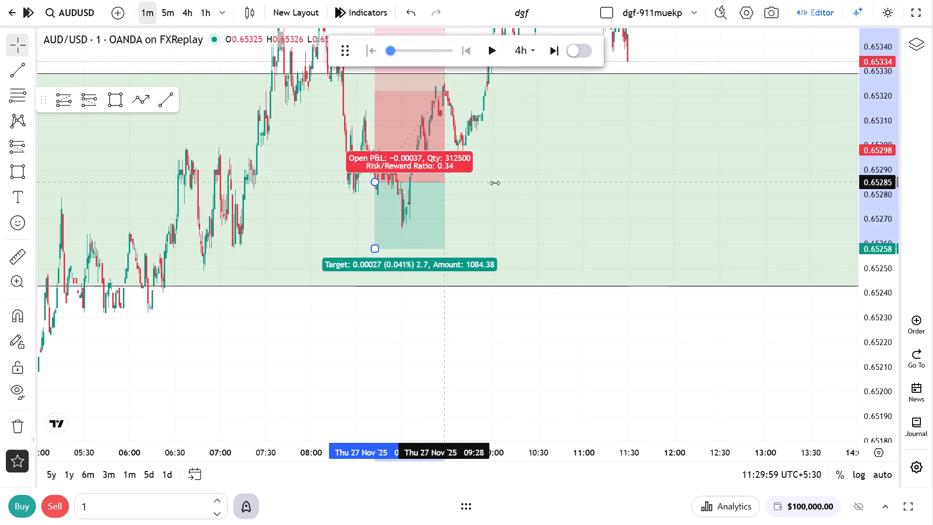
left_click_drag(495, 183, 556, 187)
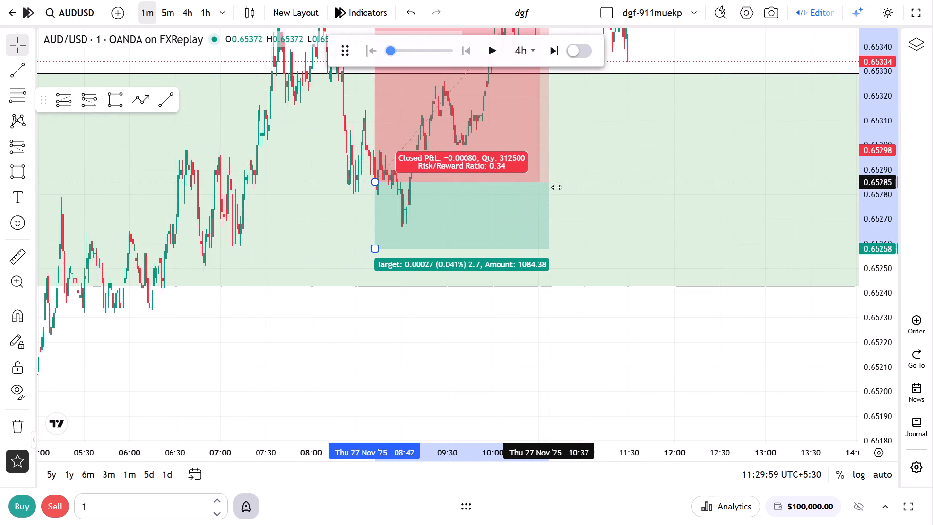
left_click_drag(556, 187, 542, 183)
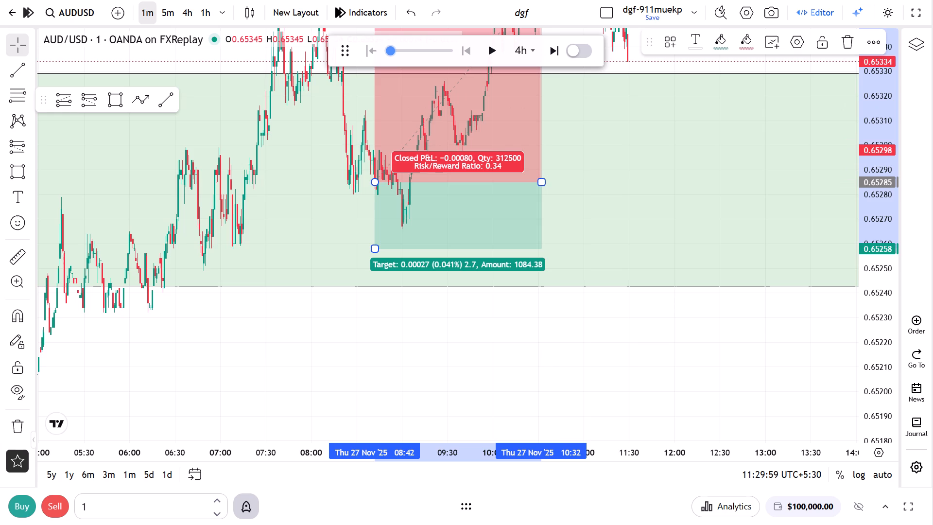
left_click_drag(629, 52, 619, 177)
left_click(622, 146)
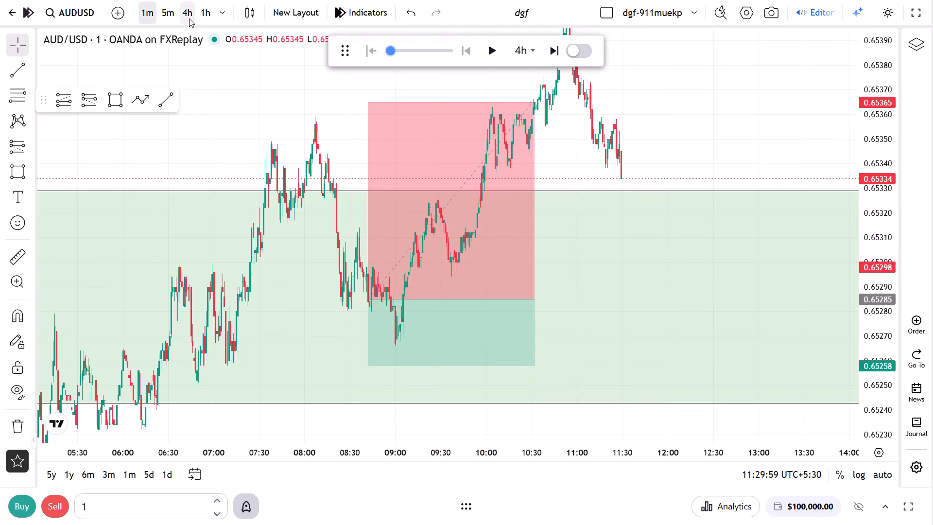
Switch to the 4-hour chart and advance the replay in 4-hour candles to 03:30 on 29 Nov.
left_click(189, 18)
left_click_drag(883, 93, 891, 430)
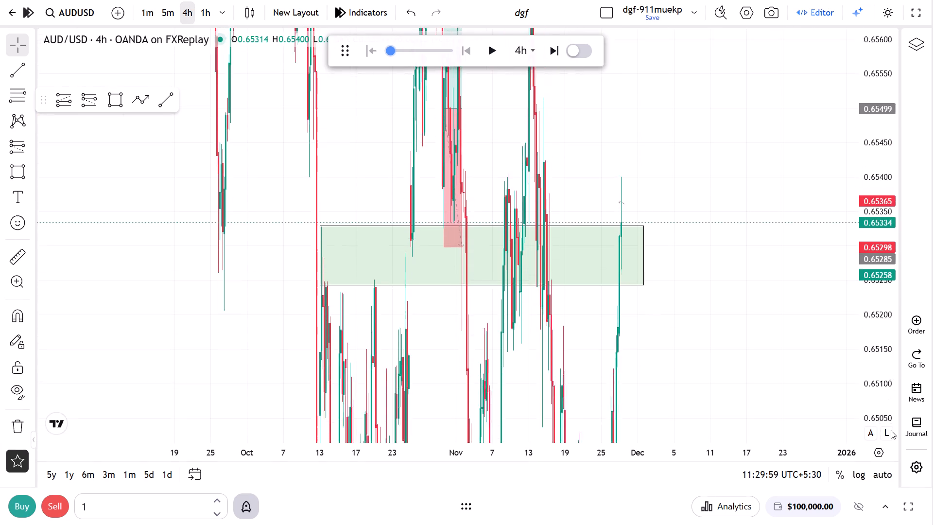
left_click_drag(891, 430, 896, 470)
left_click_drag(876, 222, 825, 366)
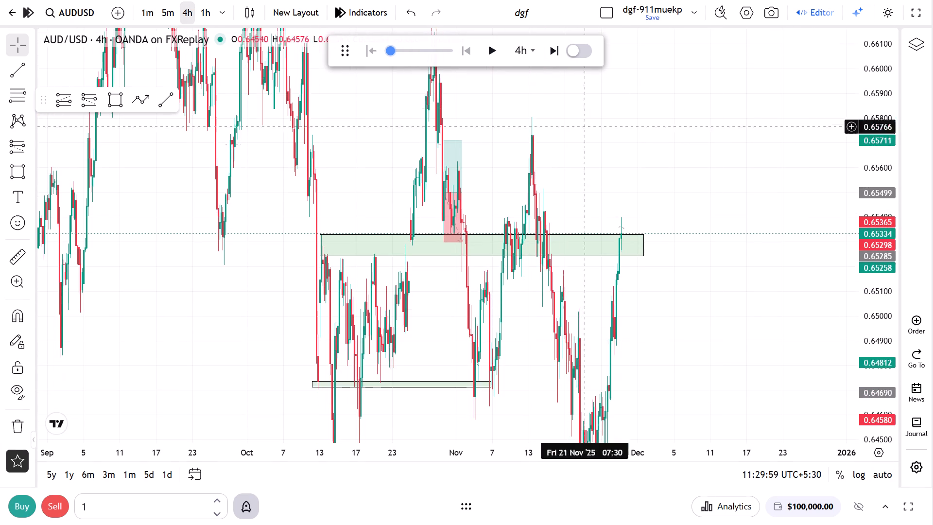
left_click(546, 53)
left_click(546, 53)
triple_click(546, 53)
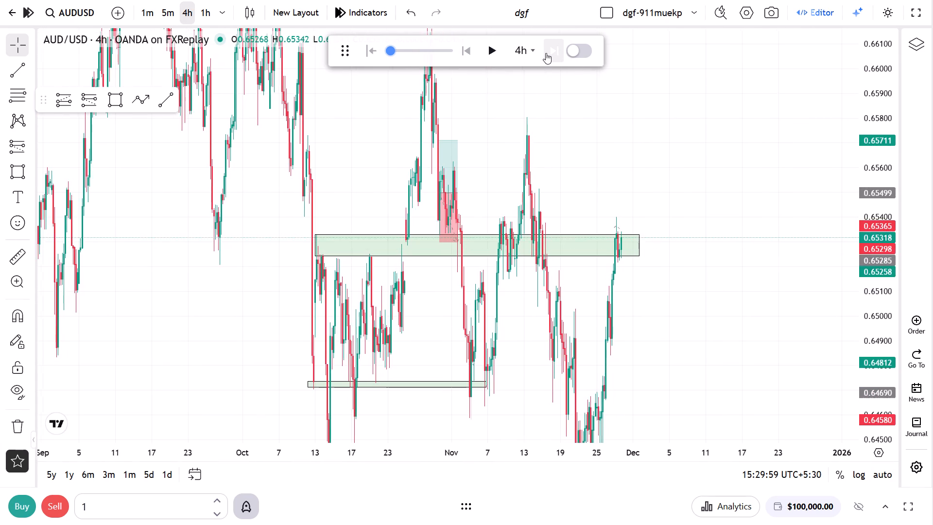
triple_click(546, 53)
double_click(546, 53)
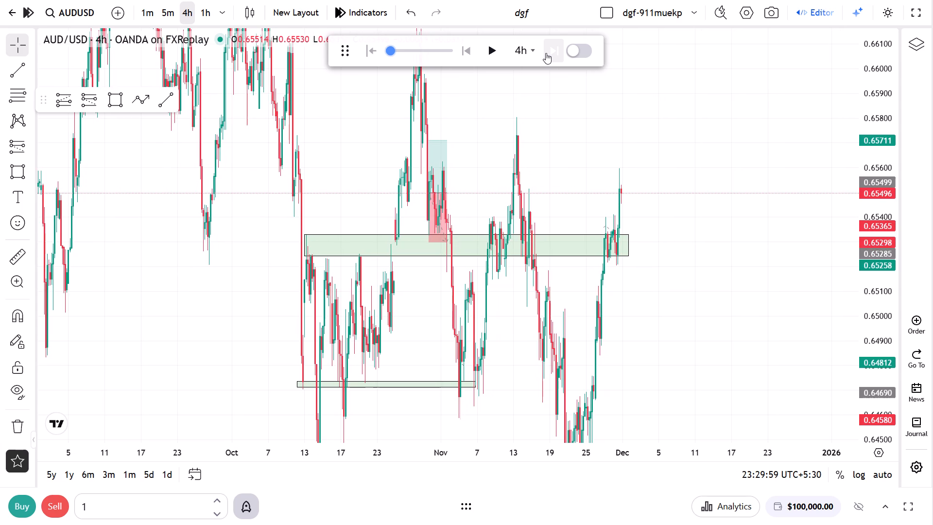
triple_click(546, 53)
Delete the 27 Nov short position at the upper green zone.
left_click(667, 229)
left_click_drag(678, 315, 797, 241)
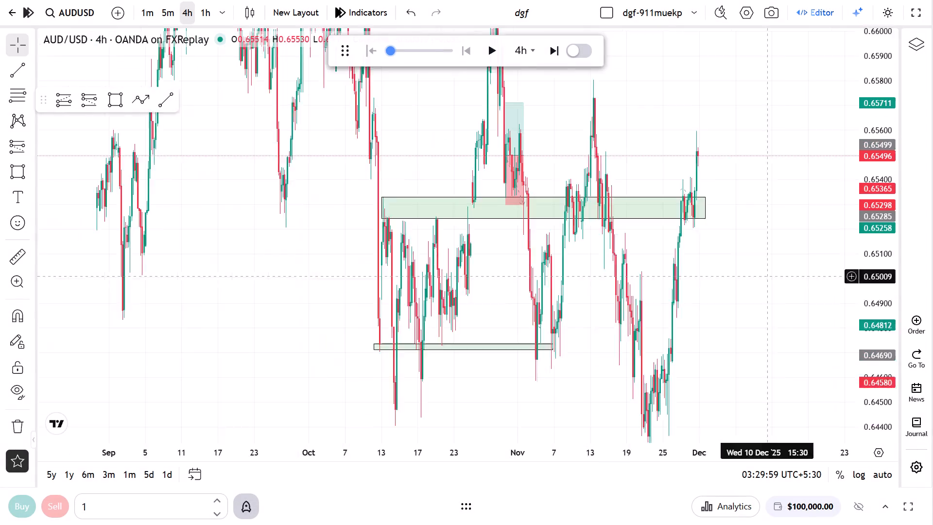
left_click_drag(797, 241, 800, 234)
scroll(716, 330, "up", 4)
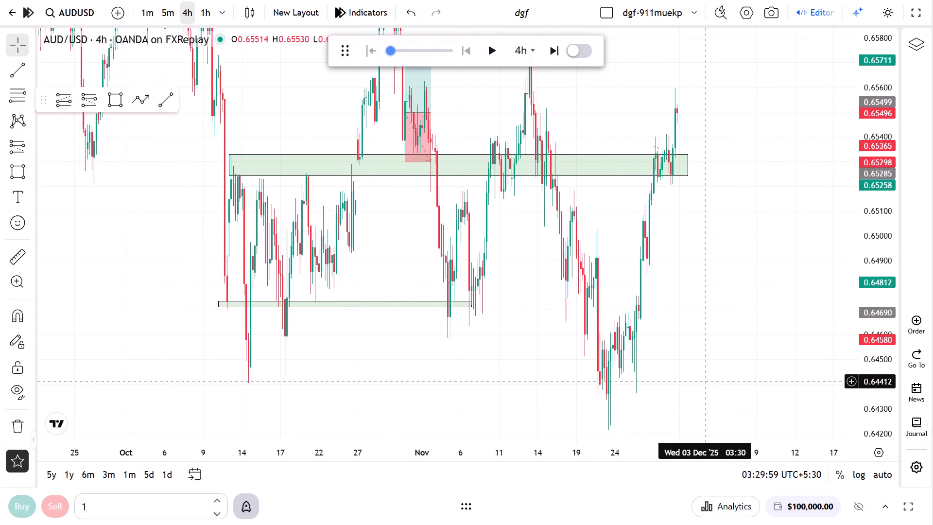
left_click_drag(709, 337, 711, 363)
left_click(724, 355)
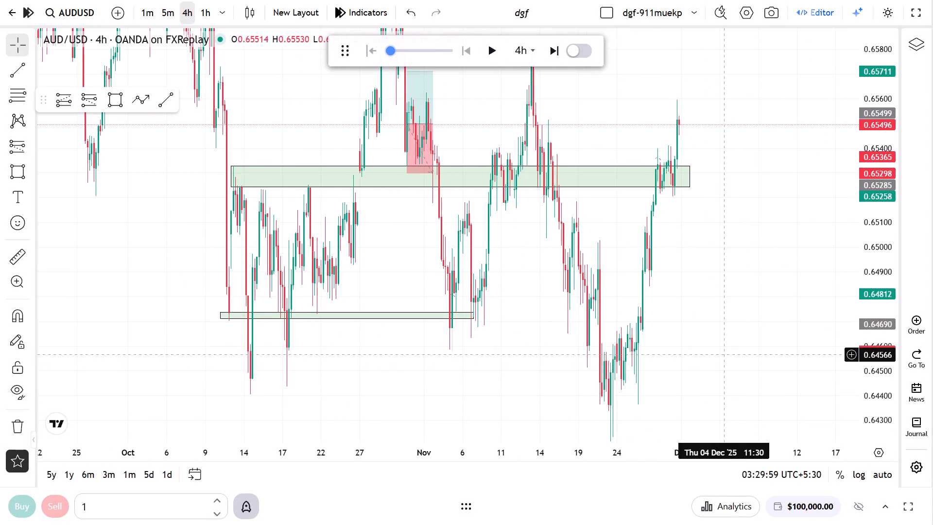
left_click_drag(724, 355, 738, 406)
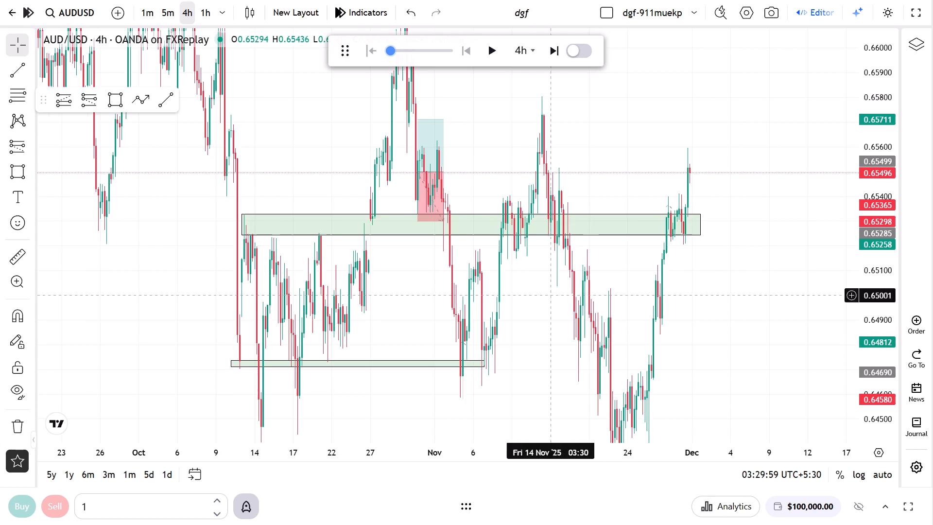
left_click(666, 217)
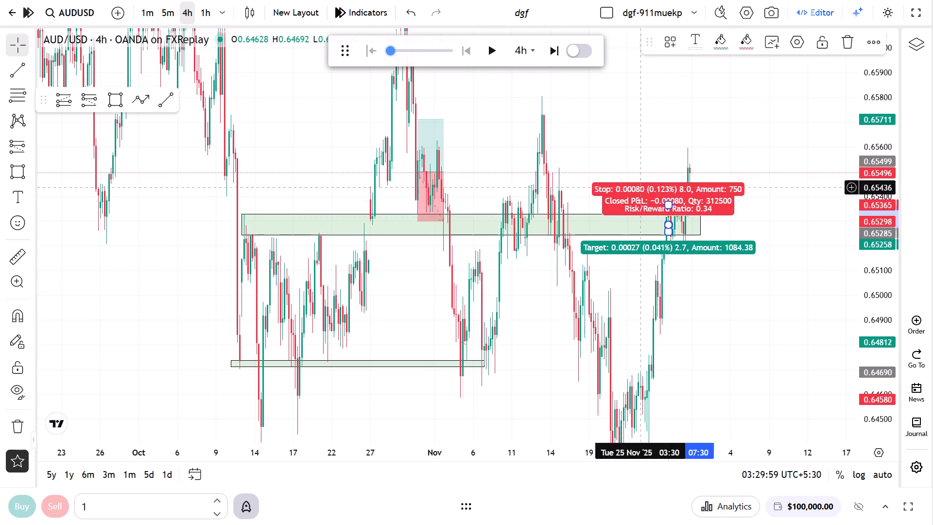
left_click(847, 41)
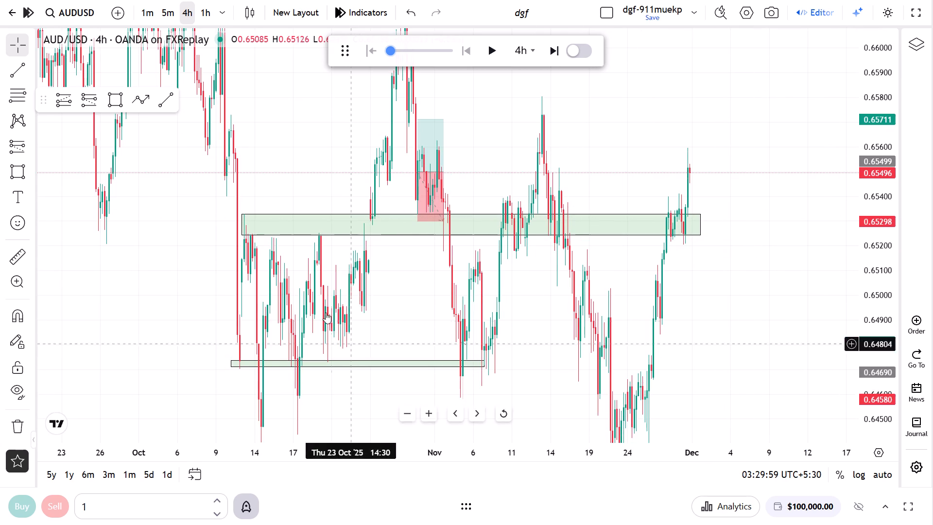
Examine the October and November price action around both green zones on the 4-hour chart.
left_click_drag(345, 413, 370, 360)
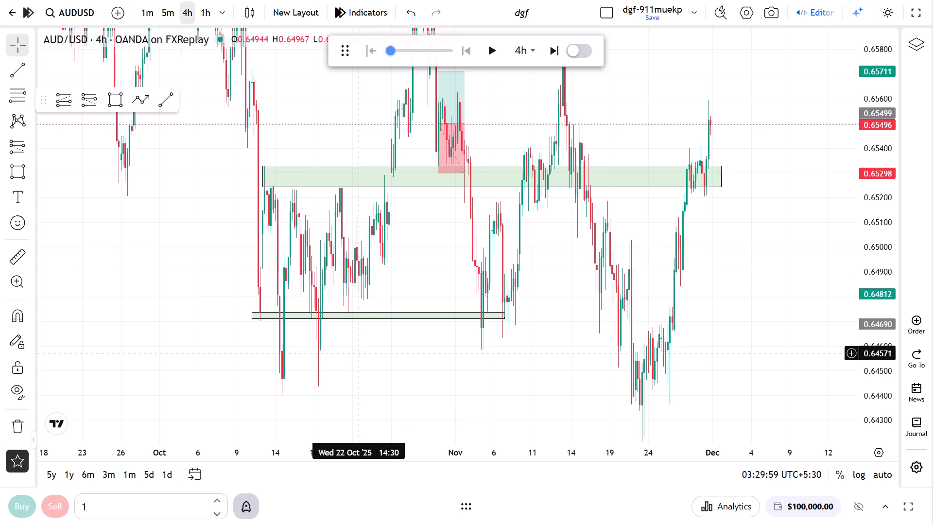
left_click_drag(368, 374, 392, 424)
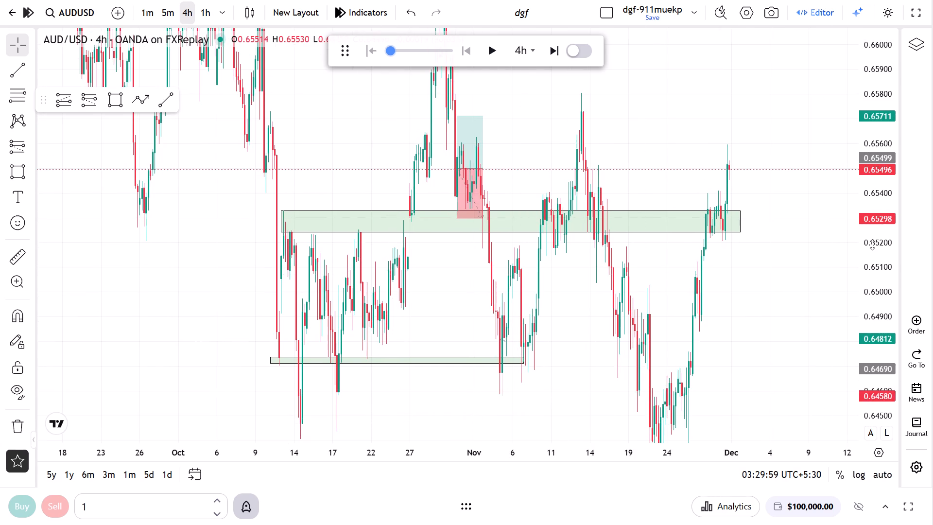
left_click_drag(872, 245, 859, 311)
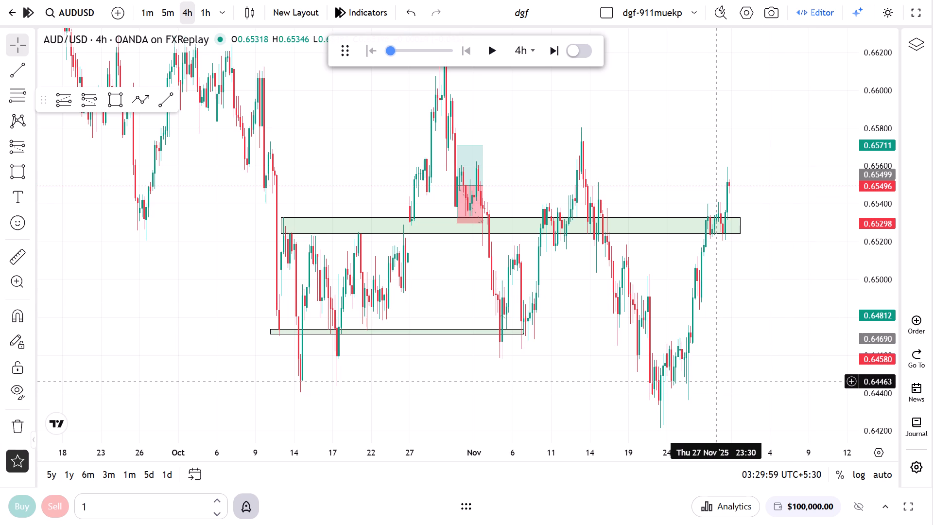
left_click_drag(875, 222, 860, 280)
left_click(760, 322)
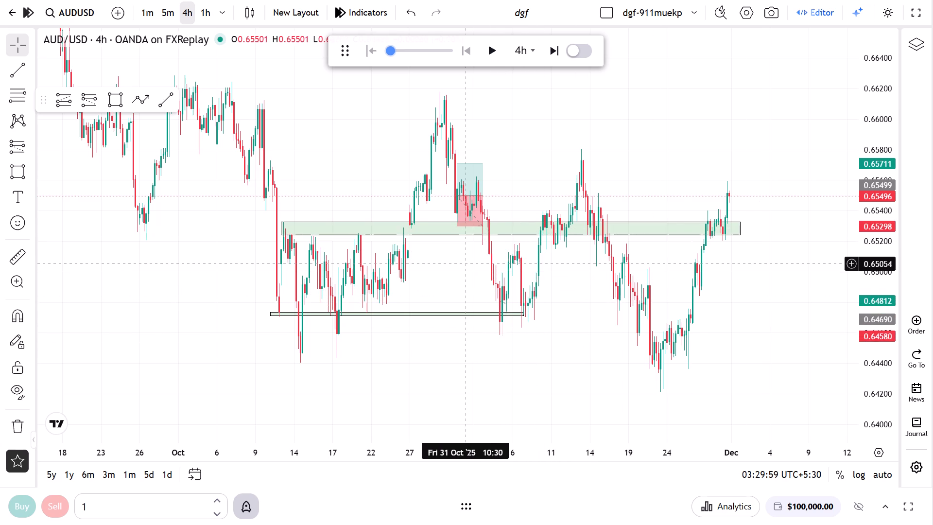
left_click_drag(465, 264, 502, 285)
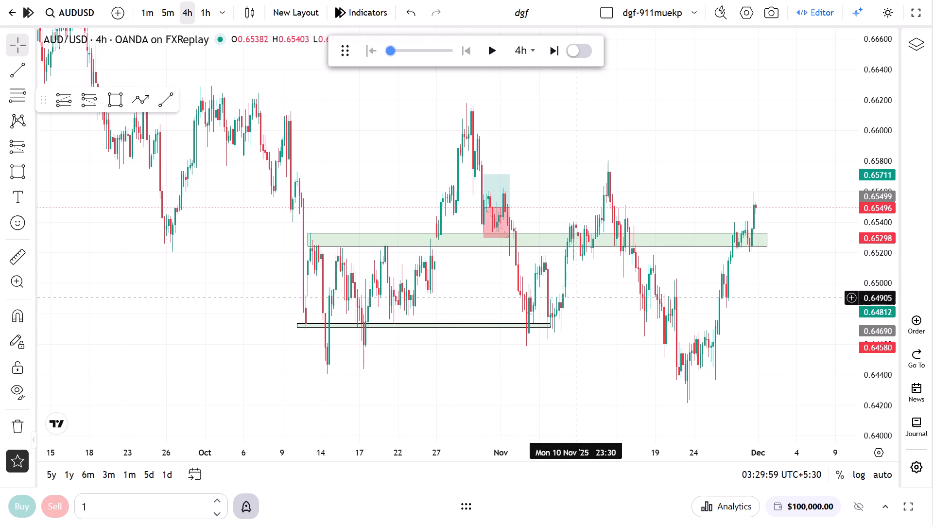
left_click_drag(577, 298, 687, 247)
scroll(567, 305, "up", 5)
scroll(584, 263, "down", 4)
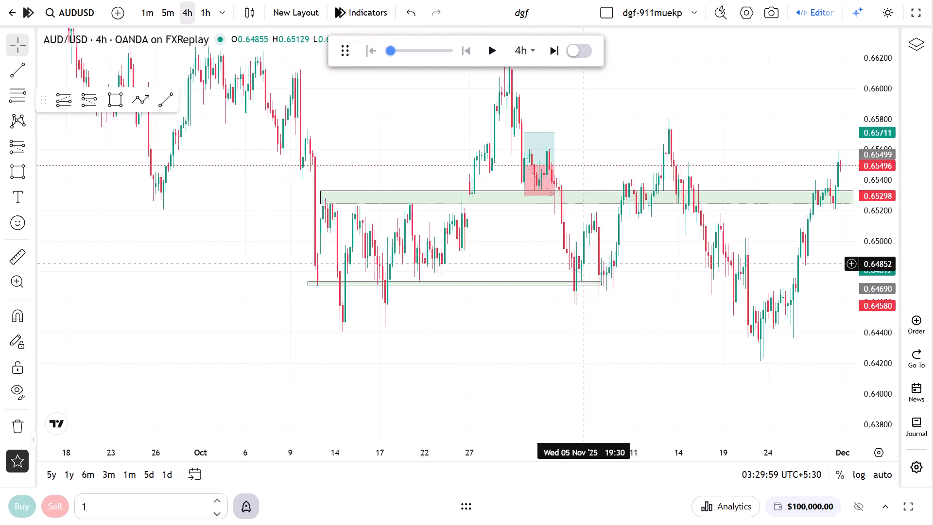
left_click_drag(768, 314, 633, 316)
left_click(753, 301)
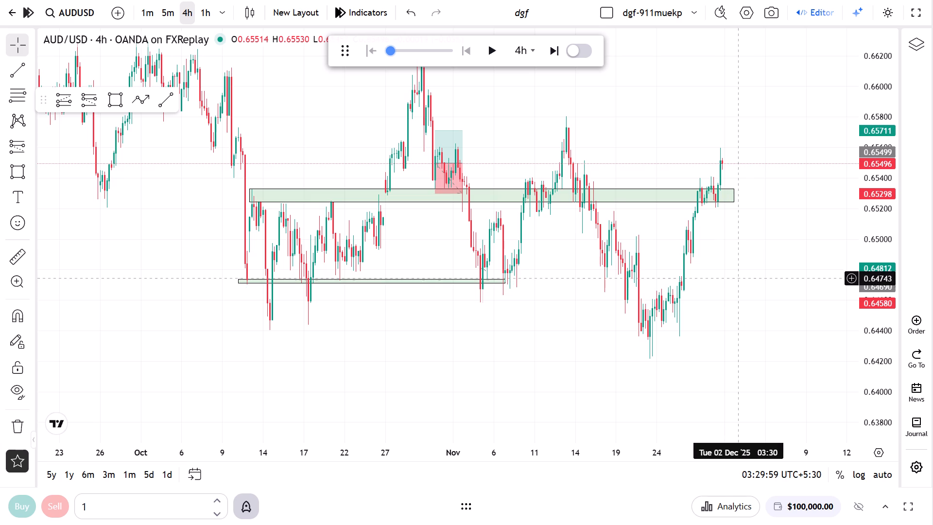
Leave the AUD/USD replay chart and return to the testing dashboard.
left_click(457, 38)
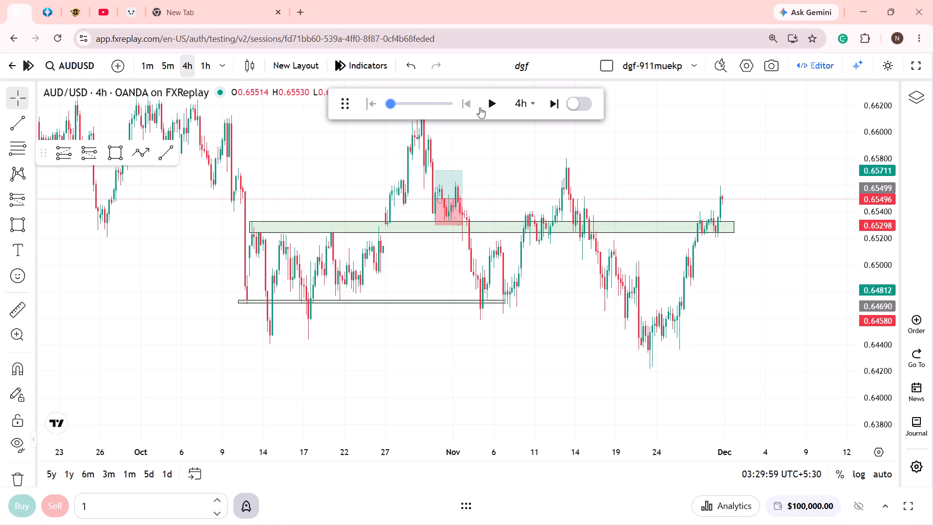
left_click(3, 64)
left_click(9, 62)
Delete the dgf session dated 11/1/25 - 11/30/25 from the recent sessions.
scroll(616, 330, "down", 11)
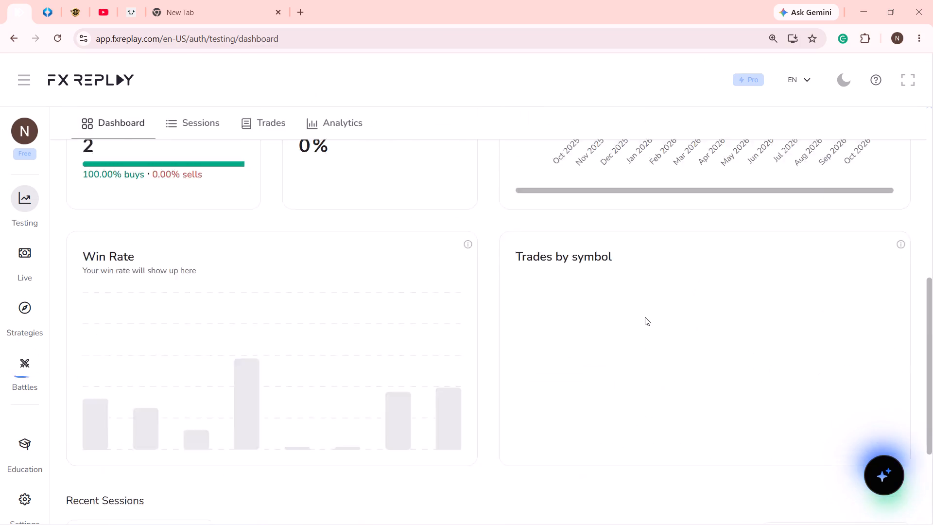
scroll(645, 317, "down", 2)
scroll(381, 325, "up", 5)
scroll(382, 326, "down", 10)
left_click(685, 477)
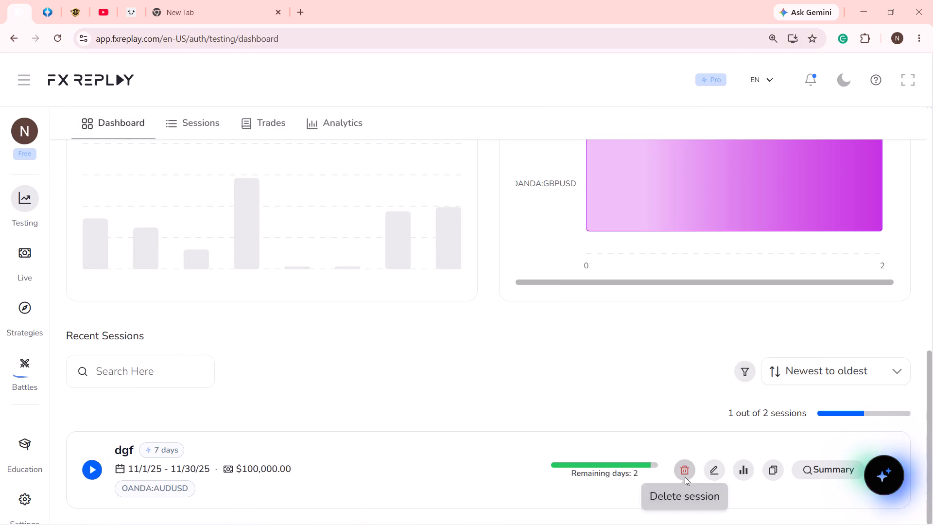
left_click(608, 351)
Start a new backtesting session named dgf with AUDUSD as the asset and Legacy Chart as the charting engine.
scroll(544, 355, "up", 3)
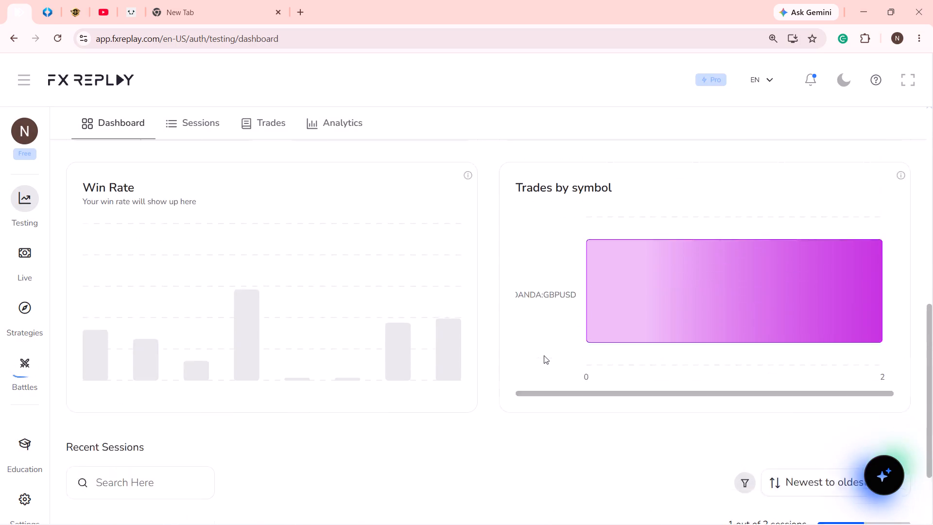
scroll(544, 355, "up", 2)
scroll(474, 343, "up", 4)
left_click(441, 314)
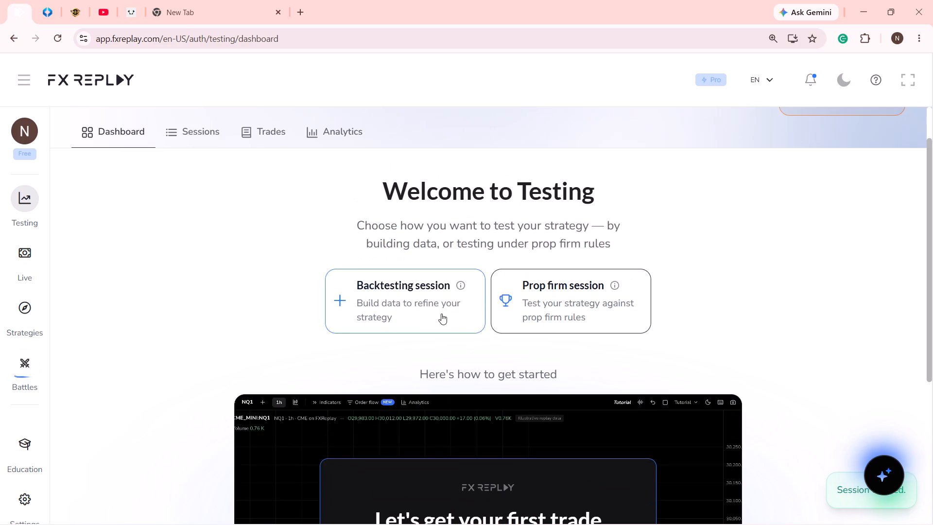
left_click(458, 265)
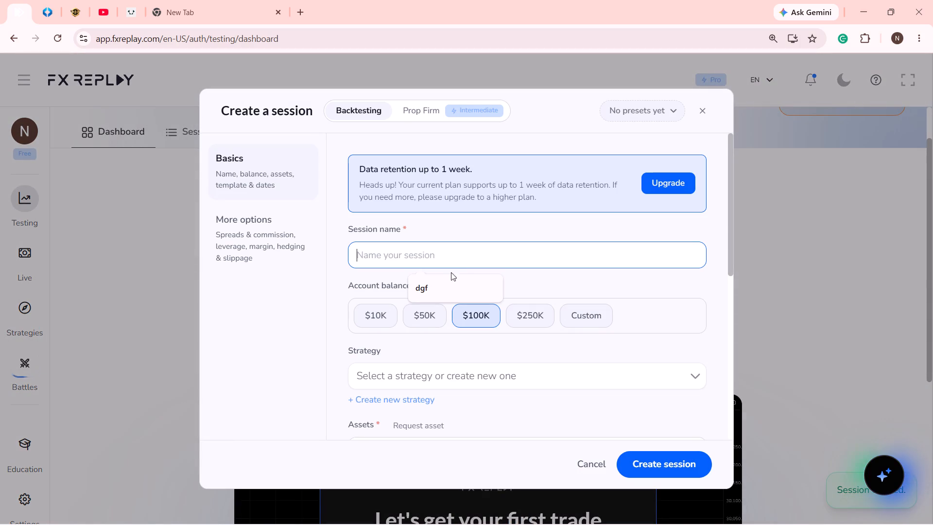
left_click(445, 284)
scroll(505, 336, "down", 3)
left_click(585, 264)
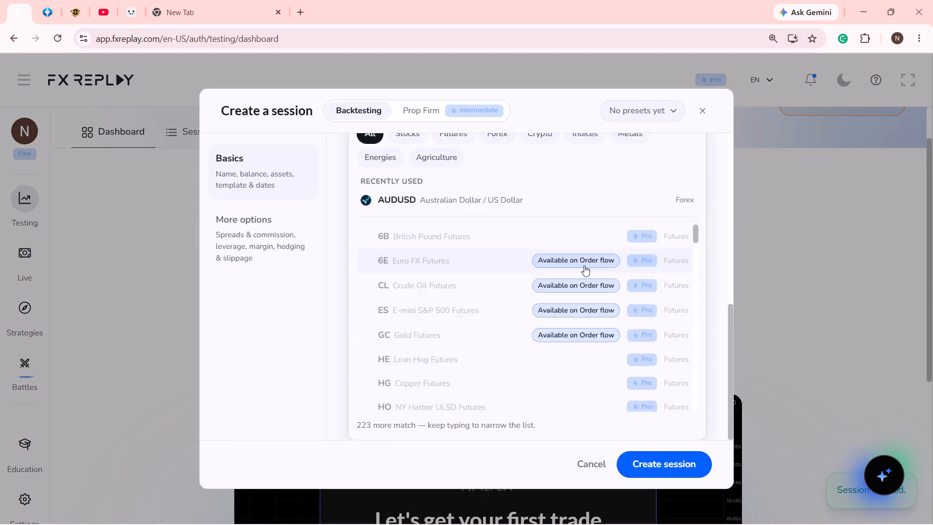
left_click(416, 384)
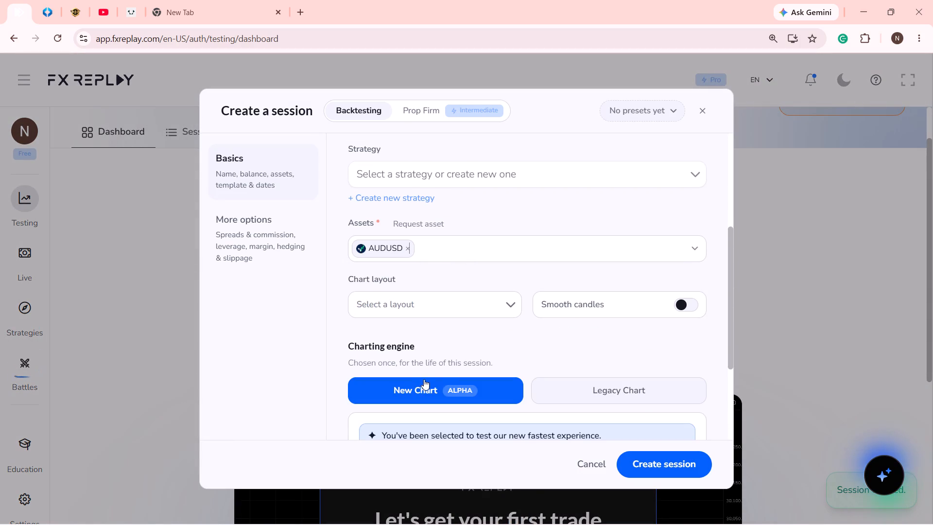
left_click(600, 385)
Set the session's initial date to 01/01/2026 20:30.
left_click(479, 334)
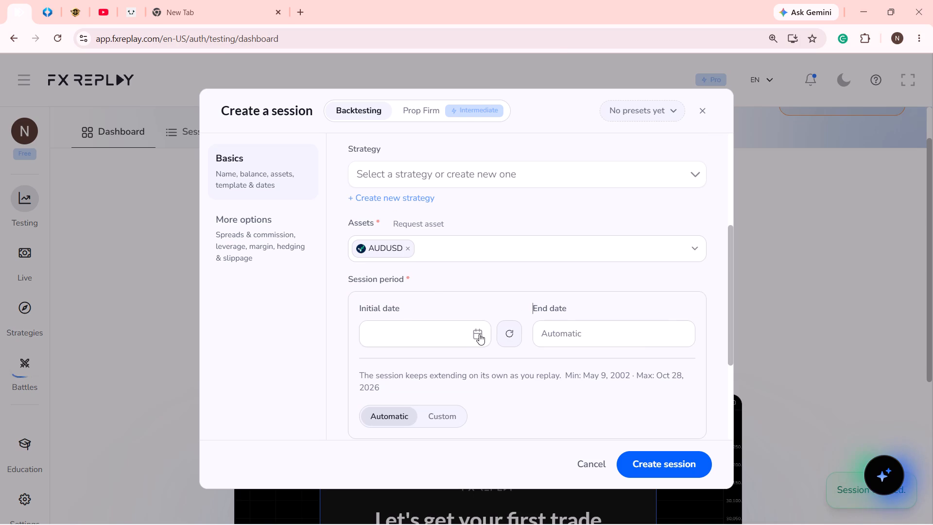
triple_click(375, 70)
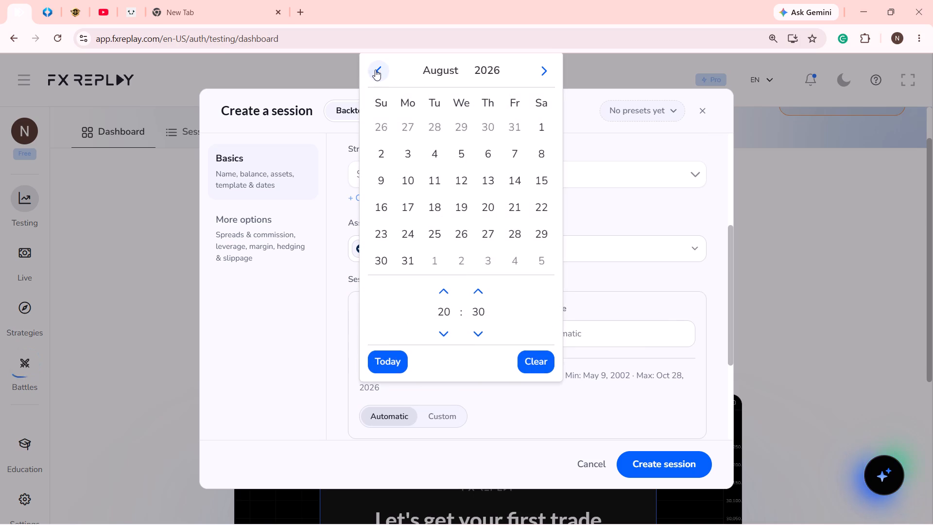
triple_click(375, 70)
left_click(375, 70)
left_click(375, 70)
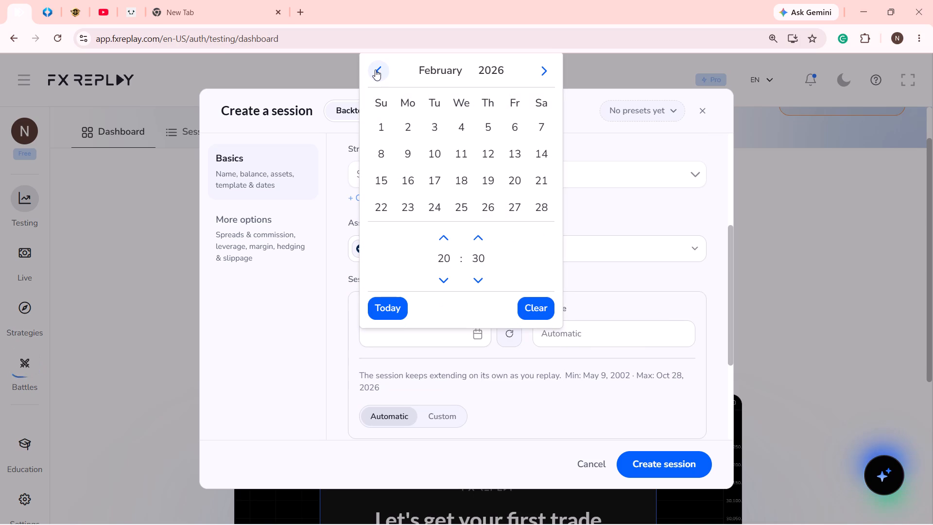
left_click(375, 70)
left_click(485, 123)
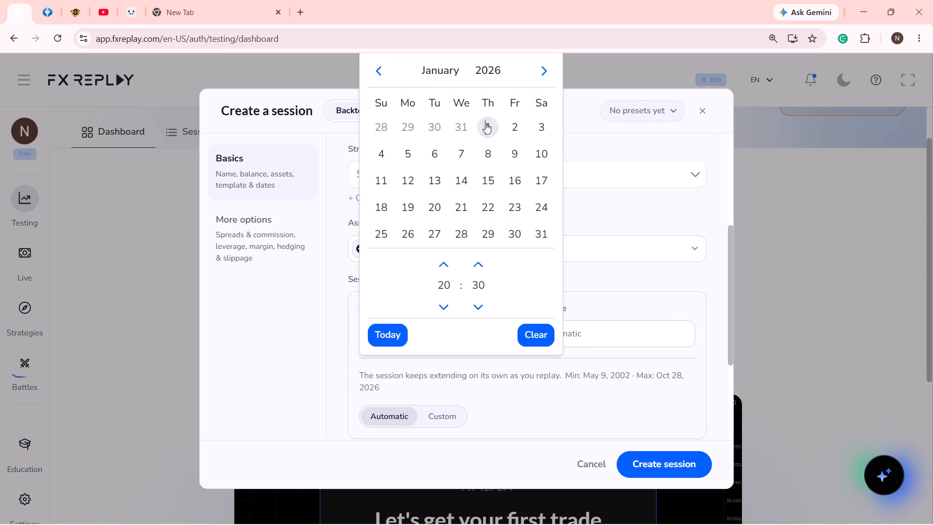
Switch the session period to Custom and set the end date to 01/31/2026 23:59.
left_click(444, 412)
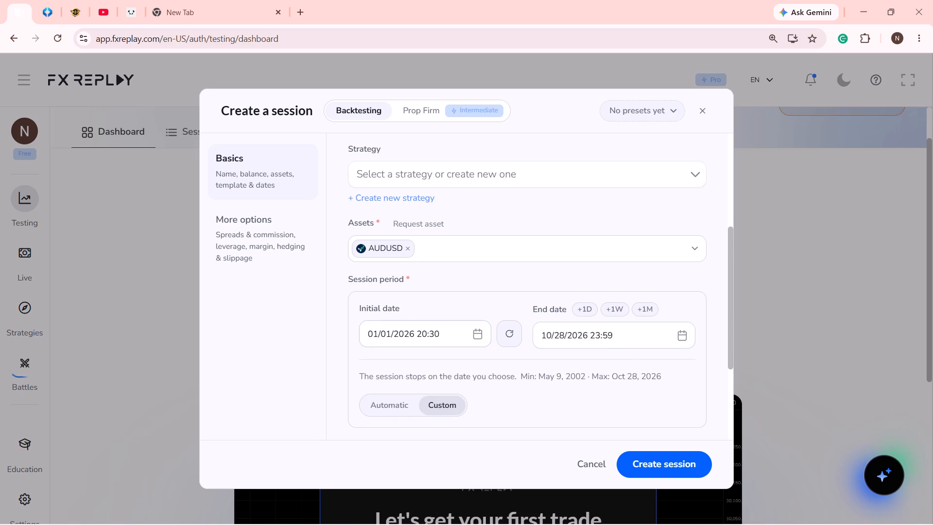
left_click(690, 328)
left_click(684, 332)
left_click(564, 76)
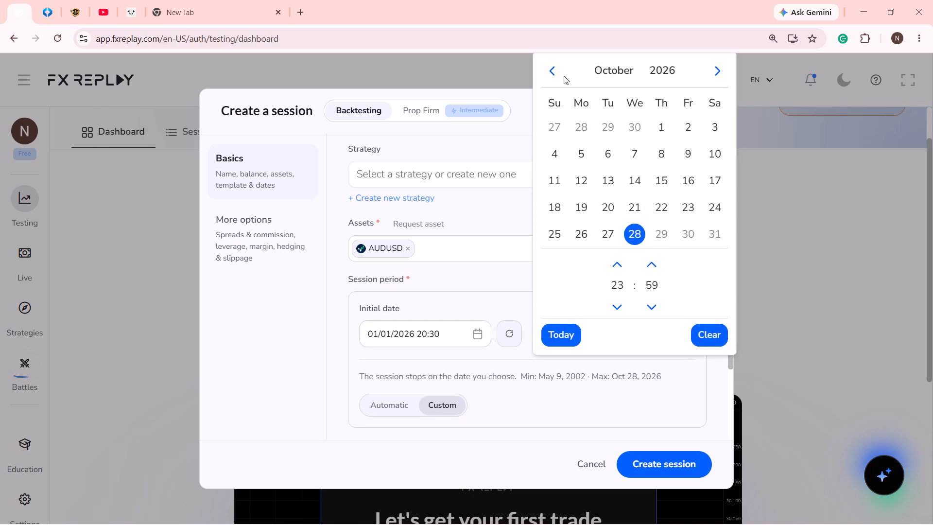
triple_click(559, 73)
triple_click(559, 73)
left_click(559, 73)
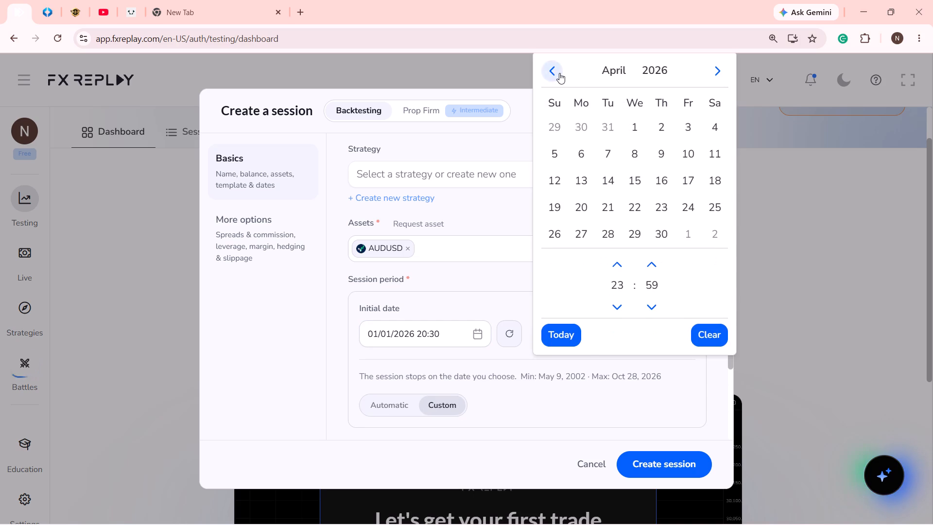
left_click(559, 73)
left_click(559, 73)
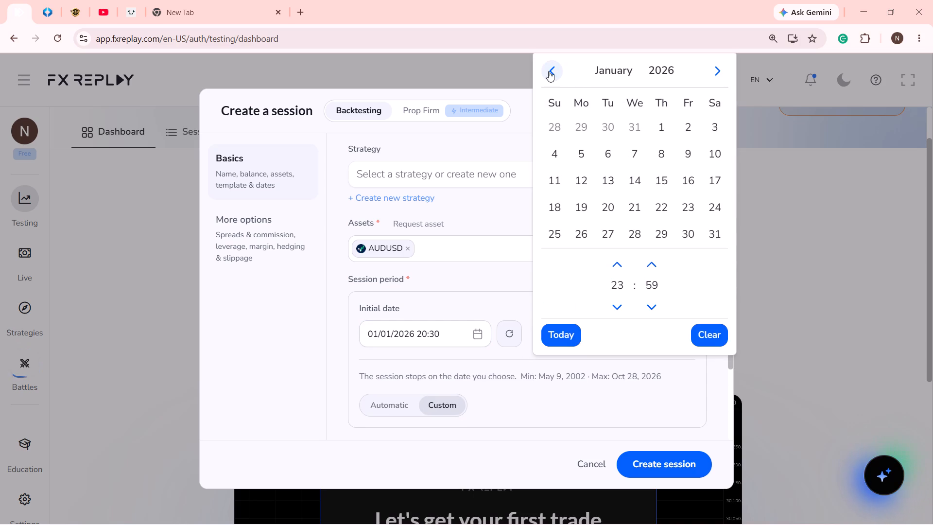
left_click(548, 71)
left_click(724, 72)
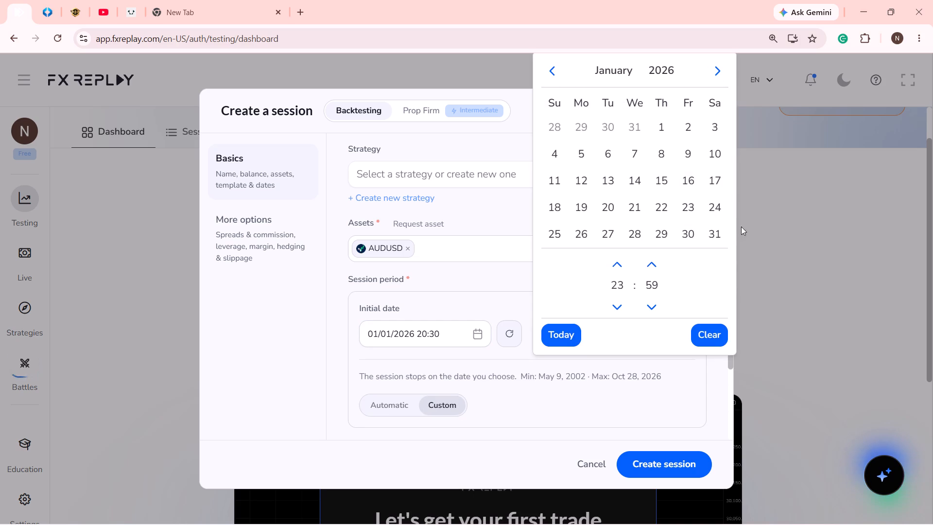
left_click(719, 229)
Check the new session's settings and create the session.
scroll(639, 335, "down", 5)
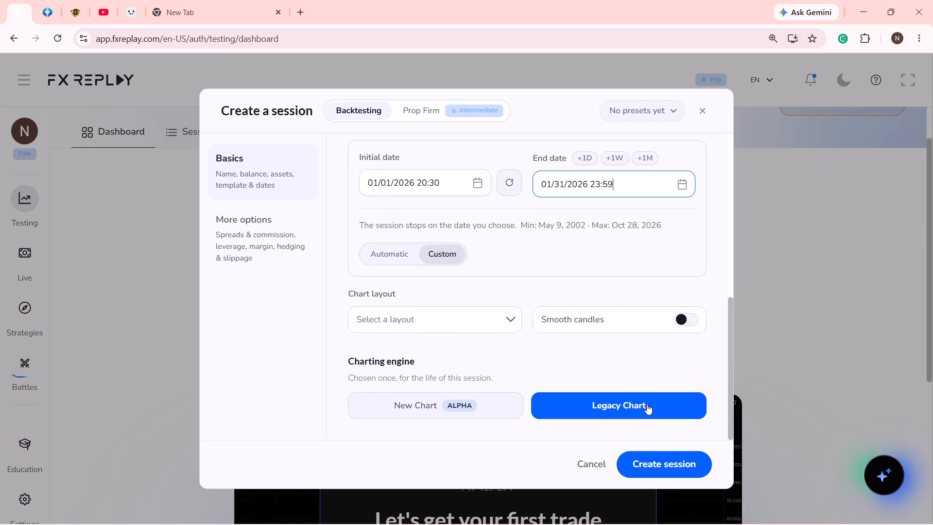
scroll(664, 428, "up", 4)
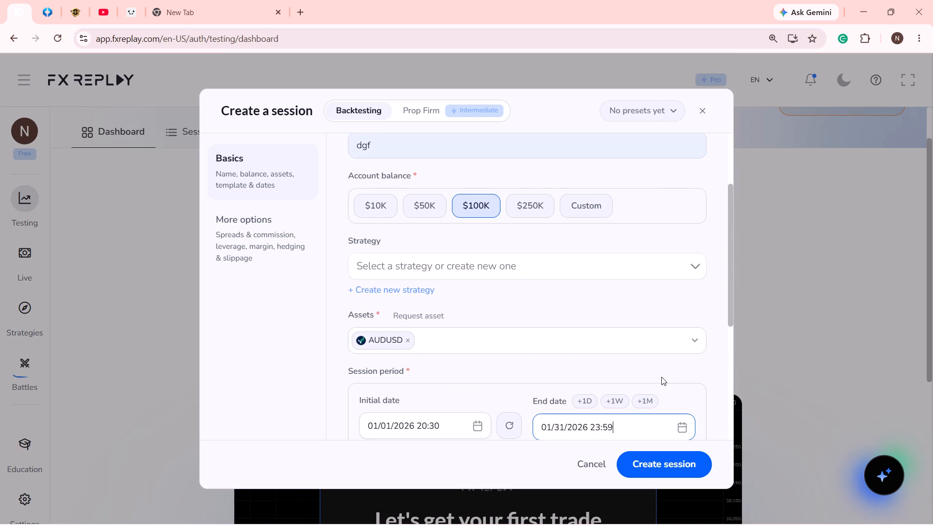
scroll(662, 370, "down", 5)
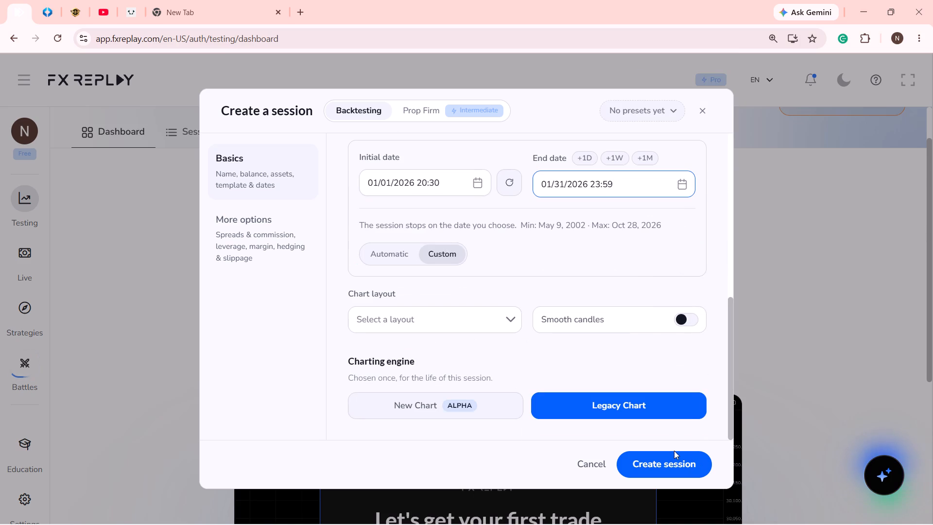
left_click(680, 462)
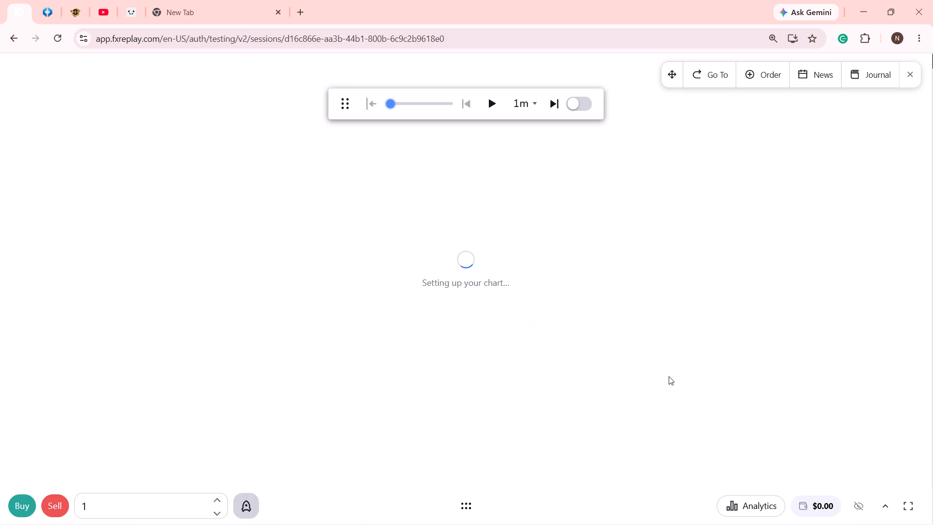
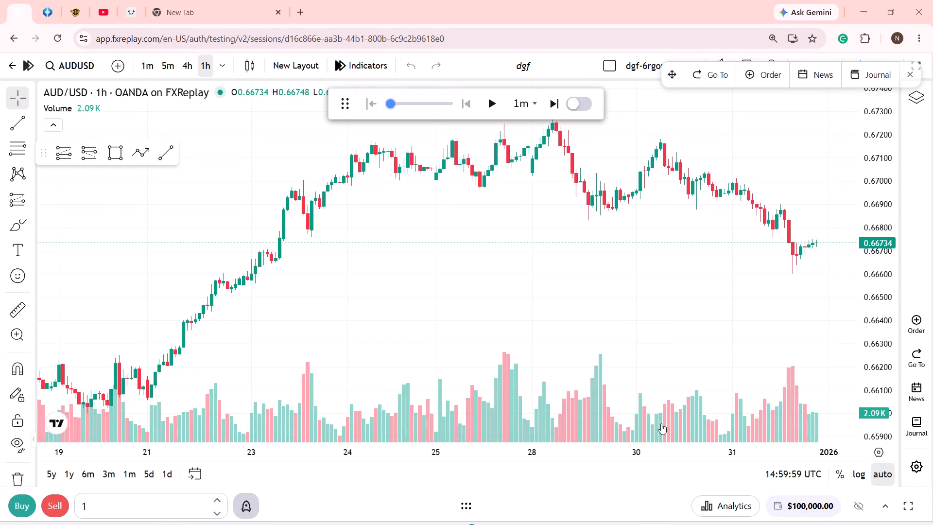
Switch the AUD/USD chart to the 4h timeframe and remove the Volume indicator.
left_click(192, 65)
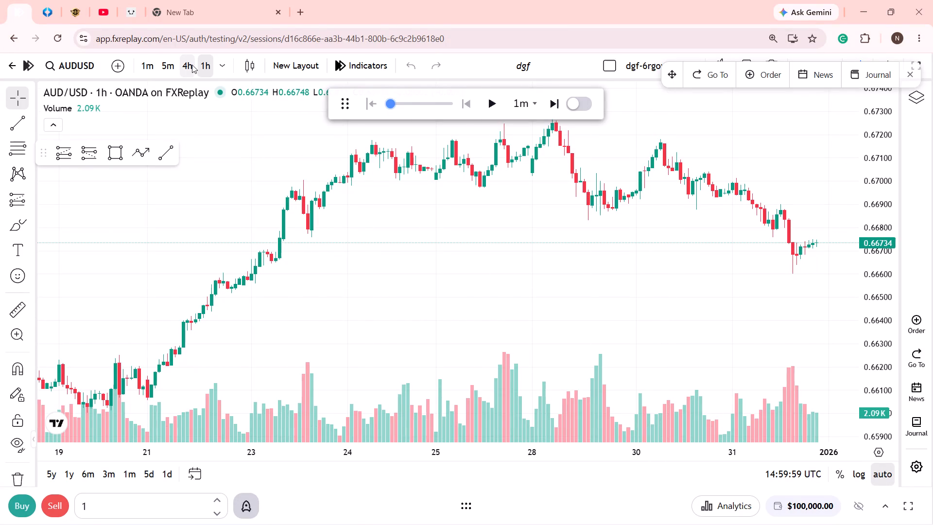
left_click(118, 109)
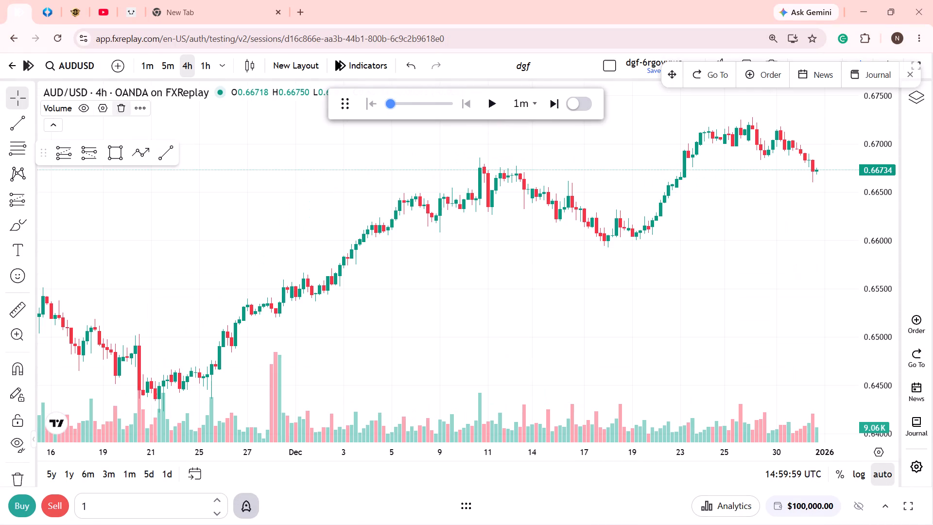
Close the floating quick-action bar and show the chart in full screen.
left_click(904, 76)
left_click_drag(909, 72, 909, 68)
Examine the AUD/USD 4h price action from October to the end of December 2025, including the recent swing highs and lows.
left_click_drag(719, 242, 644, 315)
scroll(637, 316, "down", 6)
left_click_drag(701, 231, 706, 303)
scroll(708, 301, "down", 6)
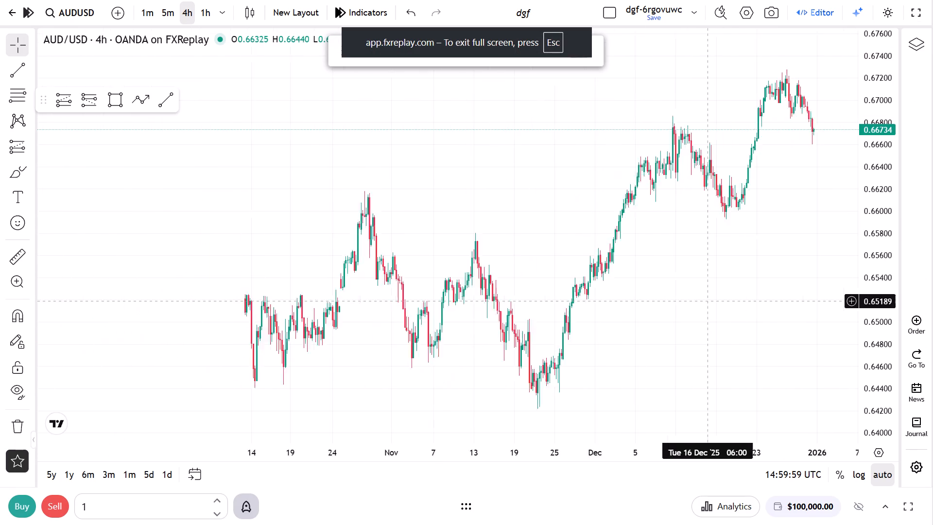
left_click_drag(756, 237, 758, 282)
left_click_drag(896, 284, 882, 220)
left_click_drag(767, 216, 754, 304)
scroll(720, 331, "up", 3)
left_click_drag(666, 338, 737, 199)
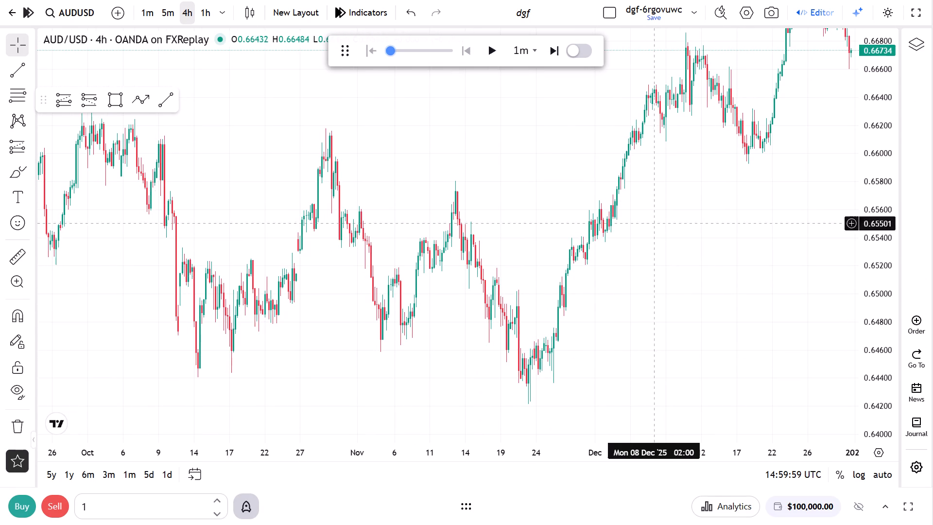
left_click_drag(673, 132, 677, 315)
scroll(765, 315, "up", 5)
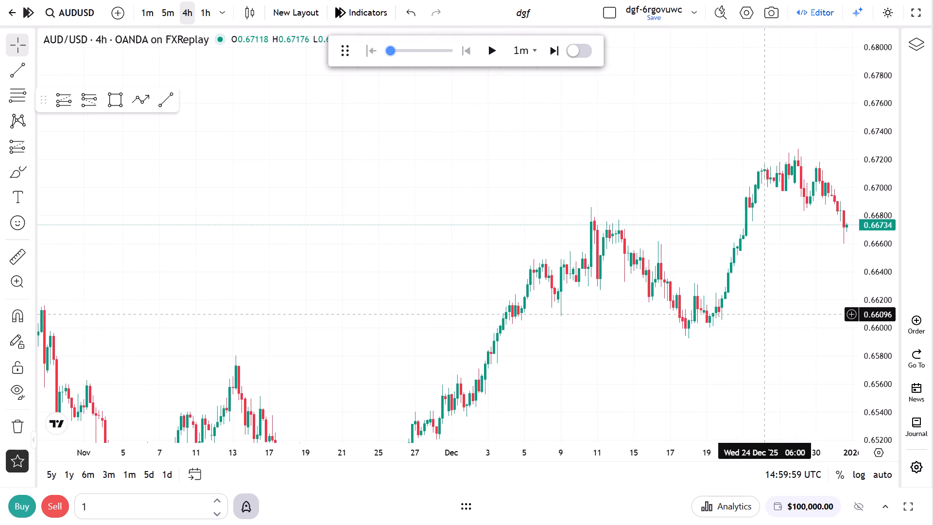
left_click_drag(870, 370, 845, 206)
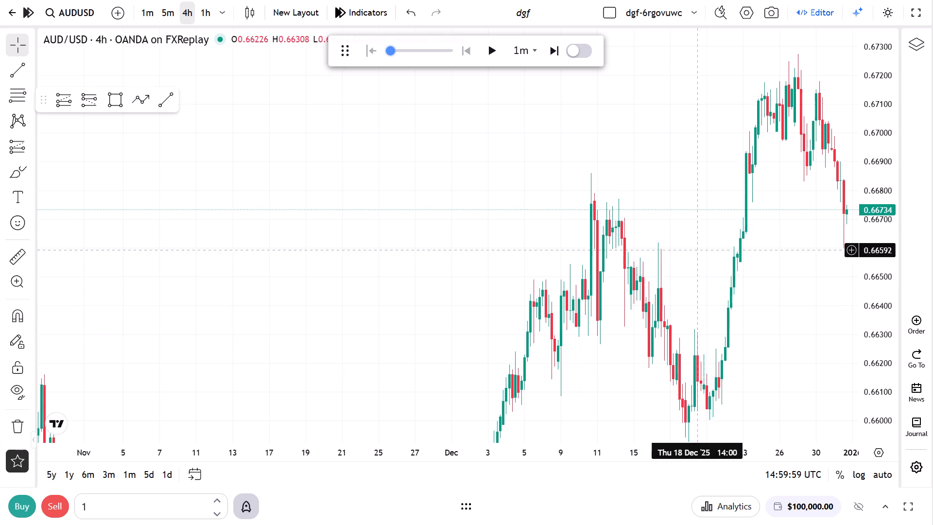
left_click_drag(698, 247, 501, 289)
scroll(504, 280, "up", 2)
left_click_drag(467, 236, 519, 237)
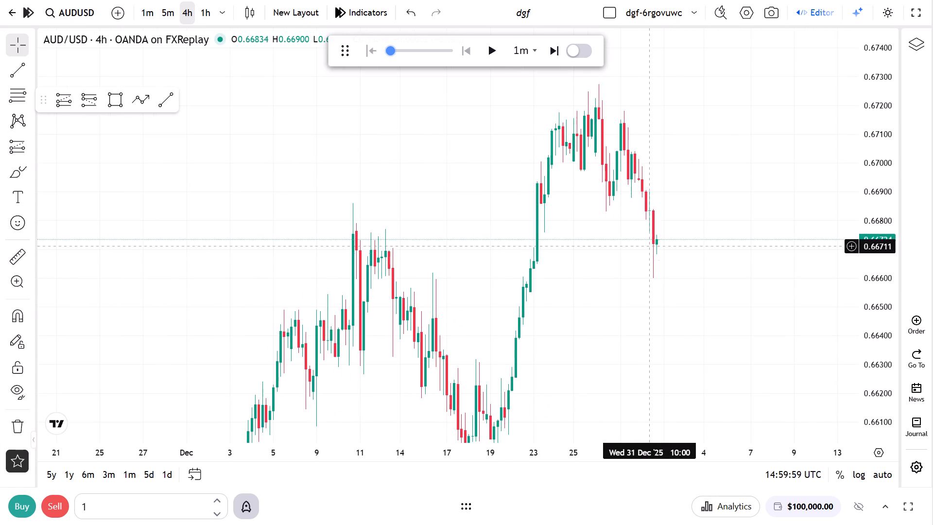
left_click_drag(645, 263, 679, 213)
left_click_drag(616, 197, 633, 258)
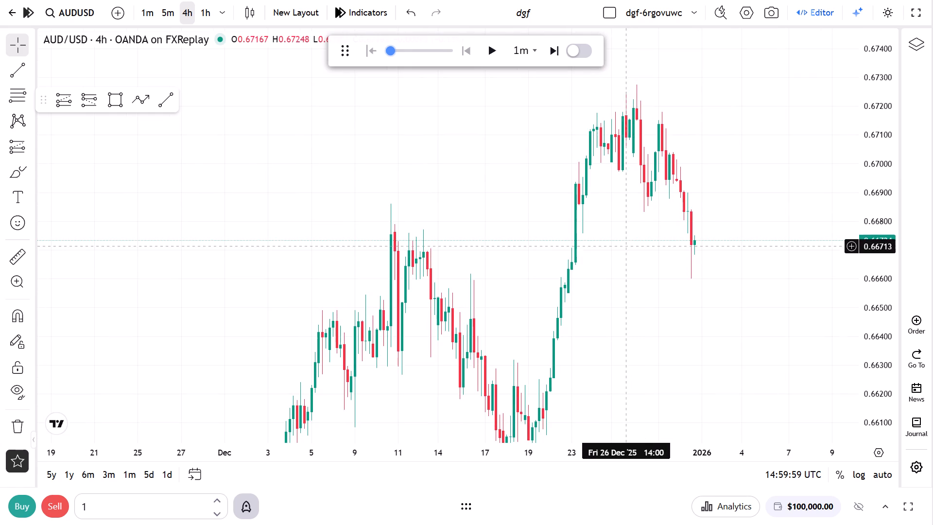
Set the replay step interval to 4h and move the replay controls clear of the candles.
left_click(519, 53)
scroll(537, 187, "down", 1)
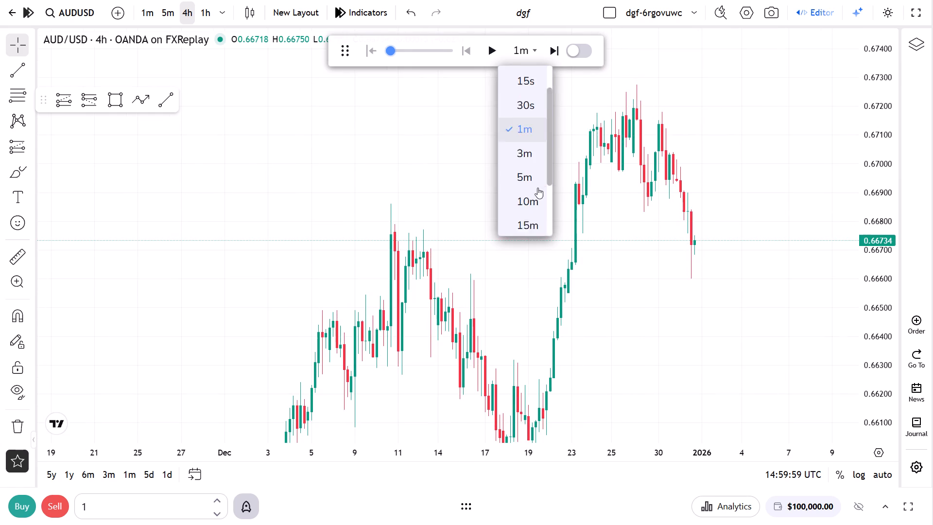
scroll(537, 188, "down", 1)
left_click(533, 215)
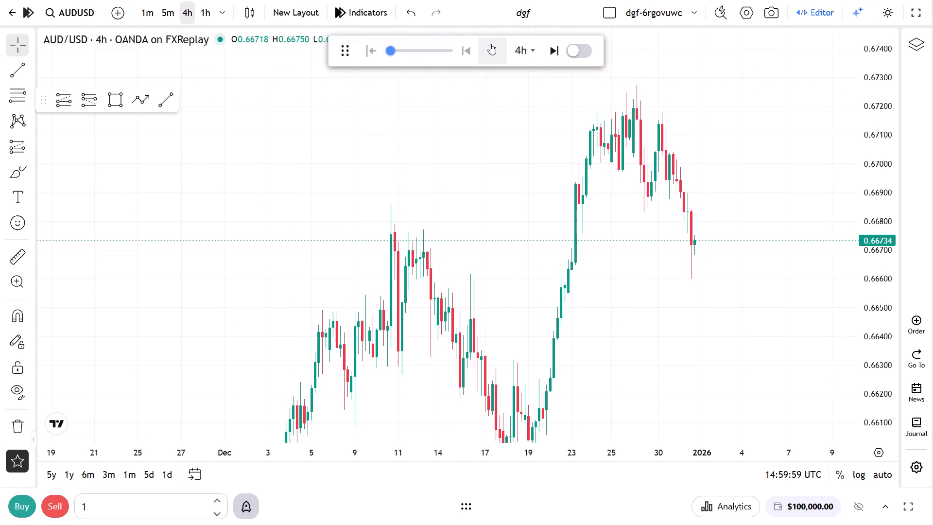
left_click_drag(346, 50, 812, 11)
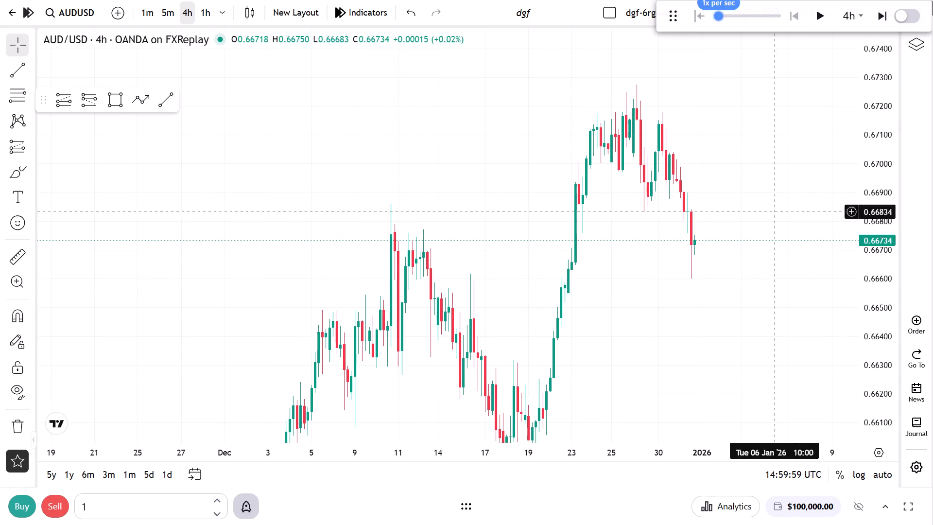
Set the chart's time zone to (UTC+5:30) Kolkata.
left_click_drag(795, 455, 797, 463)
left_click(798, 468)
scroll(804, 360, "down", 5)
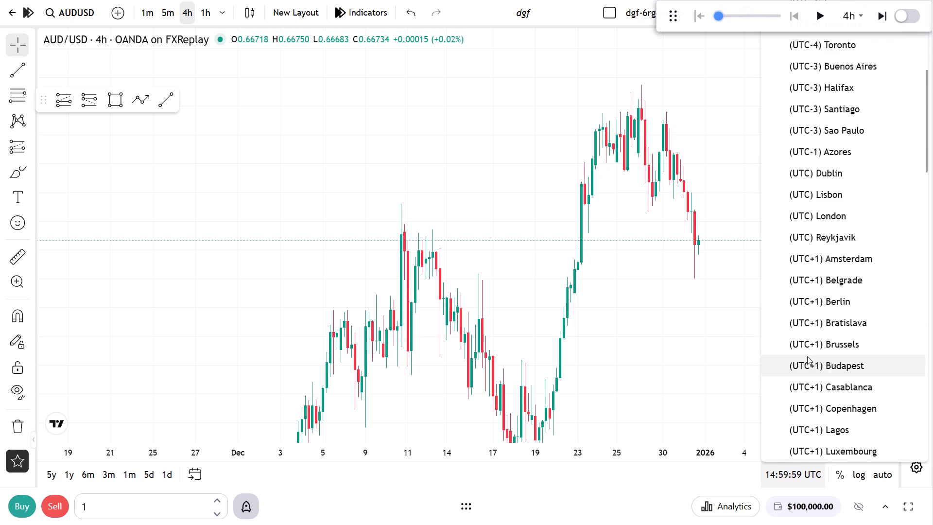
scroll(807, 356, "down", 14)
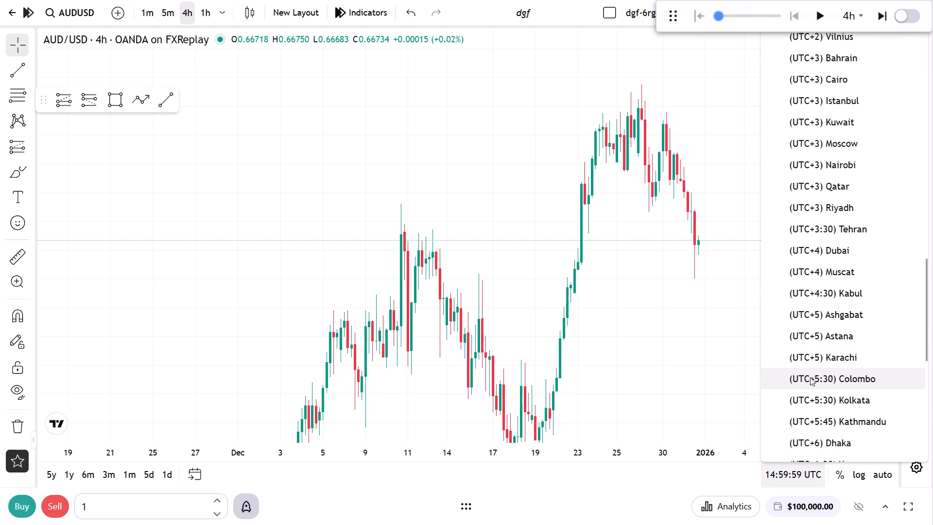
left_click(816, 397)
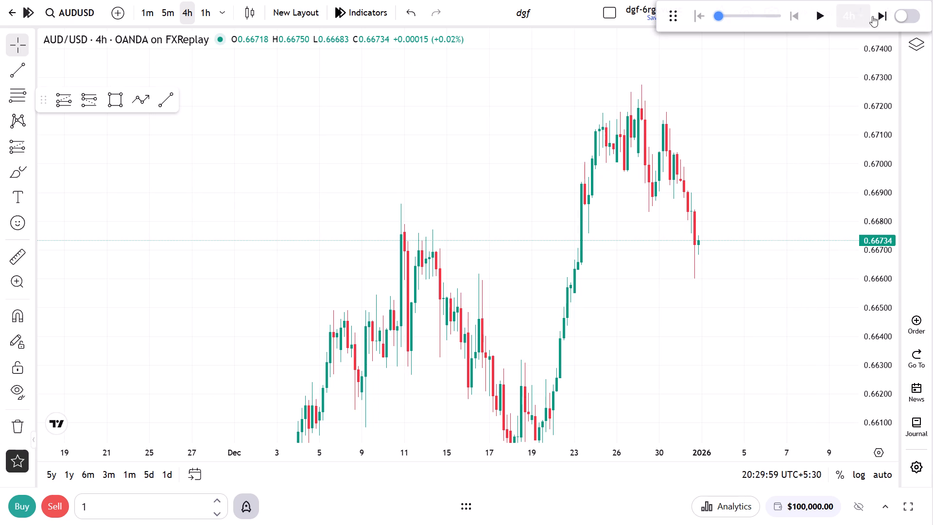
Advance the replay candle by candle in 4h steps to 7 January 2026 at about 07:30.
triple_click(885, 15)
triple_click(885, 15)
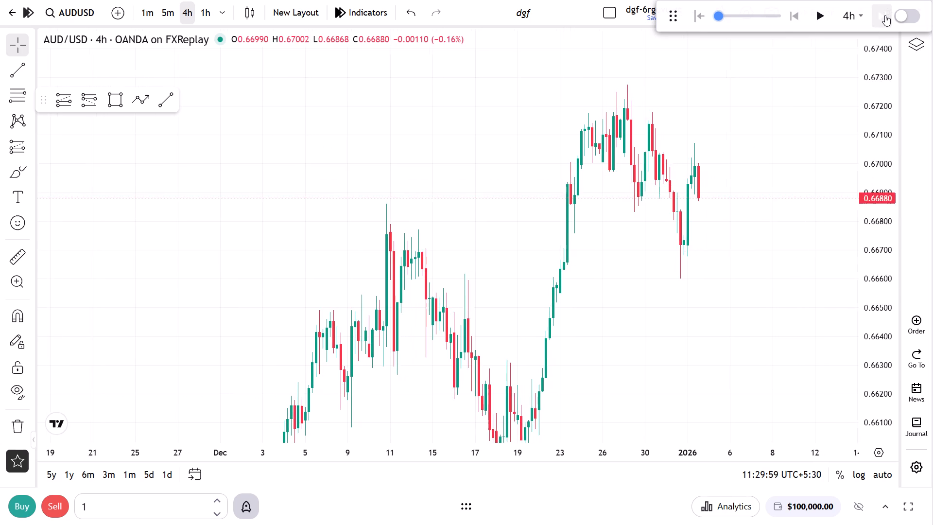
triple_click(885, 15)
triple_click(885, 15)
triple_click(885, 15)
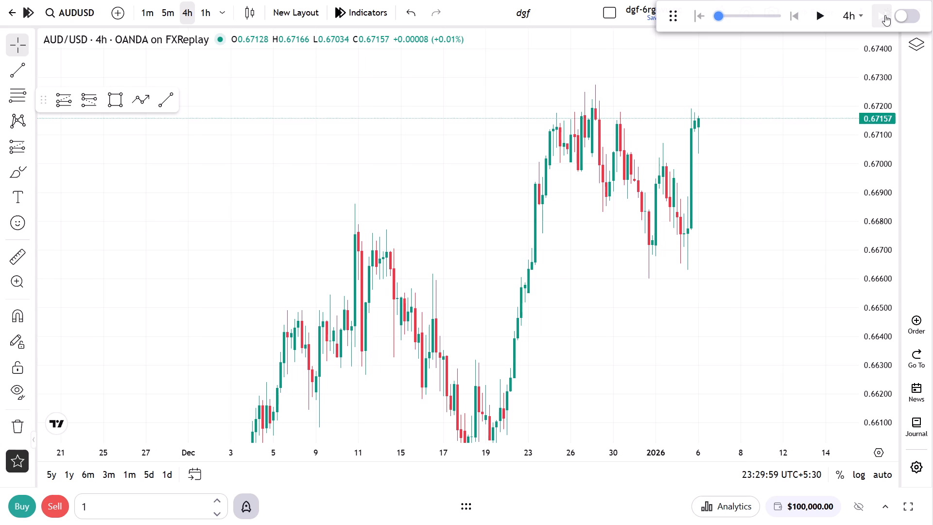
left_click(885, 15)
left_click(885, 15)
triple_click(885, 15)
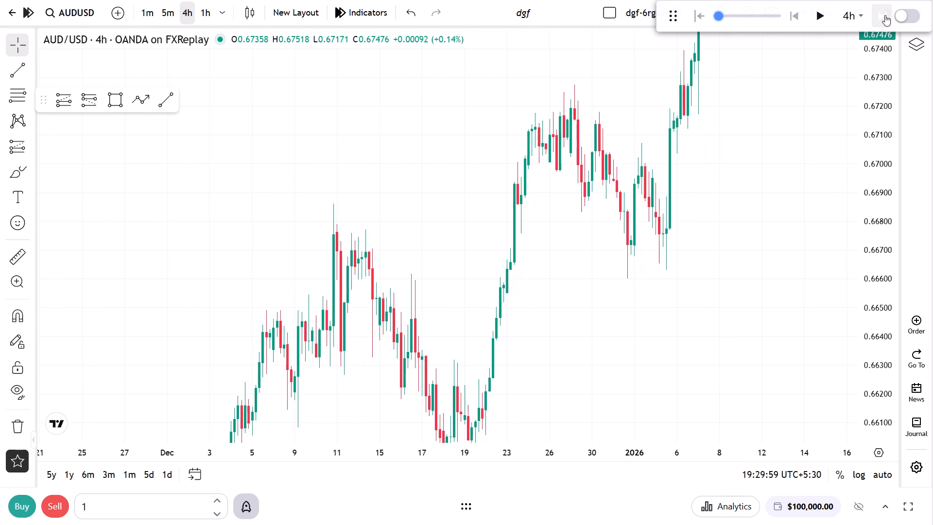
Draw a rectangle zone over the late-December highs from about 0.6719 to 0.6728, extending from 26 December past the latest candle.
left_click_drag(804, 152, 797, 299)
left_click(118, 91)
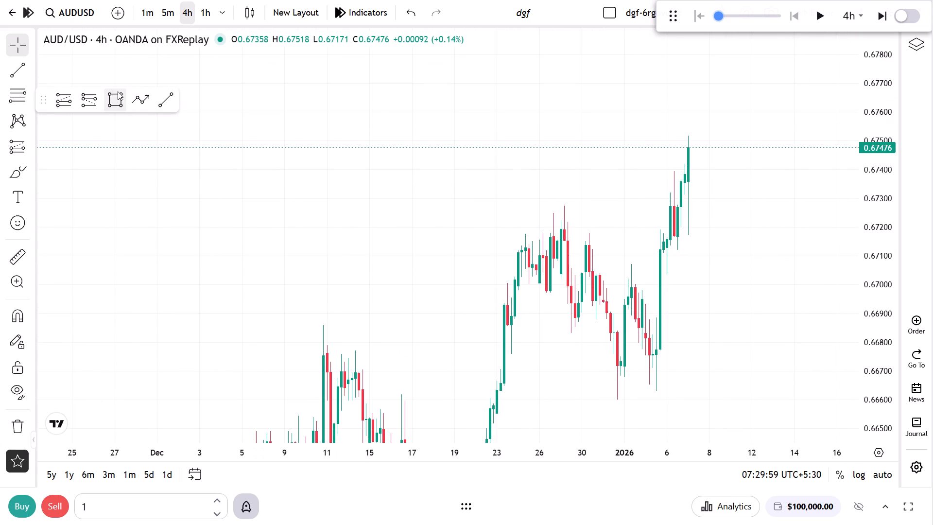
left_click(547, 229)
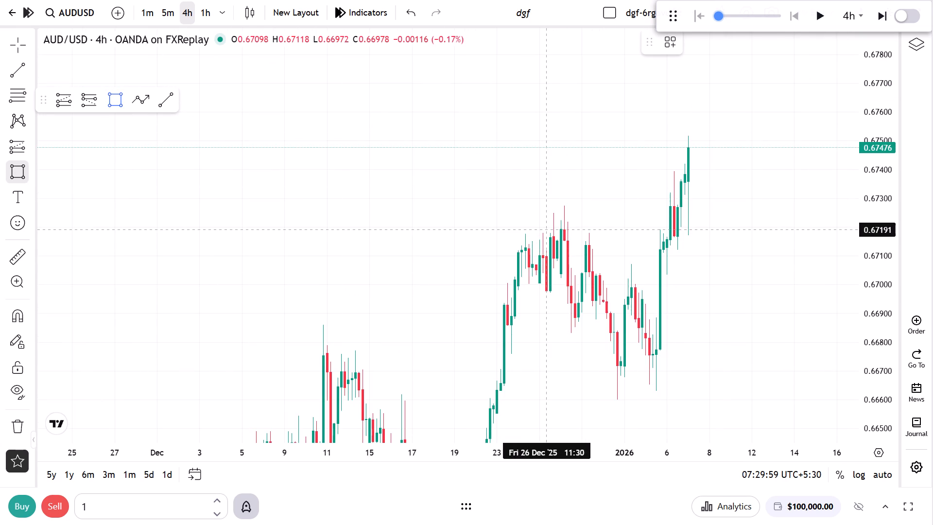
left_click(704, 205)
left_click(700, 245)
left_click_drag(691, 253, 691, 256)
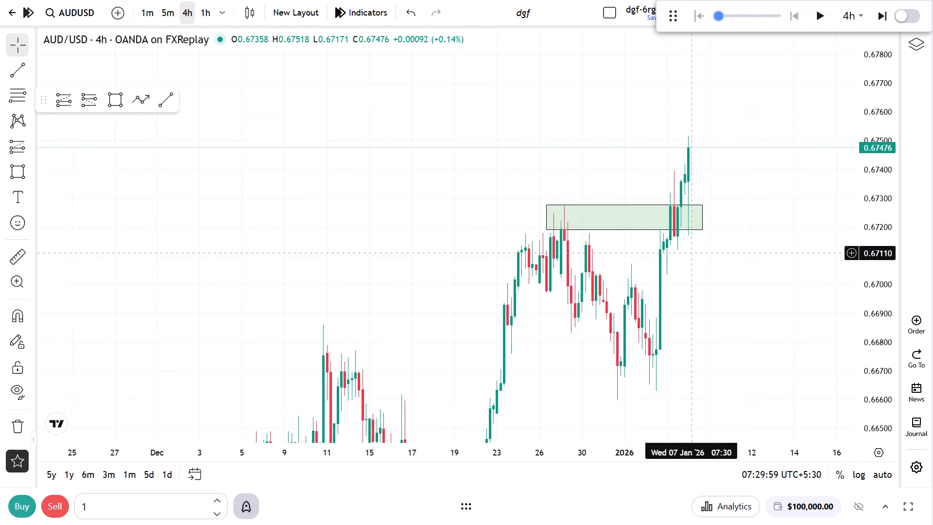
left_click_drag(691, 256, 691, 263)
scroll(676, 288, "up", 4)
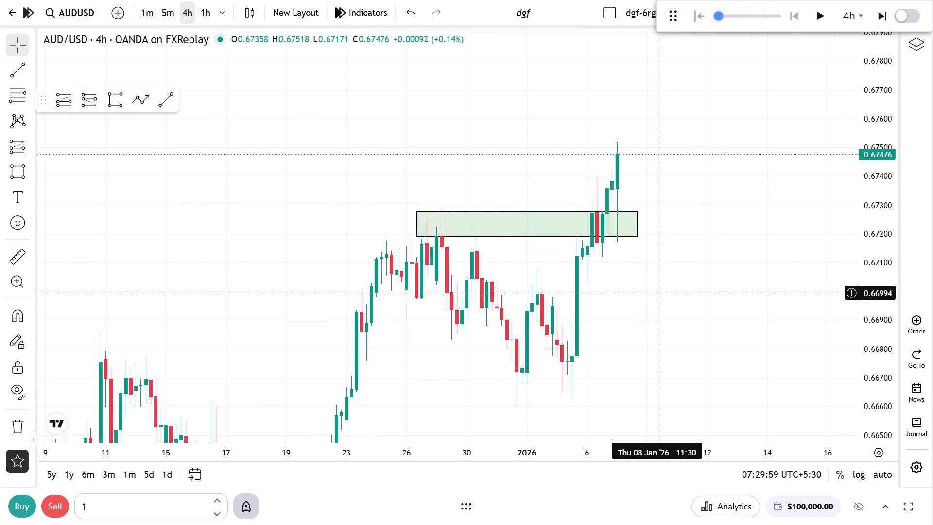
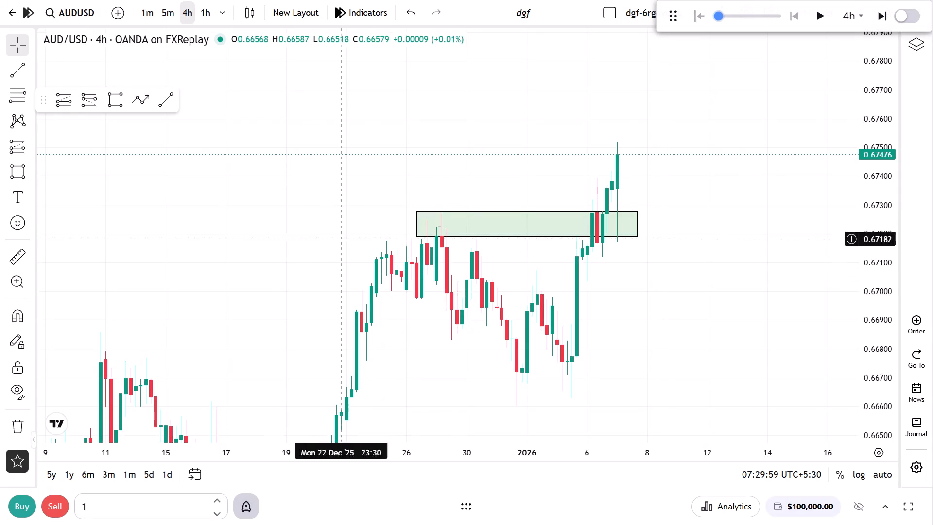
Switch the AUD/USD chart to the 1-minute timeframe.
left_click(665, 360)
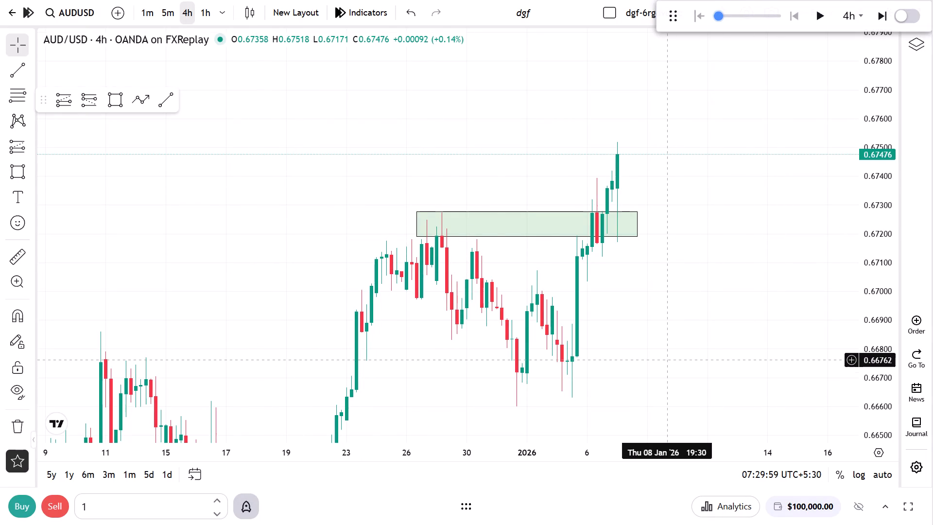
left_click(155, 8)
Examine the 1-minute price action around the green zone on 7 January, from the overnight hours to the latest candle.
scroll(670, 412, "down", 11)
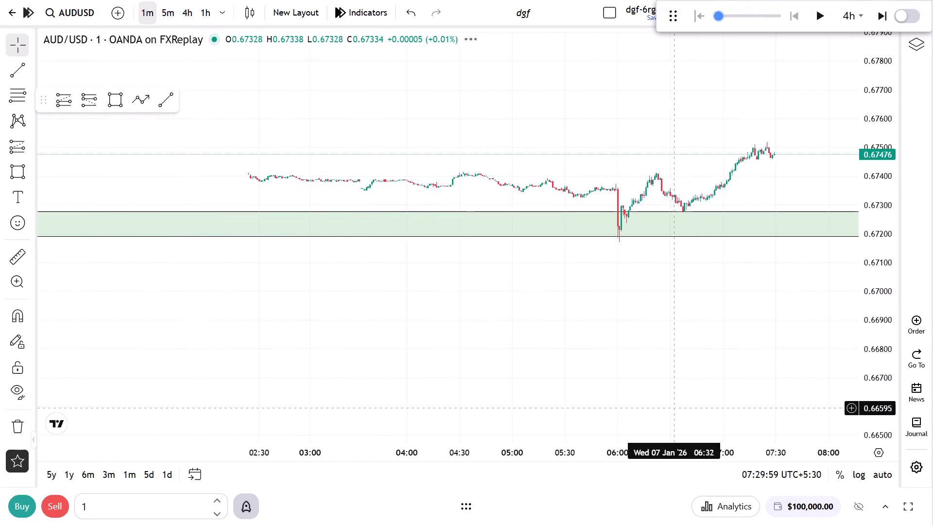
left_click_drag(735, 355, 753, 362)
left_click_drag(882, 410, 917, 137)
scroll(711, 337, "down", 4)
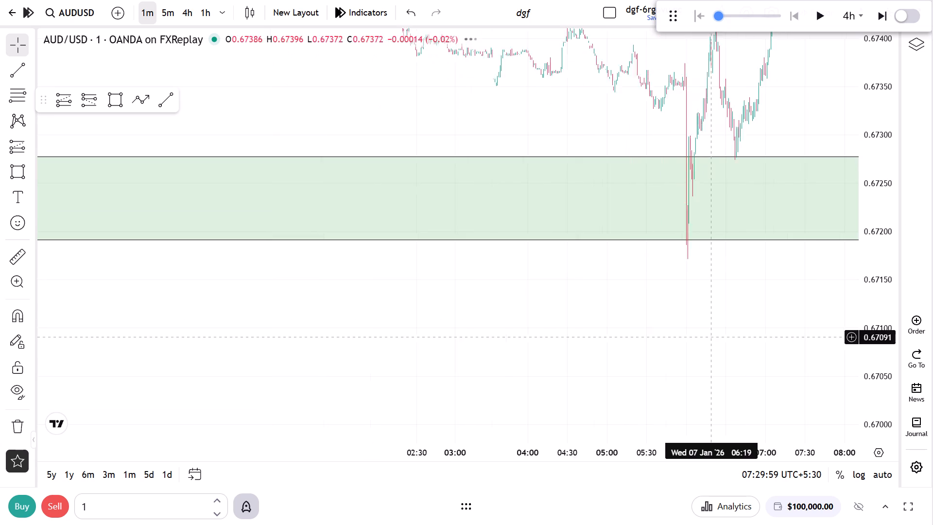
left_click_drag(764, 120, 793, 269)
scroll(768, 307, "up", 4)
scroll(501, 271, "down", 5)
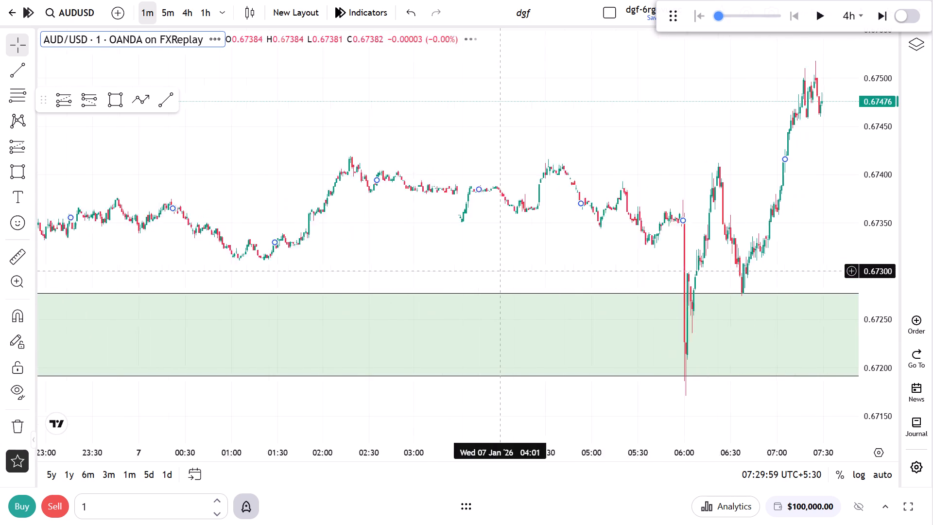
left_click_drag(608, 228, 542, 245)
scroll(541, 252, "up", 6)
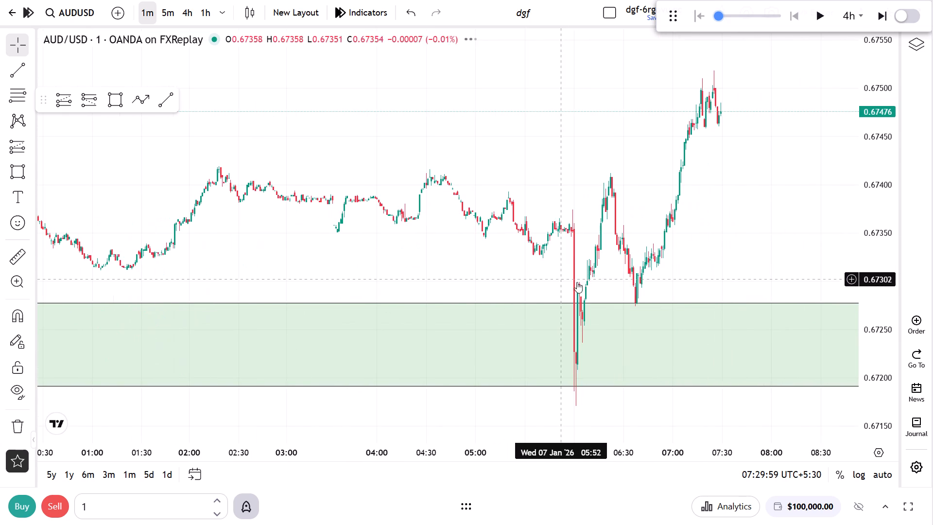
scroll(460, 257, "down", 5)
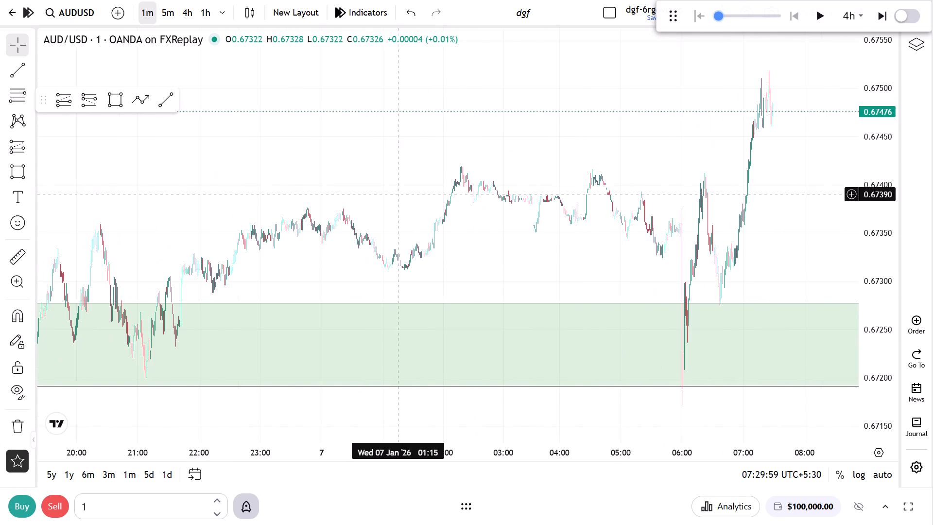
scroll(484, 197, "up", 3)
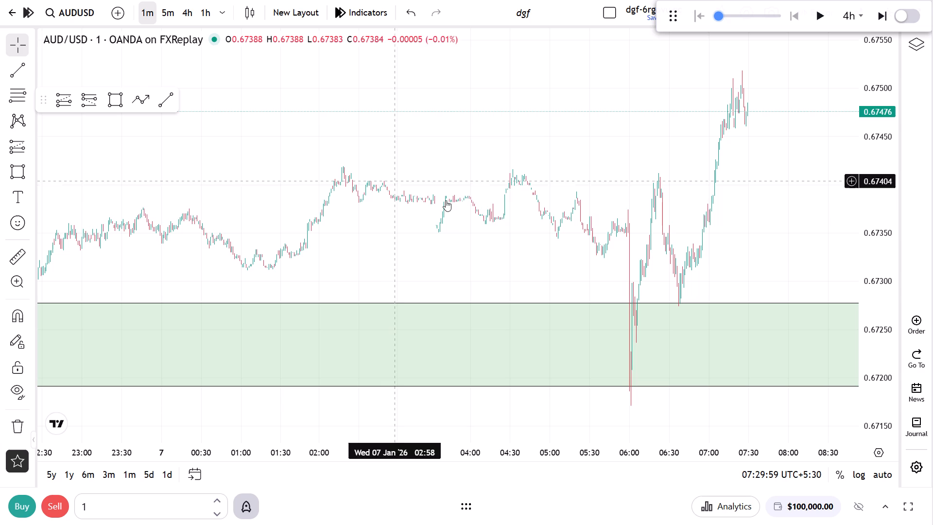
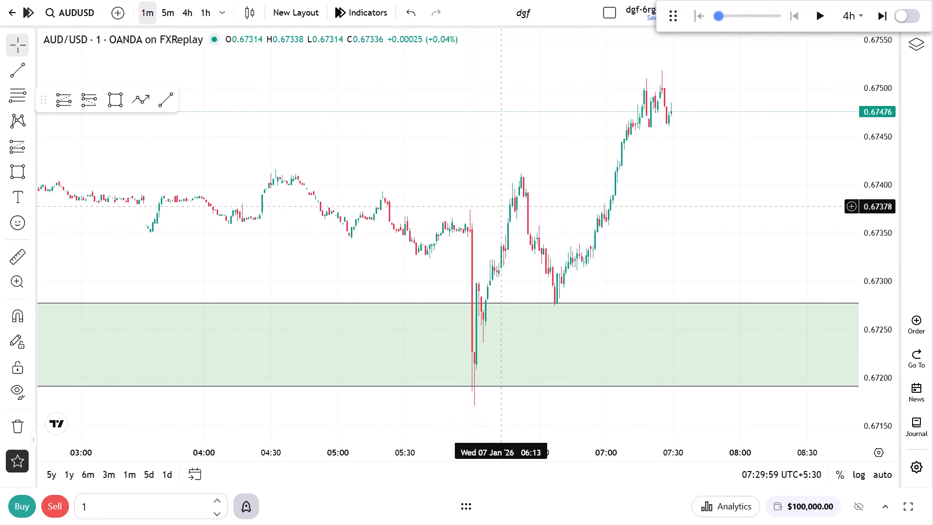
Place a long position with its entry at about 0.67399 on the 7 January 06:22 candle, at the swing high above the green zone.
left_click_drag(585, 214, 593, 229)
scroll(609, 219, "down", 10)
scroll(621, 271, "up", 5)
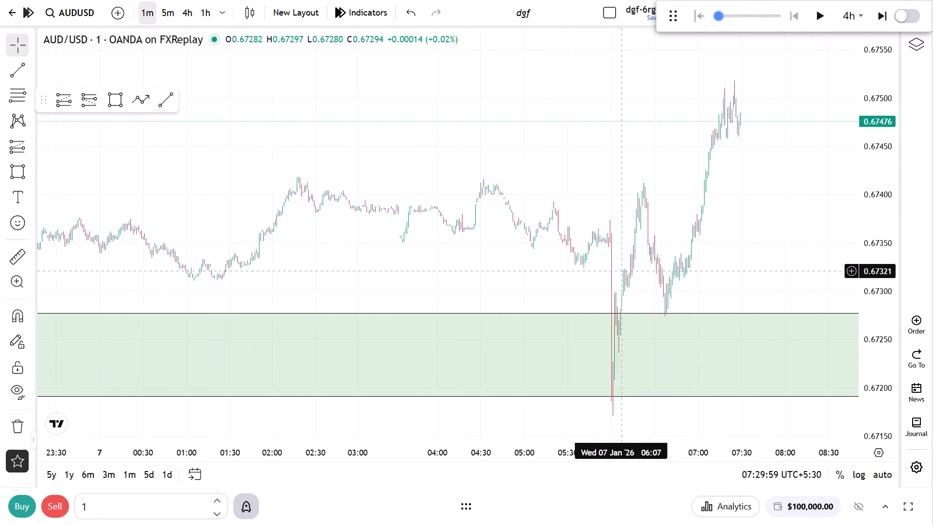
scroll(580, 265, "up", 4)
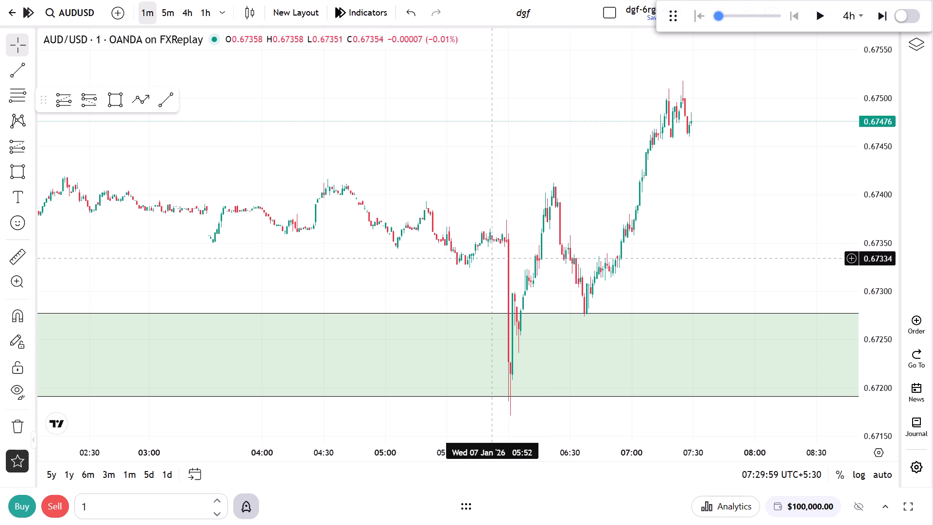
scroll(466, 252, "down", 2)
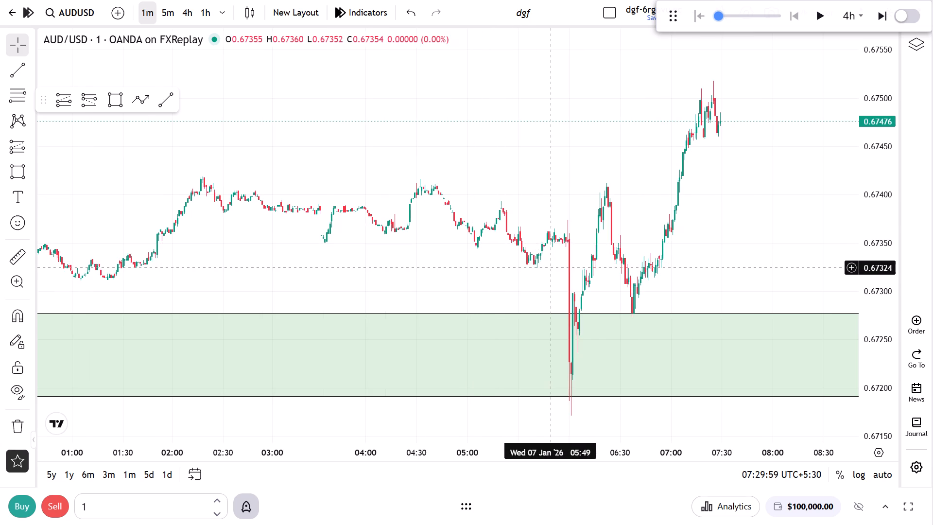
scroll(550, 268, "up", 5)
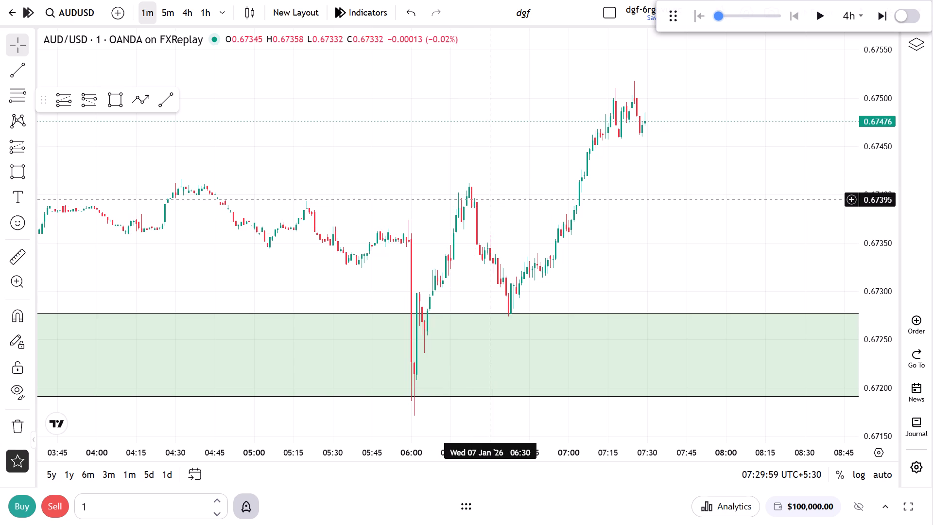
left_click(61, 100)
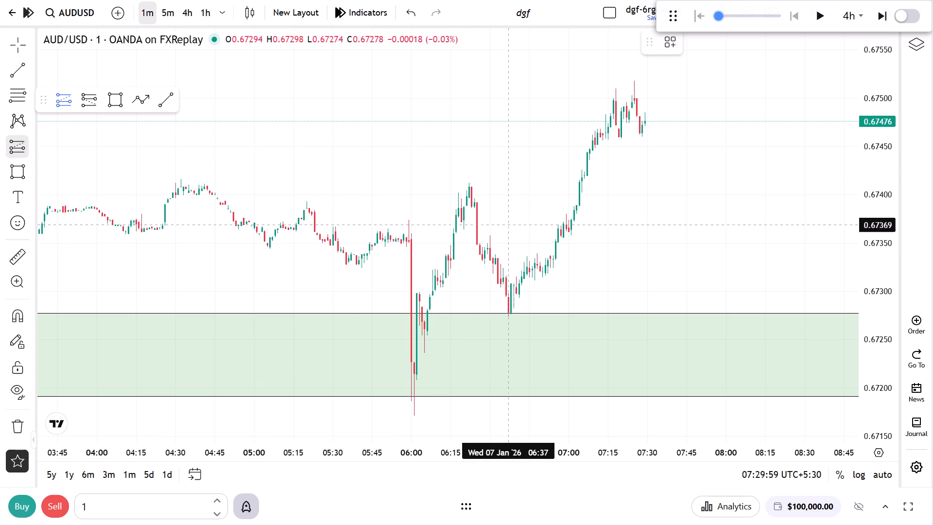
left_click(468, 196)
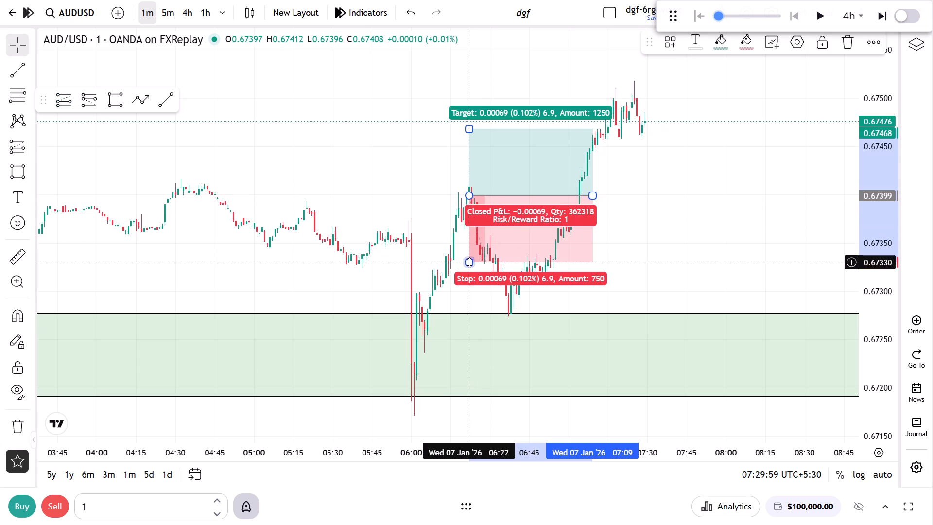
Lower the long position's stop to about 0.67147, below the green zone and the 06:00 wick low.
left_click_drag(469, 262, 468, 424)
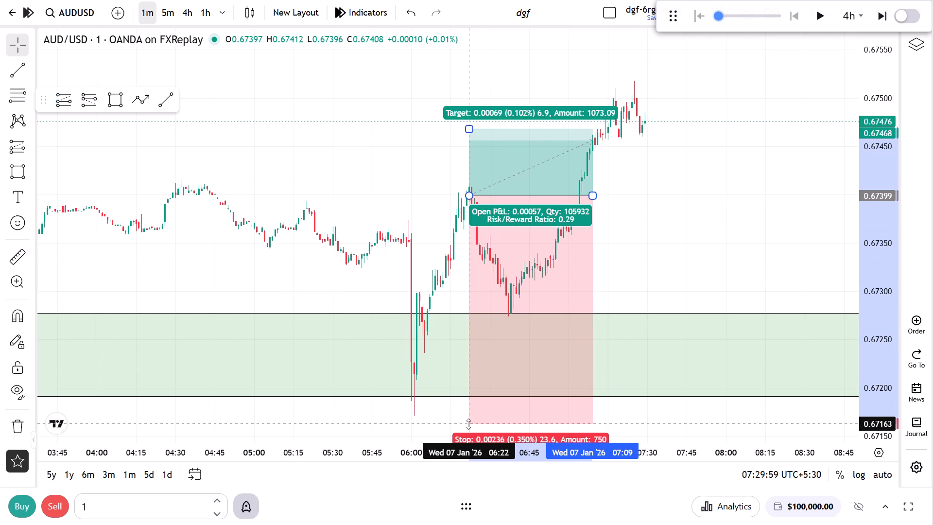
left_click_drag(468, 424, 470, 429)
left_click_drag(429, 414, 420, 325)
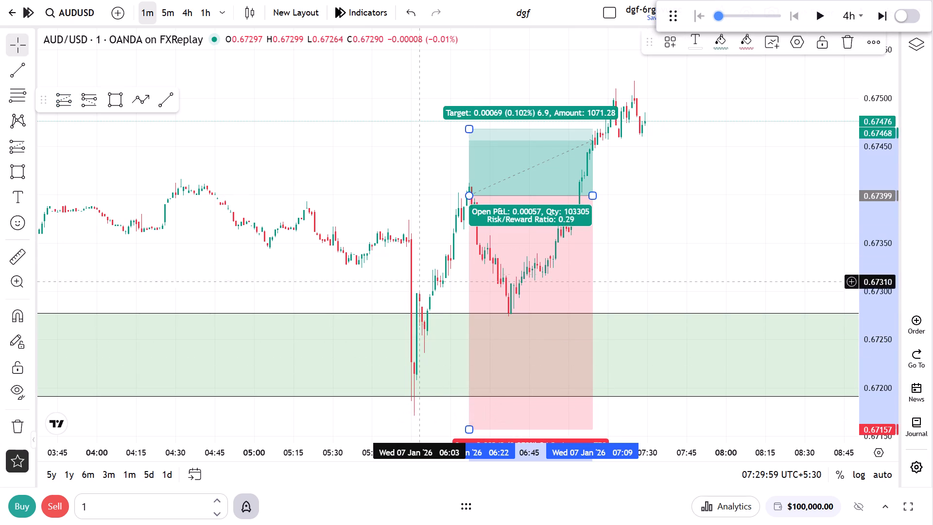
left_click_drag(420, 273, 429, 119)
left_click_drag(476, 288, 476, 304)
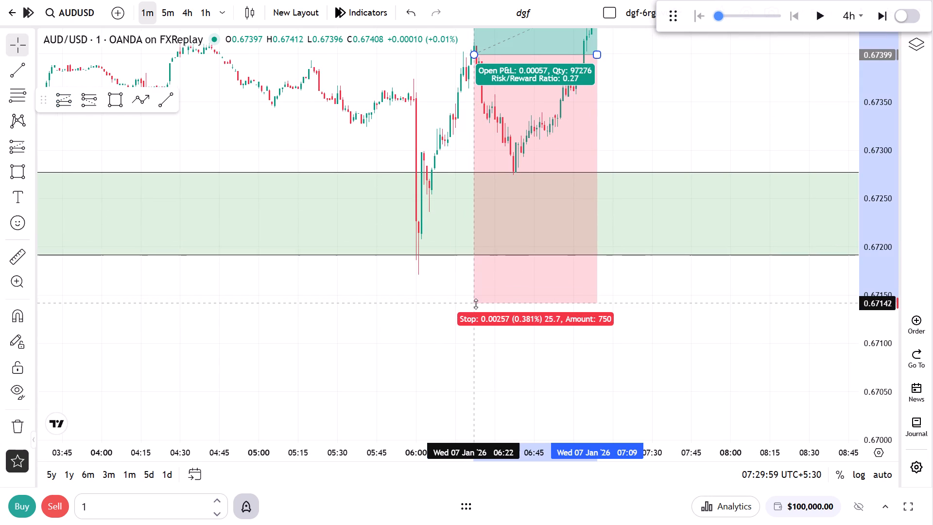
left_click_drag(476, 304, 474, 303)
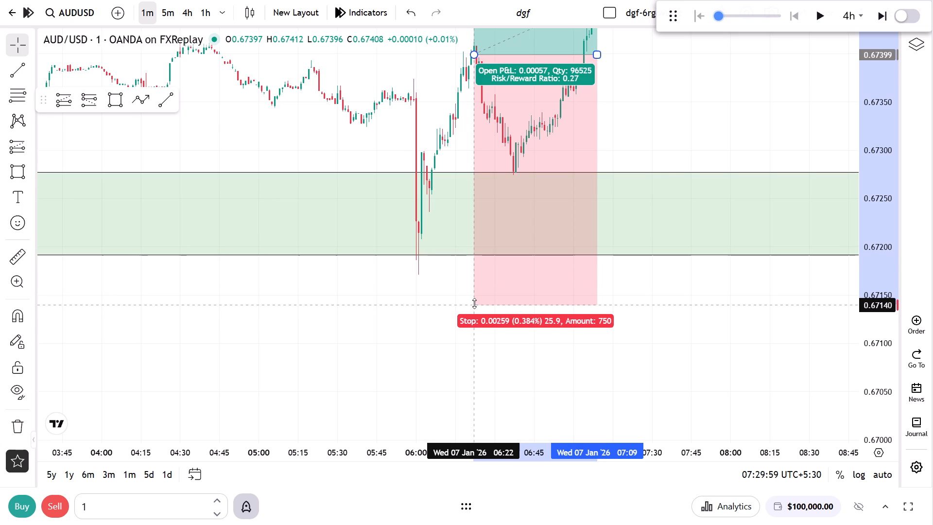
left_click_drag(474, 303, 474, 298)
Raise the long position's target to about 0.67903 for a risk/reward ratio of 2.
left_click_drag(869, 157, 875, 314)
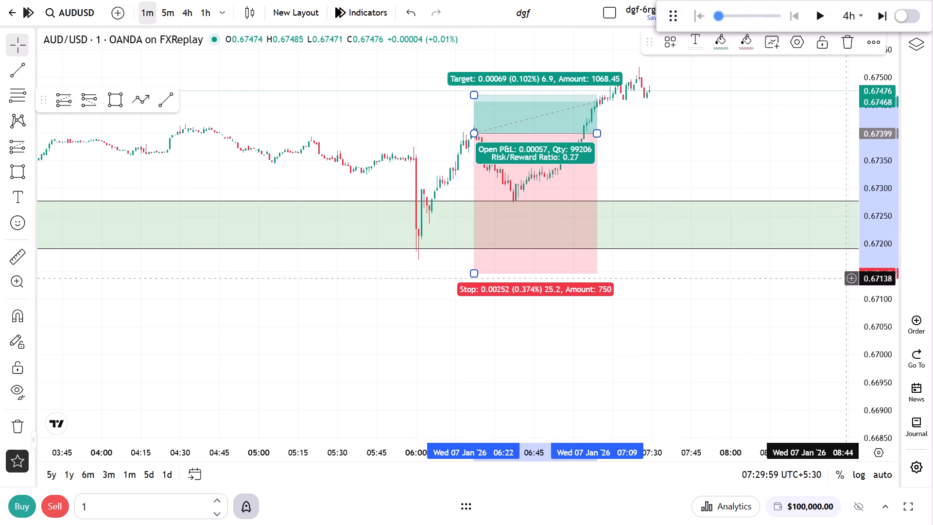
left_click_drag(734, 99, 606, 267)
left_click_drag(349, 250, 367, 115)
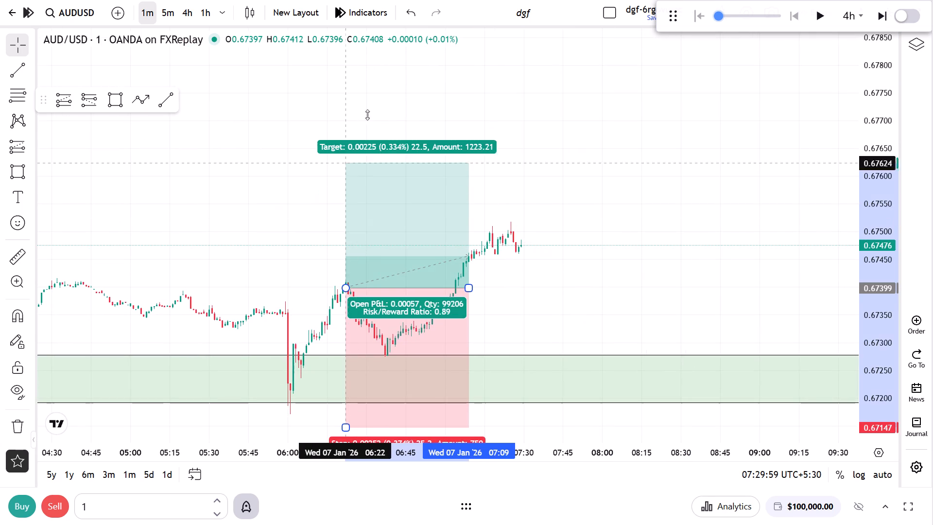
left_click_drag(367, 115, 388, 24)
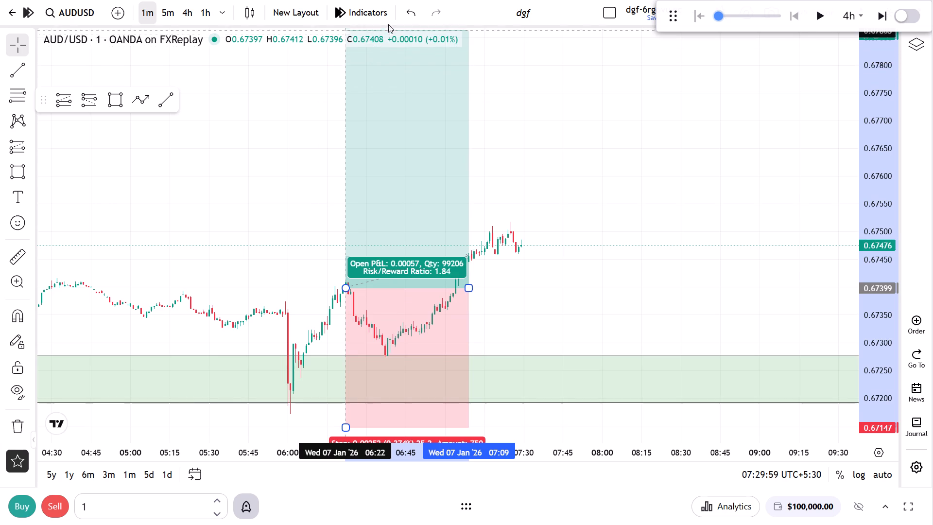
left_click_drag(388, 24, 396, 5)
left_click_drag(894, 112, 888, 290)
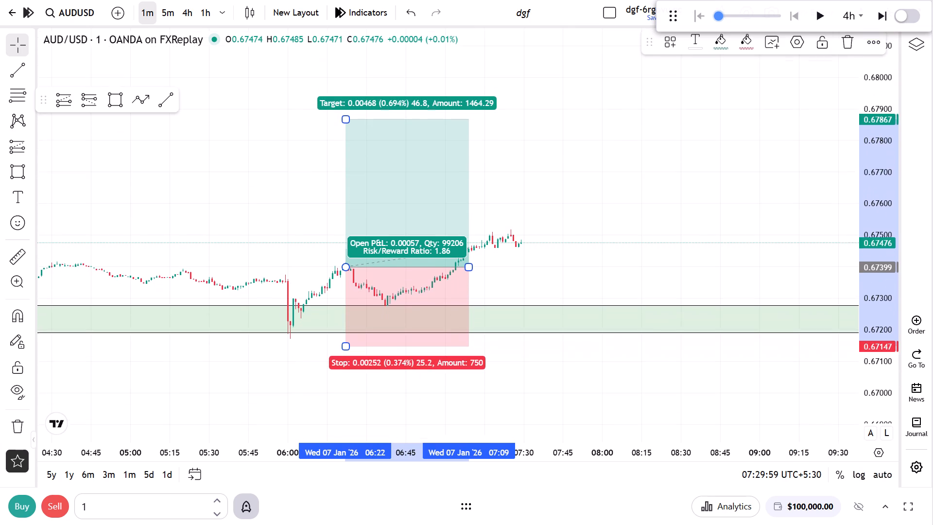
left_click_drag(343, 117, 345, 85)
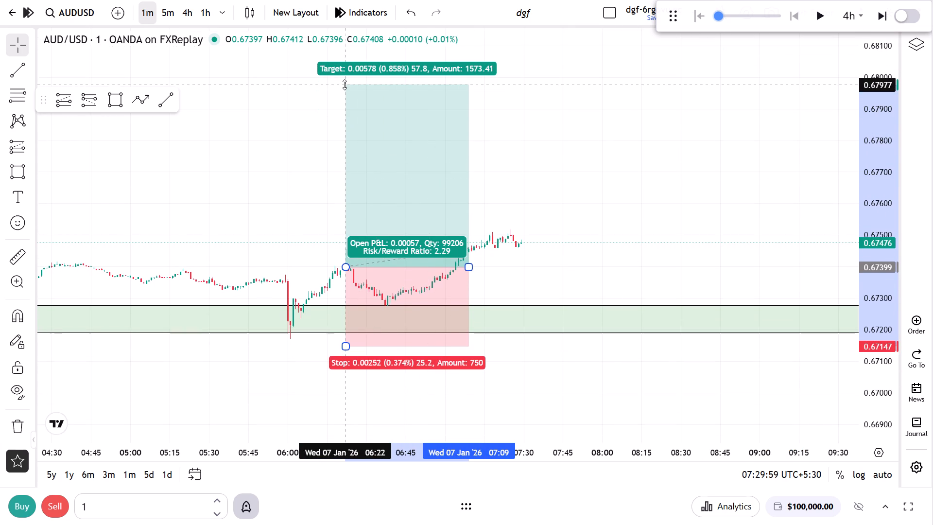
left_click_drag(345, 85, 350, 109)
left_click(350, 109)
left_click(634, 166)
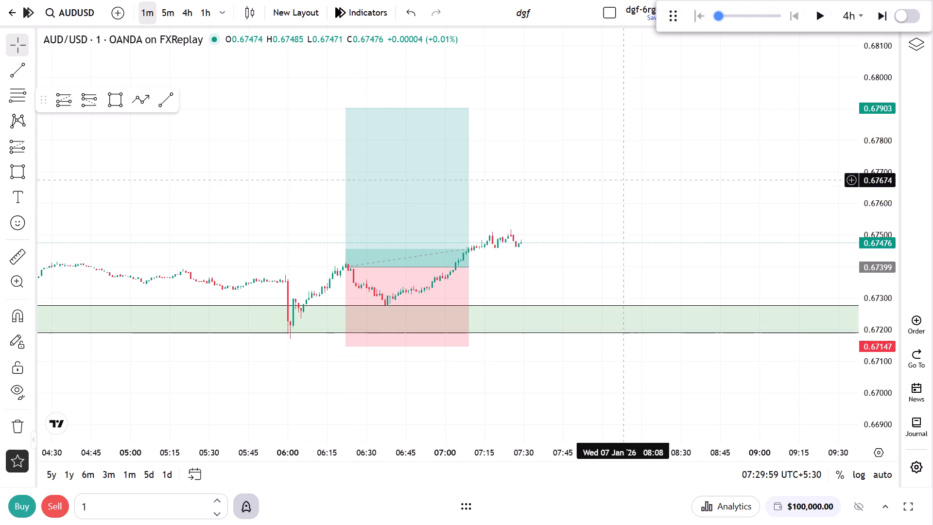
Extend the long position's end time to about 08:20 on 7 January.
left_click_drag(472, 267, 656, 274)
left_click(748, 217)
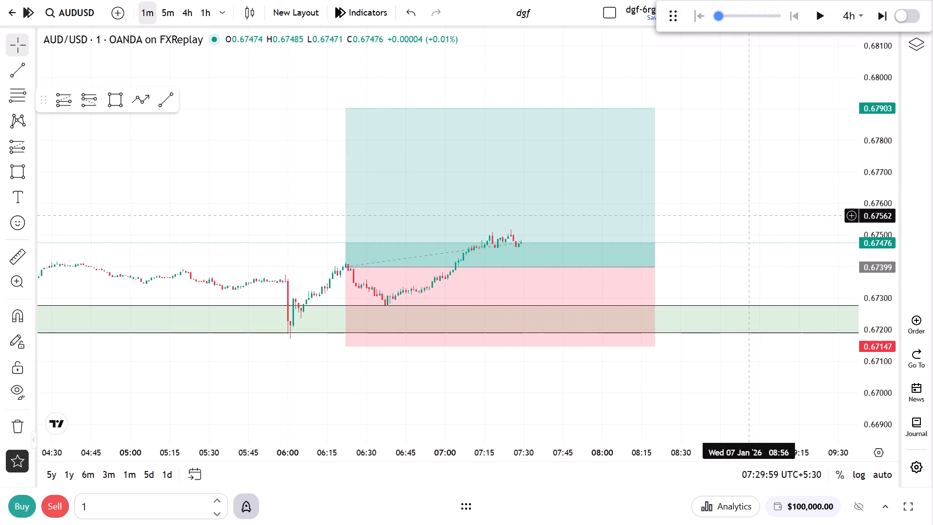
Advance the replay by one 4-hour step to 11:29 on 7 January.
scroll(779, 195, "down", 5)
left_click_drag(794, 174, 772, 178)
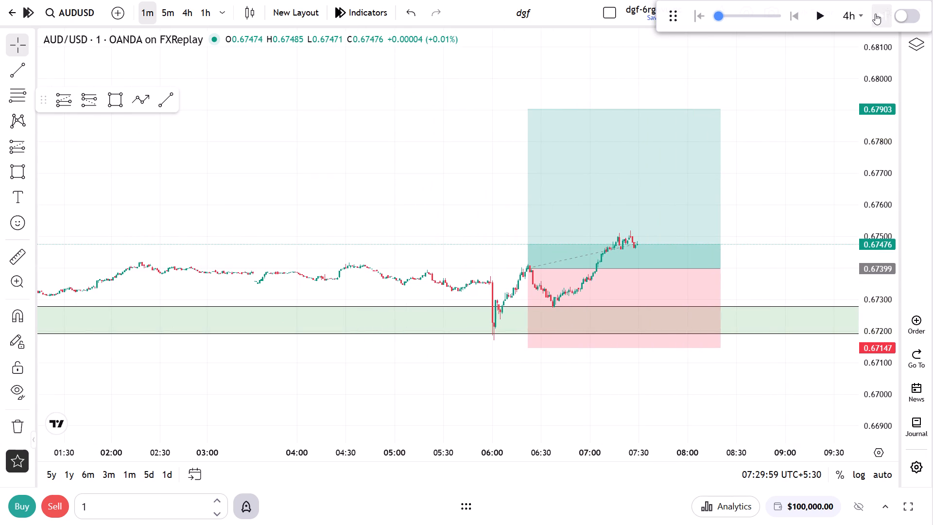
left_click(875, 14)
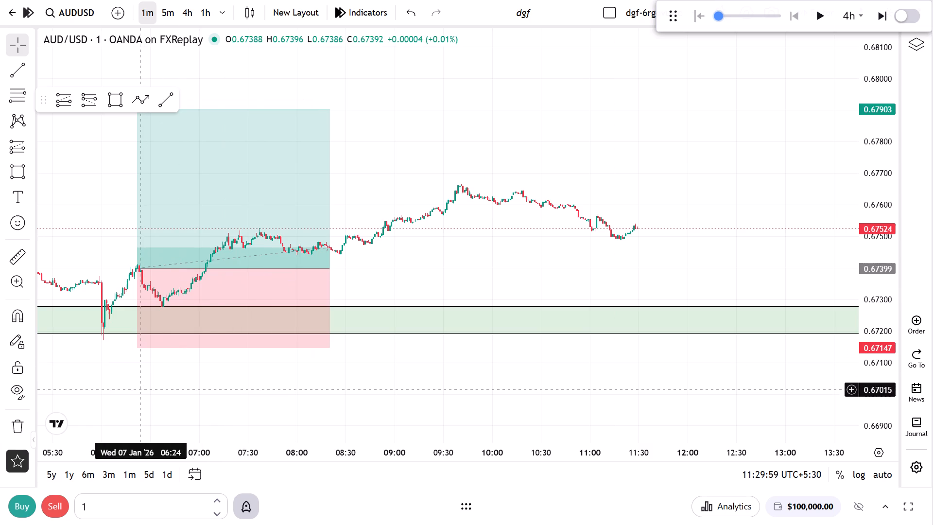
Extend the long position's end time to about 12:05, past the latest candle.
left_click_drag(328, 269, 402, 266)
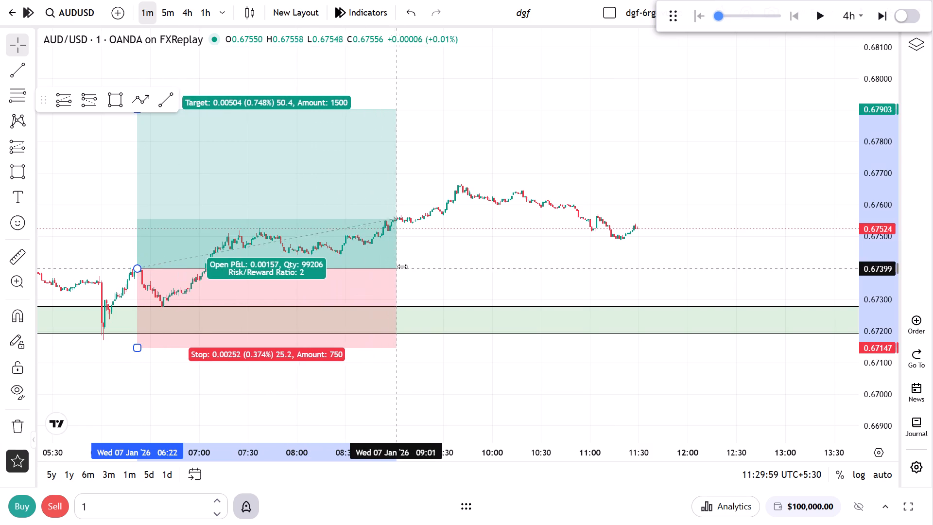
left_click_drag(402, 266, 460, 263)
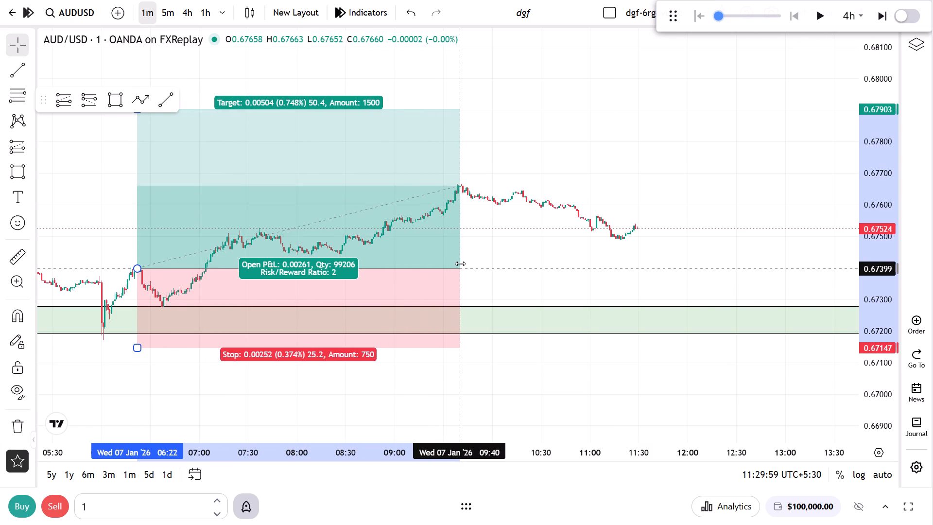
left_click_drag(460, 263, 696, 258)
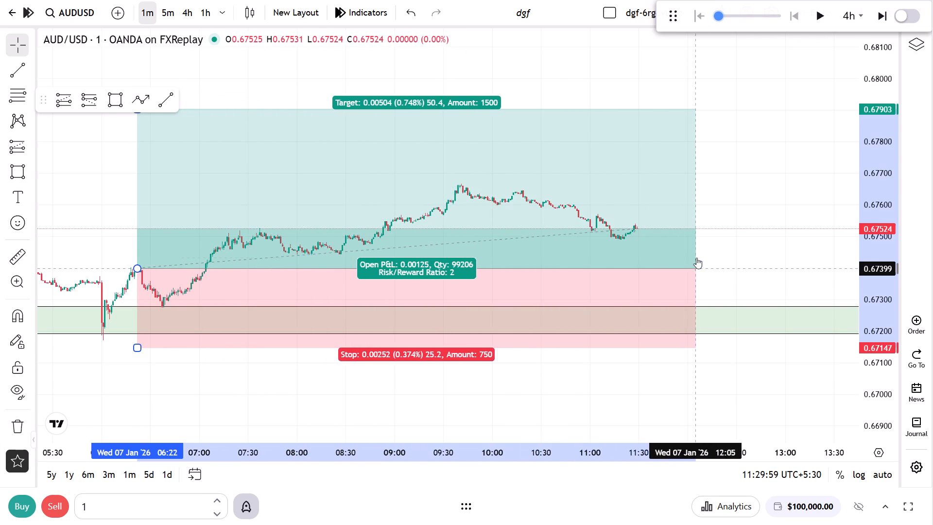
Advance the replay by six 4-hour steps to 11:29 on 8 January.
left_click_drag(729, 239, 575, 277)
scroll(657, 284, "down", 8)
left_click(877, 15)
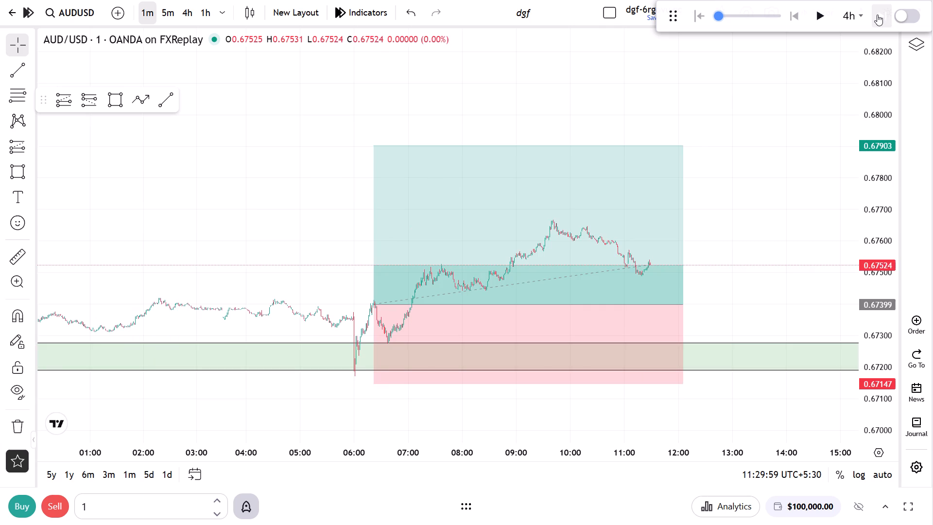
left_click(877, 15)
left_click(877, 15)
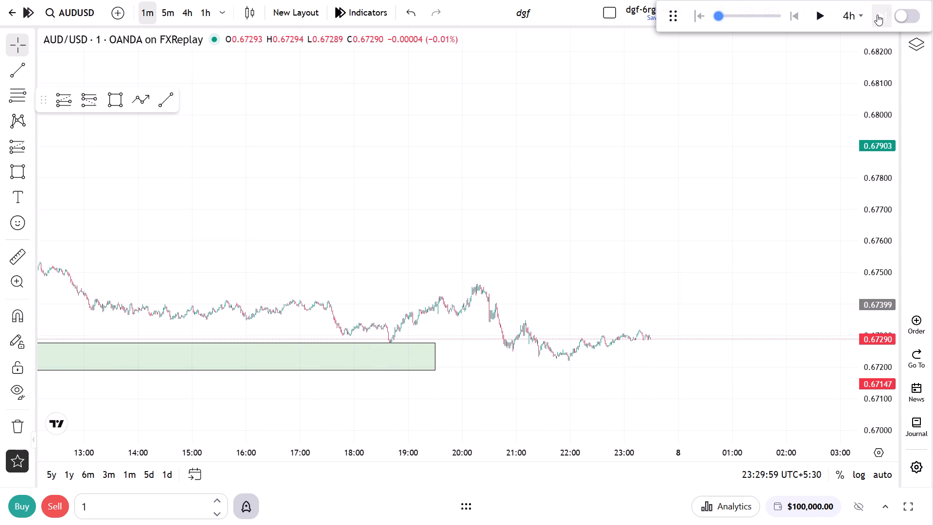
left_click(877, 15)
scroll(513, 324, "down", 12)
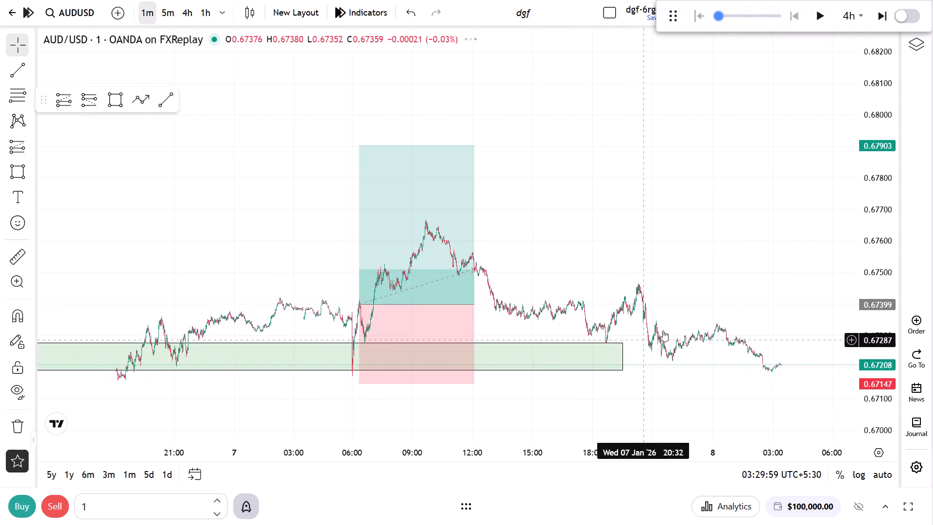
left_click(875, 22)
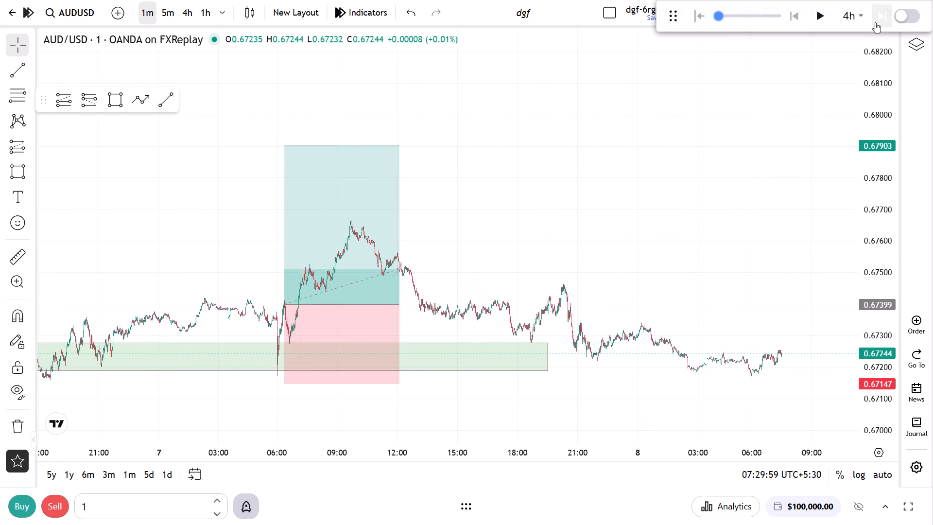
left_click(875, 22)
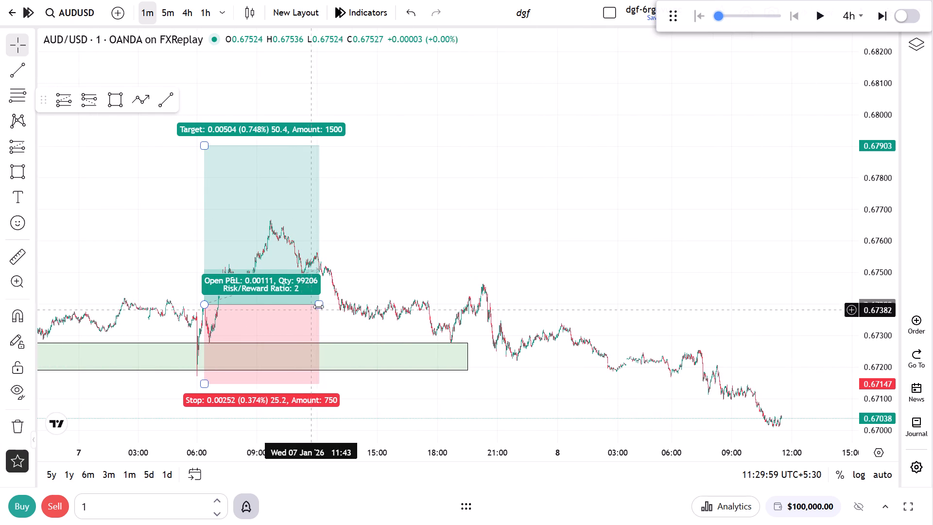
Lower the long position's target to about 0.67657, near the rally high, and shorten its end to about 09:47 on 7 January.
left_click_drag(207, 145, 206, 222)
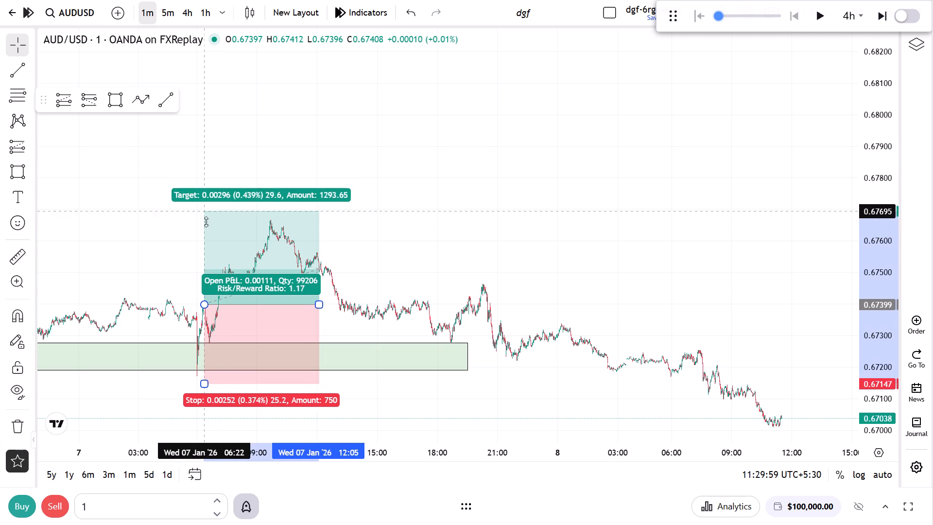
left_click_drag(206, 222, 206, 225)
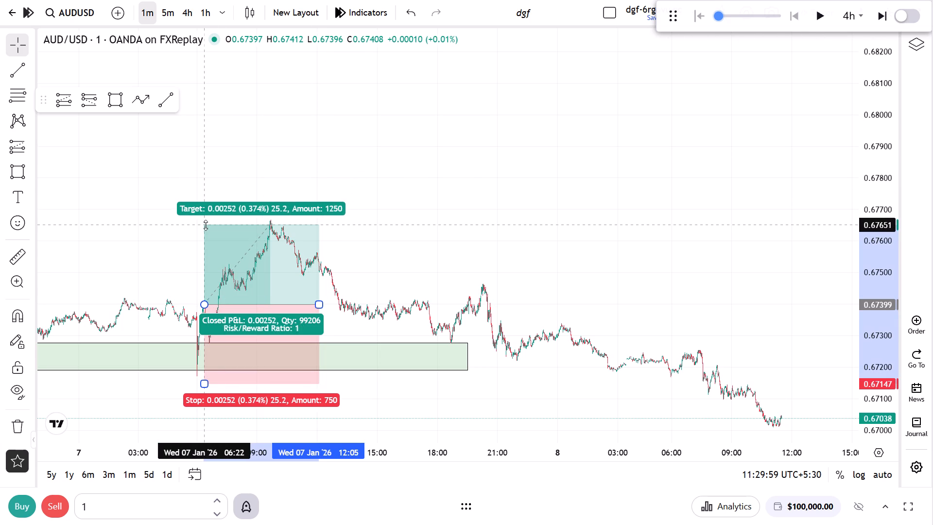
left_click_drag(206, 225, 206, 223)
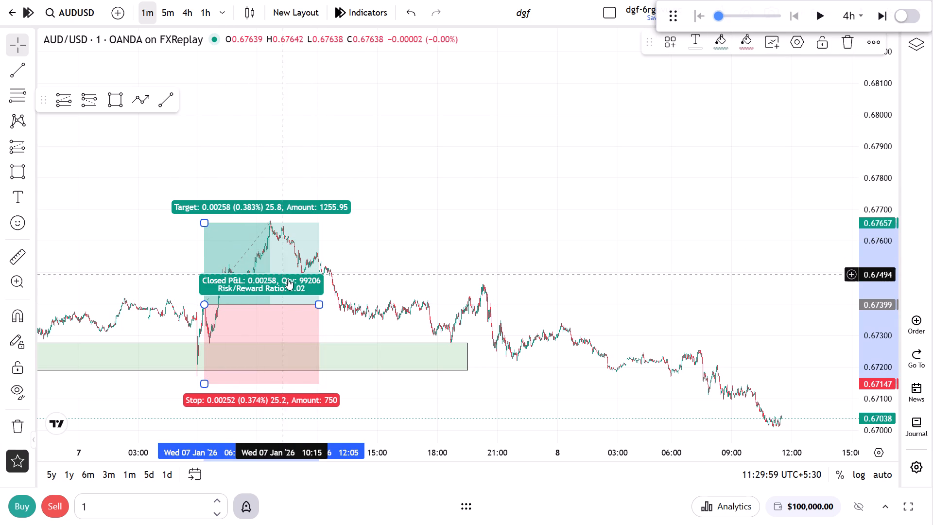
left_click_drag(317, 304, 273, 298)
left_click(362, 258)
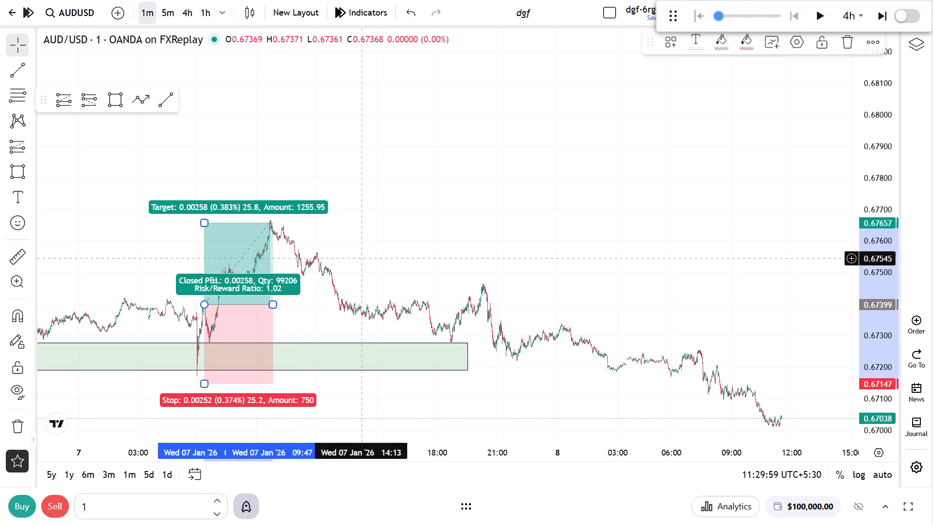
Examine the 1-minute price action on 7 January around the long position's entry, stop and target and the green zone.
left_click_drag(356, 306, 618, 220)
scroll(550, 295, "up", 5)
left_click_drag(460, 340, 752, 343)
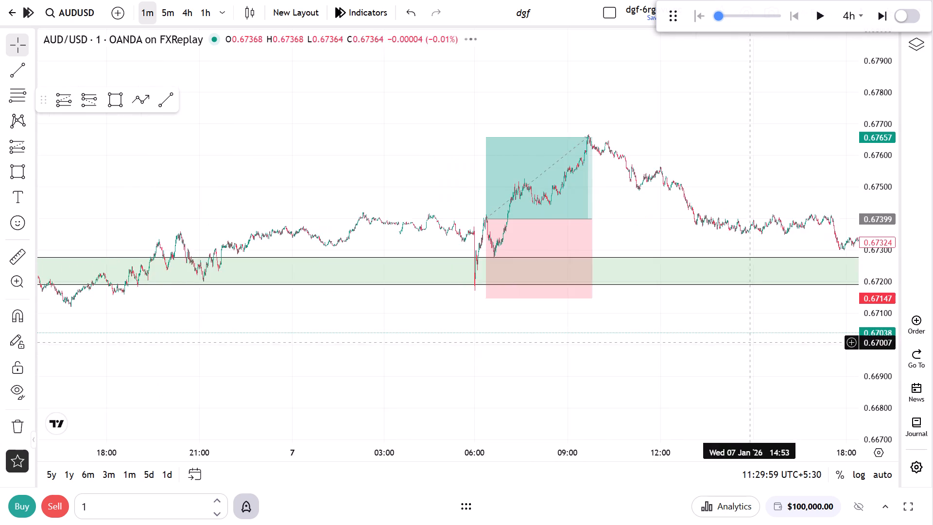
scroll(440, 374, "up", 5)
left_click_drag(379, 378, 556, 381)
scroll(478, 378, "up", 4)
left_click_drag(366, 364, 533, 360)
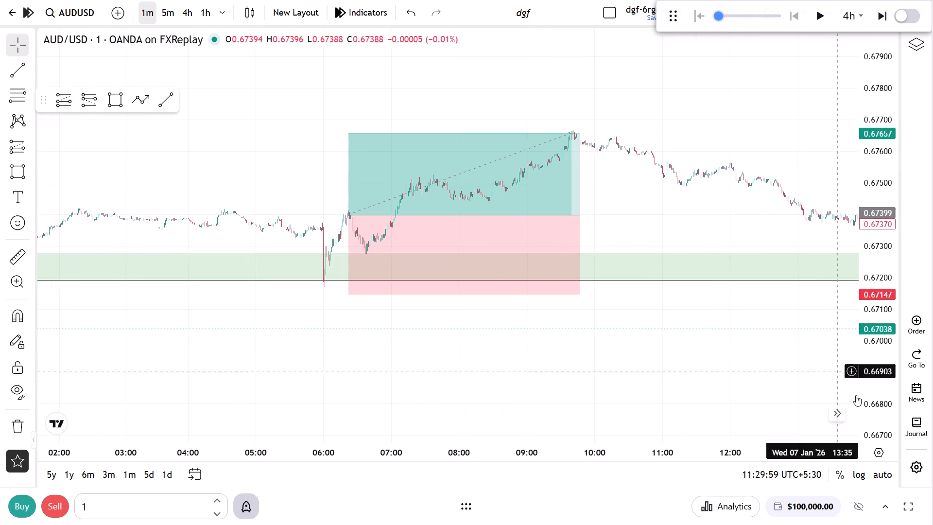
left_click_drag(878, 409, 881, 141)
left_click_drag(665, 219, 746, 259)
left_click_drag(898, 192, 898, 231)
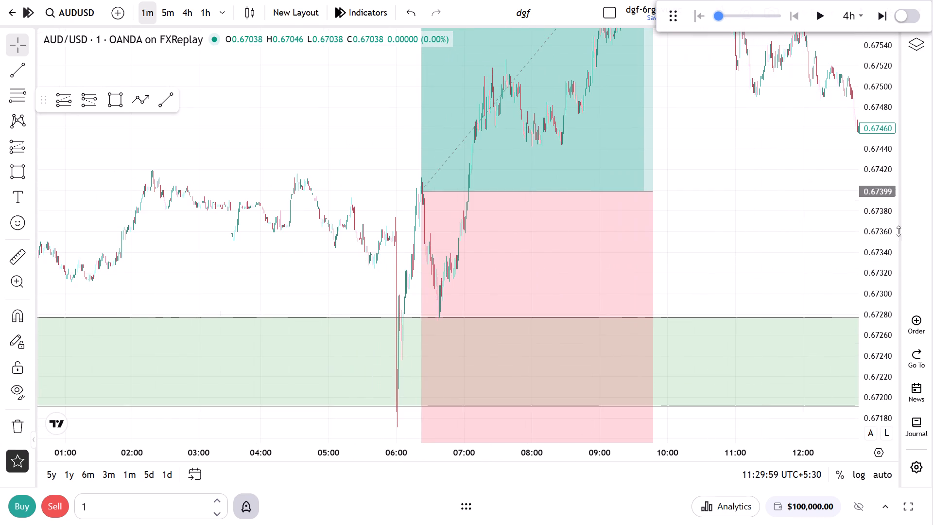
left_click_drag(898, 231, 906, 314)
scroll(690, 350, "up", 5)
left_click_drag(595, 242, 623, 286)
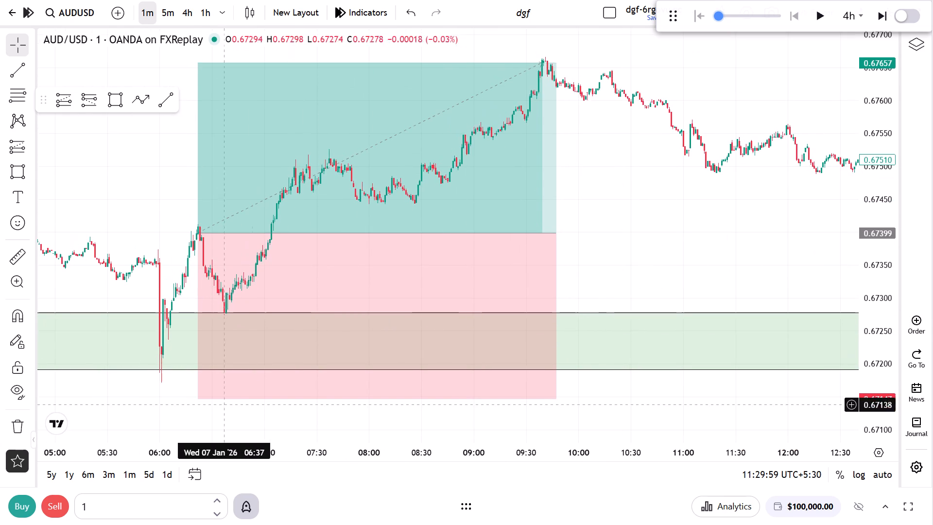
Tighten the long position's stop to about 0.67249, inside the upper green zone.
left_click_drag(196, 402, 197, 325)
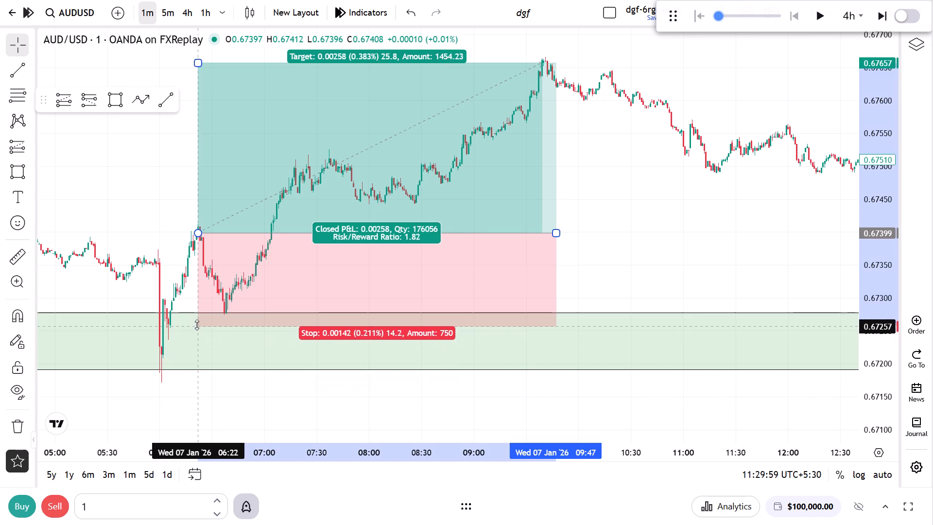
left_click_drag(197, 325, 199, 315)
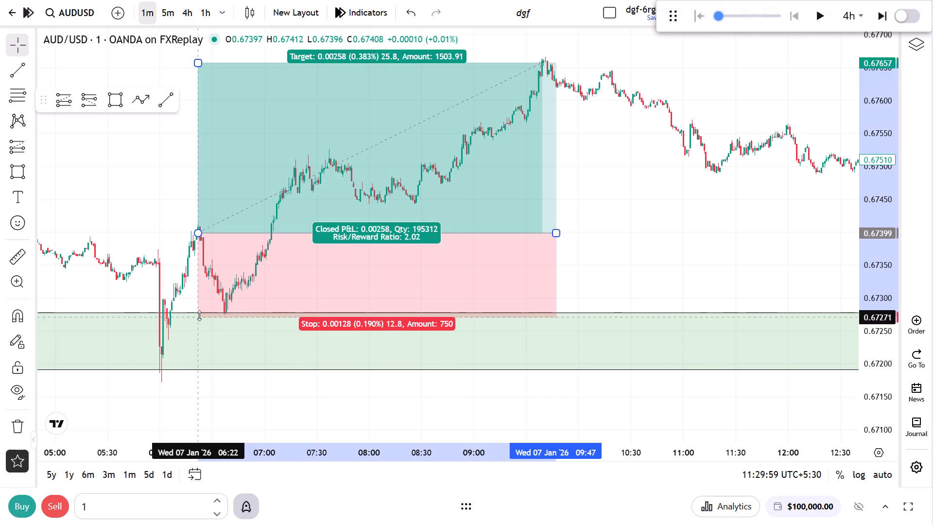
left_click_drag(199, 315, 203, 332)
Lower the long position's target to about 0.67548 and shorten its end to about 09:01 on 7 January.
left_click_drag(627, 173, 627, 181)
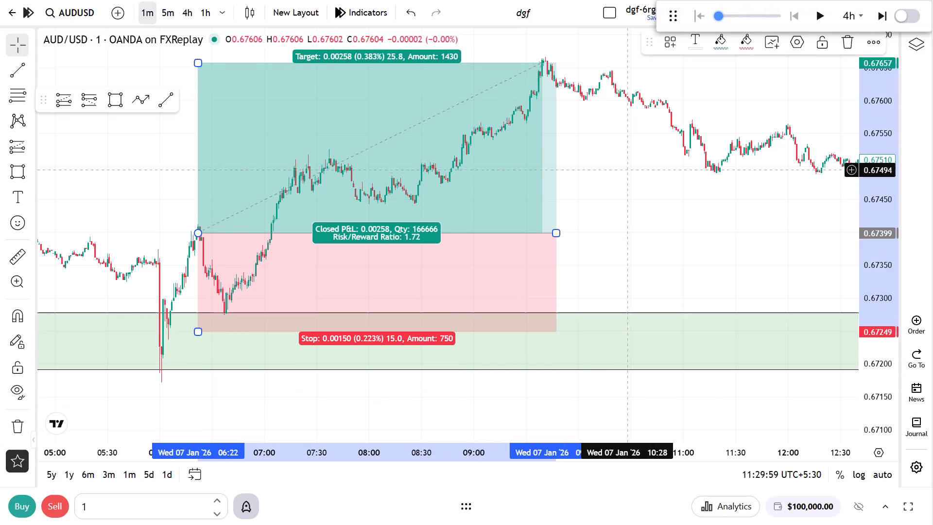
left_click_drag(627, 181, 627, 210)
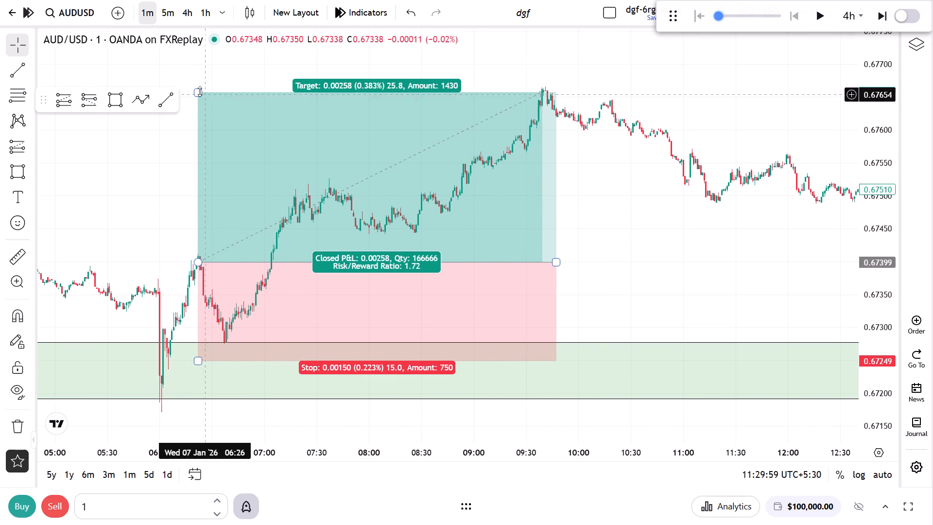
left_click_drag(199, 91, 204, 151)
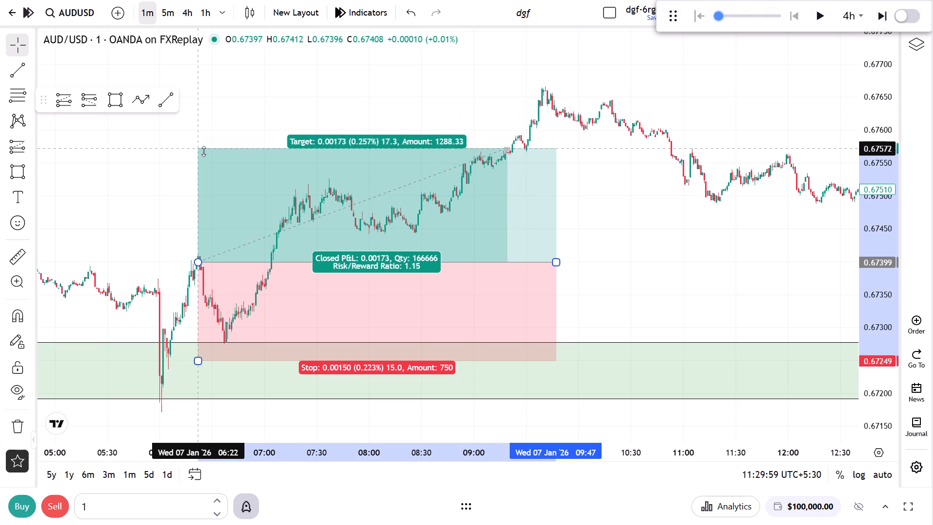
left_click_drag(204, 151, 203, 164)
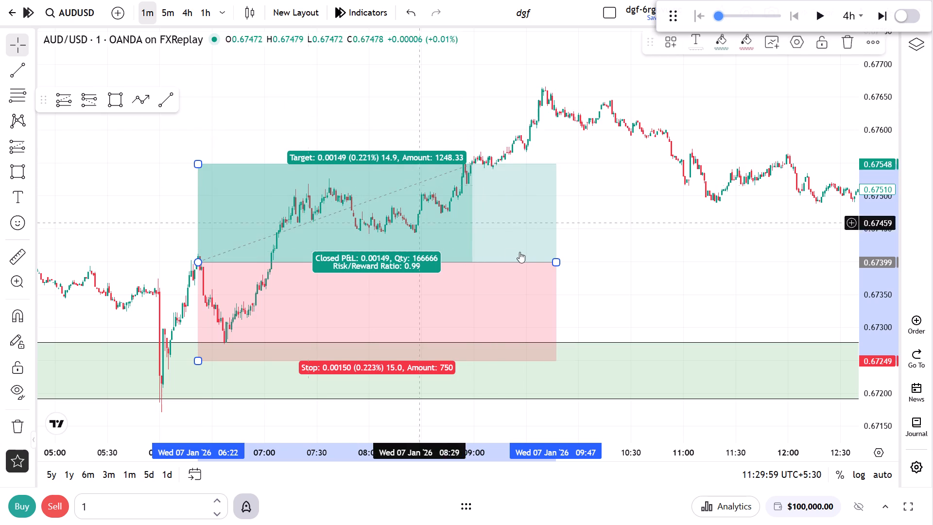
left_click_drag(551, 261, 492, 261)
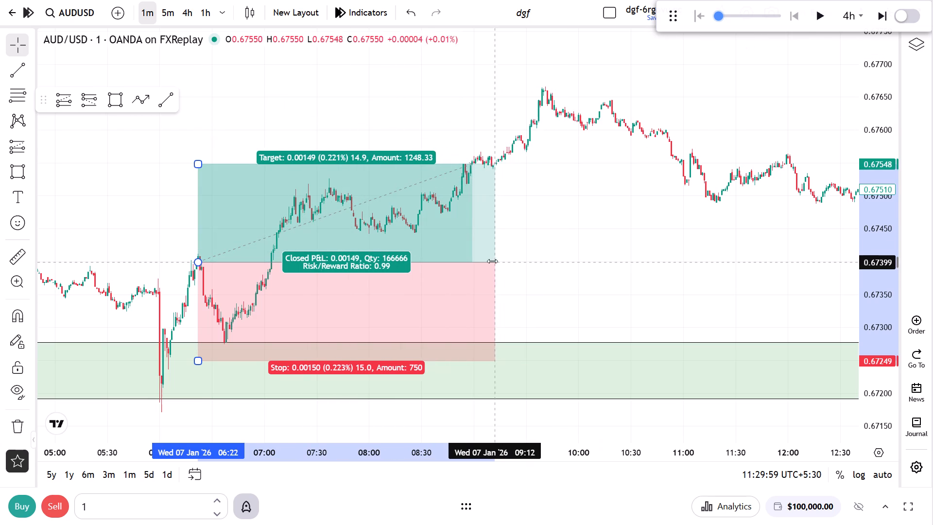
left_click_drag(492, 261, 475, 261)
left_click(637, 228)
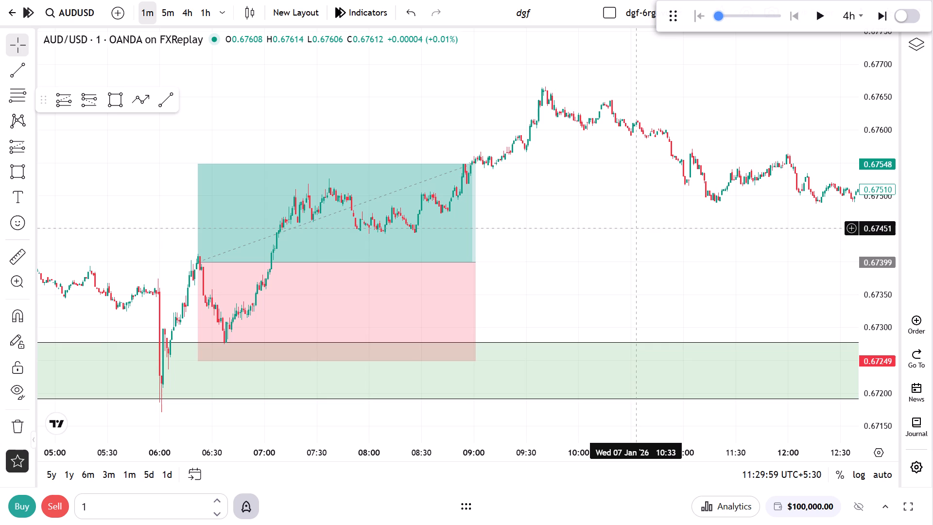
Switch to the 4-hour chart and advance the replay by nine 4-hour steps to 23:29 on 9 January.
left_click(183, 2)
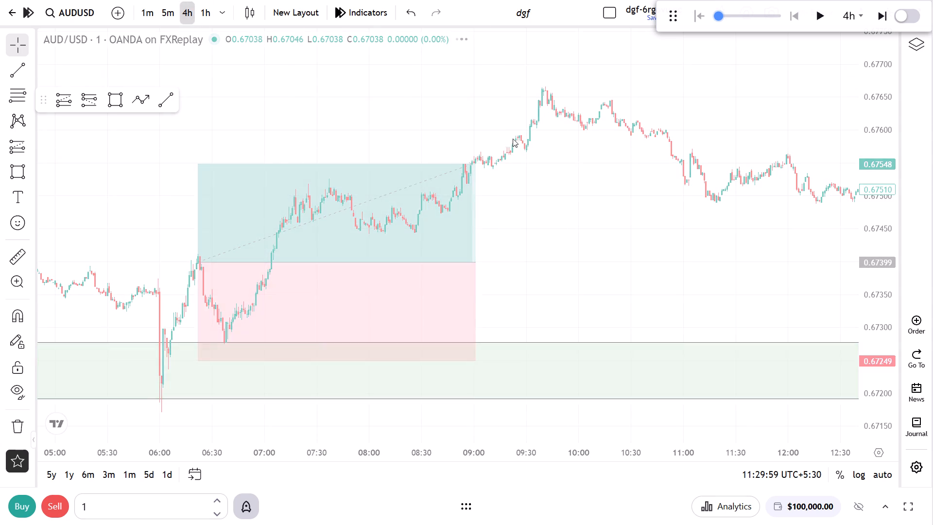
left_click_drag(874, 126, 855, 249)
scroll(606, 266, "up", 11)
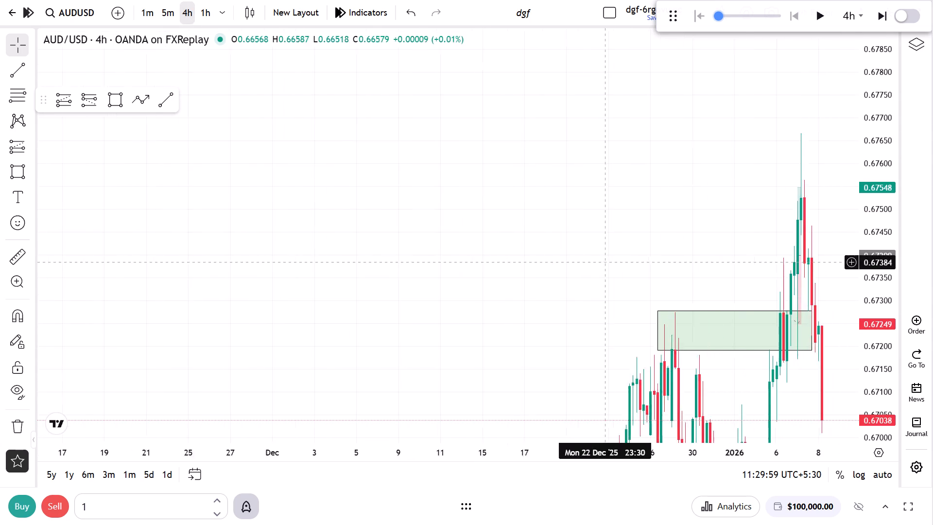
left_click_drag(584, 244, 351, 20)
left_click_drag(871, 144, 836, 267)
left_click(780, 271)
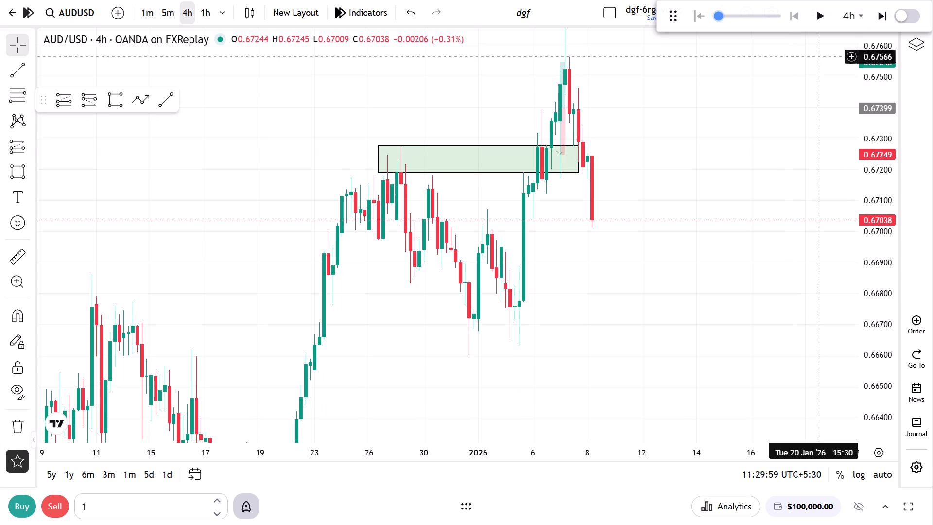
triple_click(882, 20)
triple_click(882, 20)
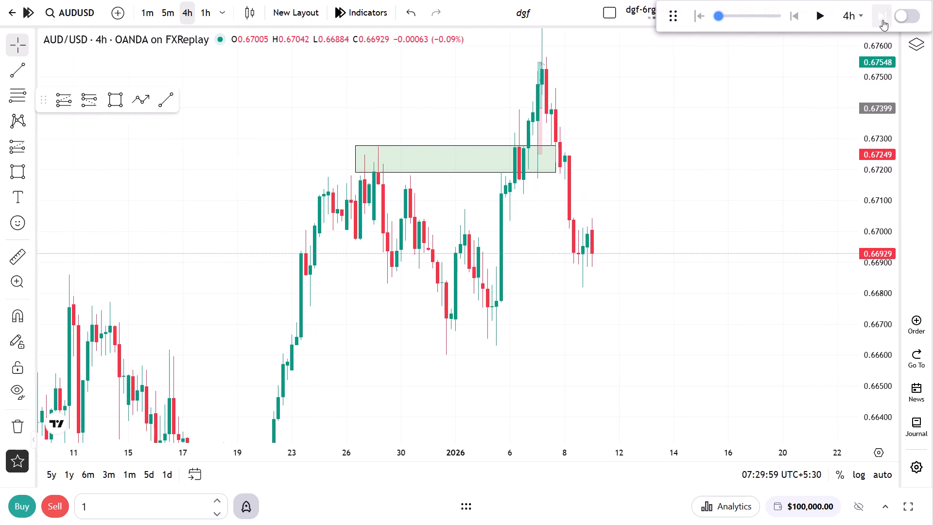
triple_click(882, 20)
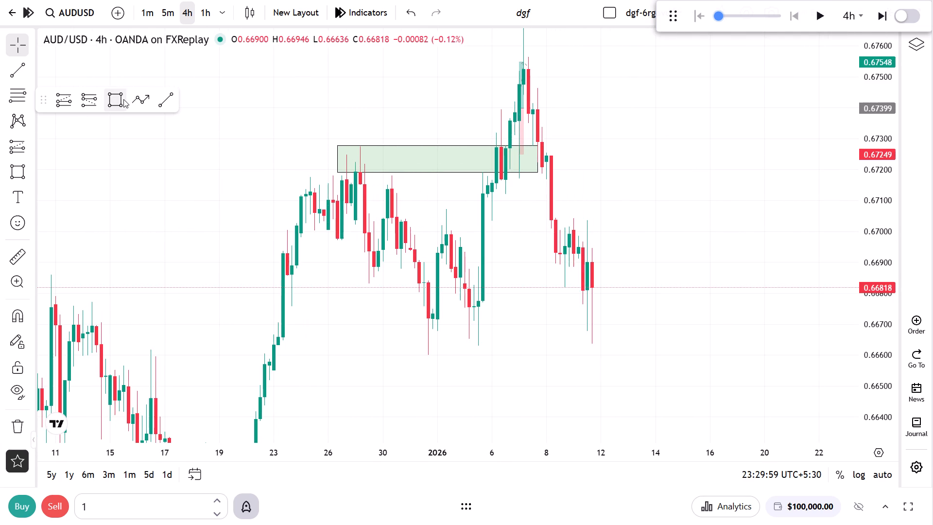
Draw a rectangle zone over the recent lows from 31 December to 13 January, between about 0.66719 and 0.66615.
left_click(123, 99)
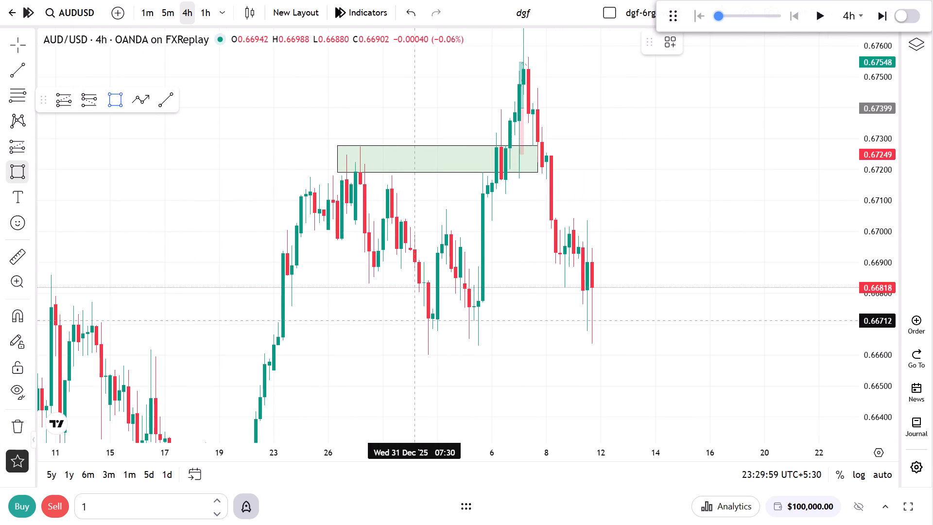
left_click(422, 318)
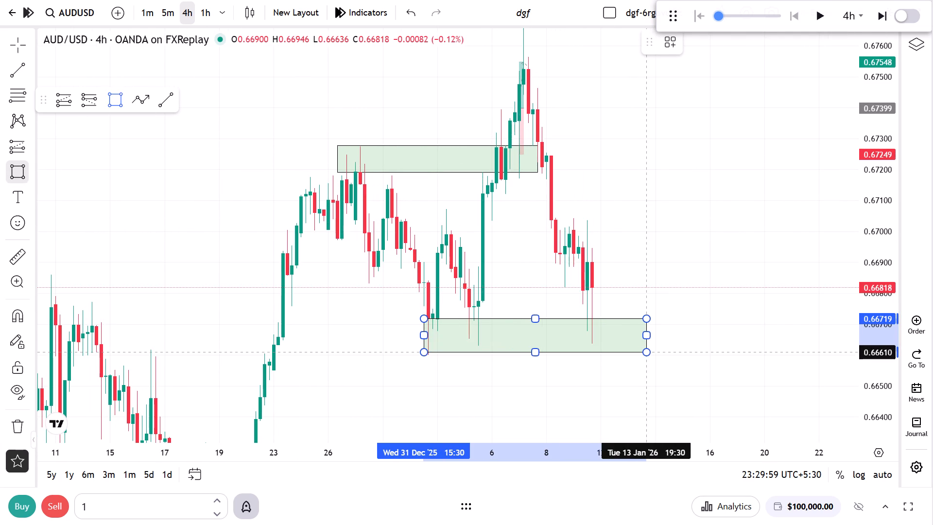
left_click(640, 350)
left_click(600, 387)
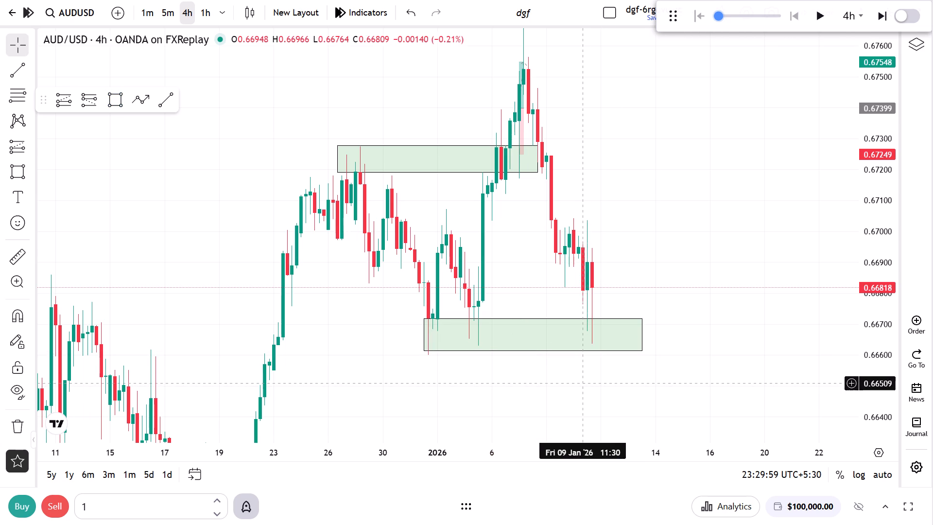
left_click(584, 384)
Switch to the 1-minute chart and examine the 9 January price action leading into 19:00 near the new zone.
left_click(151, 12)
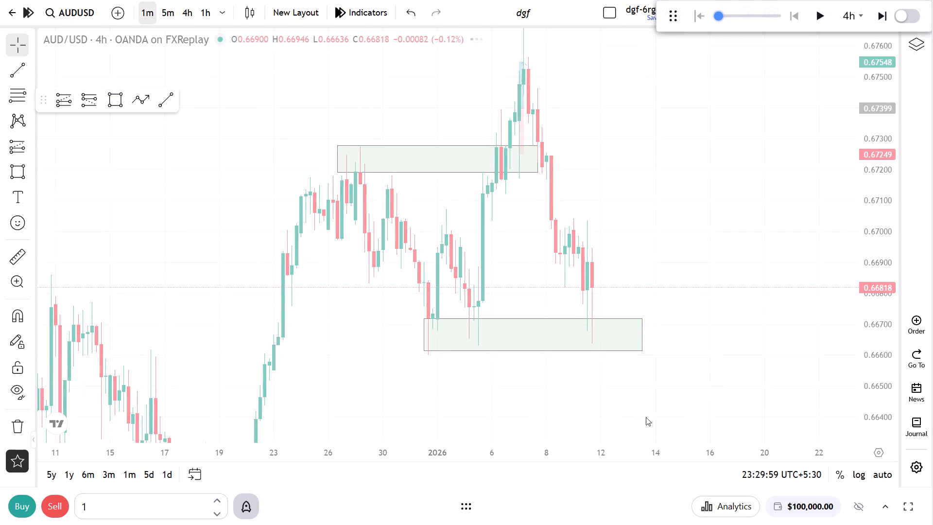
left_click_drag(605, 404, 843, 396)
scroll(752, 400, "down", 15)
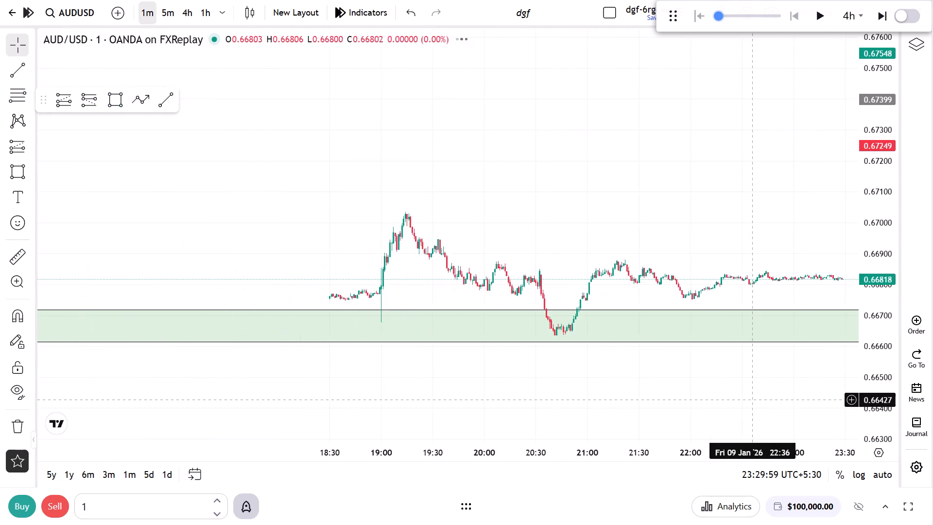
scroll(752, 400, "down", 9)
left_click_drag(668, 381, 742, 379)
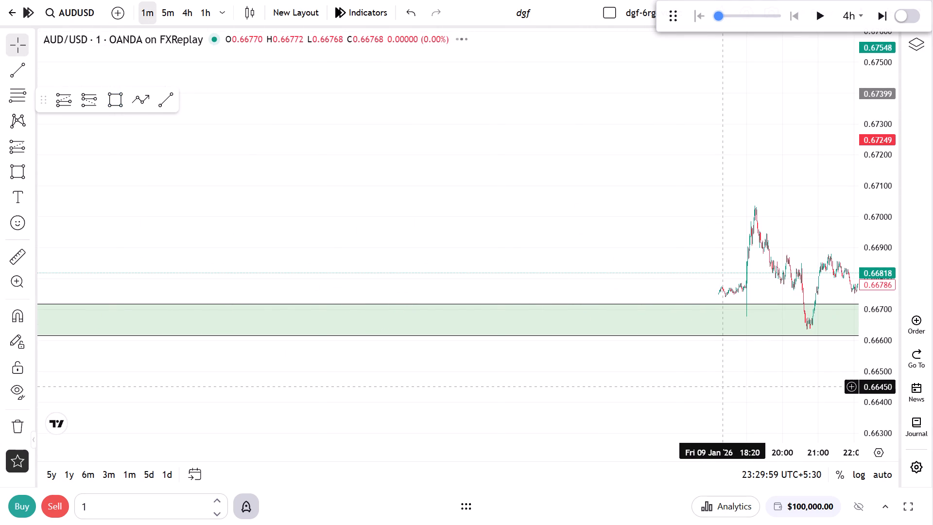
scroll(723, 387, "up", 11)
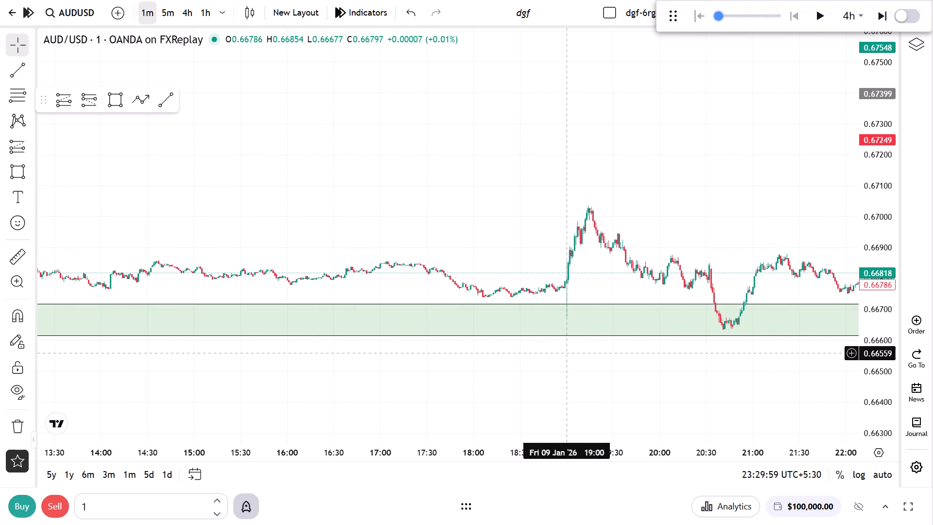
left_click_drag(869, 410, 924, 102)
left_click_drag(656, 293, 873, 63)
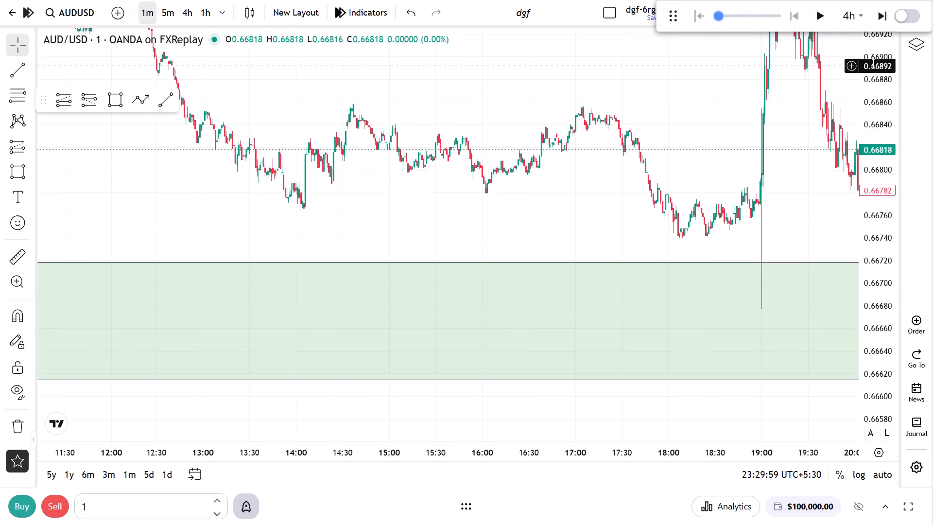
scroll(802, 266, "up", 5)
scroll(690, 262, "down", 5)
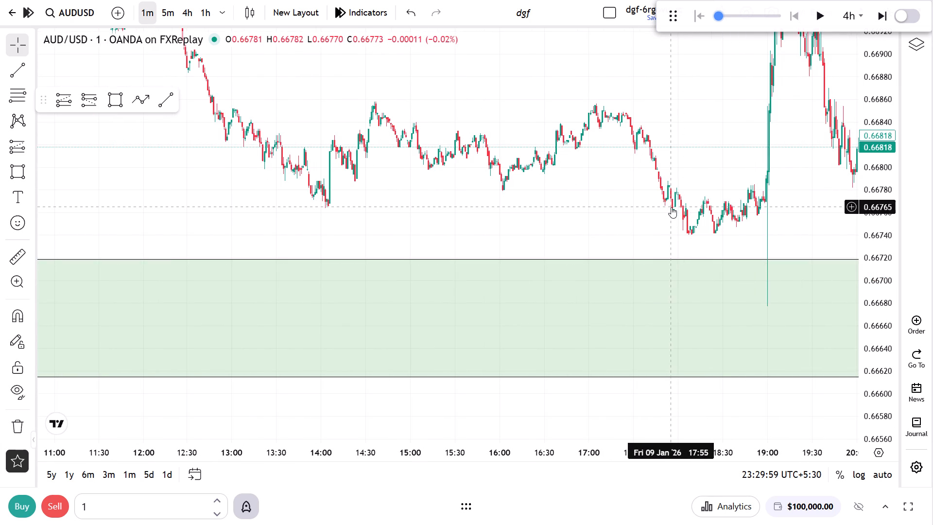
scroll(671, 243, "up", 5)
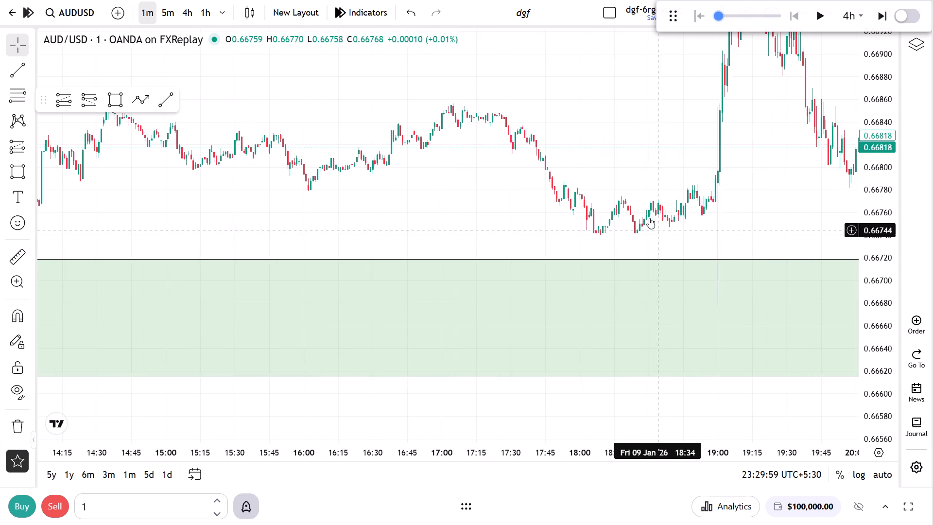
scroll(648, 215, "up", 2)
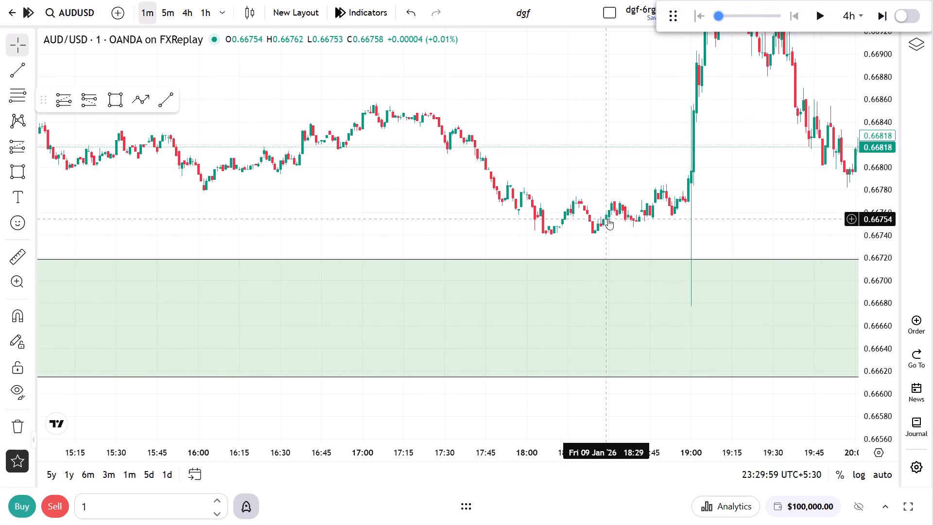
left_click_drag(878, 332, 880, 224)
left_click_drag(615, 204, 779, 201)
scroll(713, 260, "up", 6)
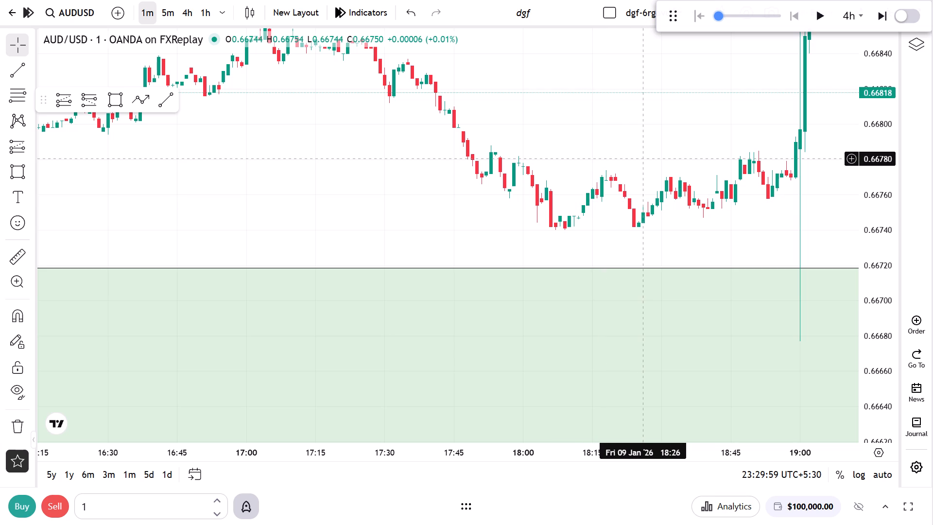
Examine the 1-minute price action from 19:00 to about 21:00 on 9 January relative to the new zone.
left_click_drag(643, 157, 490, 196)
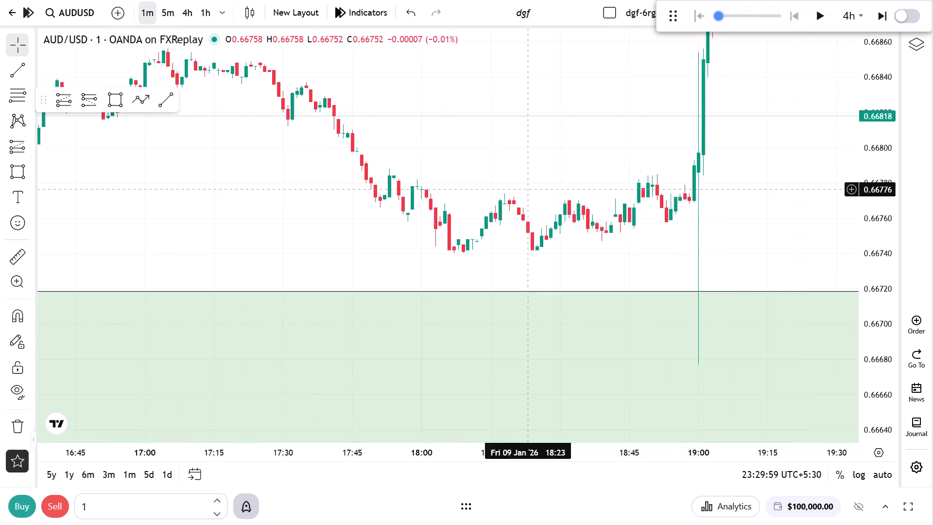
left_click_drag(490, 196, 485, 198)
left_click_drag(890, 105, 810, 218)
left_click_drag(752, 204, 465, 281)
scroll(542, 263, "down", 5)
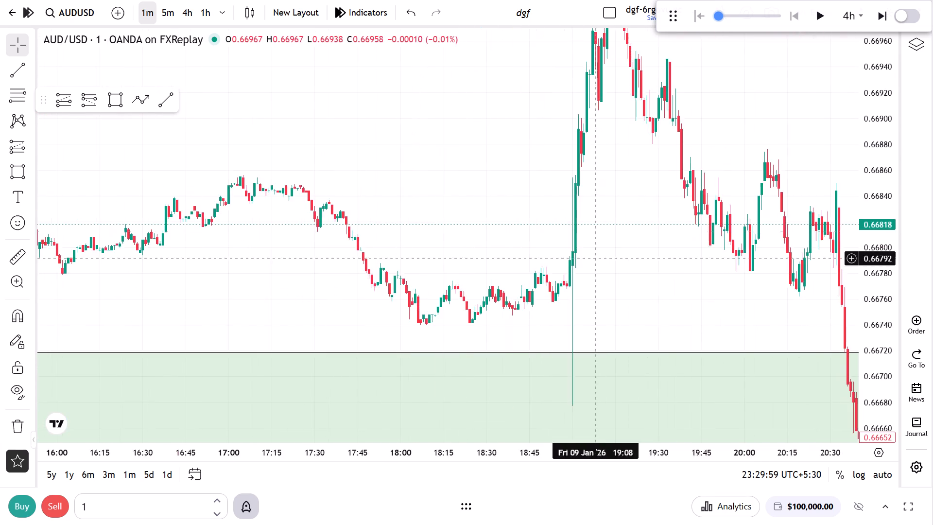
left_click_drag(657, 182, 595, 245)
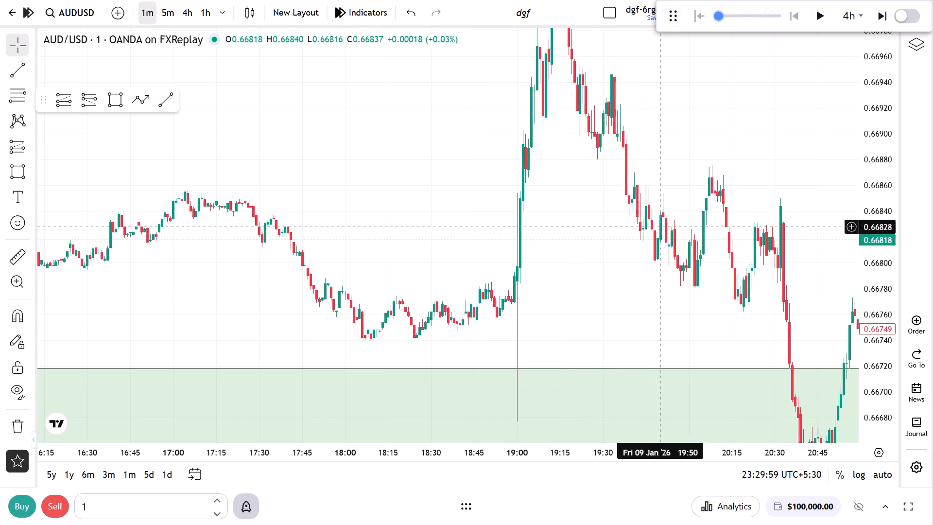
left_click_drag(620, 265, 549, 355)
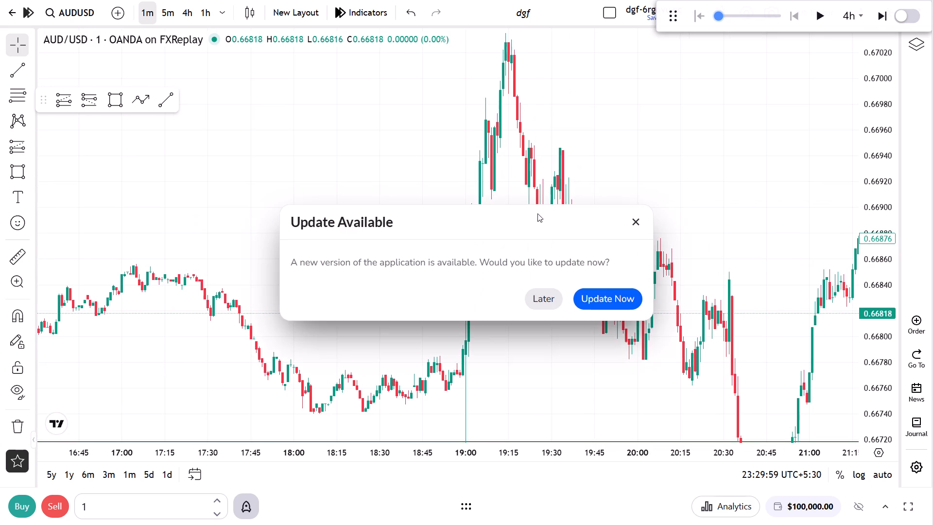
Dismiss the application update prompt without updating.
left_click(639, 228)
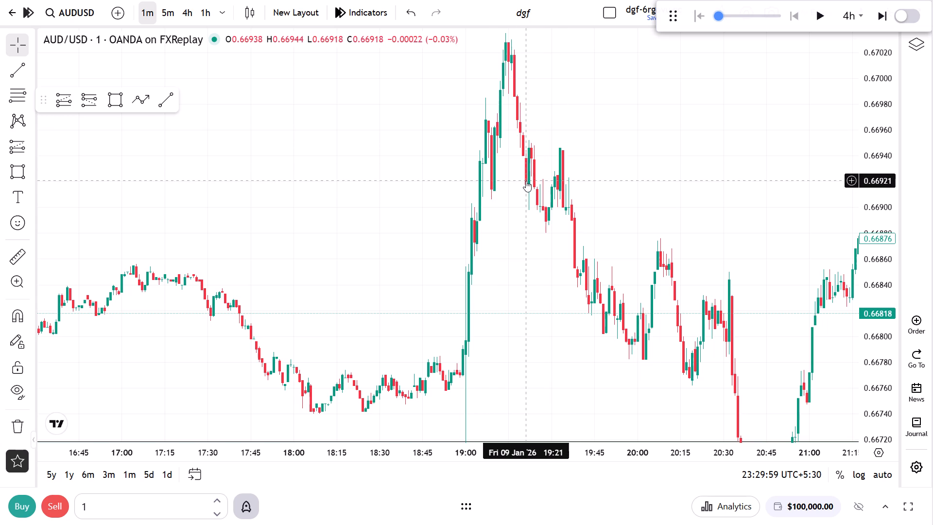
Examine the 1-minute price action around the green zone from 19:00 to 23:30 on 9 January.
left_click_drag(888, 199, 826, 283)
left_click_drag(752, 307, 657, 309)
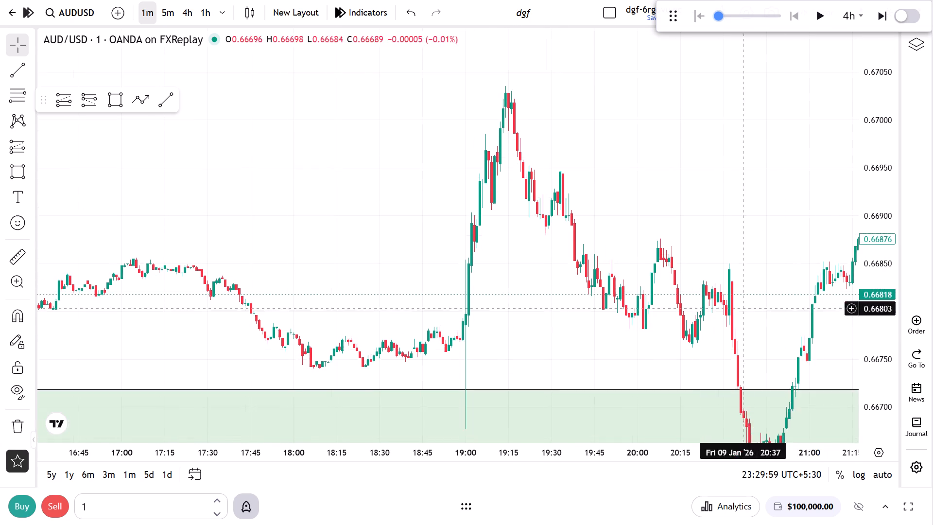
left_click_drag(657, 309, 609, 301)
scroll(579, 294, "down", 4)
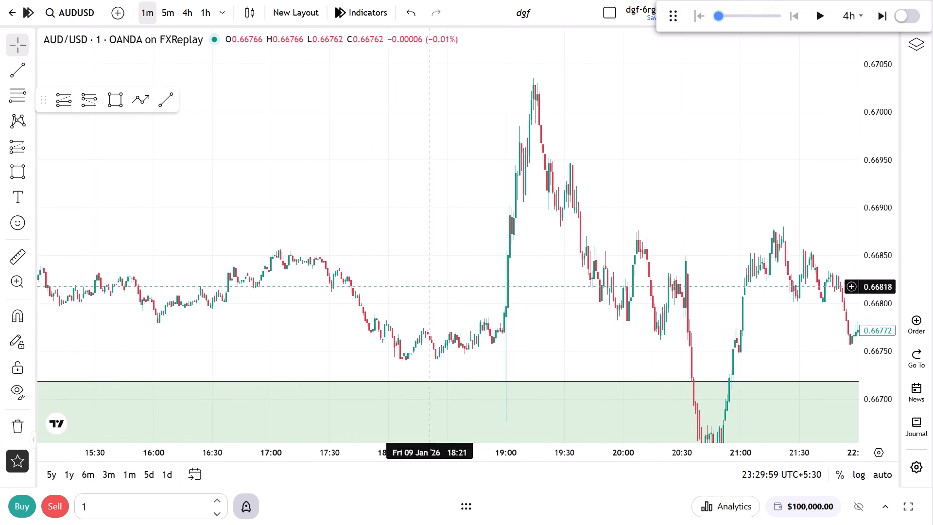
left_click(82, 104)
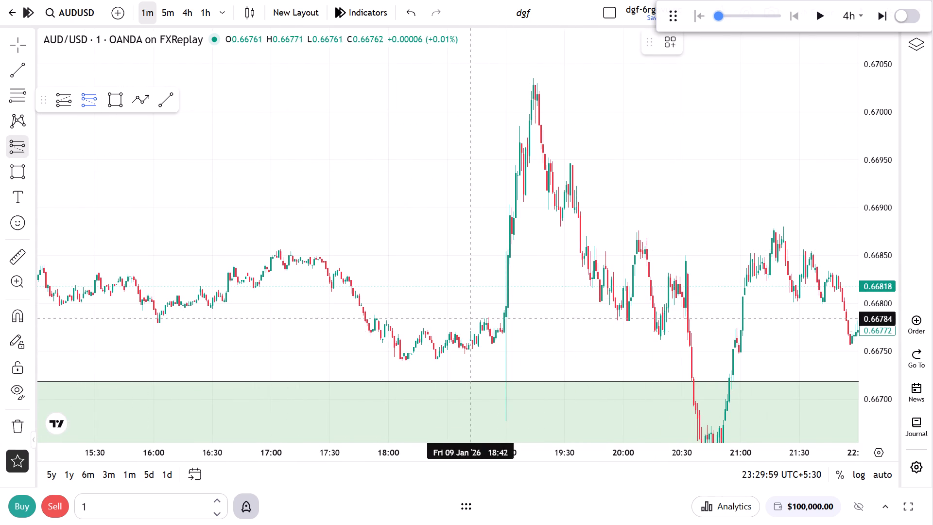
scroll(411, 370, "up", 3)
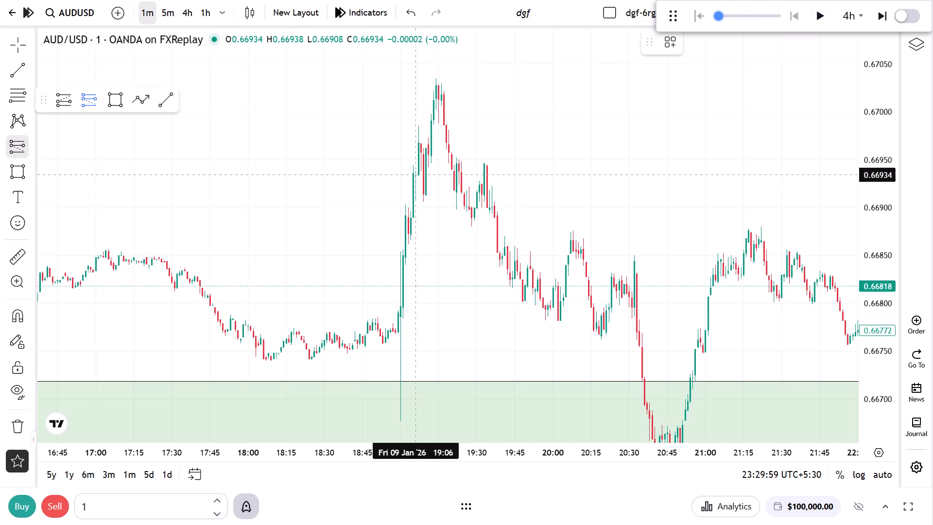
scroll(537, 320, "down", 4)
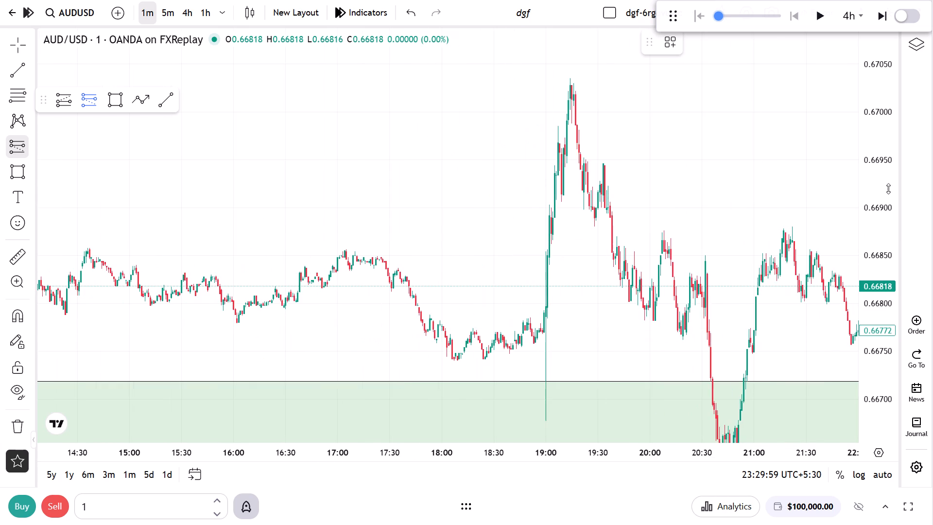
left_click_drag(886, 189, 833, 335)
right_click(648, 298)
left_click_drag(639, 297, 424, 290)
scroll(472, 301, "down", 4)
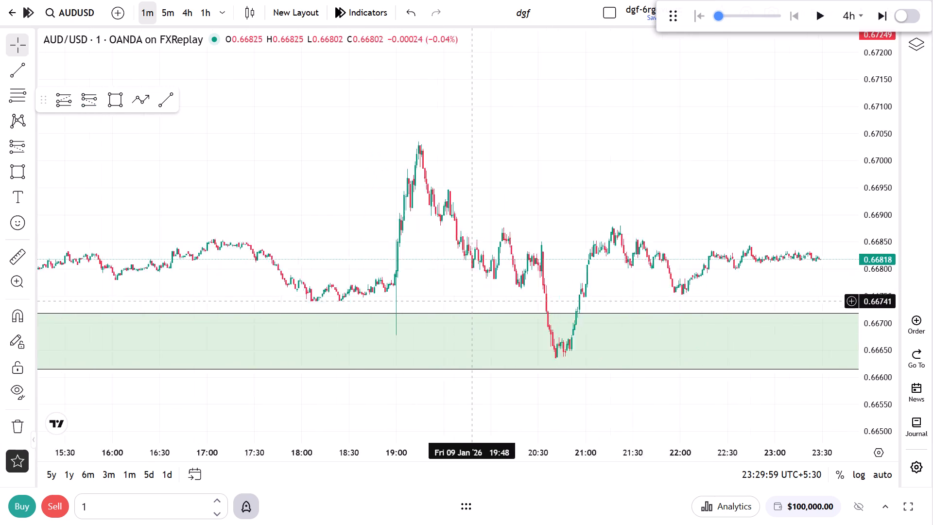
scroll(475, 303, "down", 2)
left_click_drag(610, 257, 485, 257)
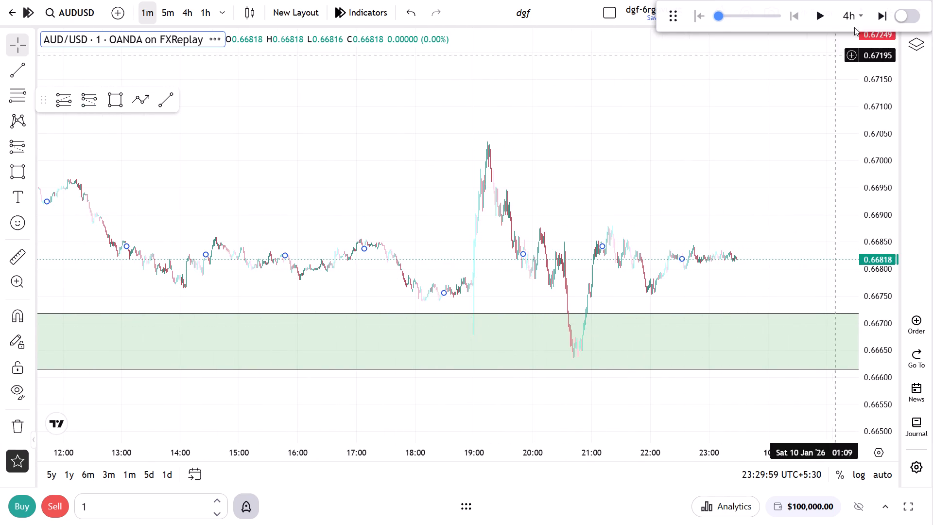
Advance the replay by three 4-hour steps to 11:29:59 on 12 January.
left_click(881, 10)
left_click(881, 10)
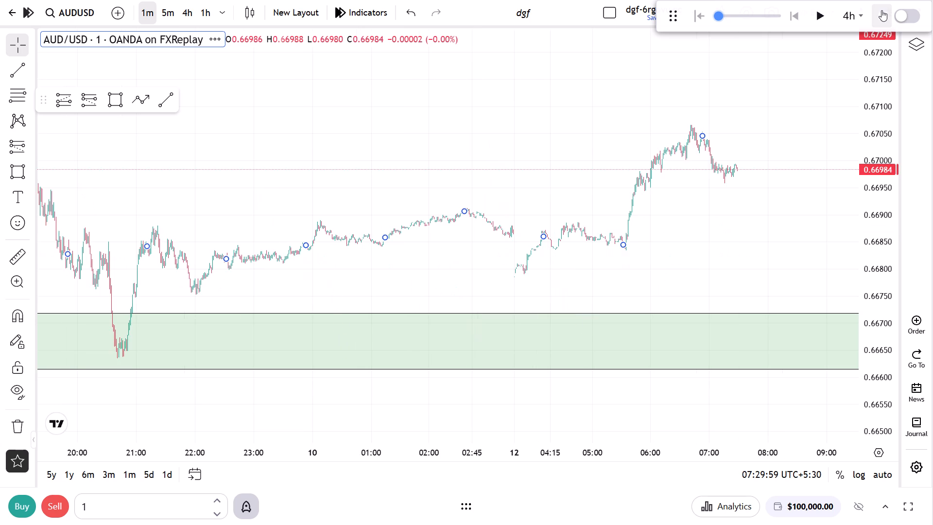
left_click(881, 10)
Examine the 1-minute reaction at the green zone on 9 January, focusing on the swings between 19:00 and 22:00.
scroll(570, 253, "down", 10)
left_click_drag(522, 255, 668, 227)
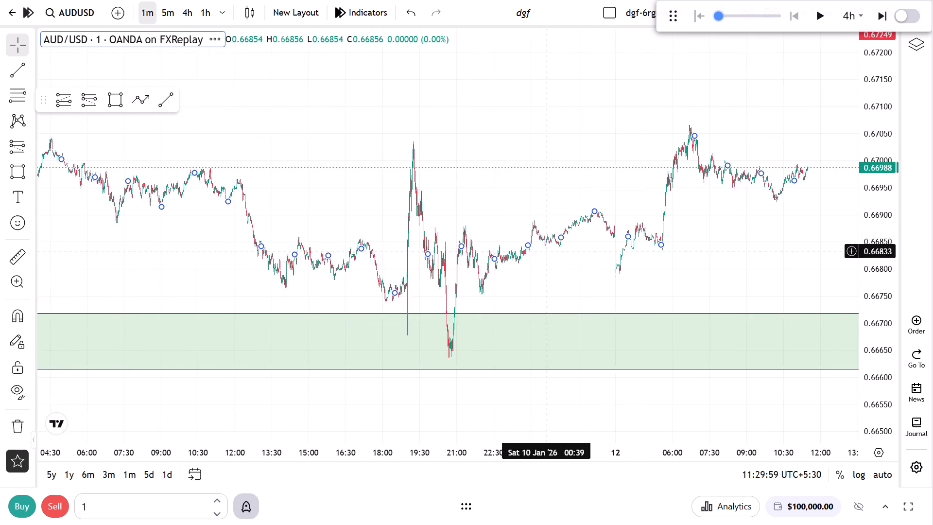
scroll(540, 318, "up", 5)
left_click_drag(430, 260, 694, 274)
scroll(530, 344, "up", 5)
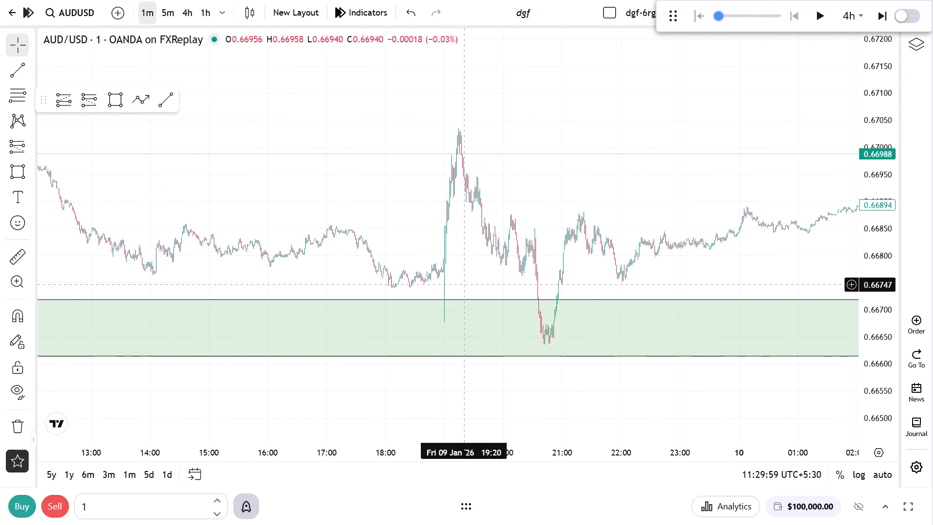
scroll(453, 274, "up", 3)
scroll(375, 227, "up", 3)
left_click_drag(360, 208, 564, 228)
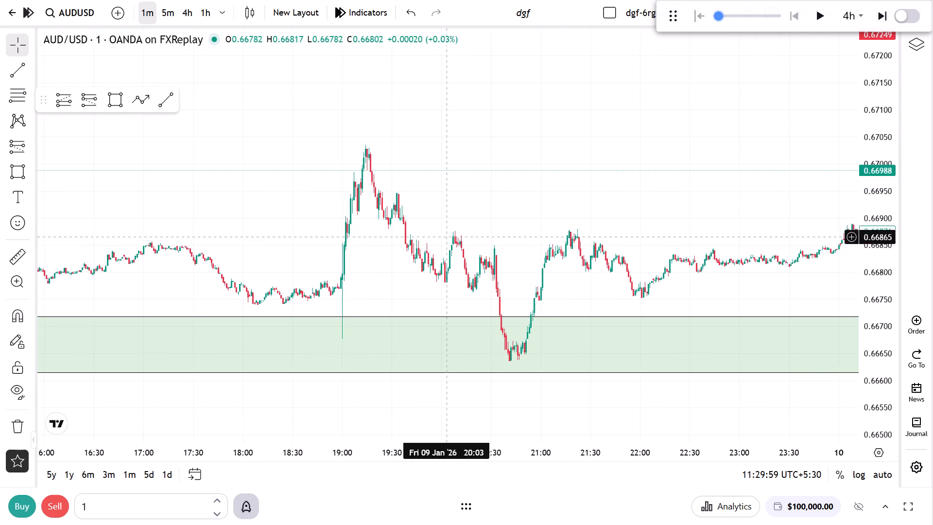
scroll(419, 274, "up", 2)
left_click_drag(386, 258, 634, 264)
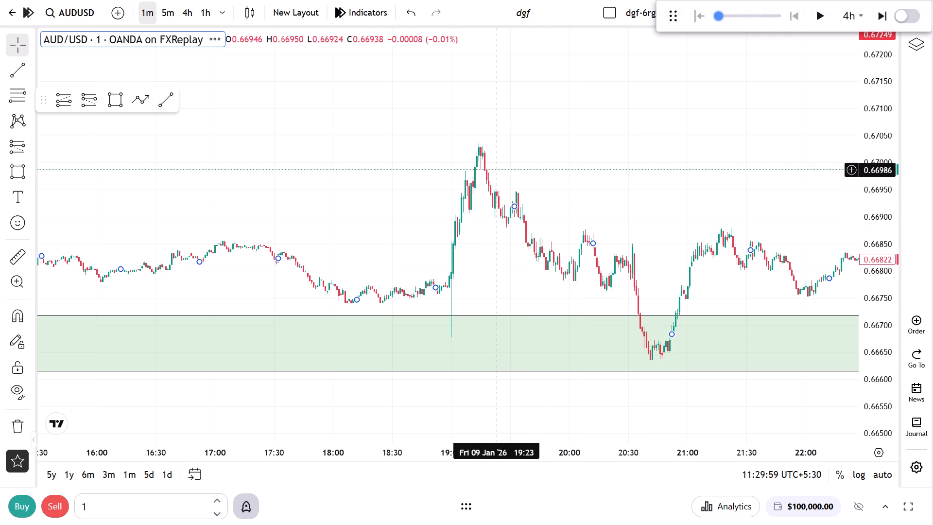
left_click(532, 223)
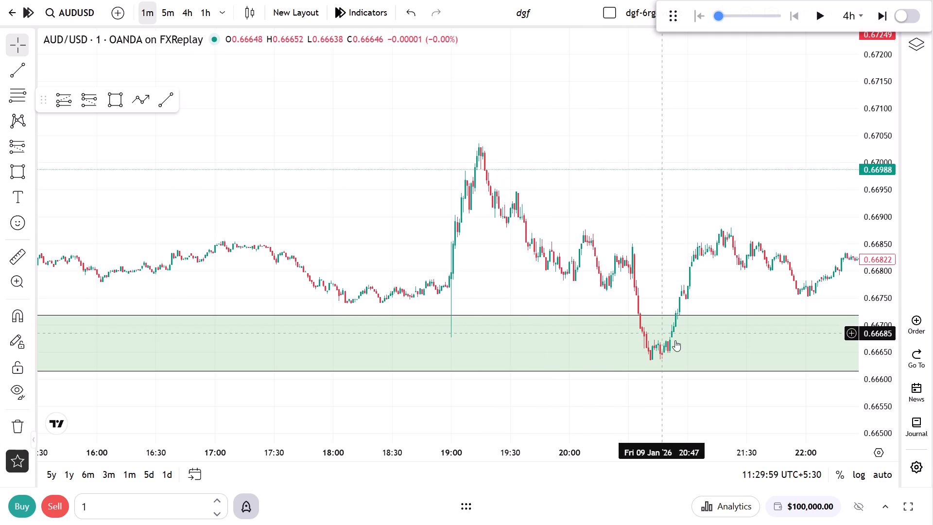
left_click_drag(674, 245, 478, 252)
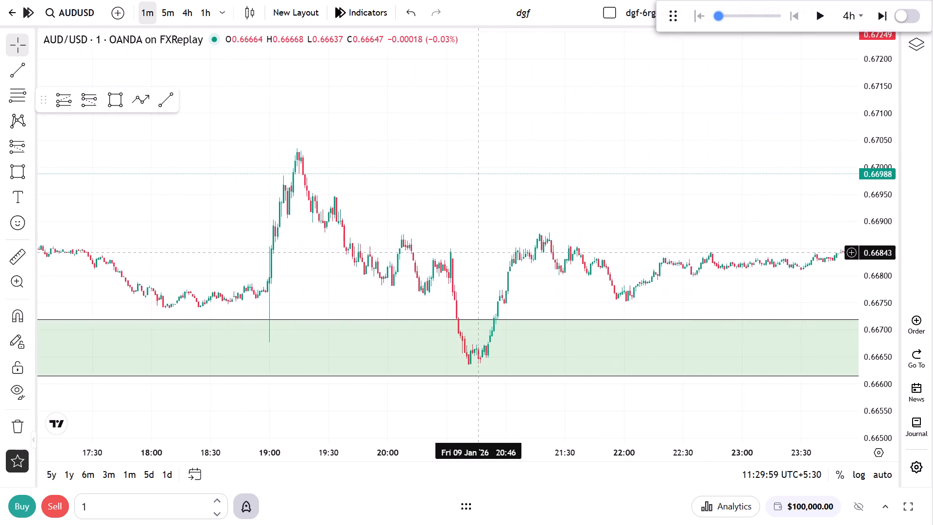
left_click_drag(478, 252, 403, 258)
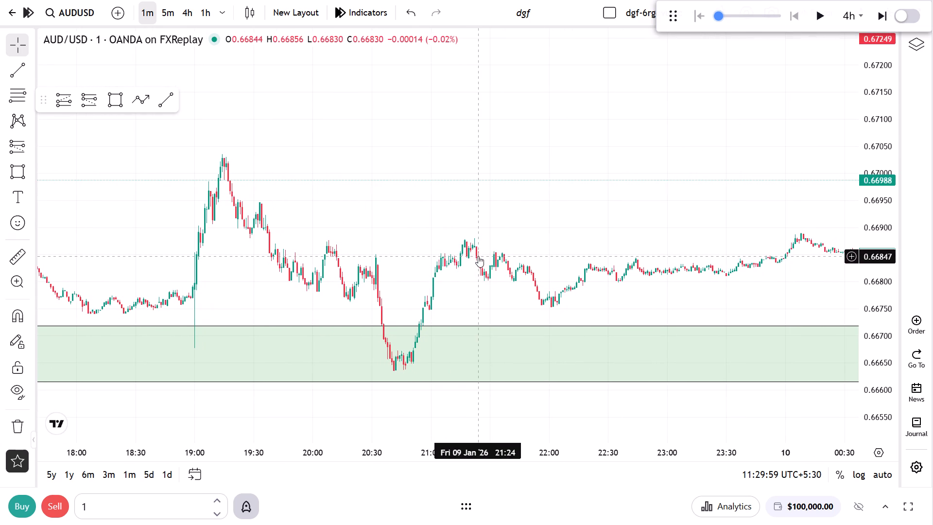
Place a long position at 21:31 on 9 January with entry at about 0.66830 and stop at about 0.66731, above the zone.
scroll(495, 309, "up", 3)
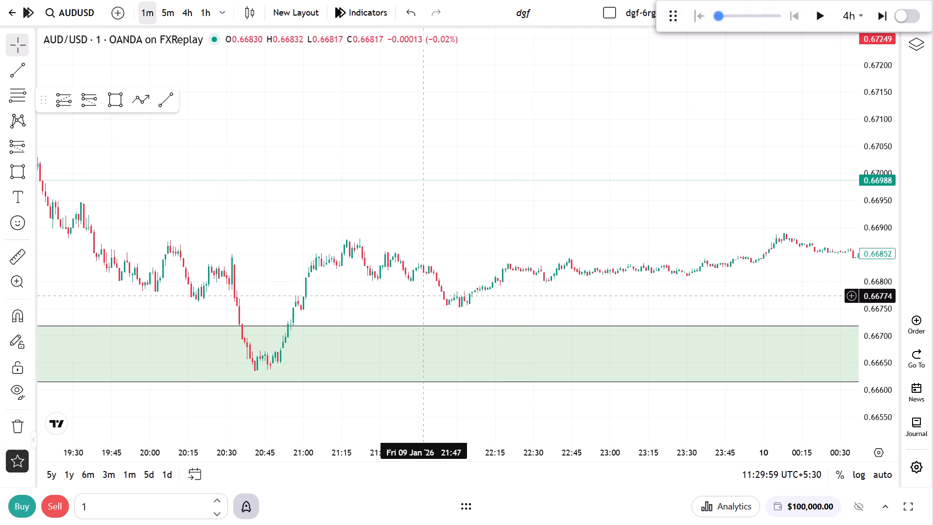
left_click(71, 110)
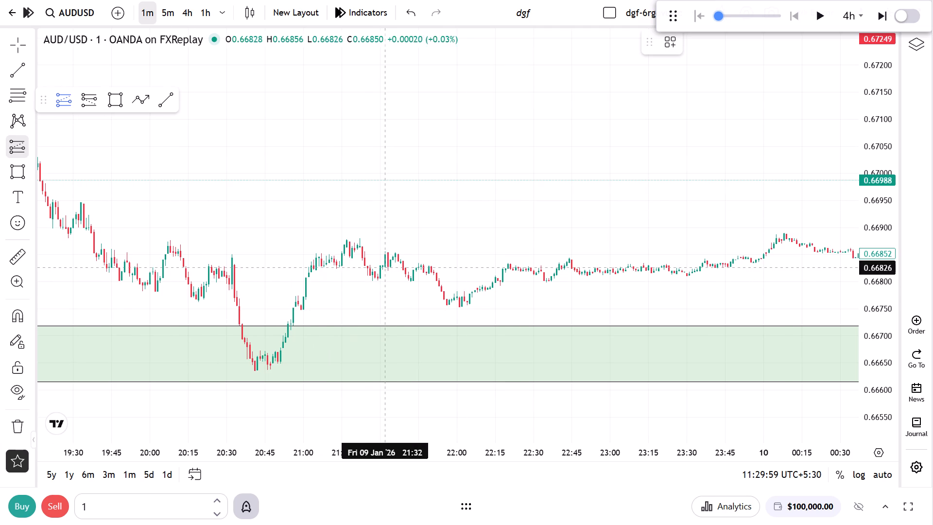
left_click(382, 265)
left_click_drag(385, 306, 385, 373)
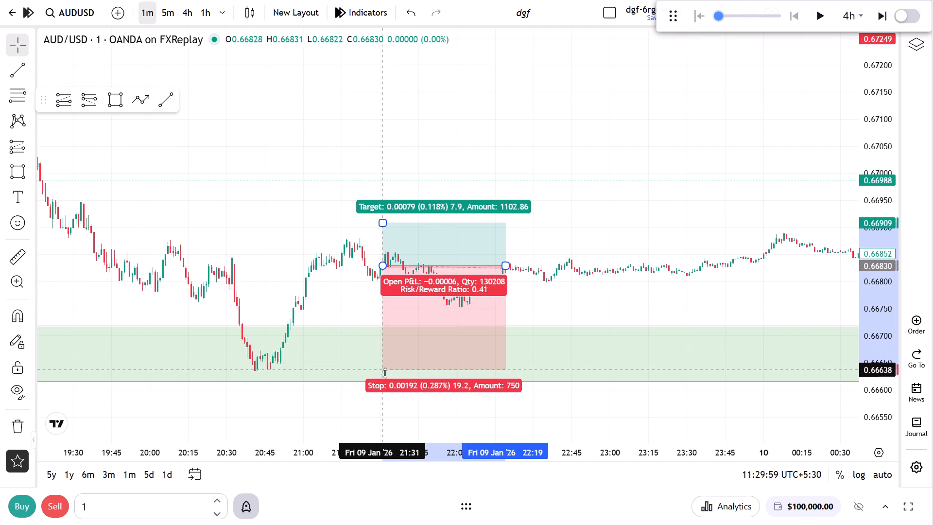
left_click_drag(385, 373, 389, 381)
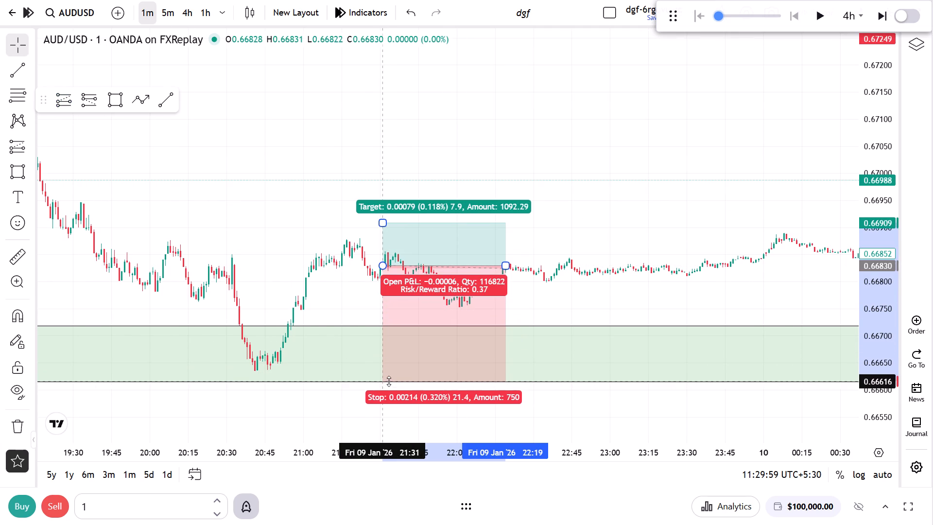
left_click_drag(389, 381, 392, 375)
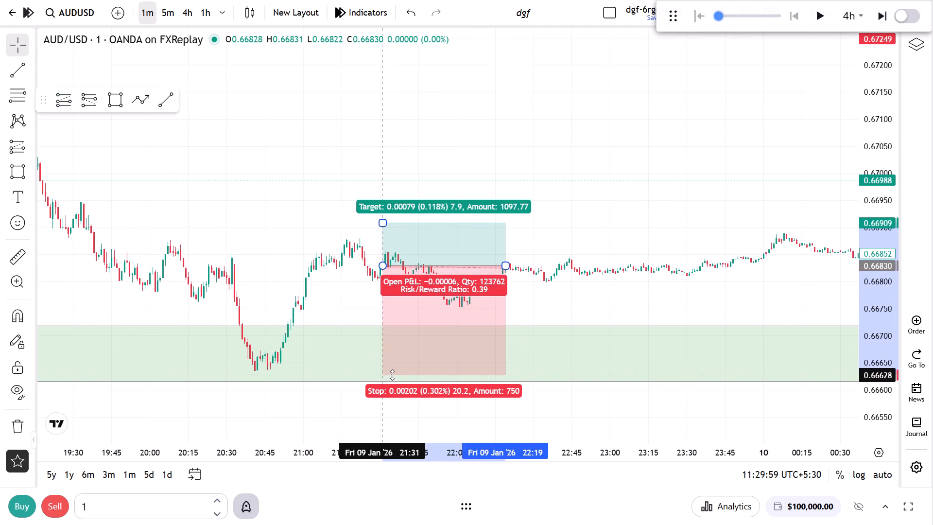
left_click_drag(392, 375, 393, 325)
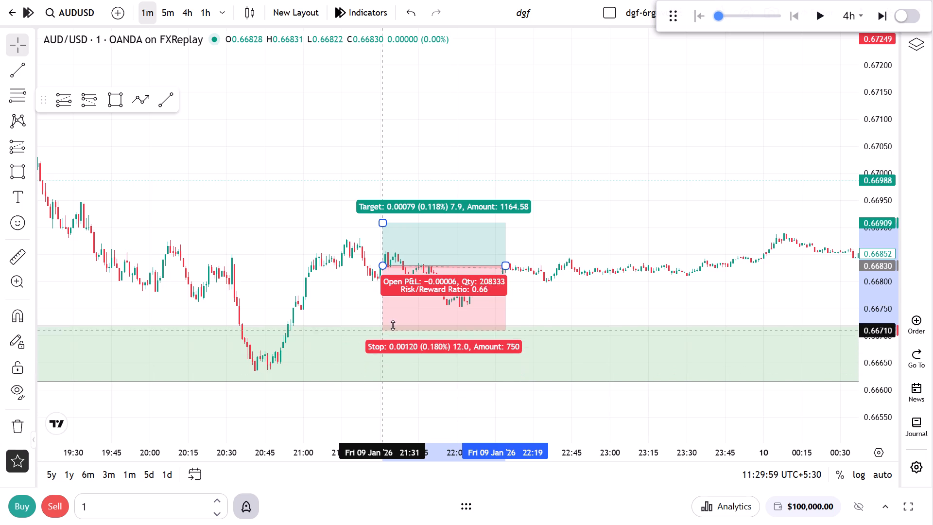
left_click_drag(393, 325, 393, 317)
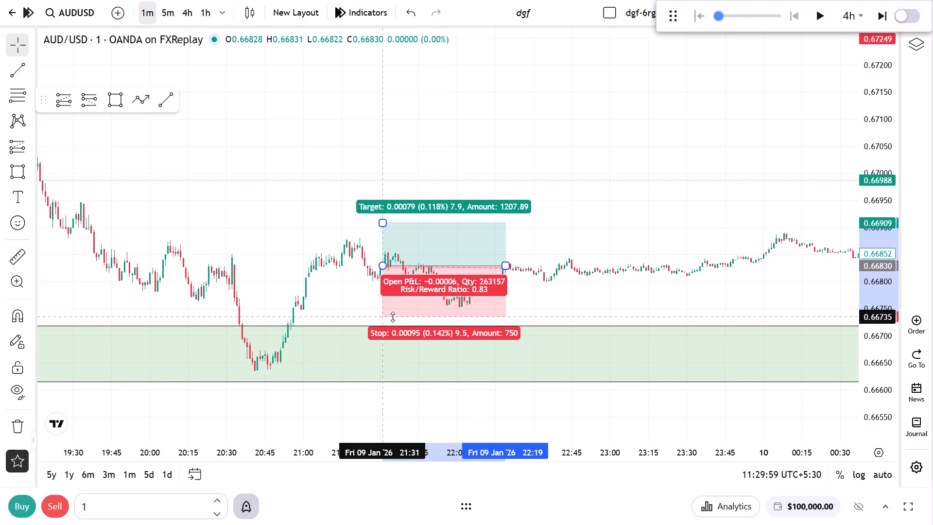
left_click_drag(393, 317, 393, 308)
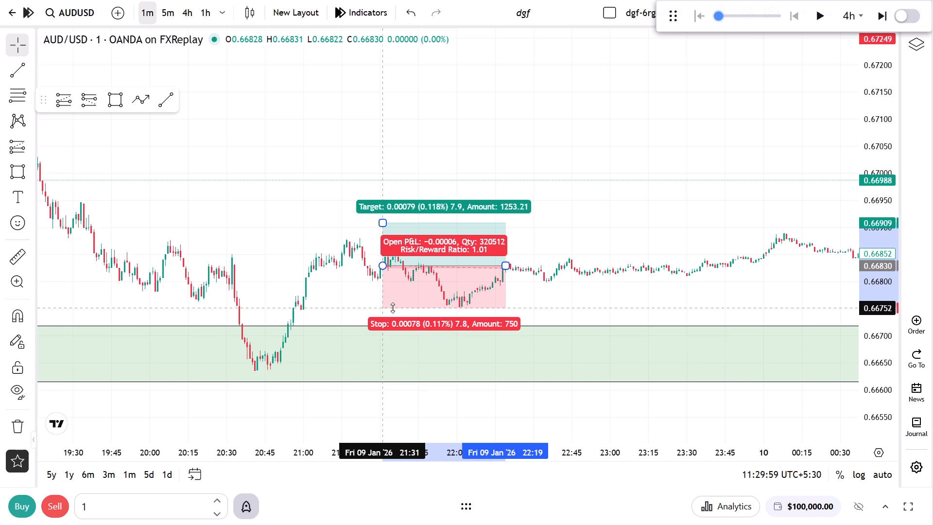
left_click_drag(393, 308, 397, 322)
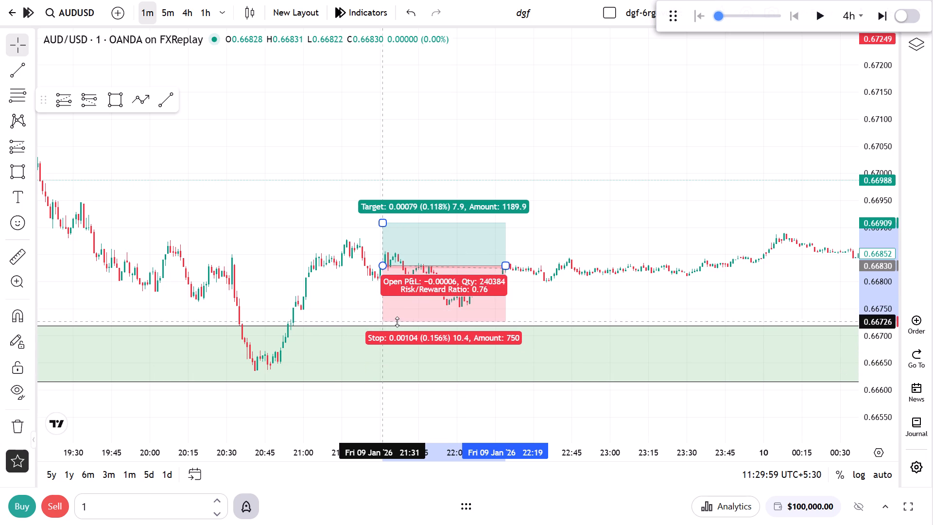
left_click_drag(397, 322, 395, 319)
left_click(300, 315)
Raise the long position's target to about 0.67036 and extend its box to about 06:40 on 12 January.
scroll(319, 307, "down", 5)
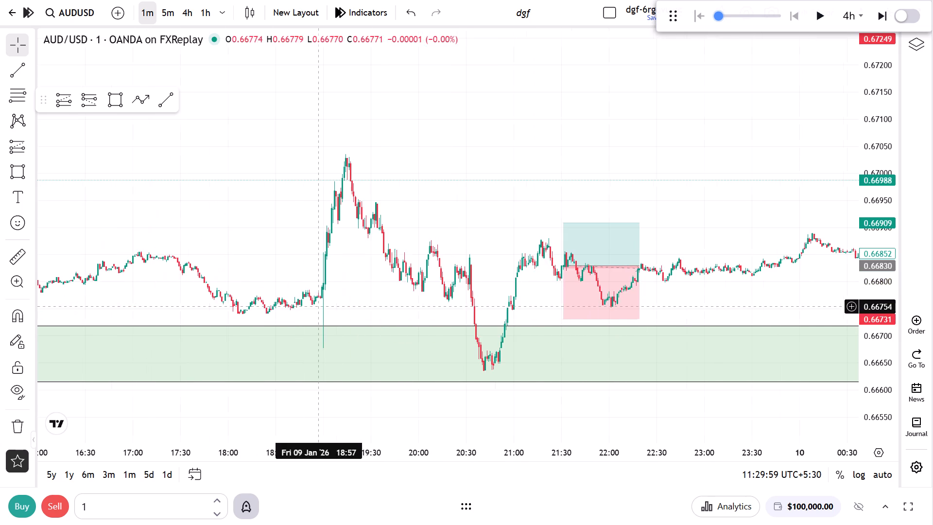
scroll(462, 342, "up", 3)
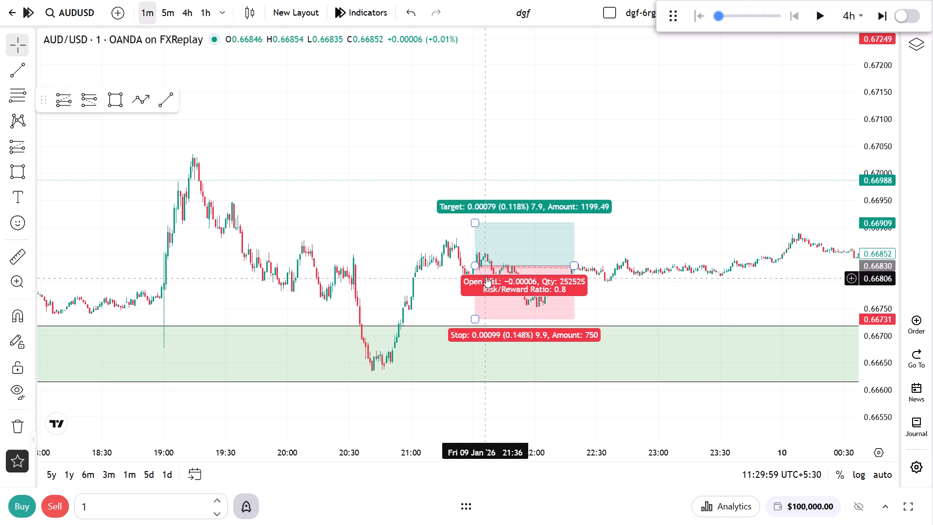
left_click_drag(574, 267, 702, 280)
left_click_drag(764, 307, 523, 304)
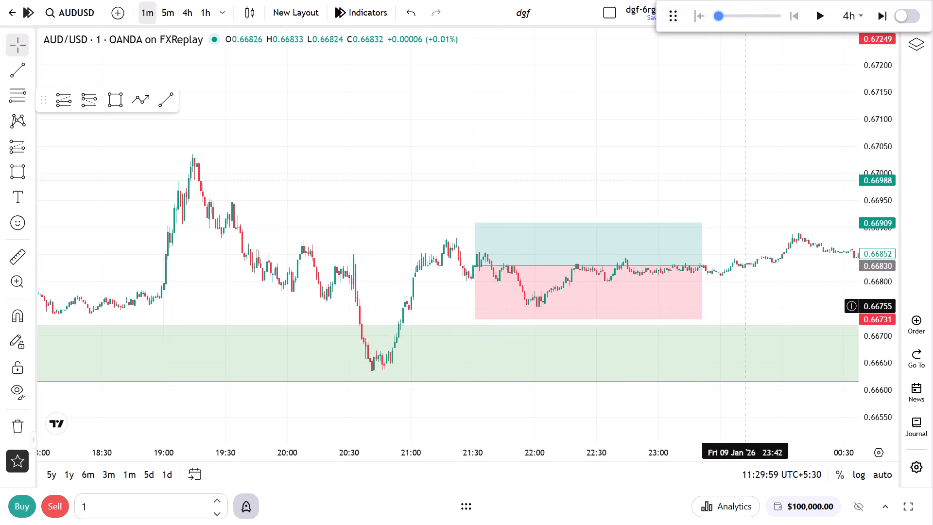
left_click_drag(523, 304, 434, 304)
scroll(419, 301, "down", 5)
left_click_drag(429, 220, 437, 157)
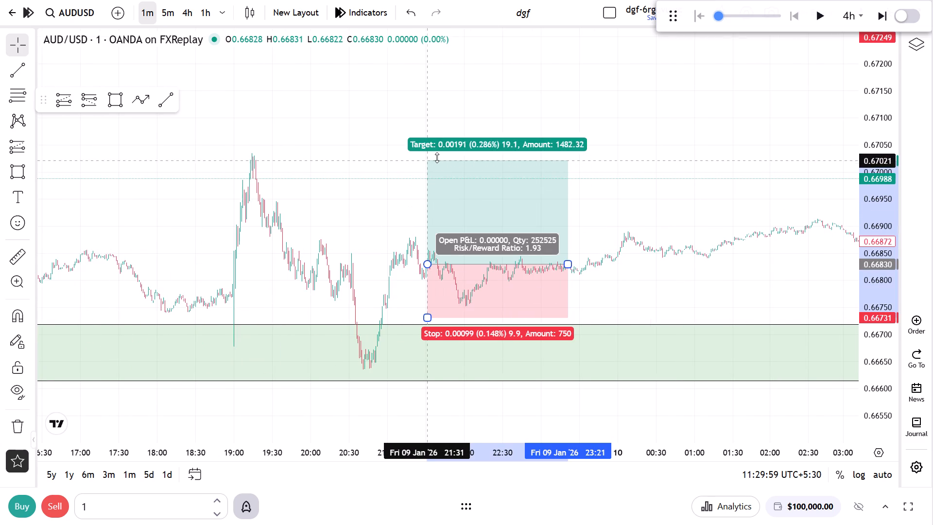
left_click_drag(437, 157, 437, 153)
left_click_drag(621, 236, 302, 271)
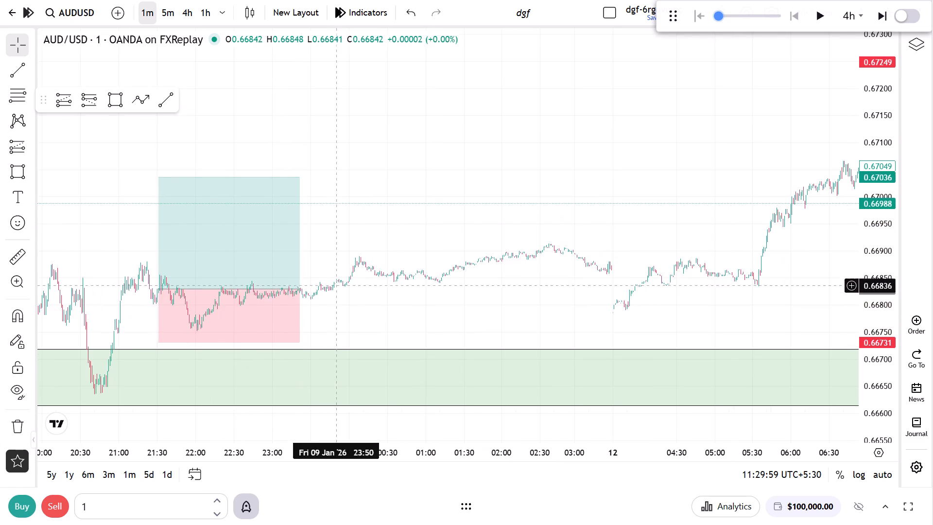
left_click_drag(303, 287, 773, 316)
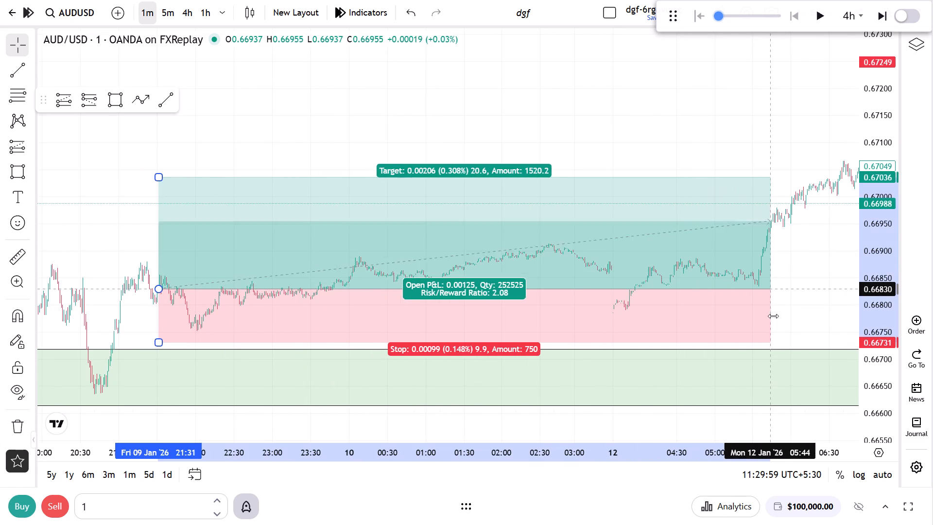
left_click_drag(773, 316, 842, 316)
Review the long position against price up to the latest replayed candle, and switch to the 4h chart to examine both zones.
left_click_drag(731, 134, 566, 109)
scroll(510, 110, "down", 10)
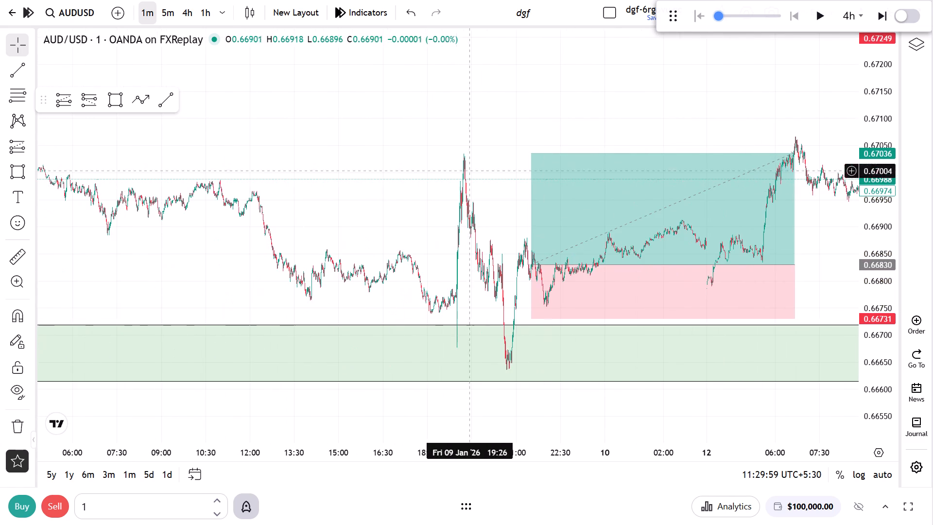
left_click_drag(466, 274, 566, 234)
left_click_drag(523, 175, 217, 189)
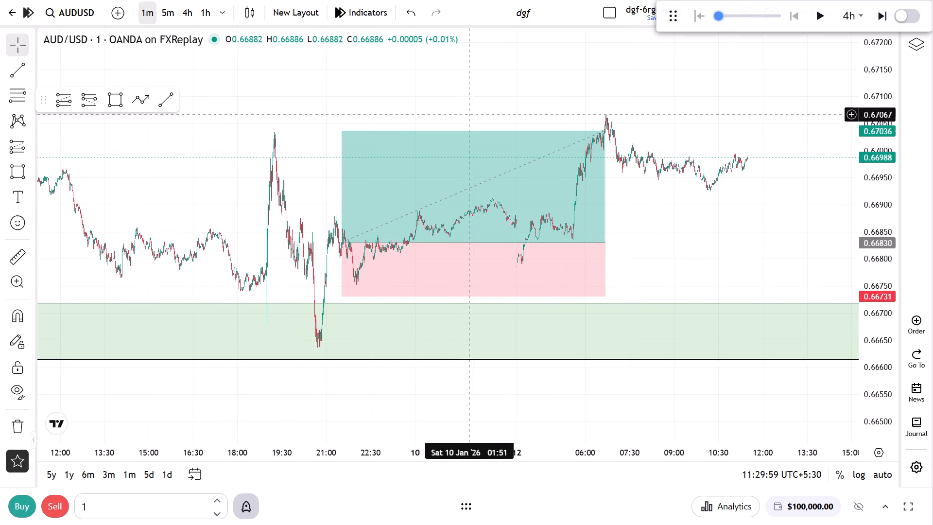
left_click(188, 14)
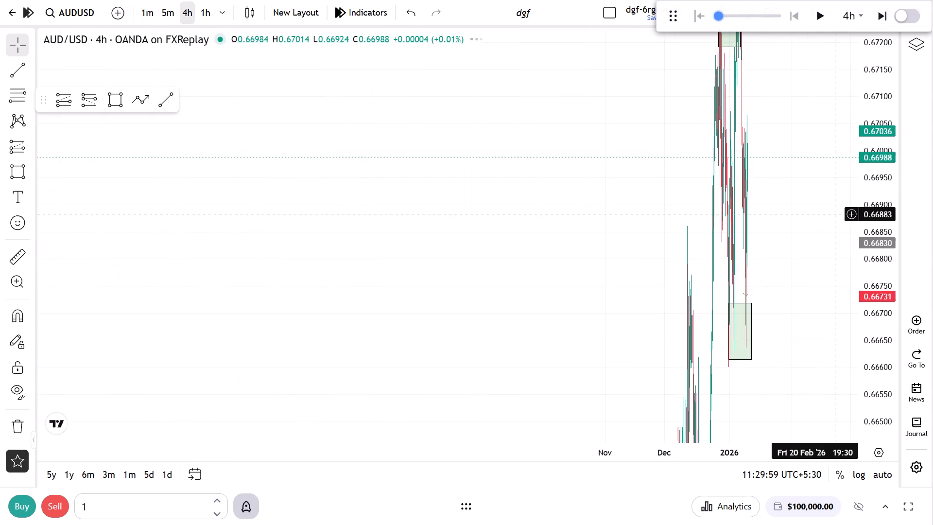
scroll(790, 280, "up", 19)
left_click_drag(591, 237, 789, 253)
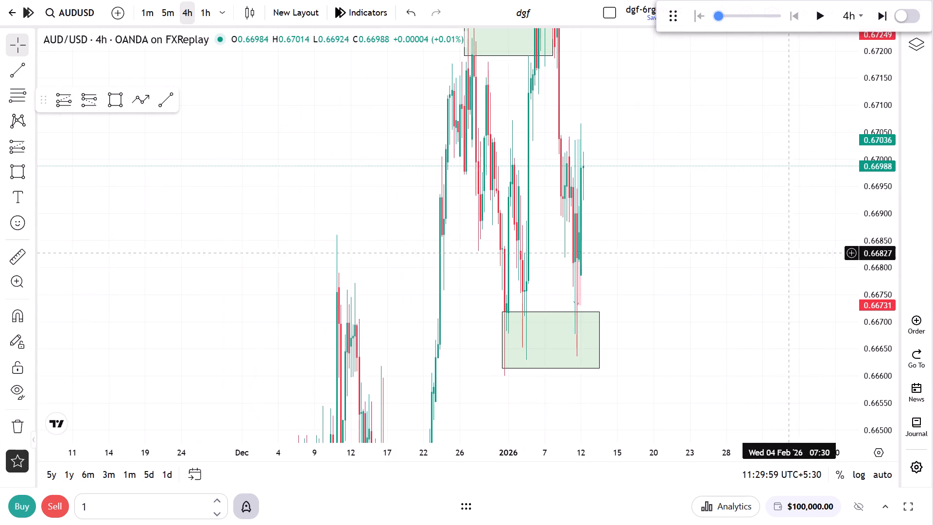
left_click_drag(880, 179, 849, 351)
scroll(687, 310, "up", 5)
left_click_drag(635, 234, 932, 303)
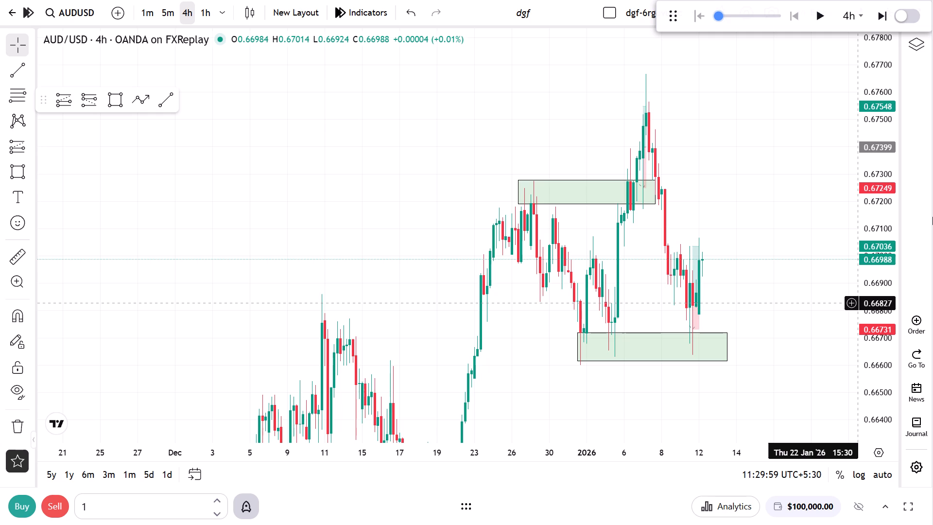
Run the 4h replay forward to 19 January, watching how price behaves above the lower green zone, and pause it.
scroll(883, 198, "up", 4)
scroll(744, 263, "up", 6)
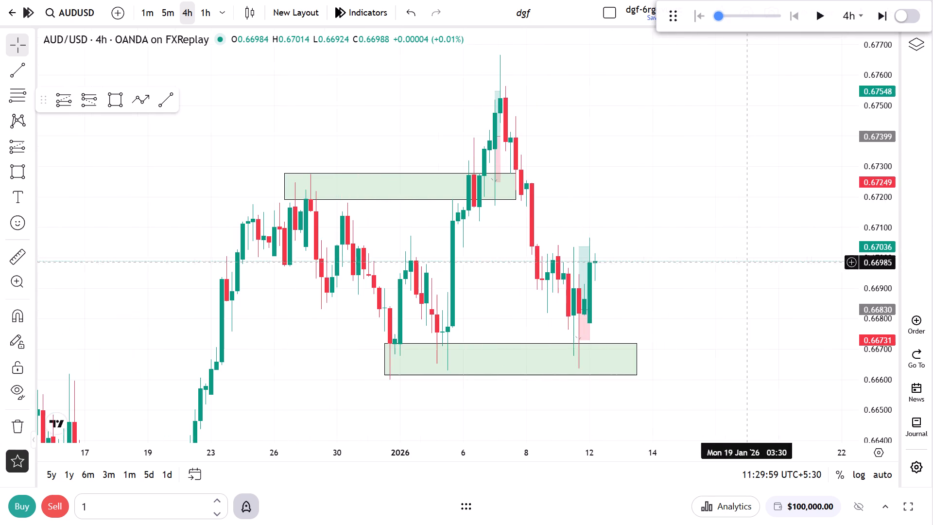
left_click_drag(872, 182, 864, 224)
left_click(682, 192)
left_click(819, 13)
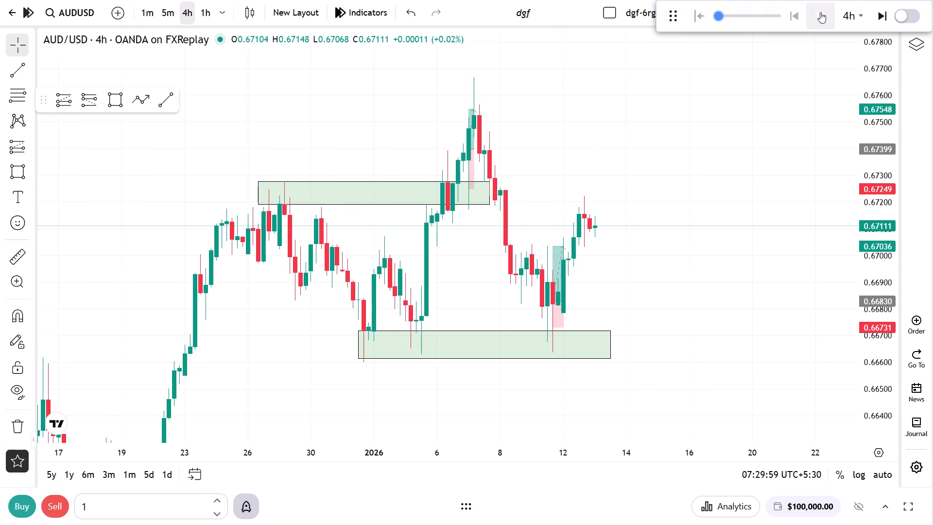
left_click_drag(710, 210, 762, 232)
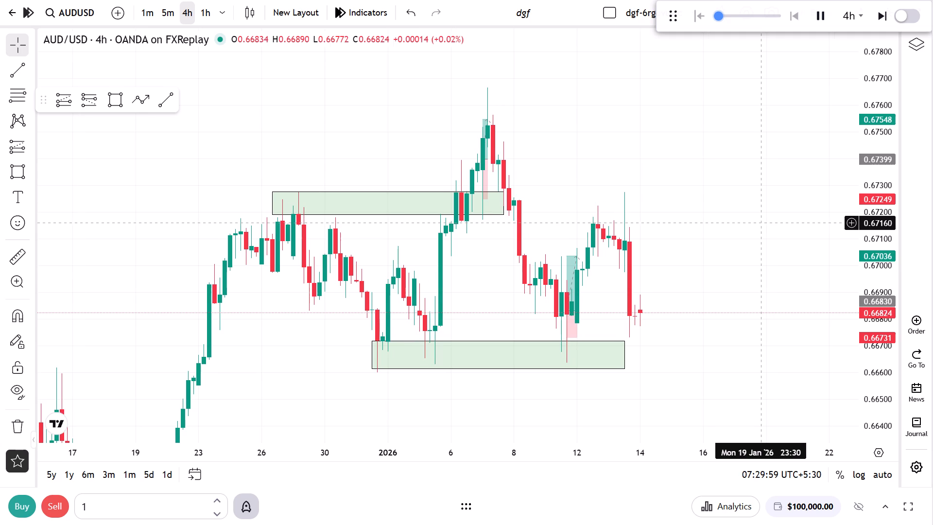
scroll(703, 317, "down", 1)
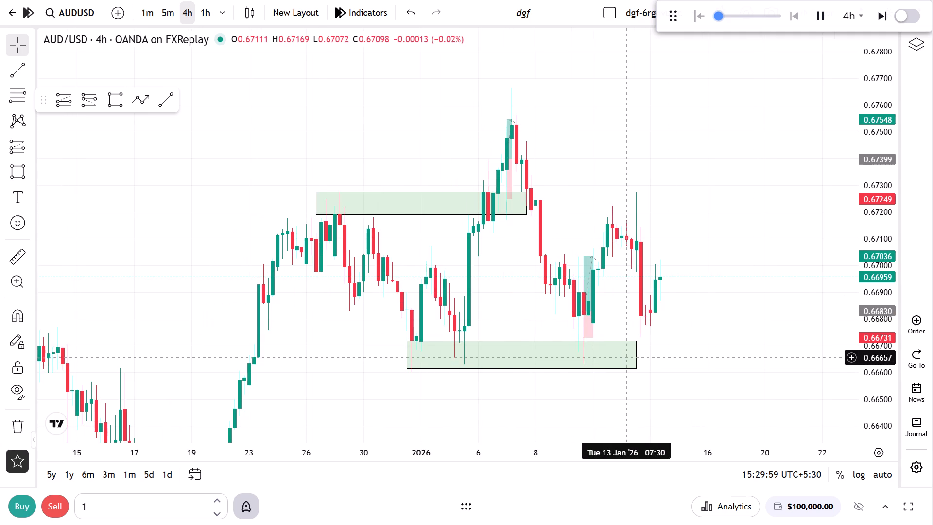
left_click_drag(633, 357, 591, 356)
left_click(675, 350)
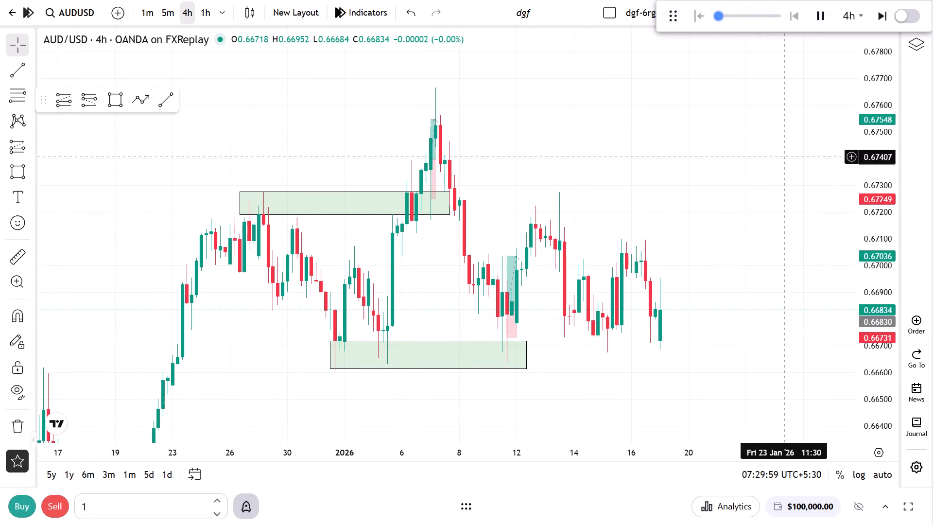
left_click(817, 16)
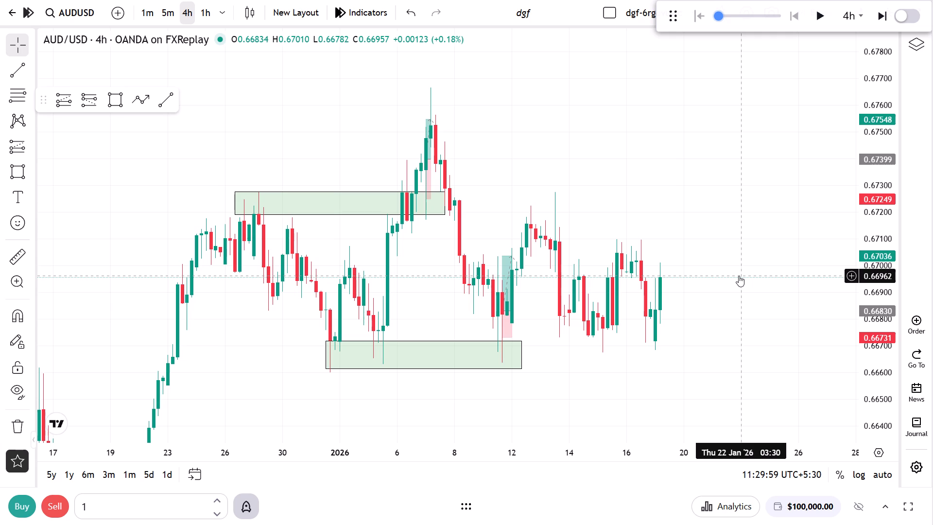
Resume the 4h replay and advance it candle by candle to 26 January to follow the move above both zones.
left_click(824, 22)
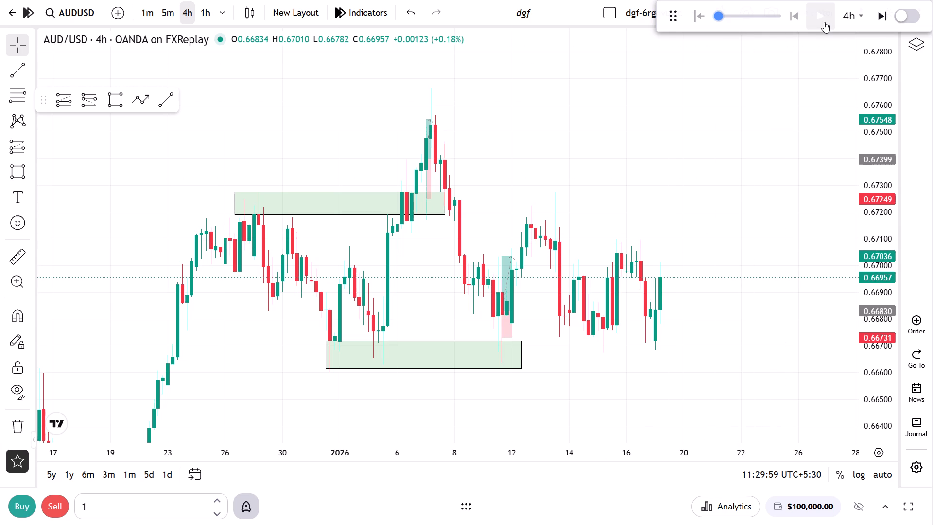
triple_click(877, 17)
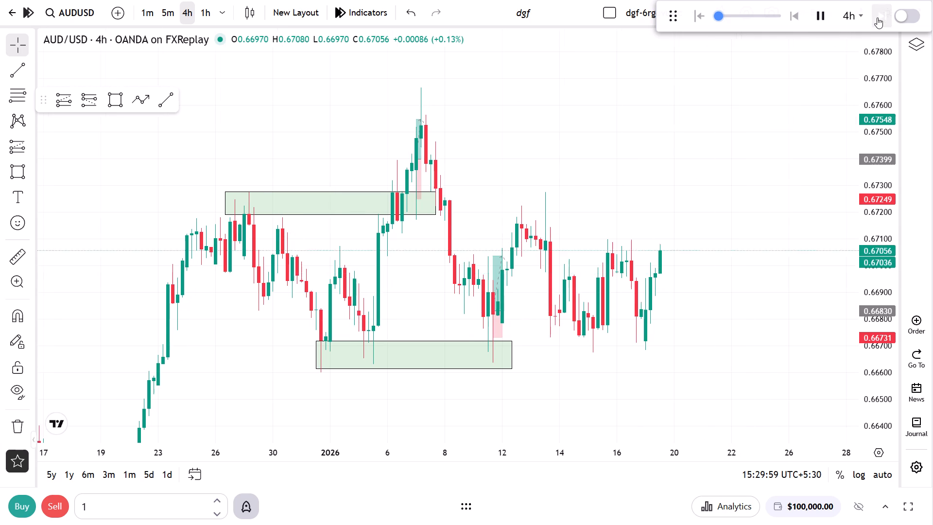
triple_click(877, 17)
triple_click(877, 17)
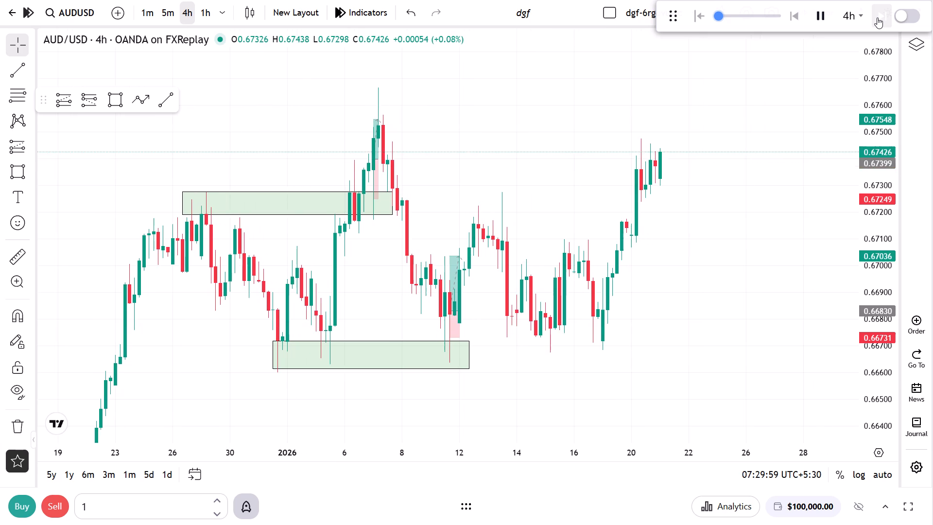
triple_click(877, 17)
triple_click(877, 17)
left_click_drag(803, 89, 812, 166)
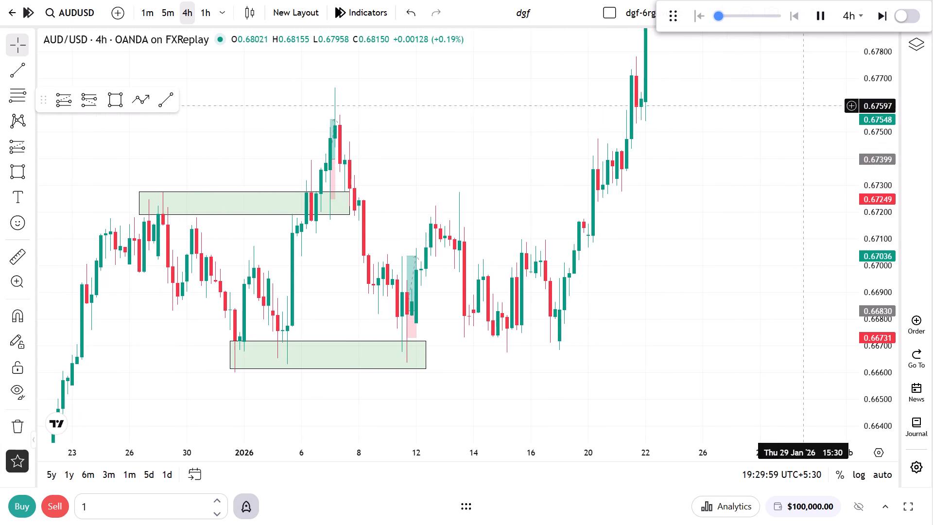
left_click_drag(812, 166, 812, 167)
left_click_drag(788, 151, 797, 268)
left_click_drag(805, 109, 811, 231)
triple_click(885, 15)
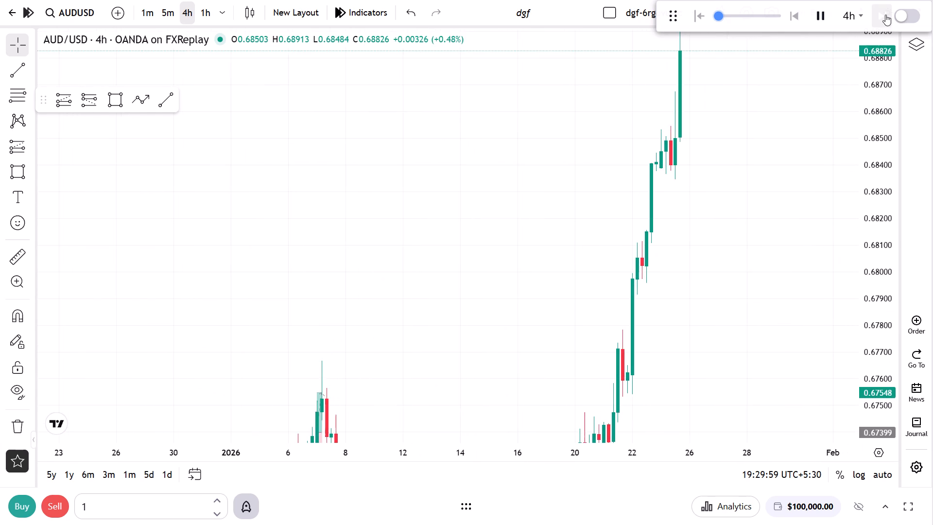
triple_click(885, 15)
left_click_drag(888, 76, 863, 350)
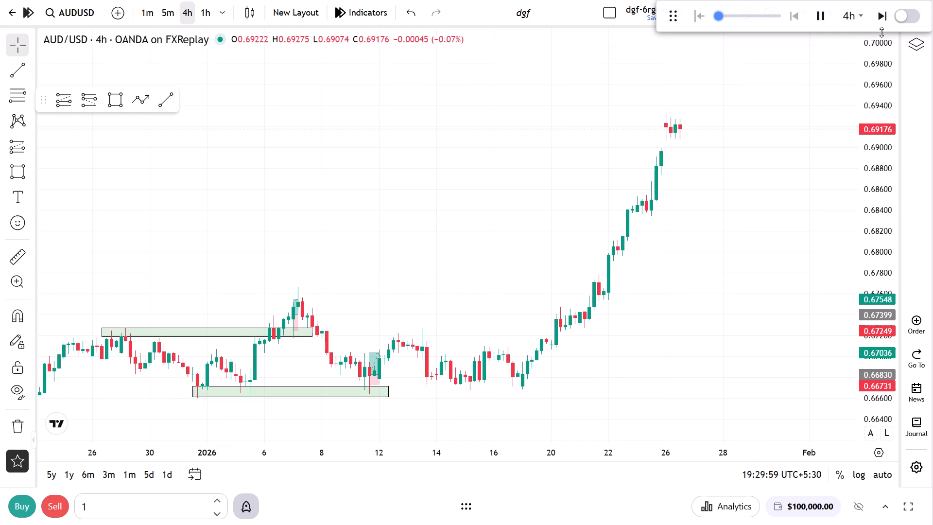
Advance the 4h replay through the remaining candles to the end of 30 January.
double_click(880, 26)
triple_click(882, 23)
left_click(882, 23)
triple_click(882, 23)
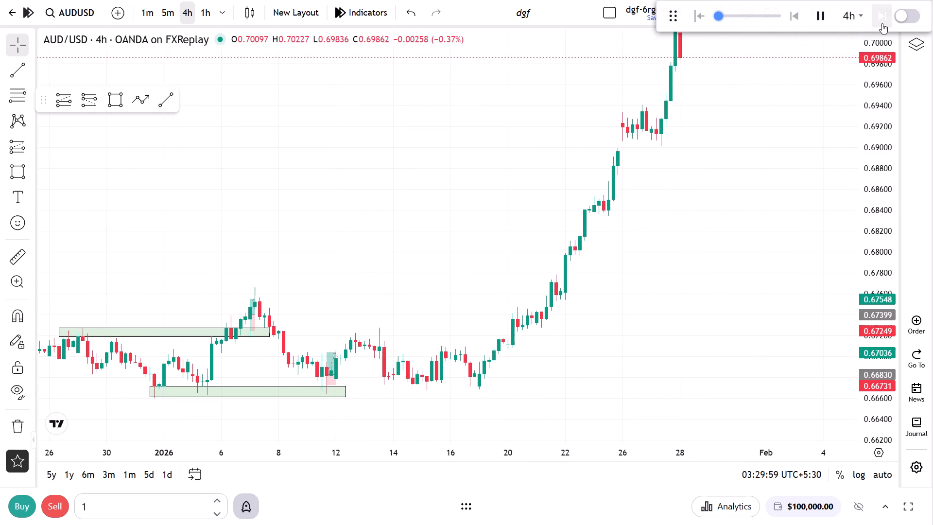
triple_click(882, 23)
triple_click(882, 23)
double_click(881, 29)
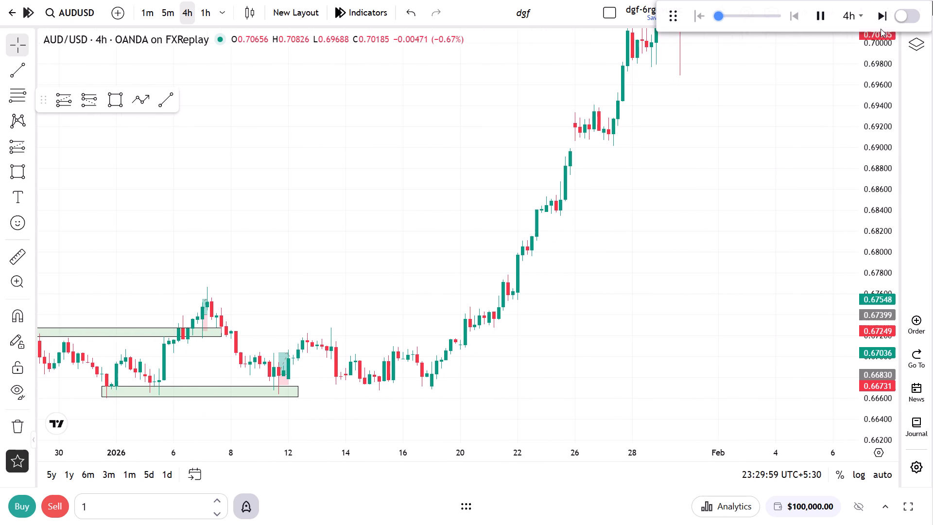
left_click(883, 24)
left_click_drag(883, 24, 877, 25)
left_click_drag(656, 74, 659, 263)
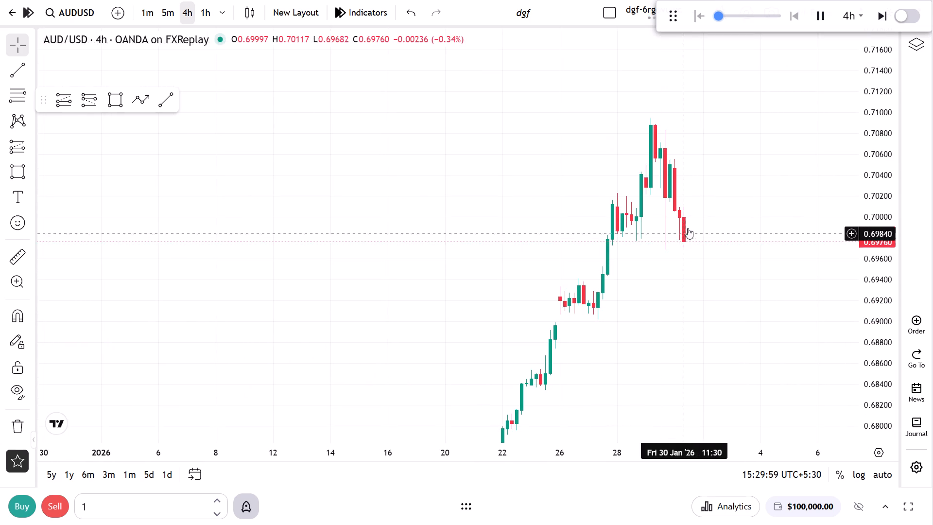
triple_click(878, 25)
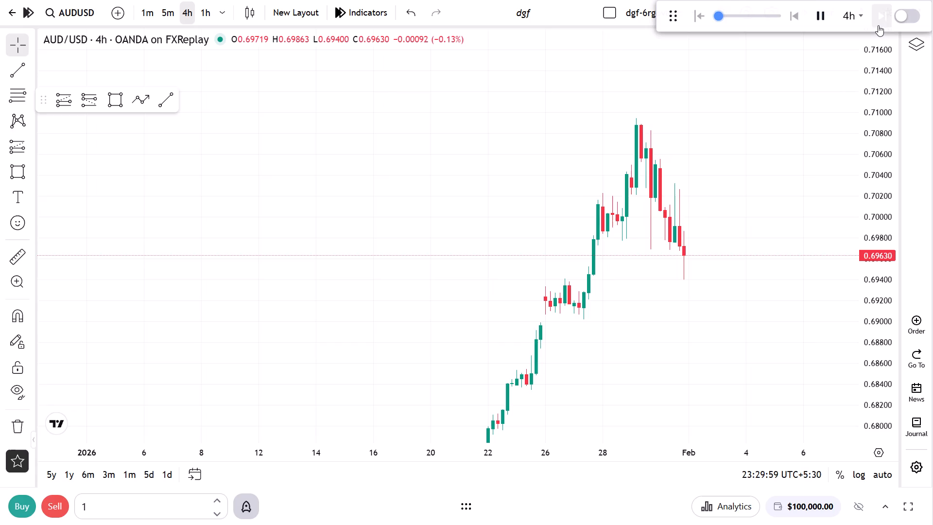
left_click(878, 25)
left_click(667, 225)
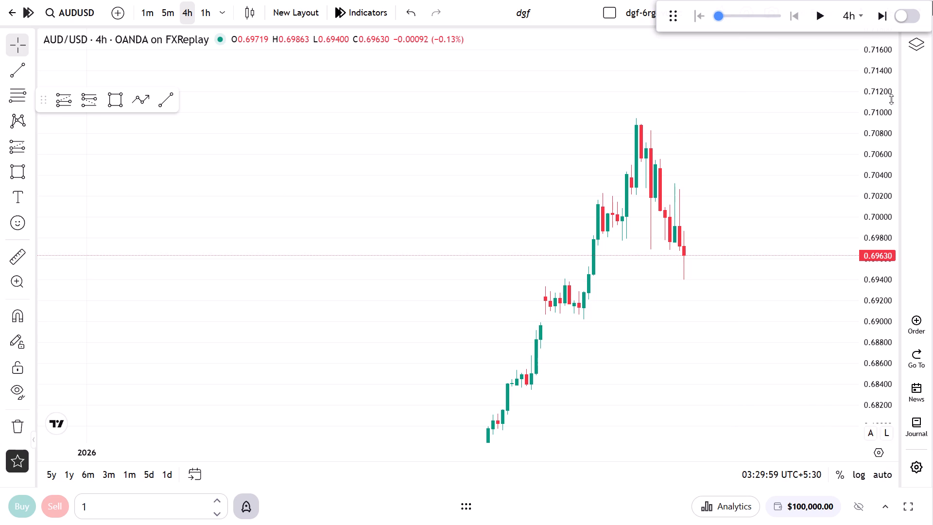
Move the replay controls away from the layout name and leave the replay chart.
left_click_drag(681, 19, 532, 19)
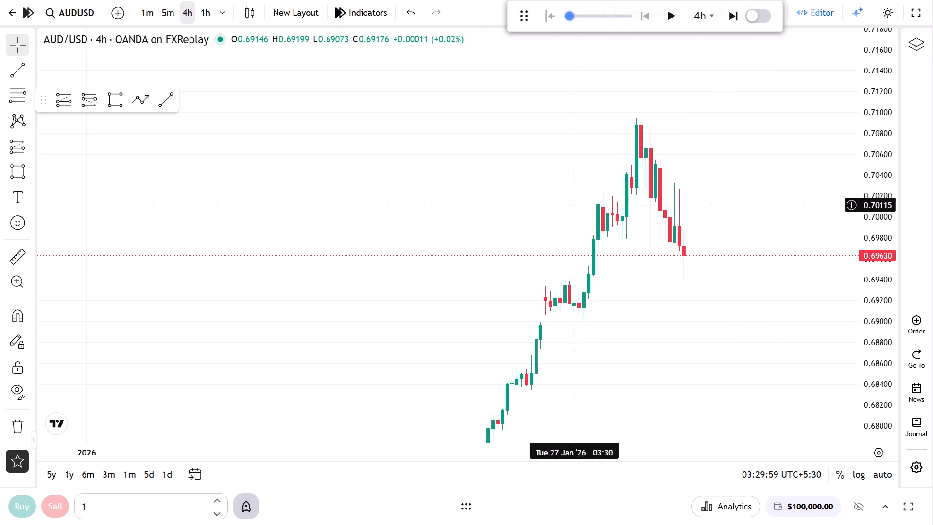
left_click(16, 17)
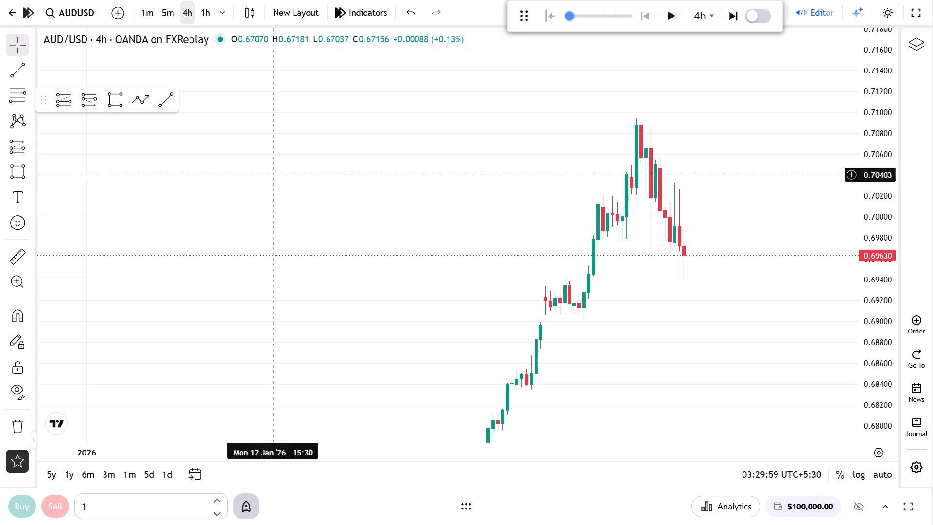
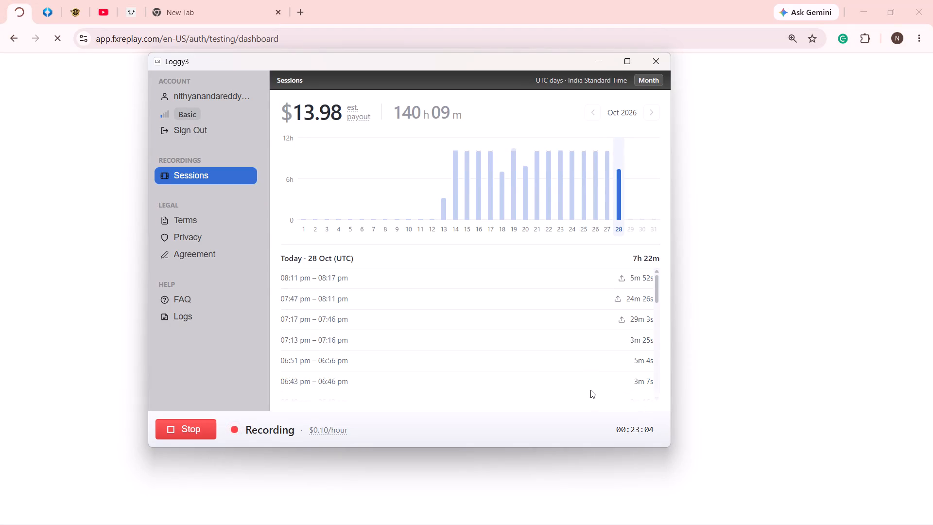
Return to the Chrome window and reload the FX Replay testing dashboard page.
left_click(715, 316)
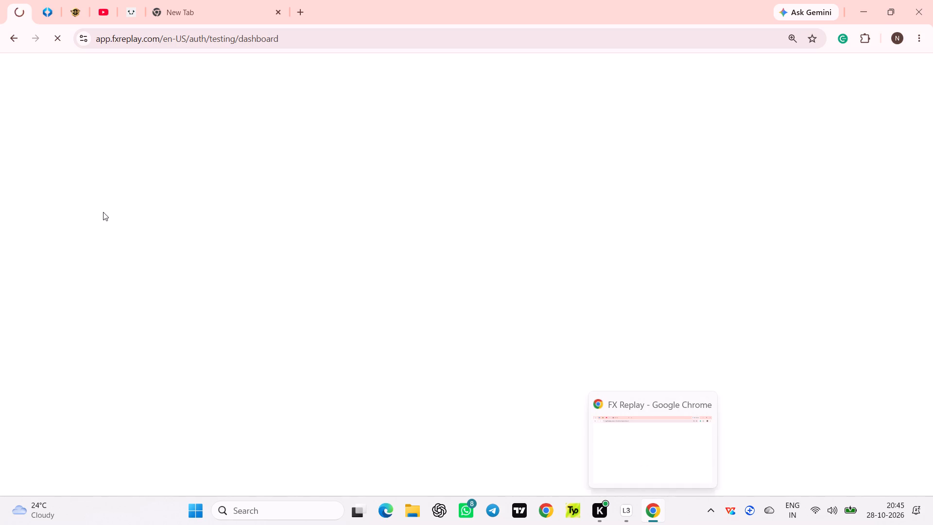
left_click(61, 40)
left_click(59, 45)
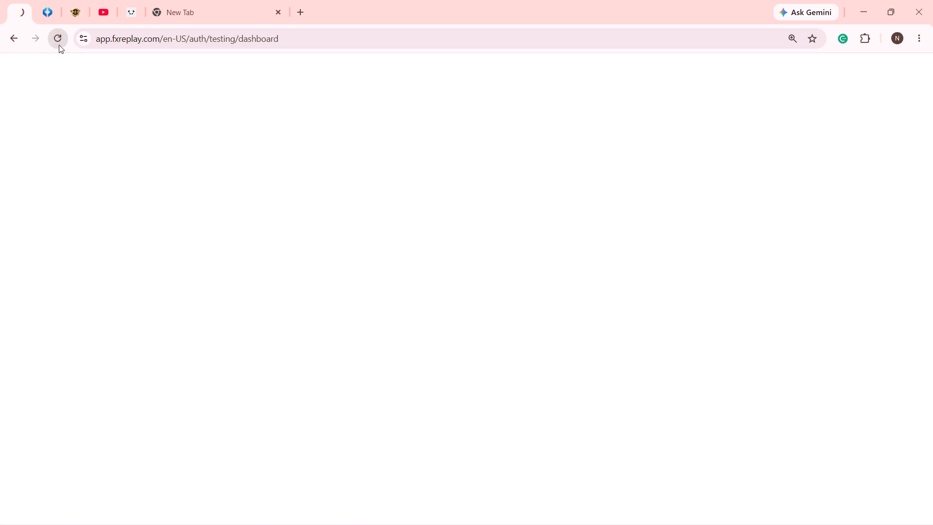
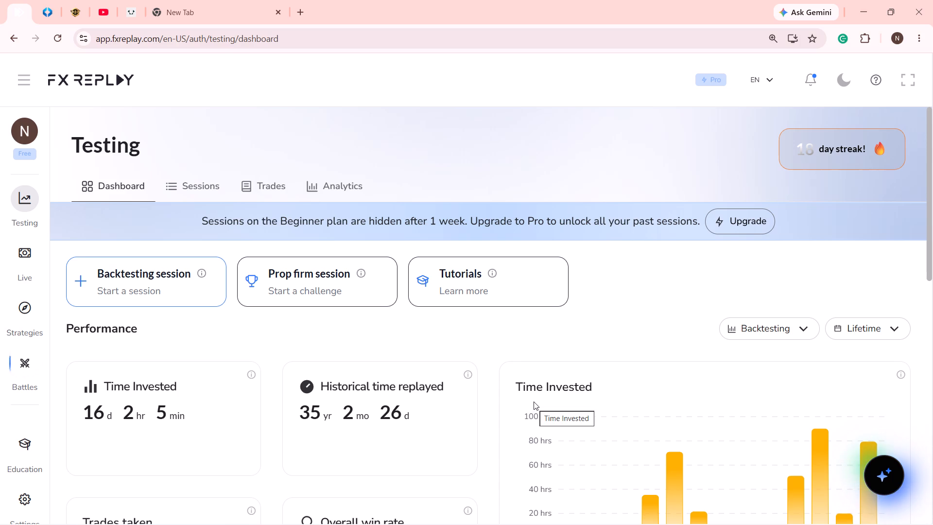
Delete the dgf session from the recent sessions list and confirm the deletion.
scroll(469, 381, "down", 16)
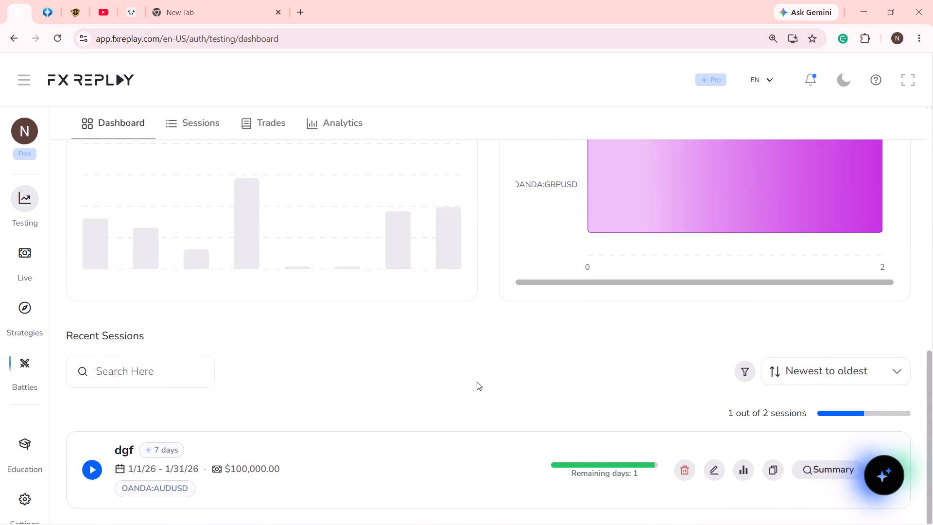
left_click(688, 474)
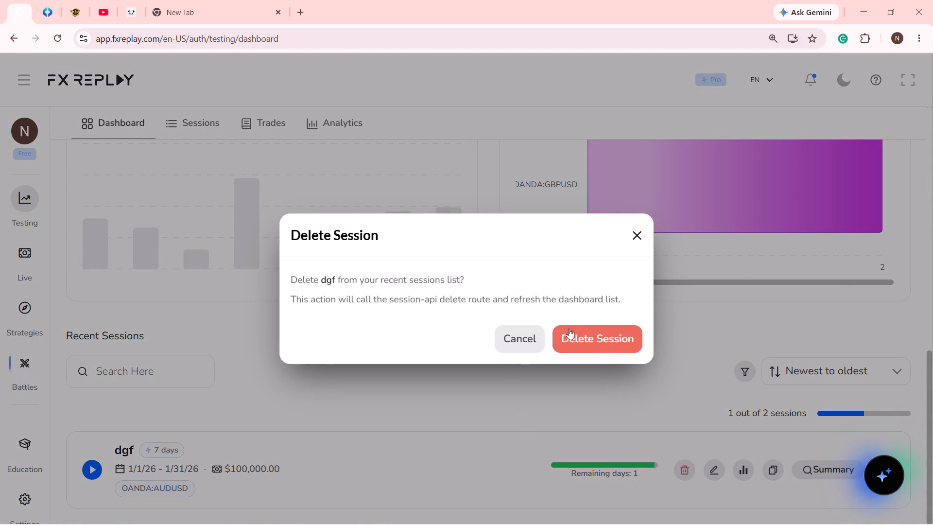
left_click(595, 335)
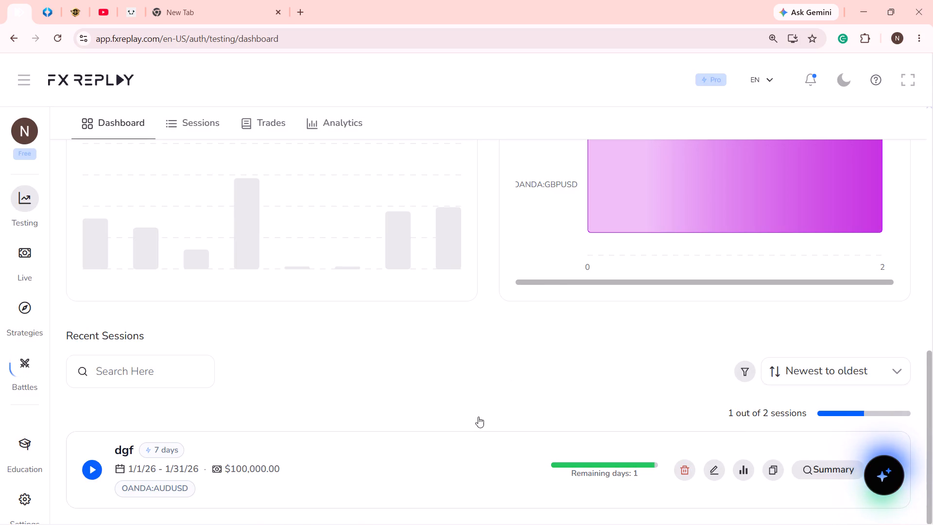
Start a new backtesting session and name it dgf.
scroll(493, 417, "up", 8)
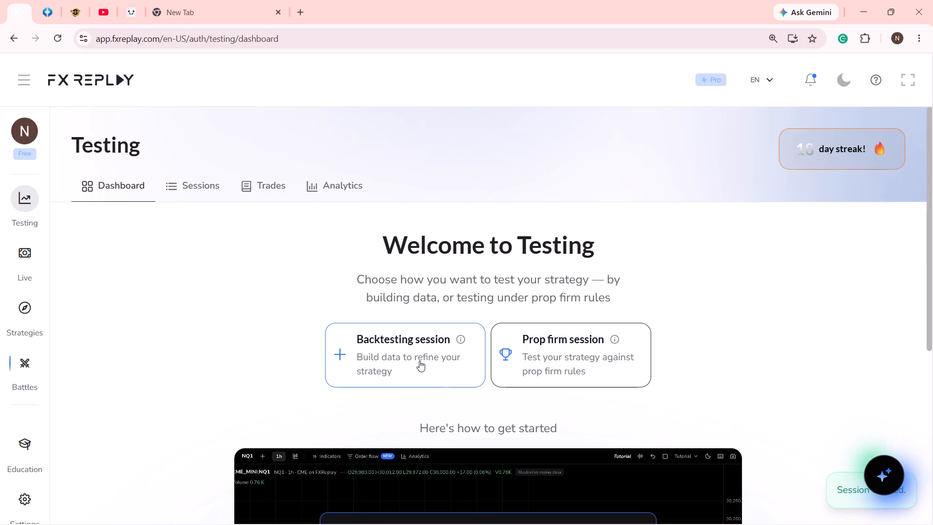
left_click(419, 361)
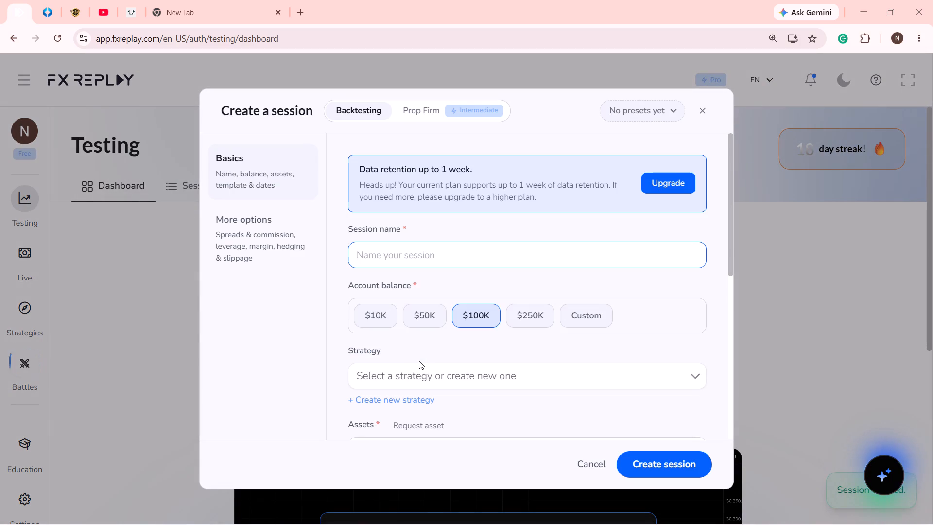
left_click(417, 259)
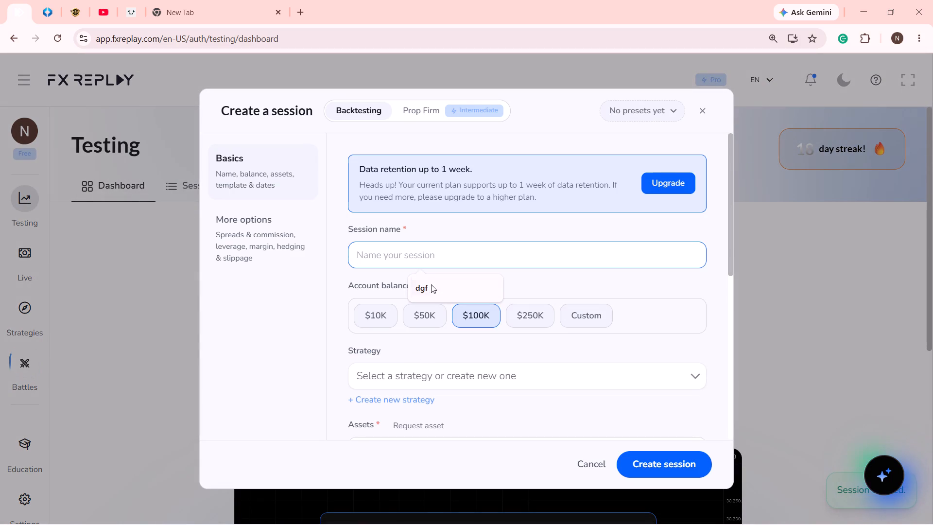
left_click(435, 293)
scroll(447, 376, "down", 1)
scroll(447, 376, "up", 1)
scroll(447, 376, "down", 3)
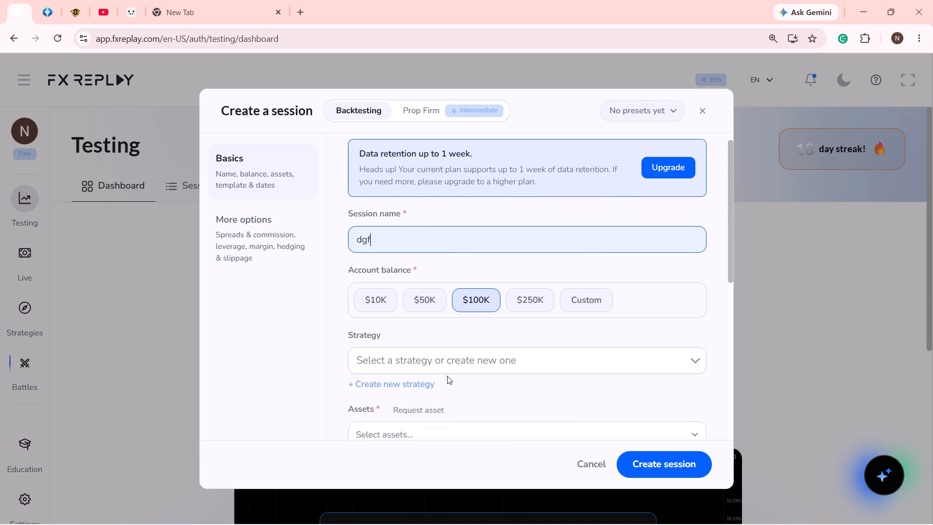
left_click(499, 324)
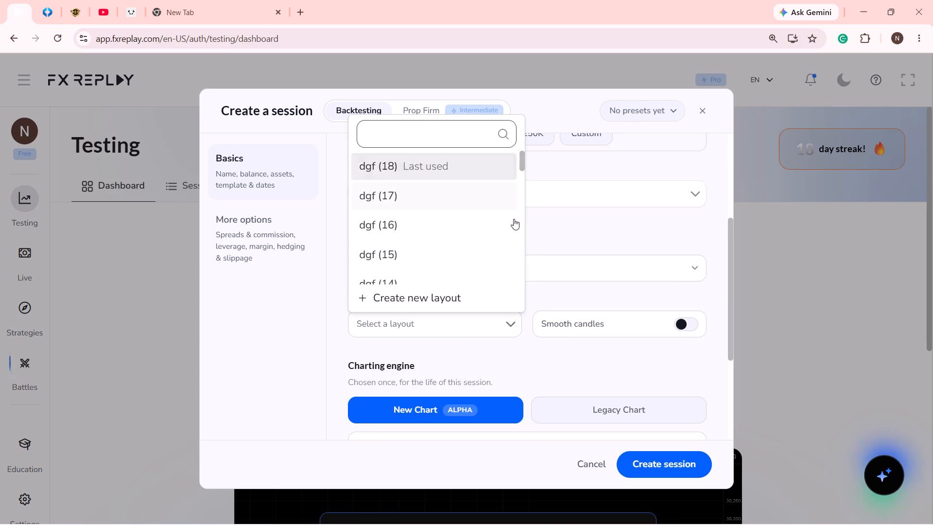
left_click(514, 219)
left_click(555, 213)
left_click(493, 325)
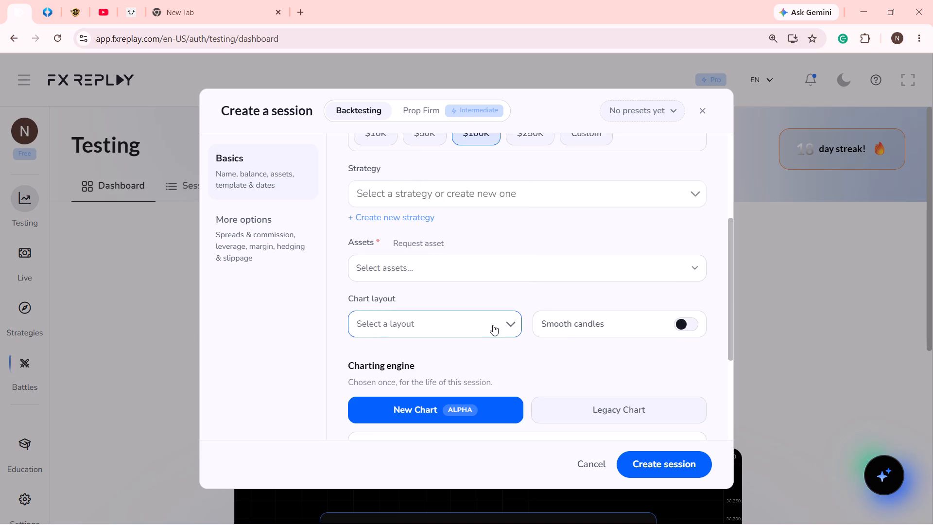
Choose AUDUSD from the recently used assets for the new session.
left_click(510, 264)
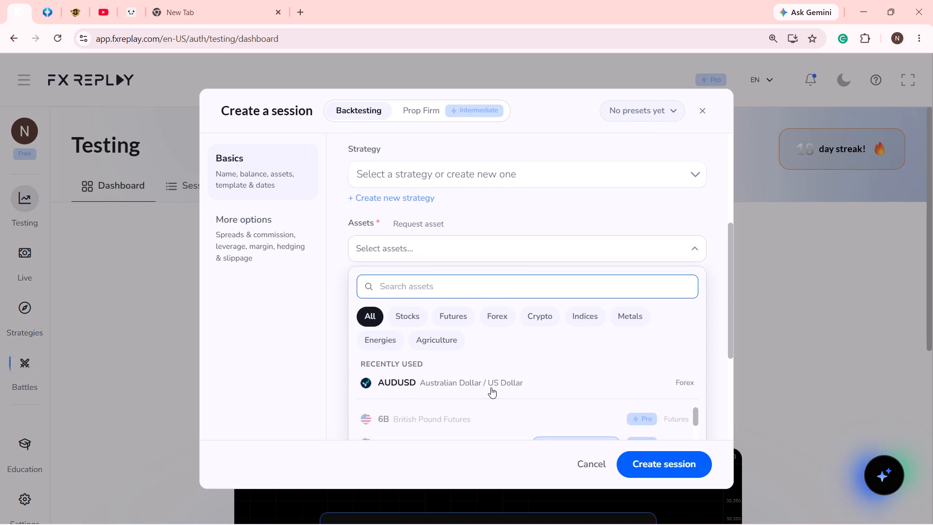
left_click(492, 400)
left_click(494, 393)
Switch the session period to custom and set the initial date to February 1, 2026.
scroll(497, 382, "down", 4)
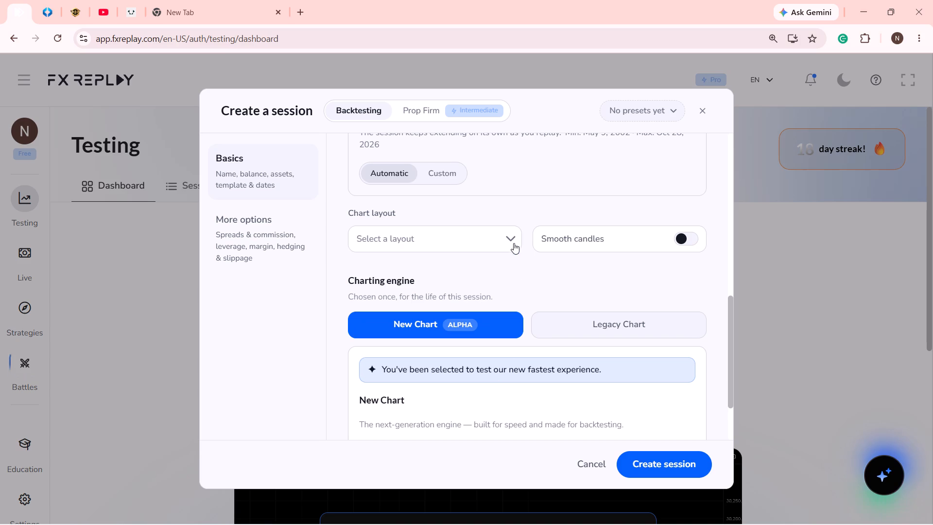
left_click(513, 241)
left_click(563, 189)
scroll(532, 249, "up", 2)
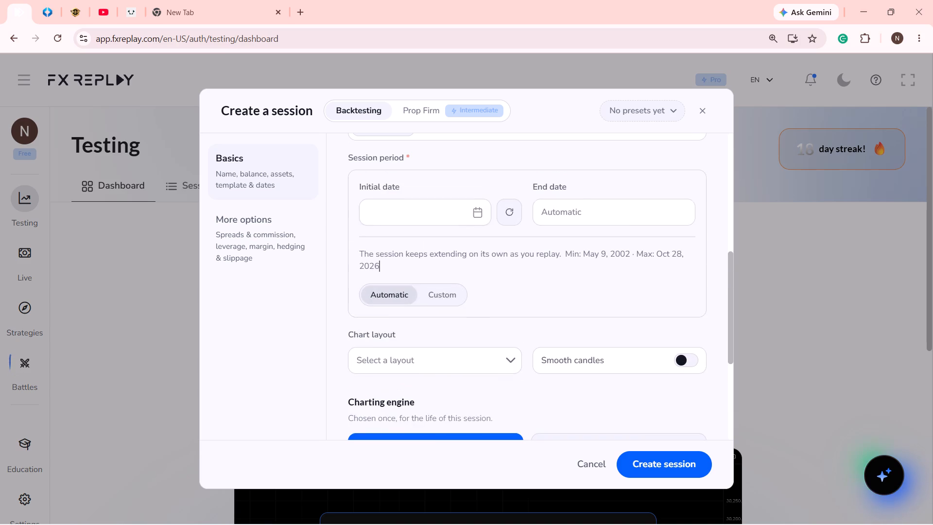
left_click(434, 297)
left_click(484, 220)
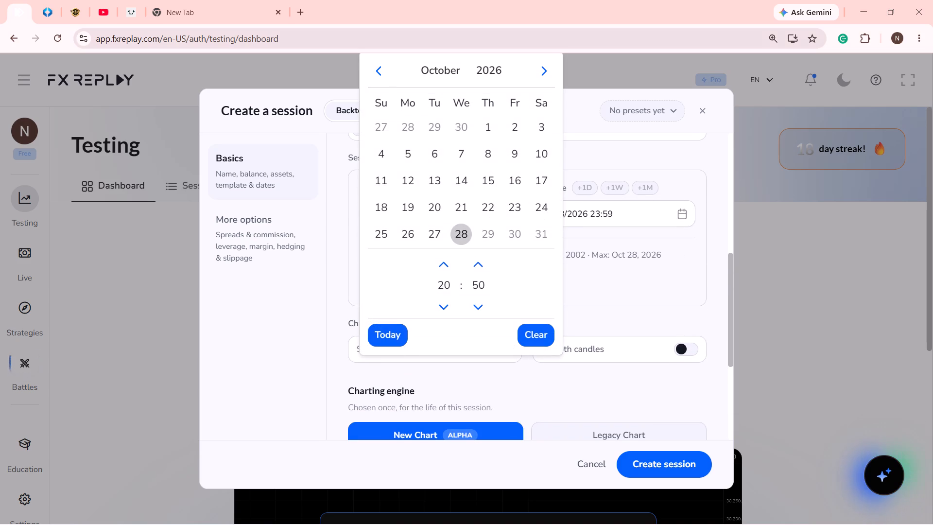
triple_click(379, 68)
triple_click(379, 68)
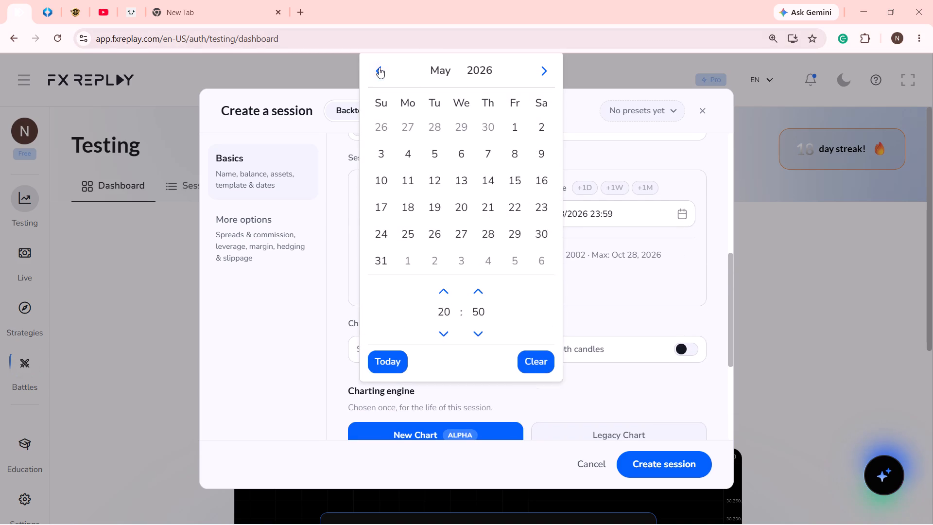
left_click(379, 68)
left_click(379, 68)
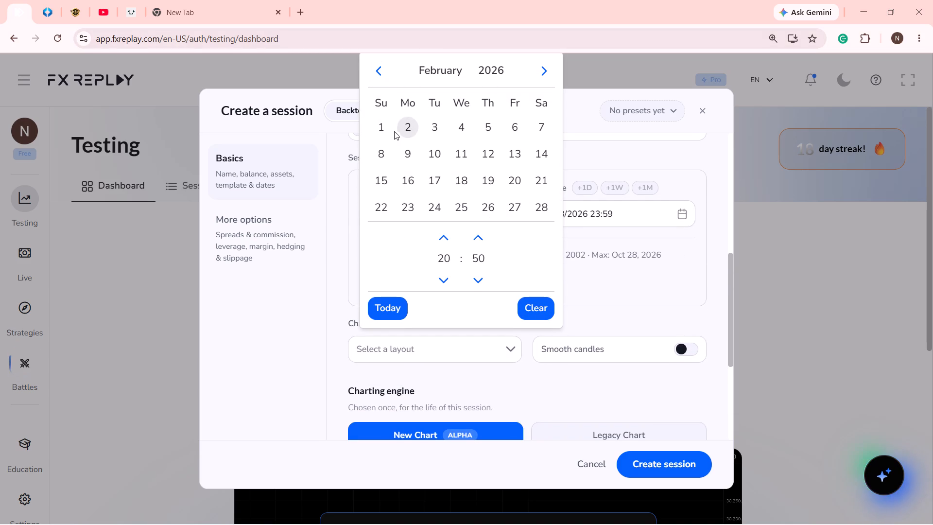
left_click(389, 130)
Set the session's end date to February 28, 2026.
left_click(686, 220)
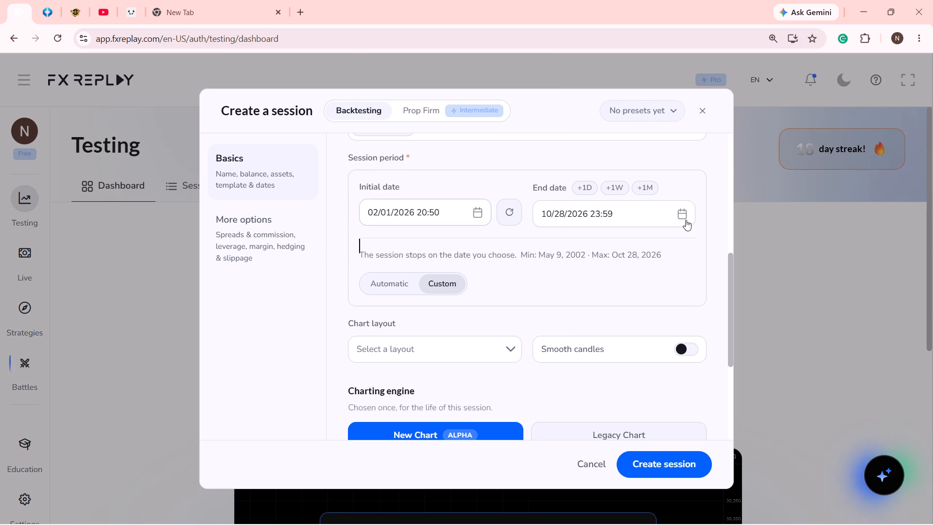
left_click(684, 218)
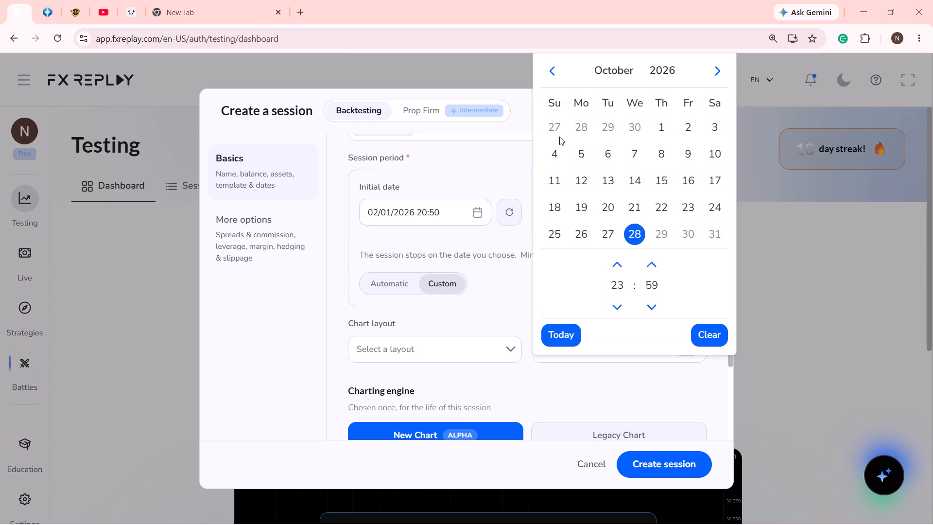
left_click(560, 79)
triple_click(556, 75)
double_click(556, 75)
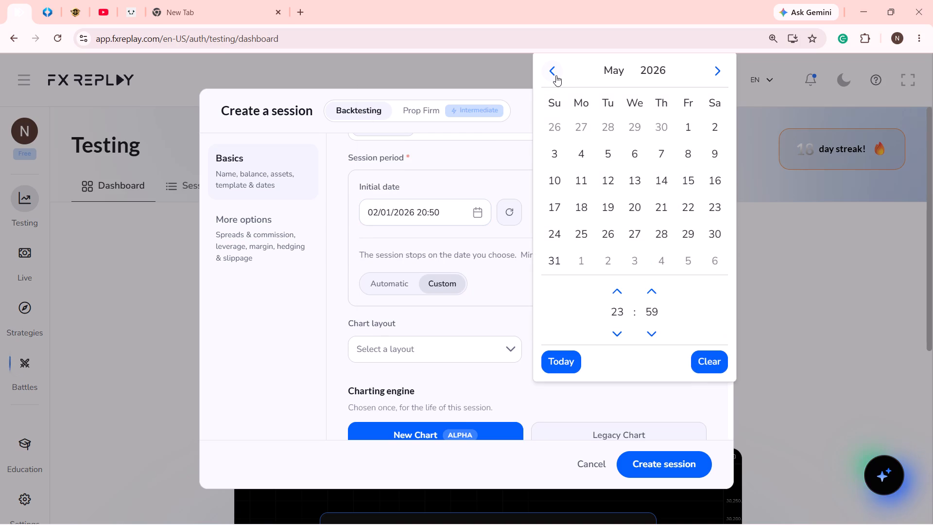
left_click(556, 75)
left_click(556, 75)
left_click(556, 75)
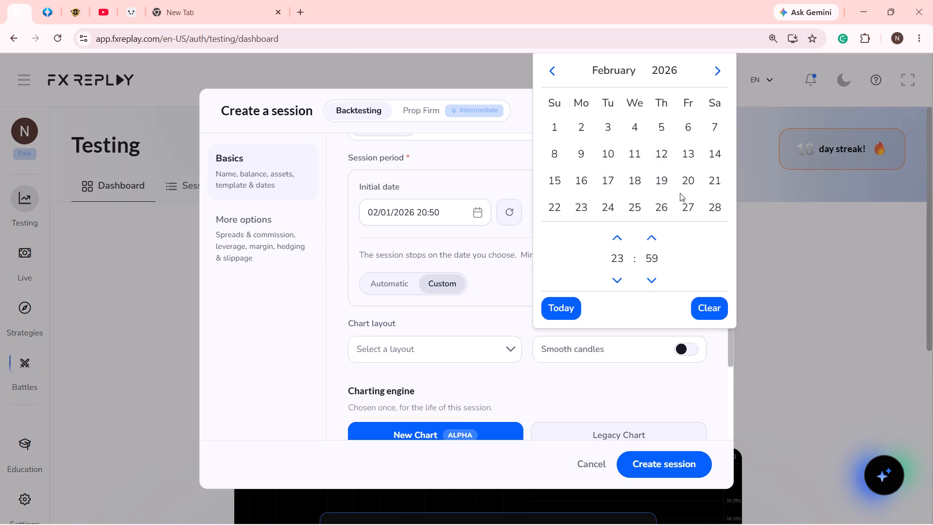
left_click(708, 199)
Choose the Legacy Chart charting engine and create the session.
scroll(639, 344, "down", 3)
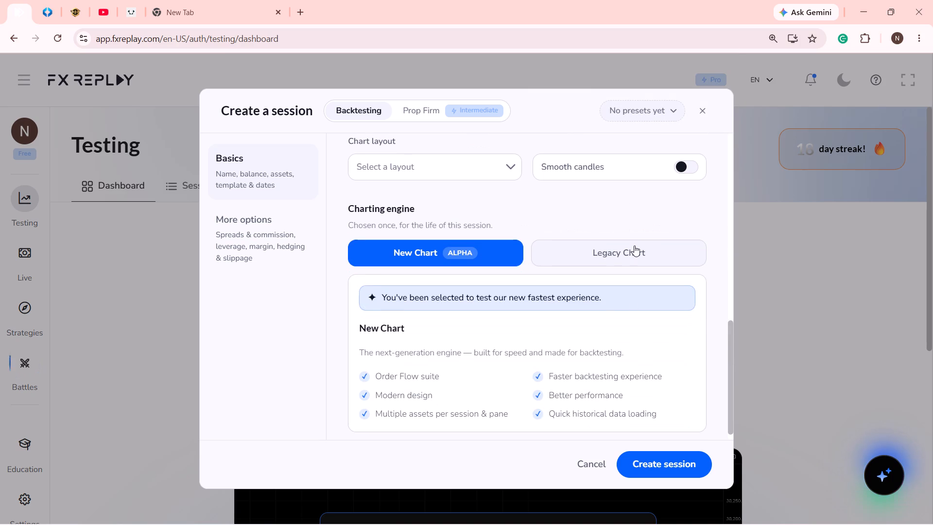
left_click(634, 245)
left_click(680, 463)
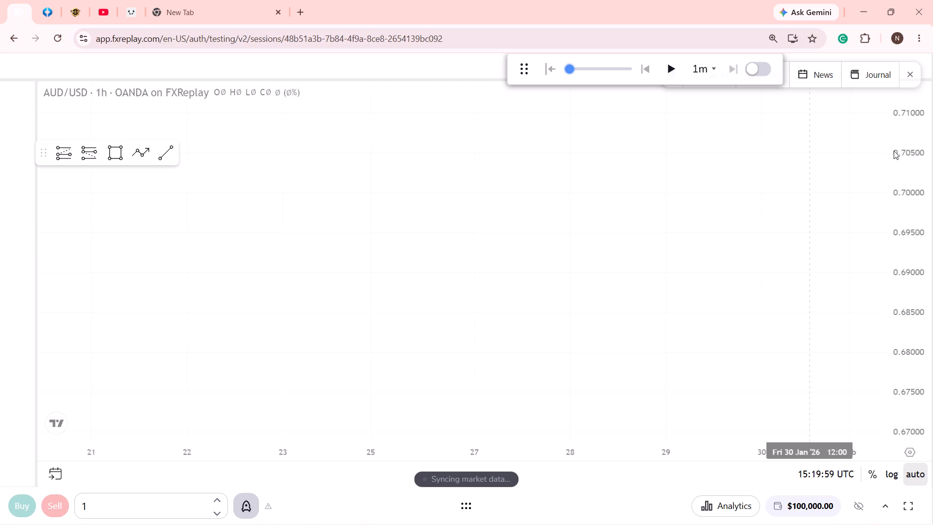
Remove the Volume indicator from the AUD/USD chart.
left_click(907, 70)
left_click_drag(729, 327, 714, 369)
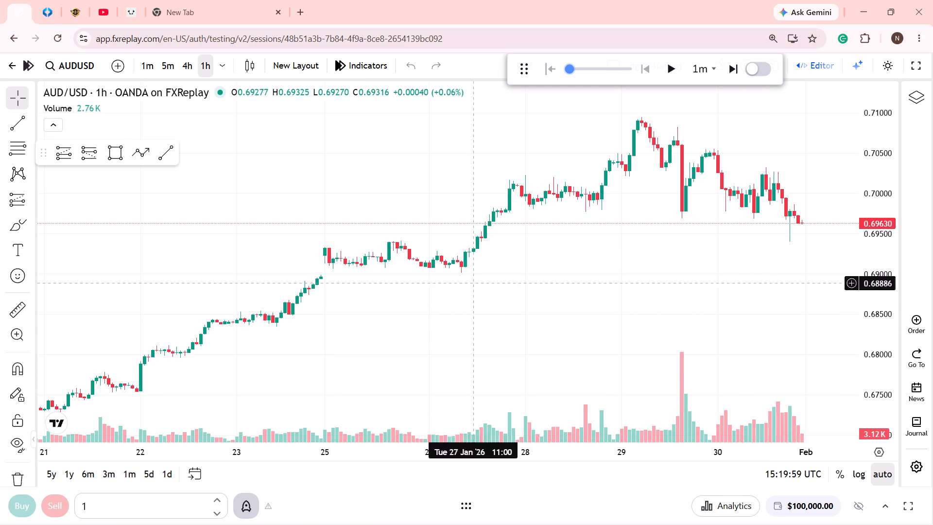
left_click(113, 107)
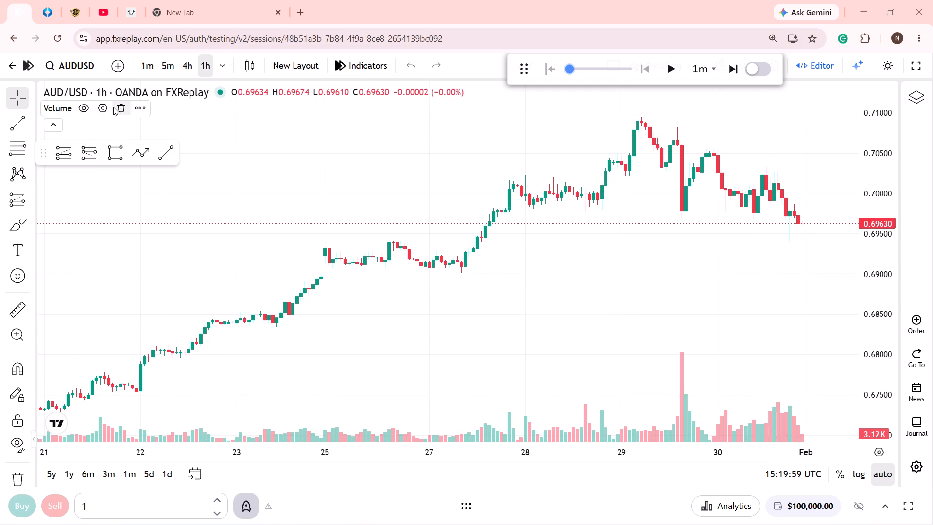
Switch the AUD/USD chart to the 4h timeframe and frame the recent candles with space ahead of them.
left_click_drag(571, 208, 480, 287)
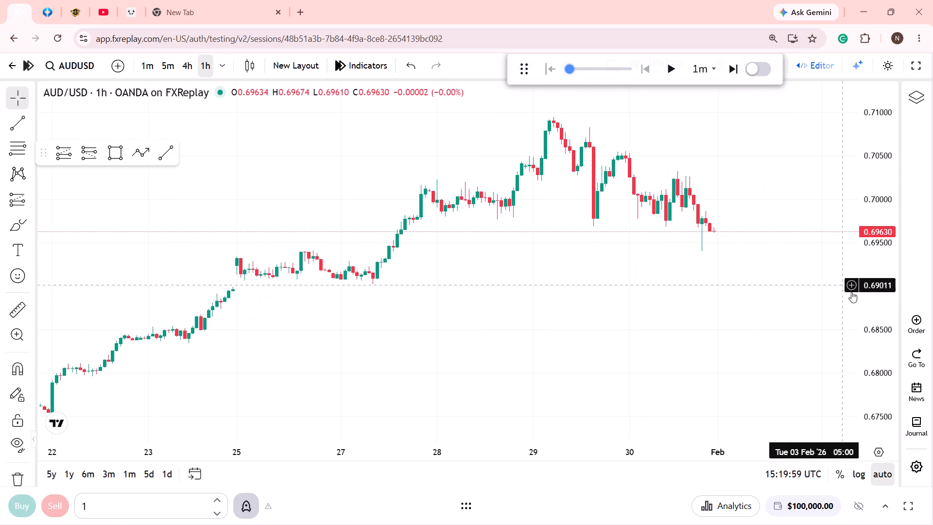
left_click_drag(866, 300, 877, 206)
left_click_drag(787, 172, 702, 368)
left_click_drag(542, 367, 573, 303)
left_click(182, 59)
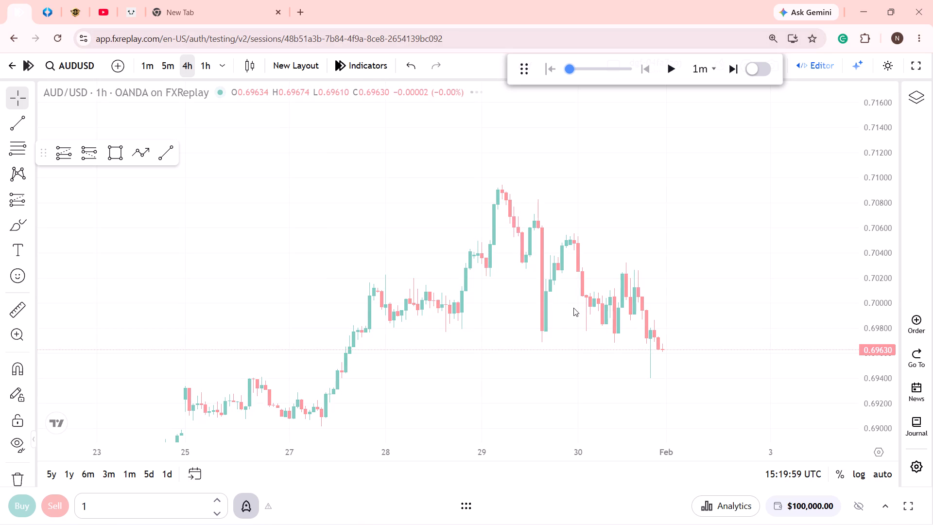
scroll(577, 309, "up", 3)
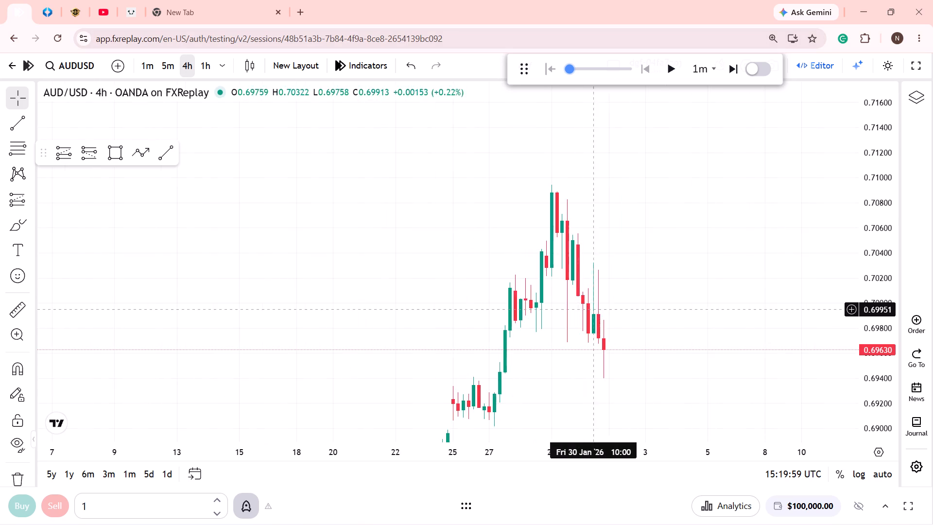
left_click_drag(668, 313, 726, 236)
left_click_drag(880, 264, 844, 325)
left_click(753, 307)
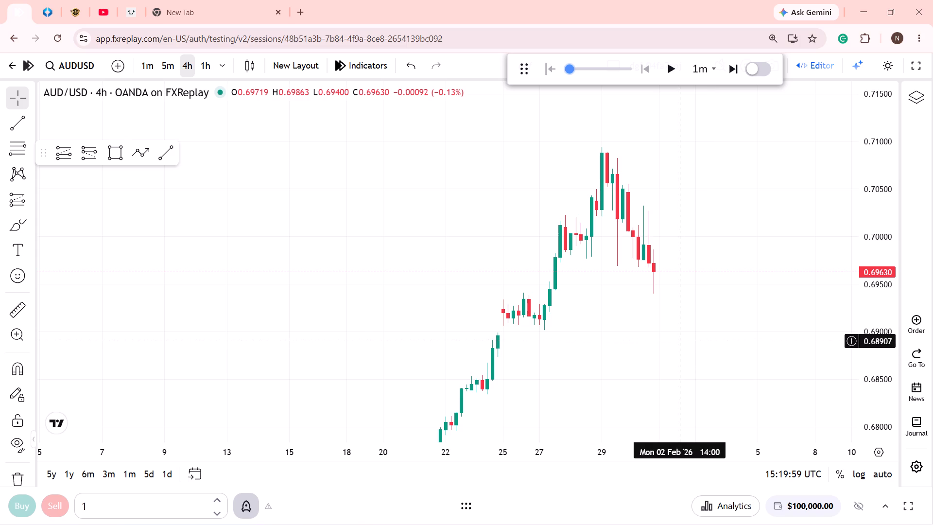
Set the replay interval to 4h and advance the AUD/USD replay to about 22:00 UTC on 11 February 2026.
left_click(708, 68)
scroll(705, 197, "down", 2)
left_click(708, 231)
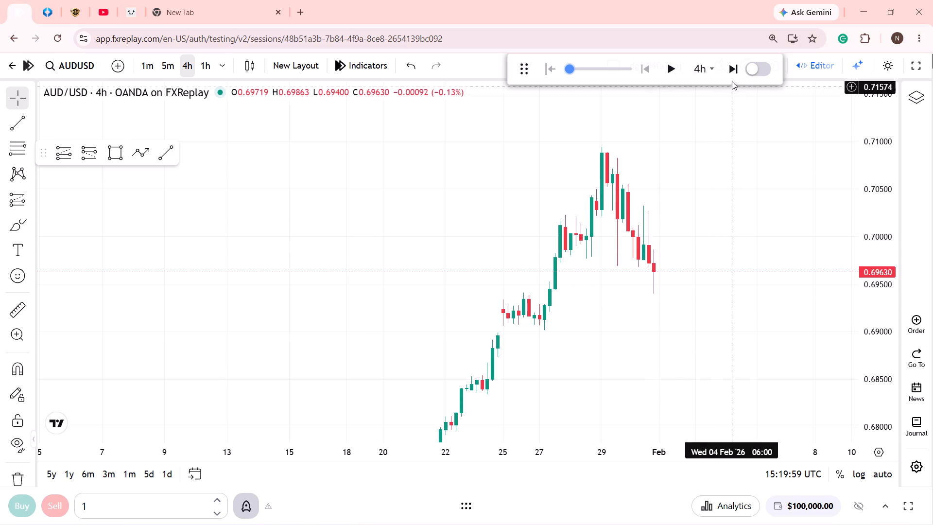
triple_click(729, 72)
triple_click(729, 72)
triple_click(729, 72)
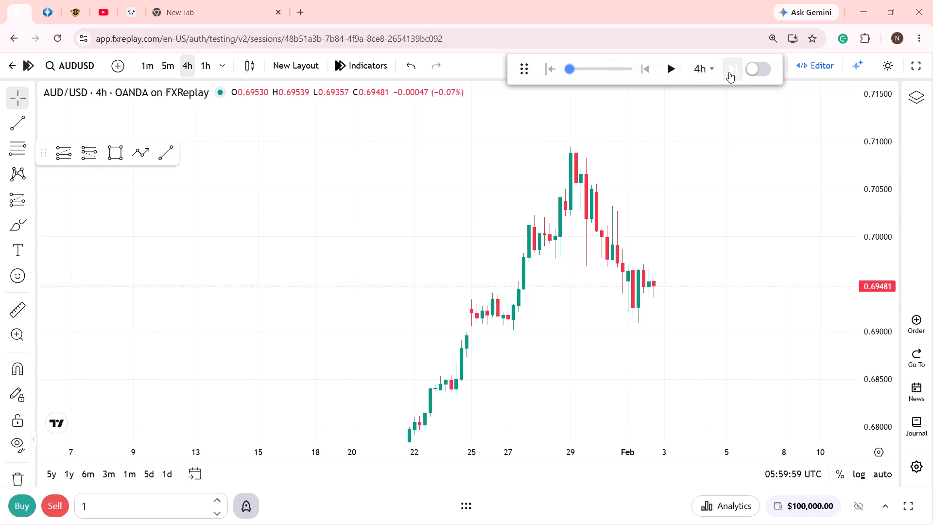
triple_click(729, 72)
triple_click(729, 72)
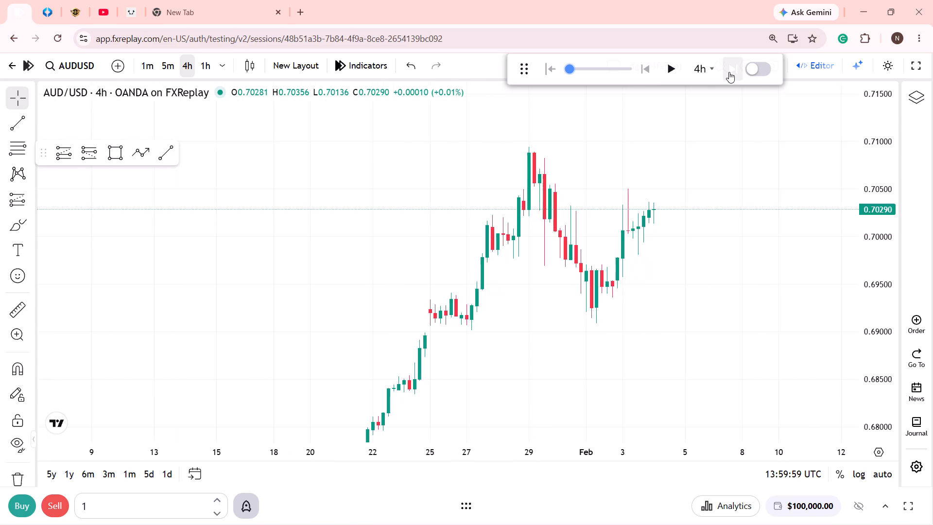
double_click(729, 72)
triple_click(729, 72)
triple_click(729, 72)
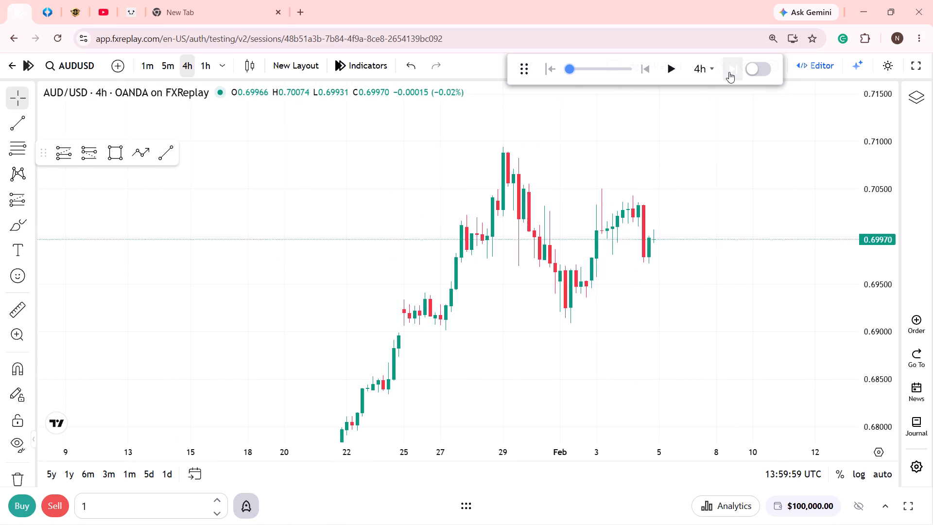
triple_click(729, 72)
triple_click(729, 72)
triple_click(729, 72)
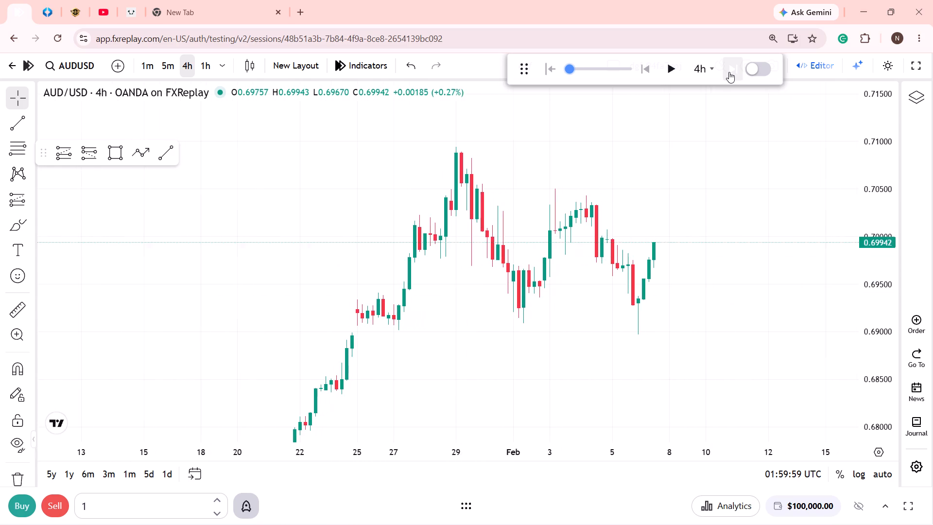
triple_click(729, 72)
triple_click(729, 72)
triple_click(729, 72)
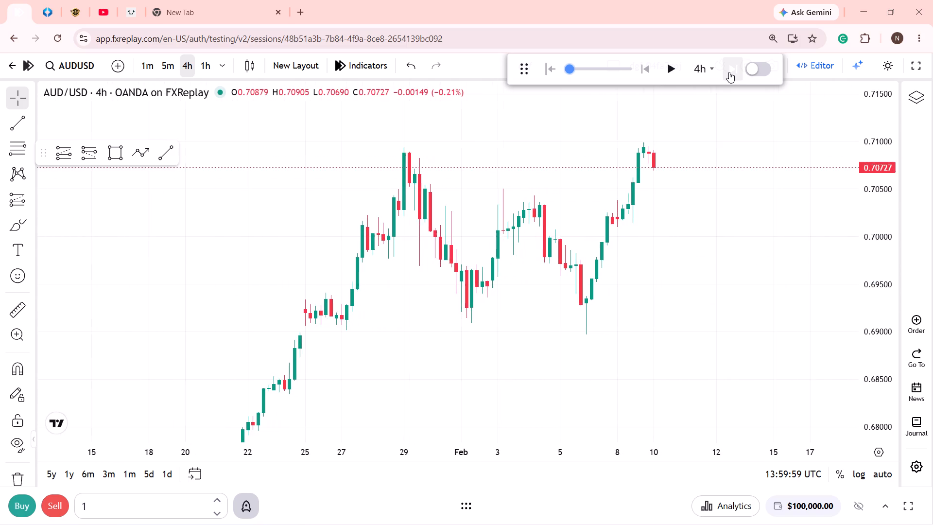
triple_click(729, 72)
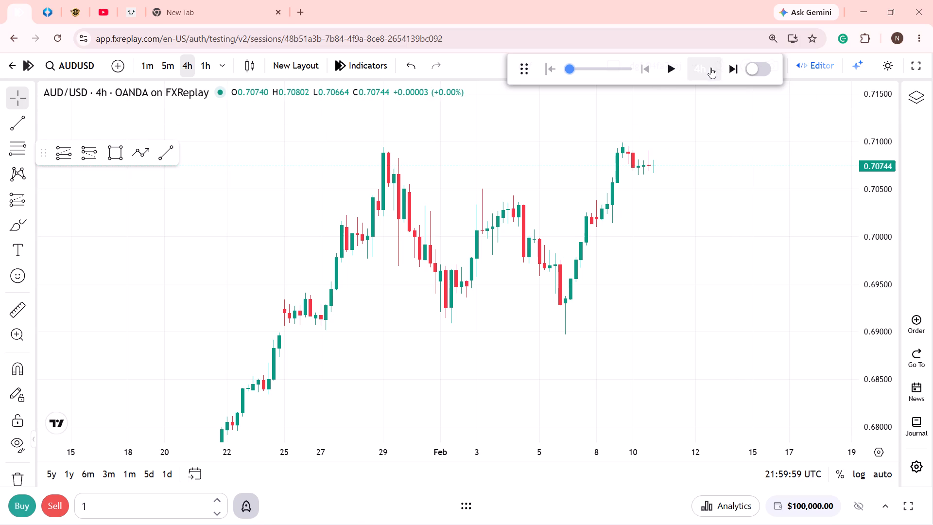
triple_click(728, 67)
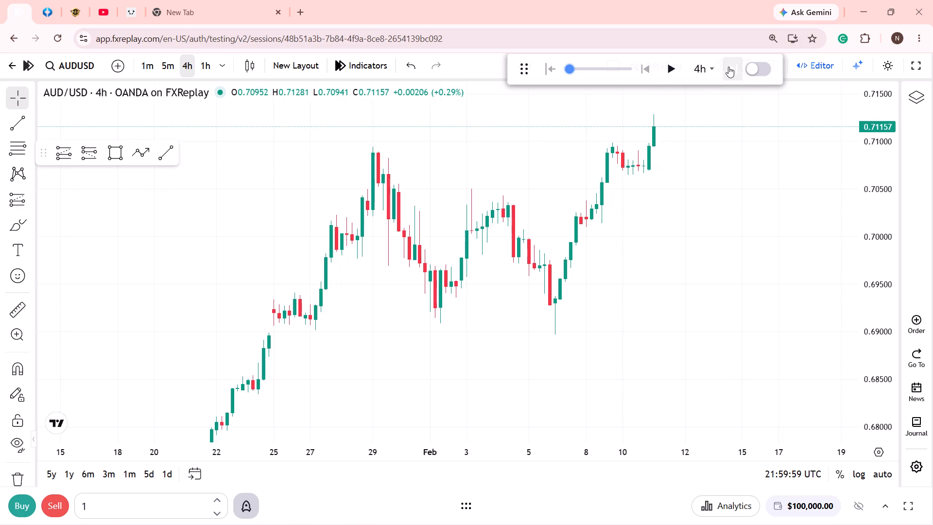
double_click(728, 67)
left_click(729, 72)
Draw a rectangle zone from about 0.70872 to 0.70935, spanning 28 January 10:00 to 11 February 22:00.
left_click_drag(673, 187, 684, 262)
left_click(122, 159)
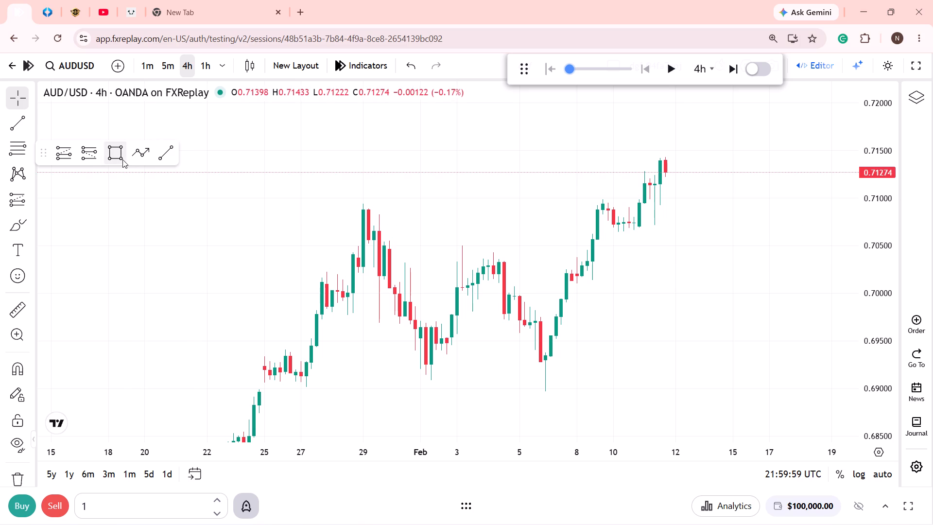
left_click(344, 210)
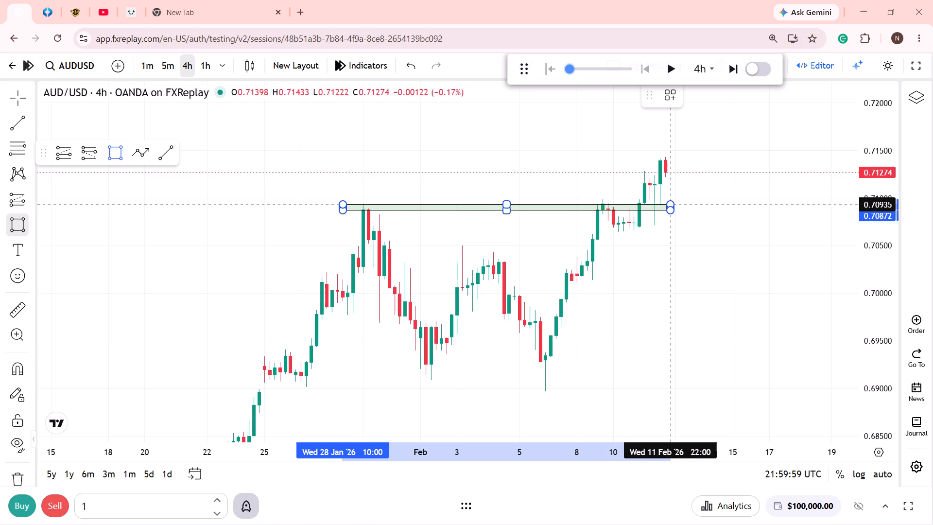
left_click(670, 204)
left_click(637, 252)
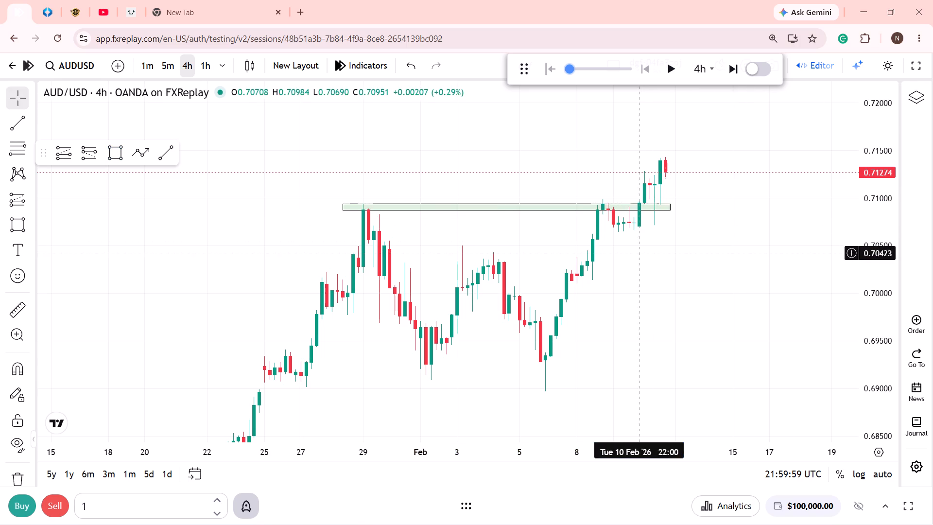
Set the chart's time zone to UTC+5:30.
left_click_drag(872, 345, 872, 209)
left_click_drag(696, 210, 629, 323)
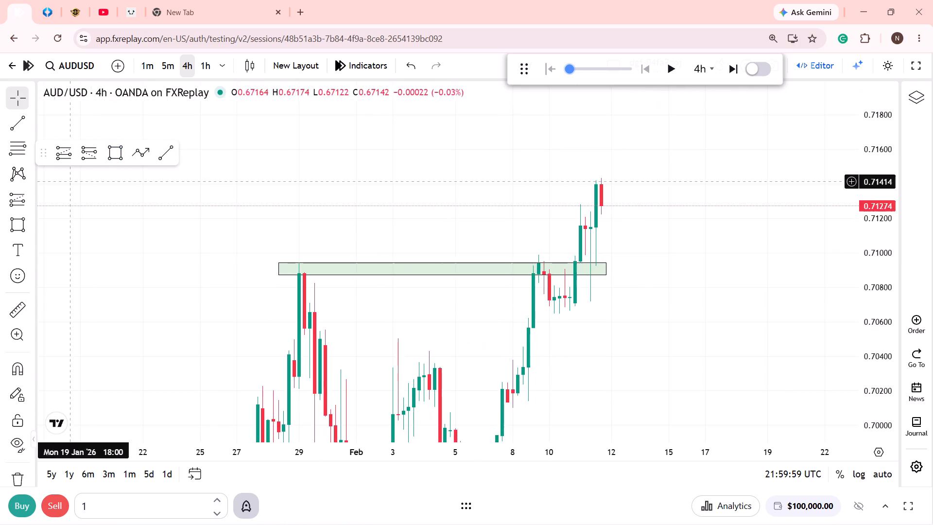
left_click(803, 474)
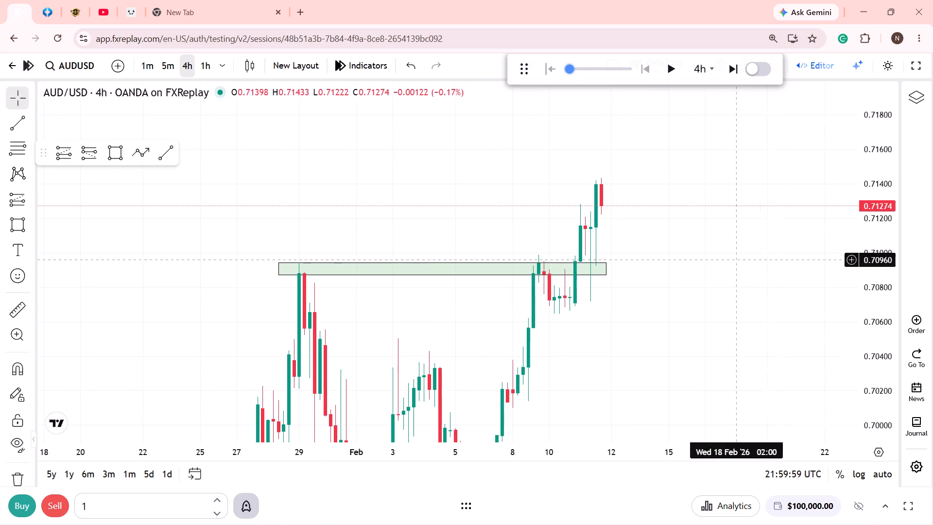
scroll(767, 226, "down", 7)
scroll(811, 286, "down", 14)
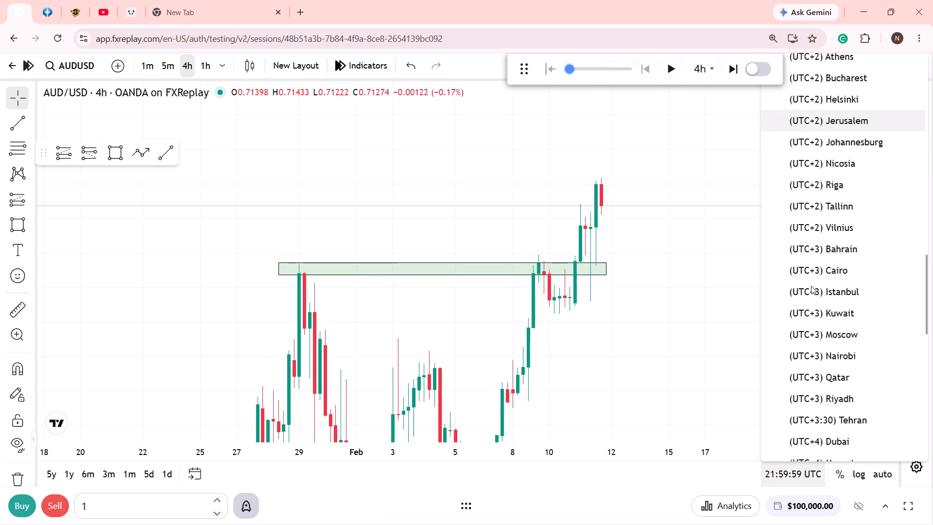
left_click(853, 332)
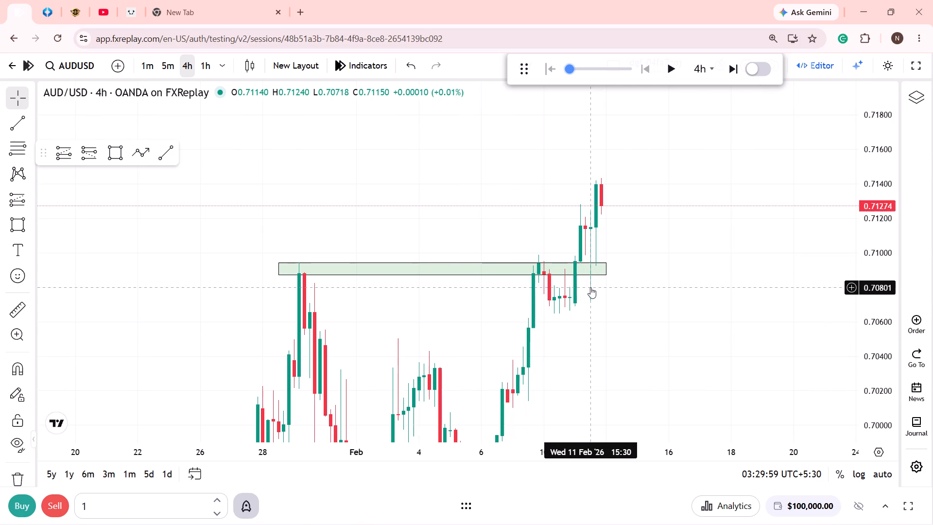
Switch the chart to the 1m timeframe and frame the 11 February price action around 19:00 to 22:00 at the zone.
left_click(144, 61)
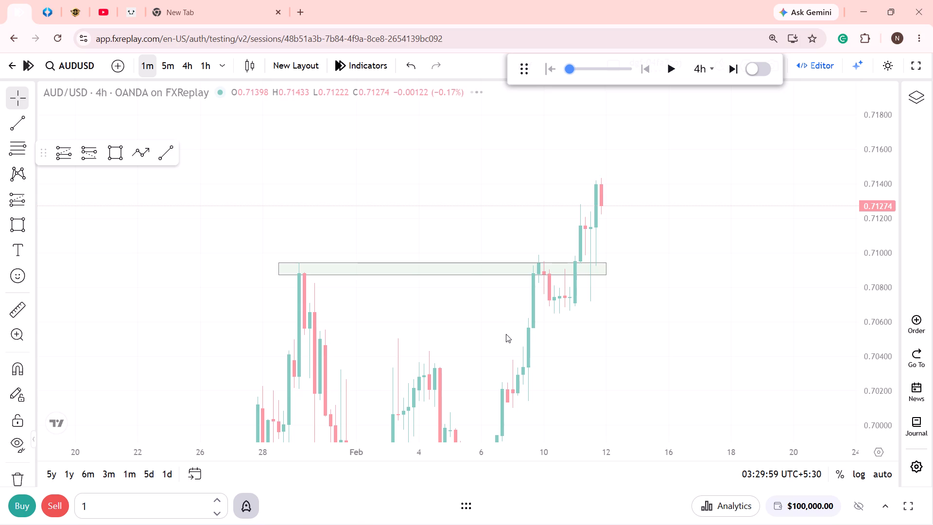
scroll(506, 334, "down", 7)
scroll(511, 334, "down", 20)
scroll(511, 334, "down", 8)
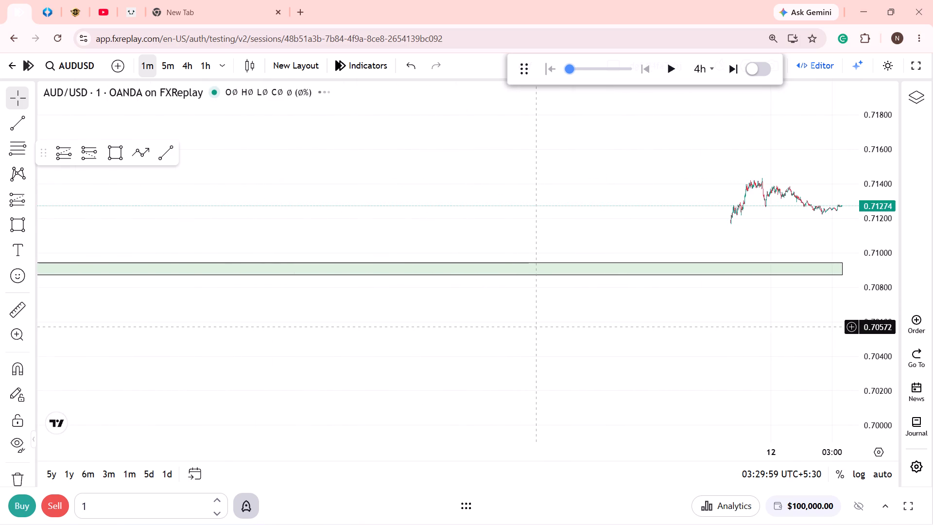
scroll(526, 327, "up", 11)
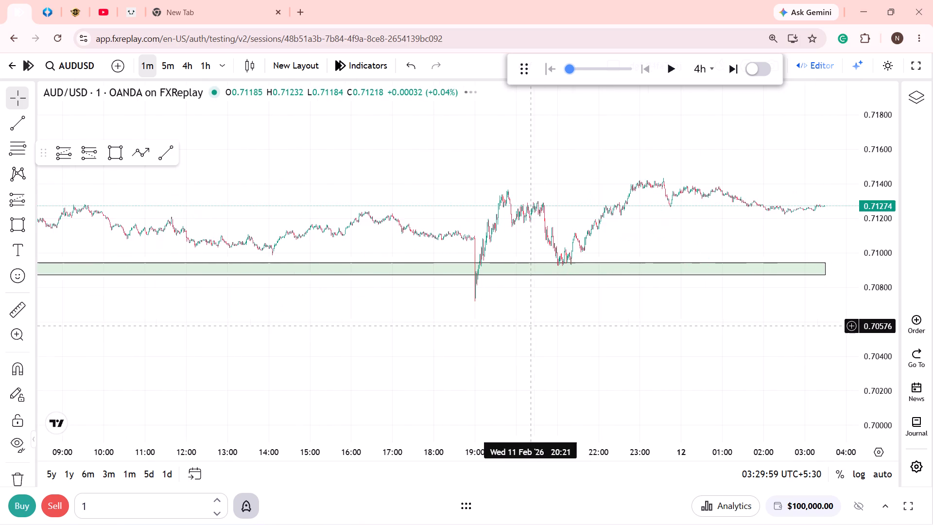
left_click_drag(461, 337, 608, 337)
scroll(558, 341, "up", 6)
scroll(508, 347, "up", 5)
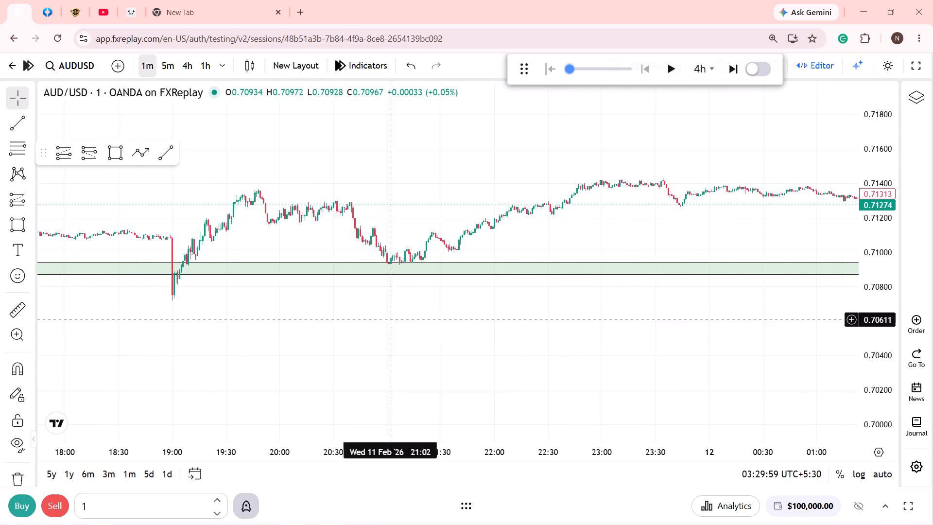
left_click_drag(339, 309, 737, 321)
left_click_drag(883, 371, 868, 259)
scroll(449, 354, "up", 5)
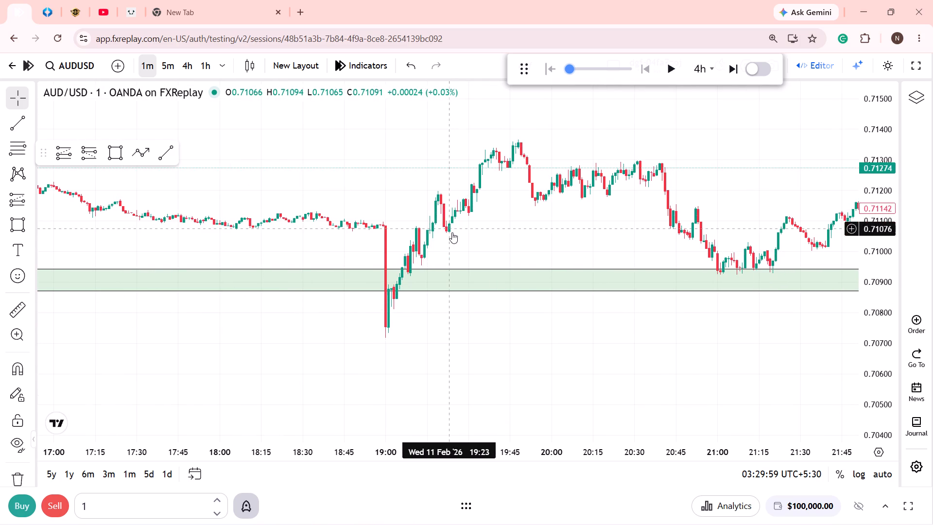
left_click_drag(479, 212, 444, 242)
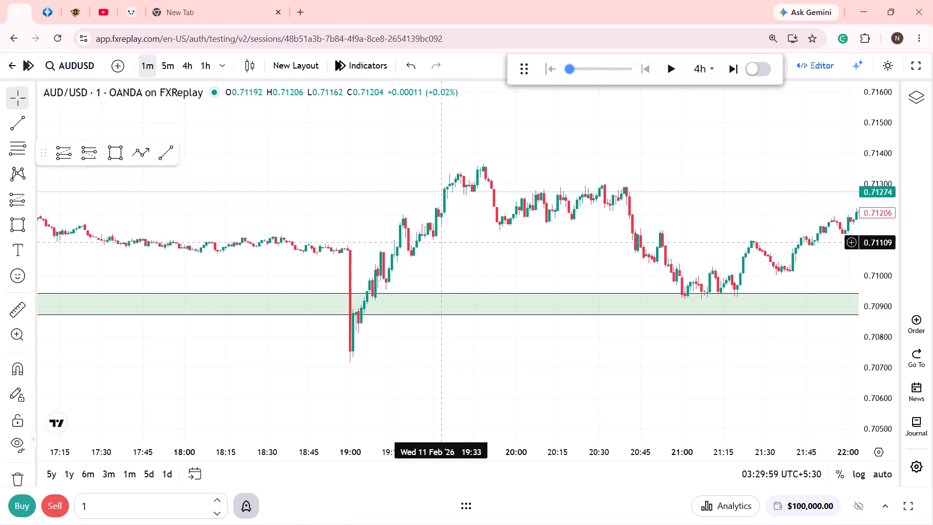
Place a long position from about 0.71192 at 19:54 on 11 February, with its stop near 0.70687 and right edge near 23:00.
left_click(62, 154)
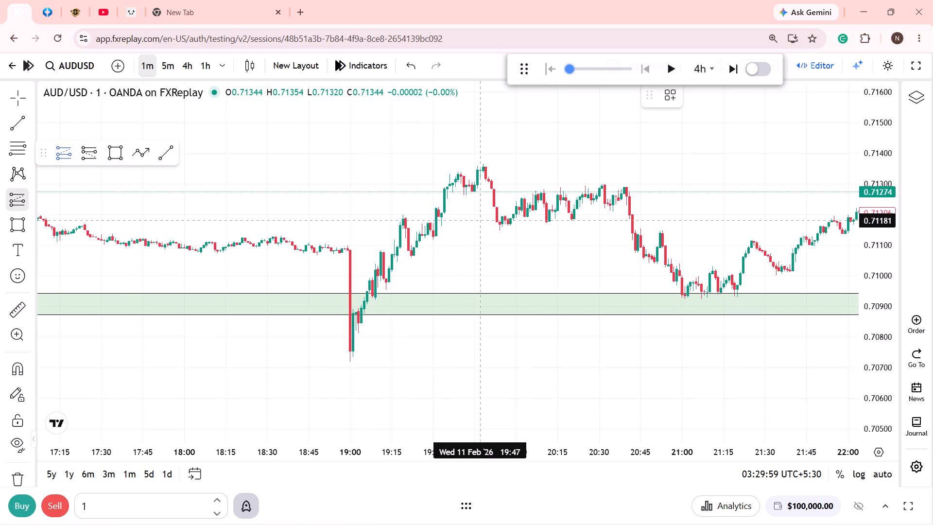
left_click(501, 217)
left_click_drag(500, 259, 495, 367)
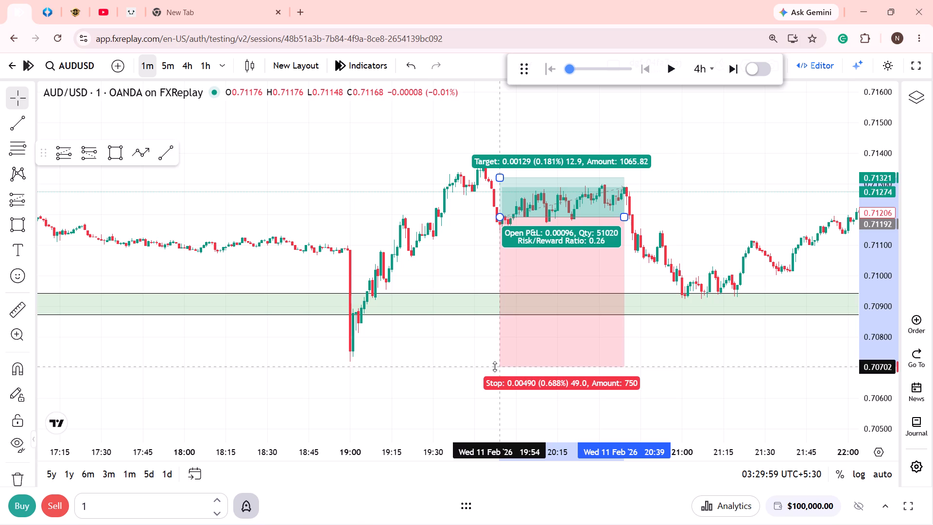
left_click_drag(495, 367, 497, 371)
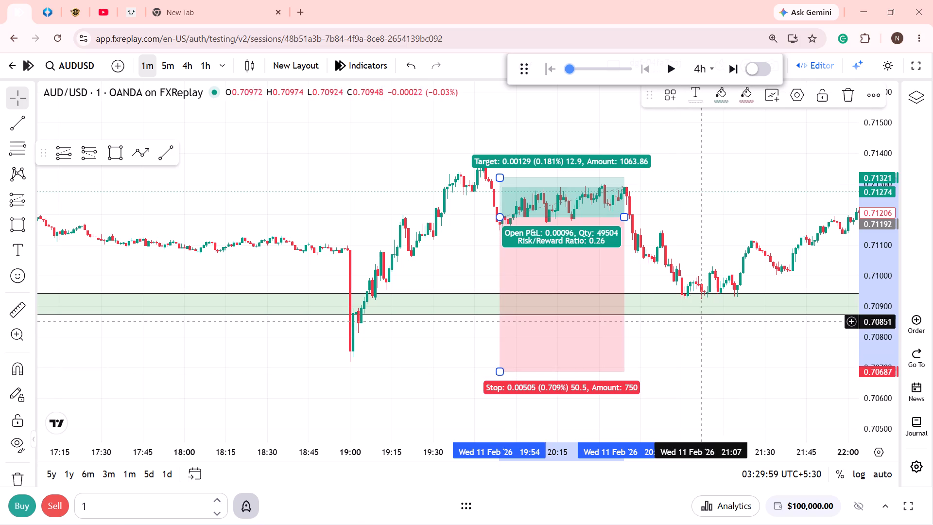
left_click_drag(649, 264, 466, 292)
left_click_drag(459, 235, 823, 254)
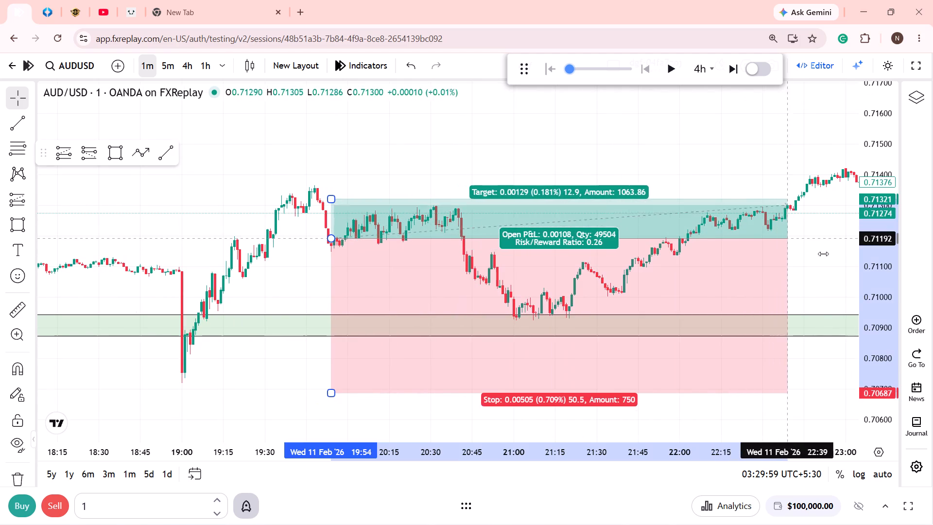
left_click_drag(823, 254, 849, 254)
Raise the long position's target to about 0.71701.
left_click_drag(713, 137, 336, 205)
scroll(453, 239, "down", 10)
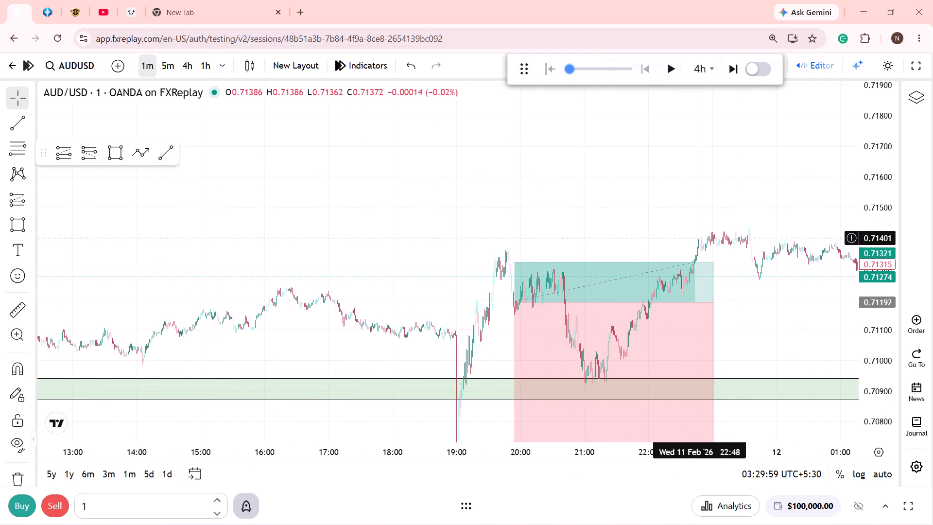
left_click_drag(705, 233, 378, 196)
left_click_drag(502, 227, 633, 218)
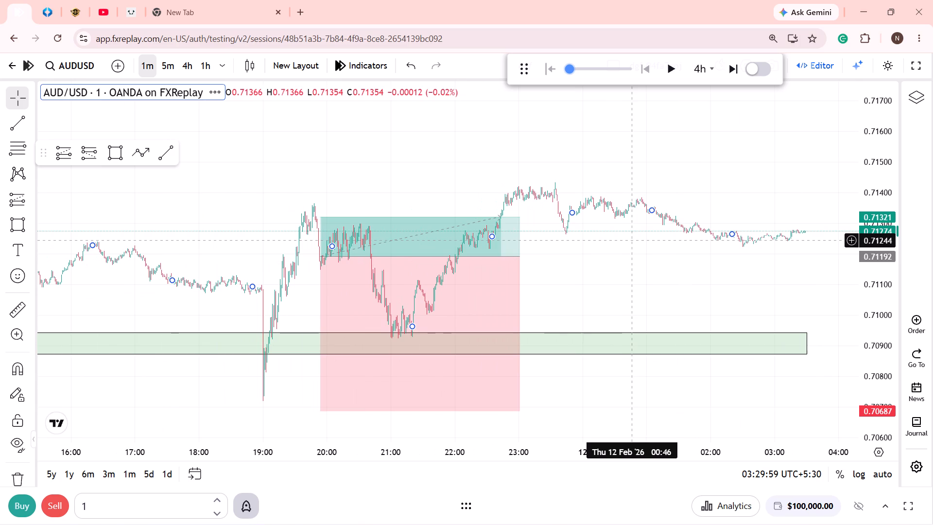
left_click_drag(651, 284, 712, 285)
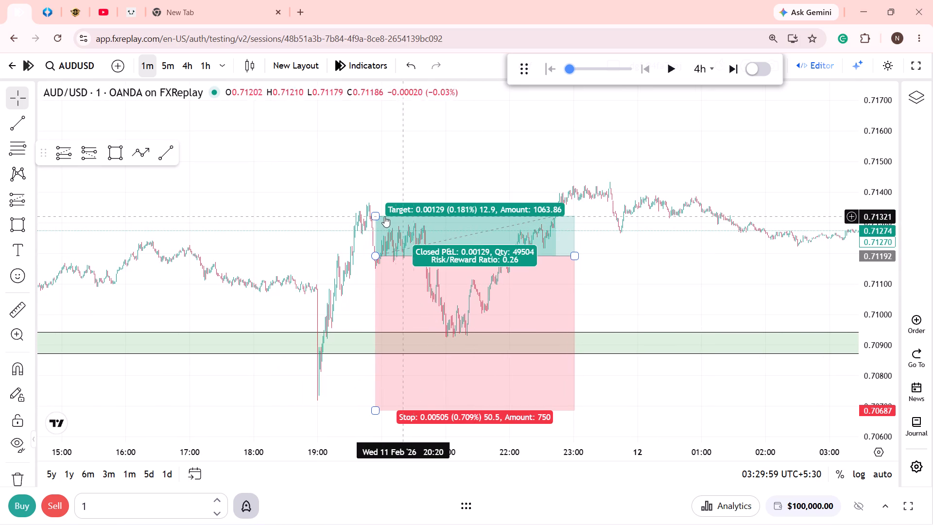
left_click_drag(378, 216, 383, 103)
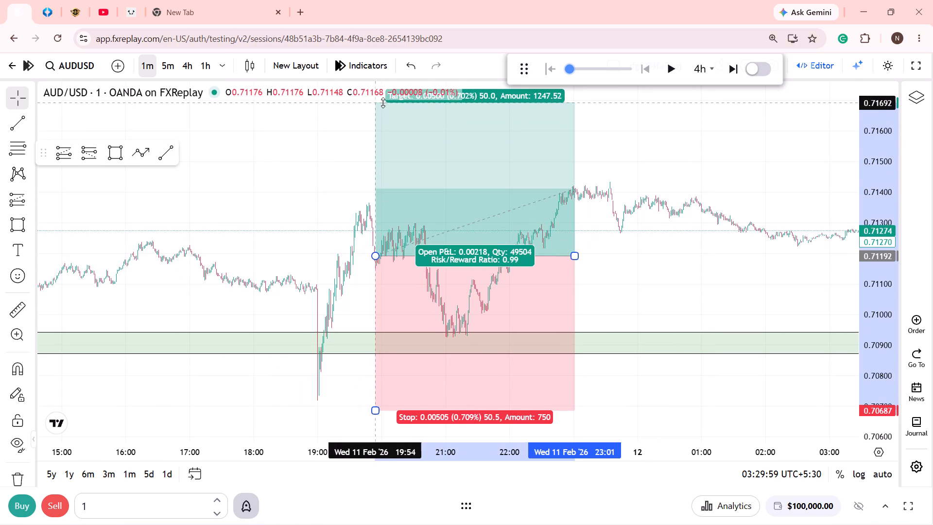
left_click_drag(383, 103, 384, 100)
Extend the long position's right edge to about 05:10 on 12 February.
left_click_drag(739, 262, 410, 303)
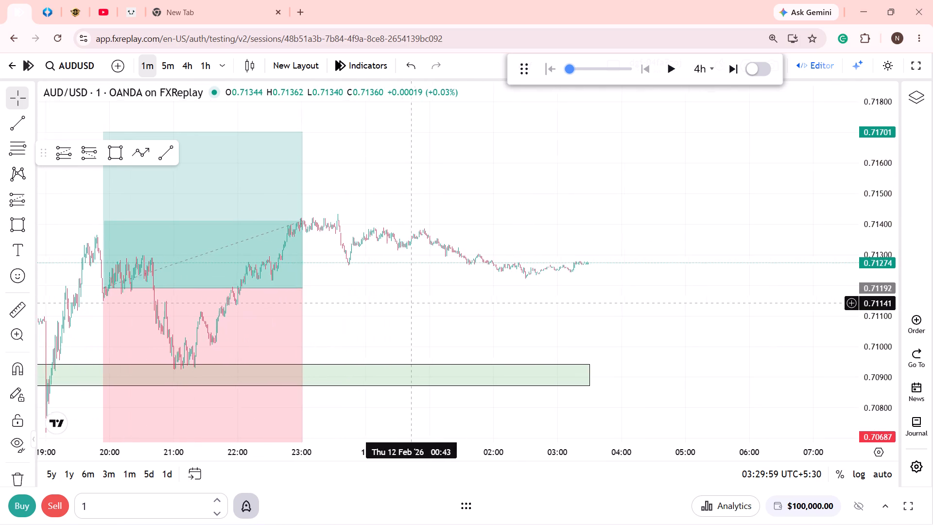
left_click_drag(304, 286, 693, 299)
Switch the chart to the 5m timeframe and extend the long position's right edge to about 18:15 on 12 February.
left_click_drag(765, 279, 765, 279)
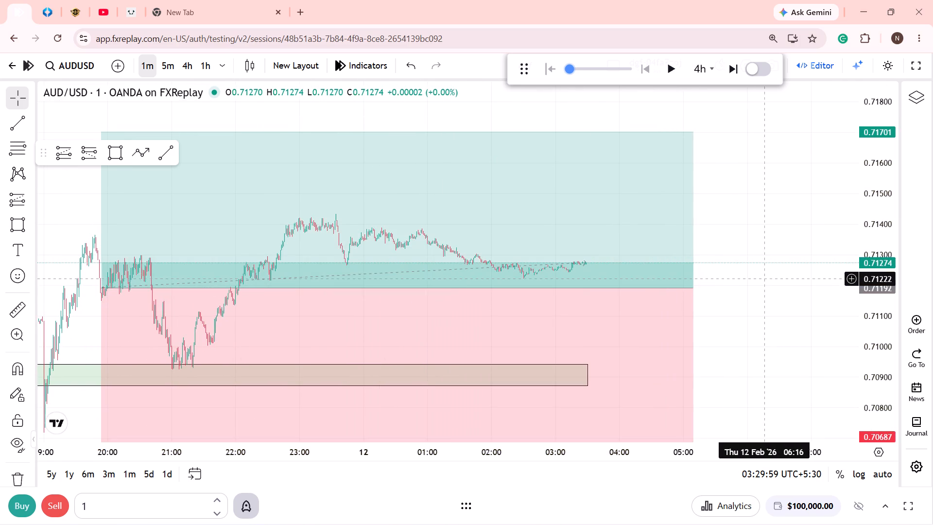
left_click_drag(765, 279, 703, 292)
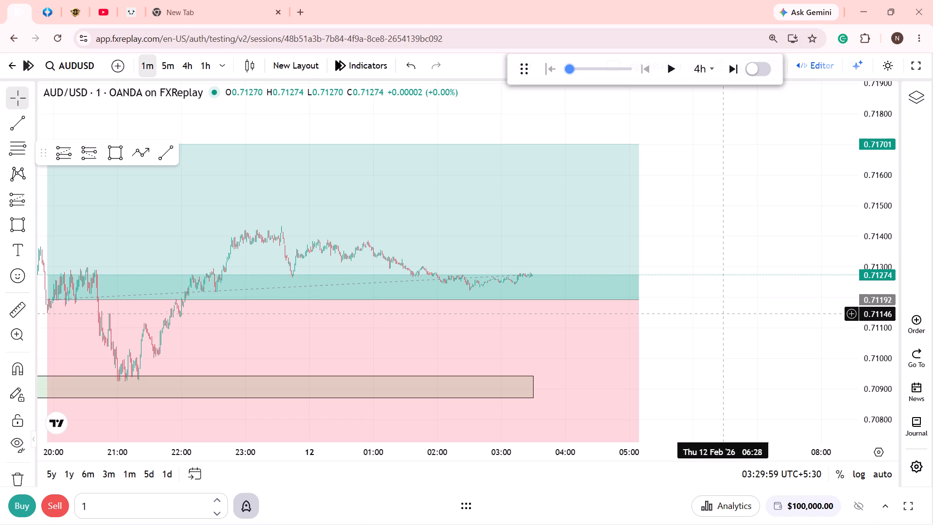
left_click(175, 67)
left_click_drag(555, 298, 723, 297)
left_click(796, 262)
Advance the replay in 4h increments on the 5m chart to 11:29:59 on 13 February.
left_click(729, 77)
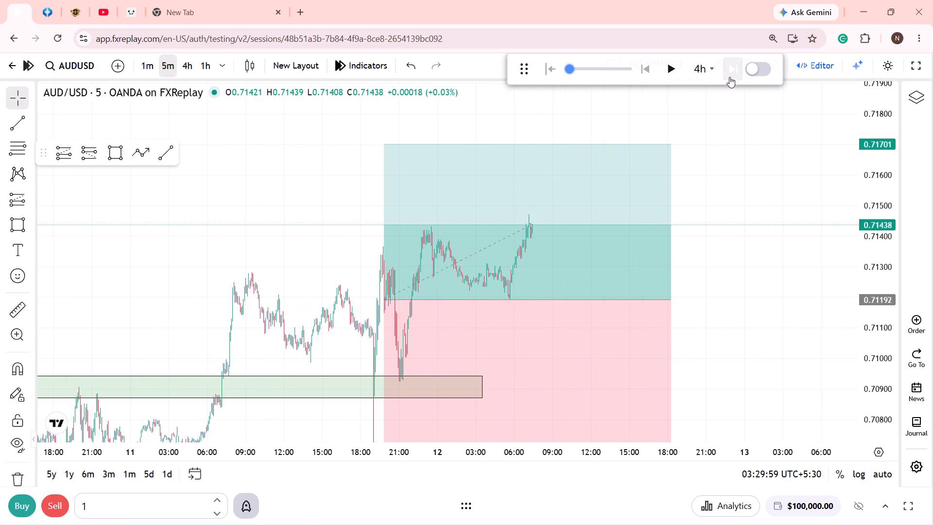
left_click(729, 77)
left_click(729, 77)
left_click(729, 77)
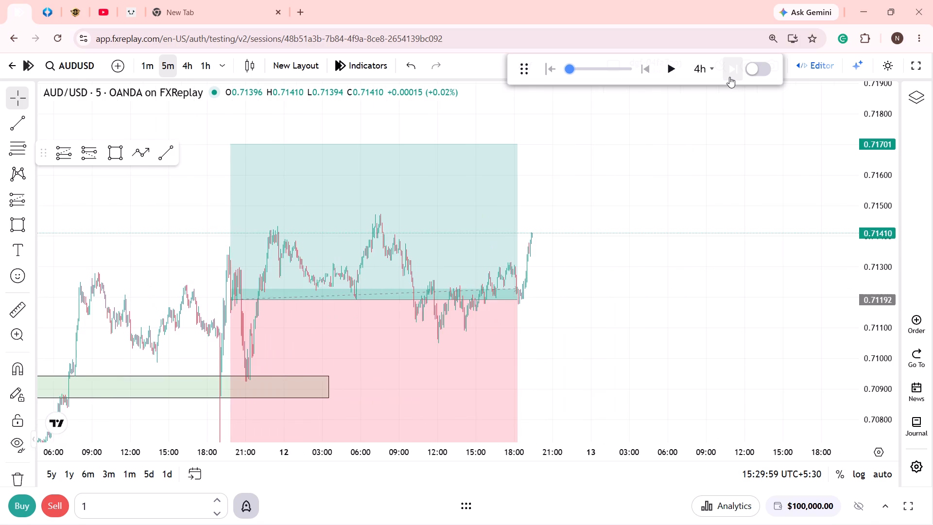
left_click(729, 77)
left_click(729, 77)
left_click(729, 77)
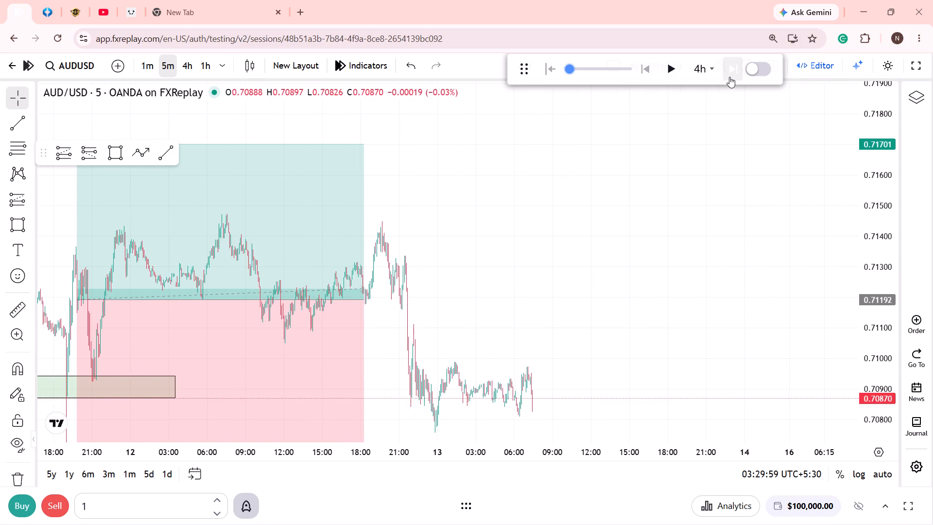
left_click(729, 77)
Extend the long position's right edge to about 11:40 on 13 February.
scroll(700, 287, "down", 5)
left_click_drag(712, 280, 726, 222)
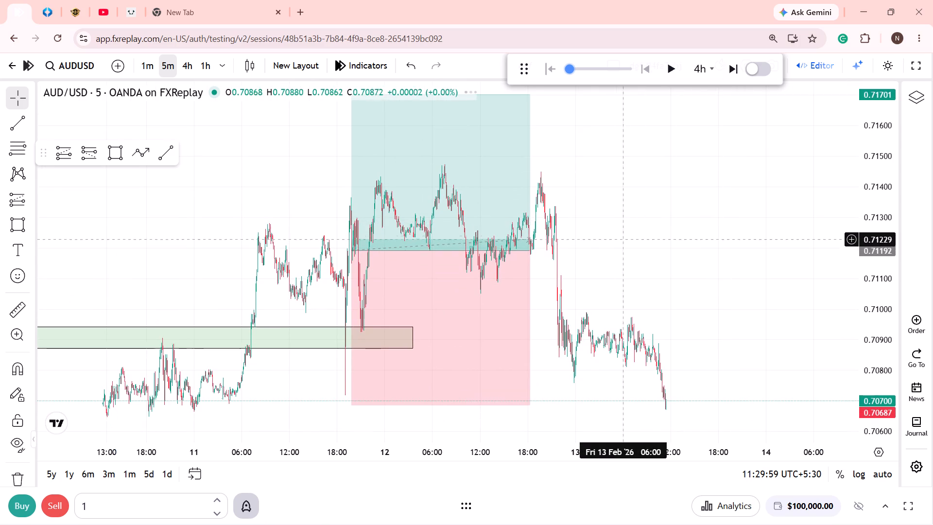
left_click(529, 256)
left_click_drag(531, 254, 639, 254)
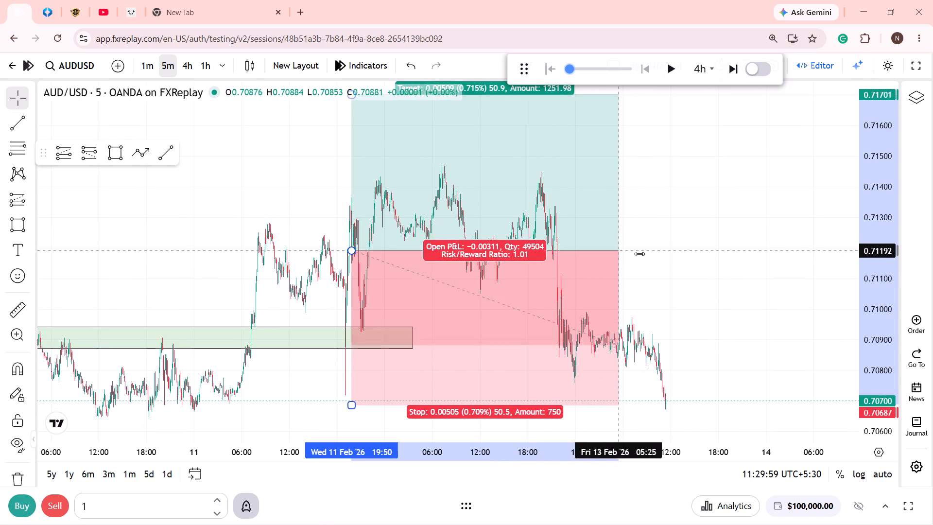
left_click_drag(639, 254, 668, 254)
left_click(744, 286)
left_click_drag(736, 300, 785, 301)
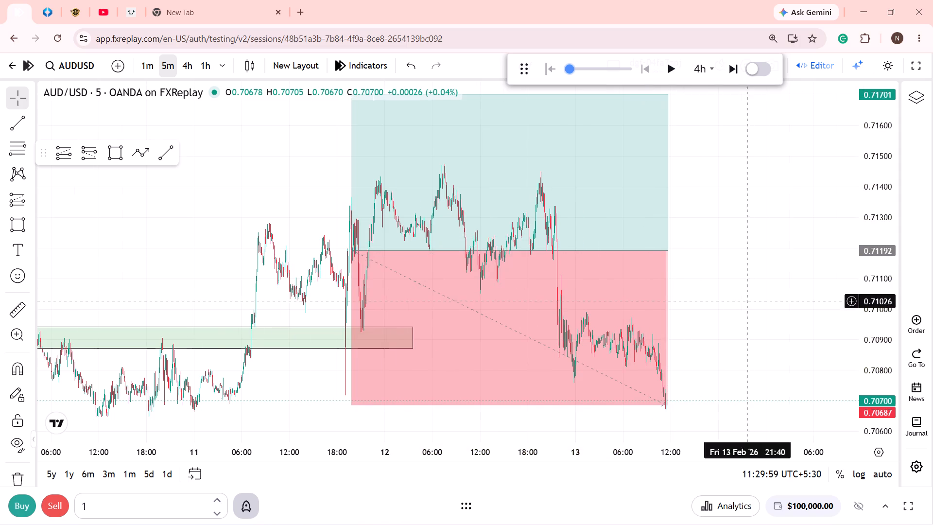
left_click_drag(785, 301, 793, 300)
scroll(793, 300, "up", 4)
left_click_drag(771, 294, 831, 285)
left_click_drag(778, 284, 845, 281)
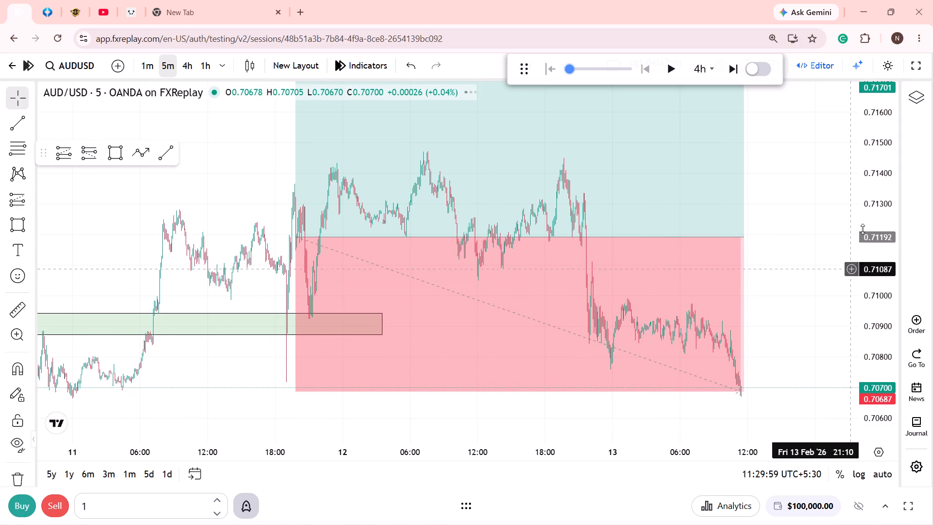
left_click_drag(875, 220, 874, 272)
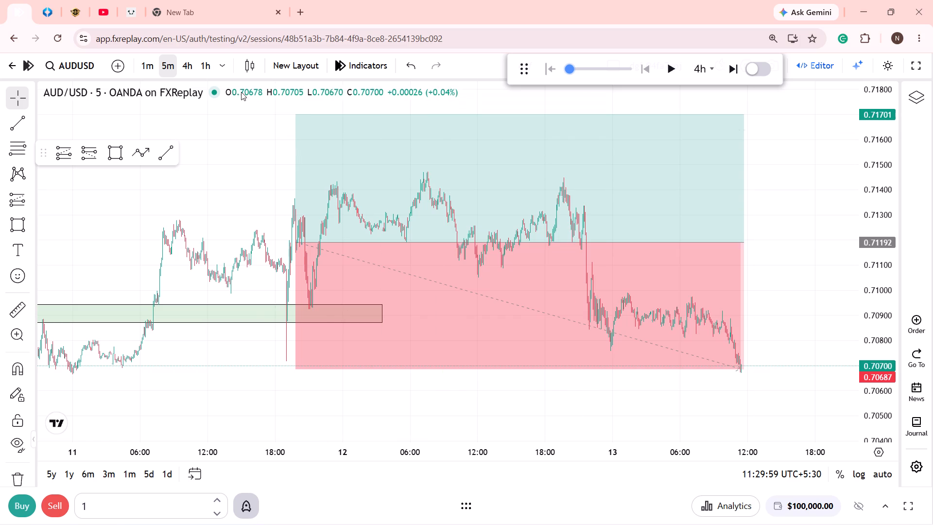
Switch the chart to the 4h timeframe and advance the replay one 4h candle to 15:29:59 on 13 February.
left_click(195, 65)
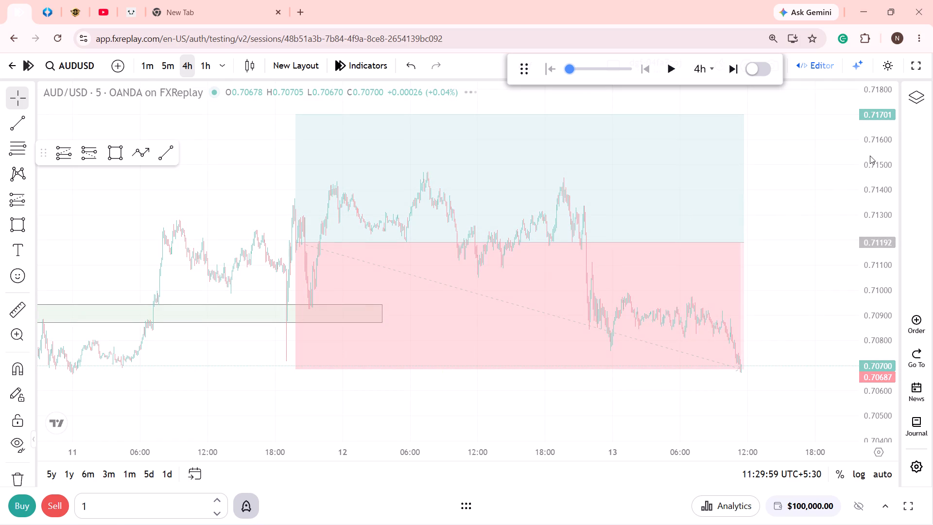
left_click_drag(877, 148, 893, 354)
scroll(780, 379, "up", 6)
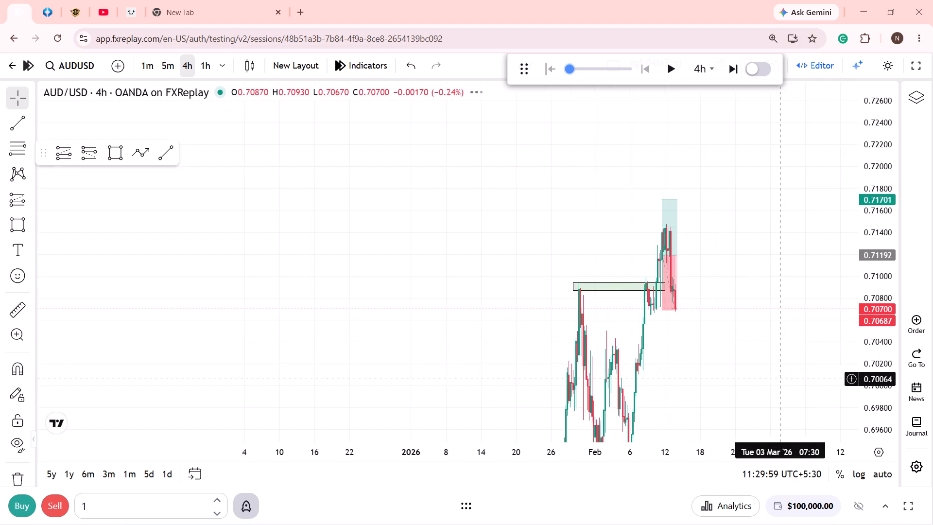
scroll(780, 379, "up", 5)
left_click_drag(705, 337, 773, 242)
left_click(726, 69)
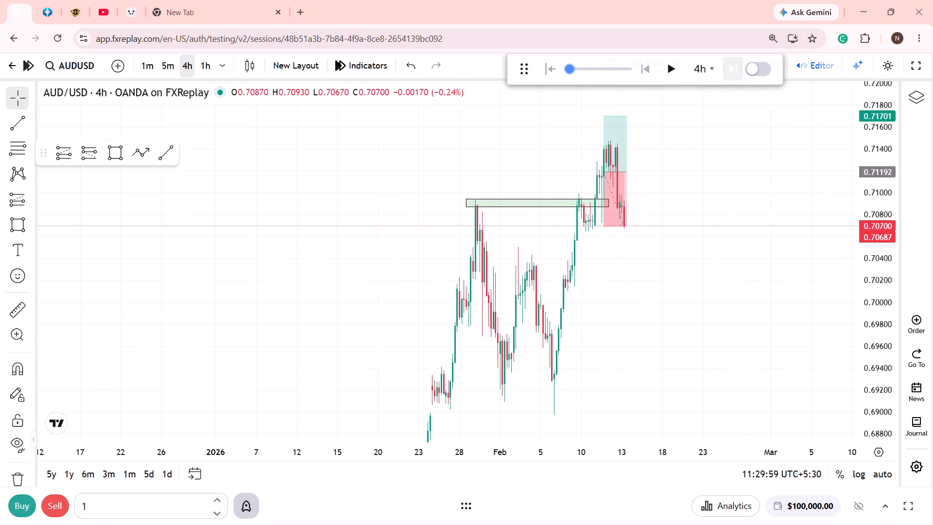
Advance the replay in 4h increments to the simulation's end at 03:29:59 on 28 February and stay on the chart.
scroll(700, 275, "up", 6)
left_click_drag(618, 263, 801, 279)
left_click(722, 69)
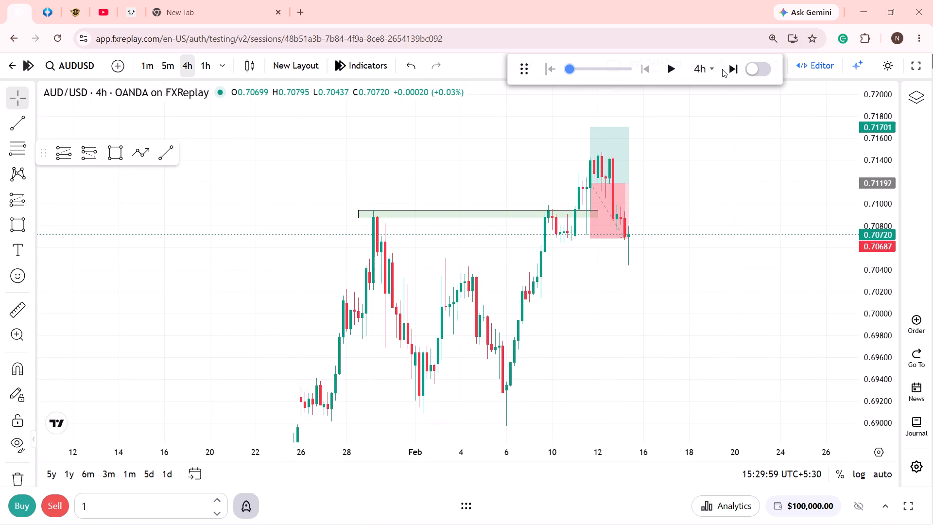
triple_click(732, 69)
triple_click(732, 69)
triple_click(732, 69)
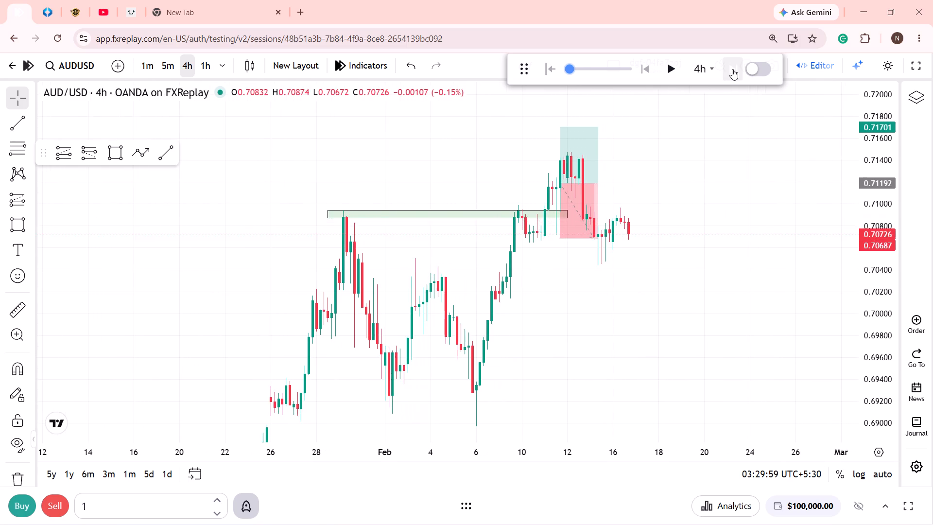
triple_click(732, 69)
triple_click(732, 69)
triple_click(732, 69)
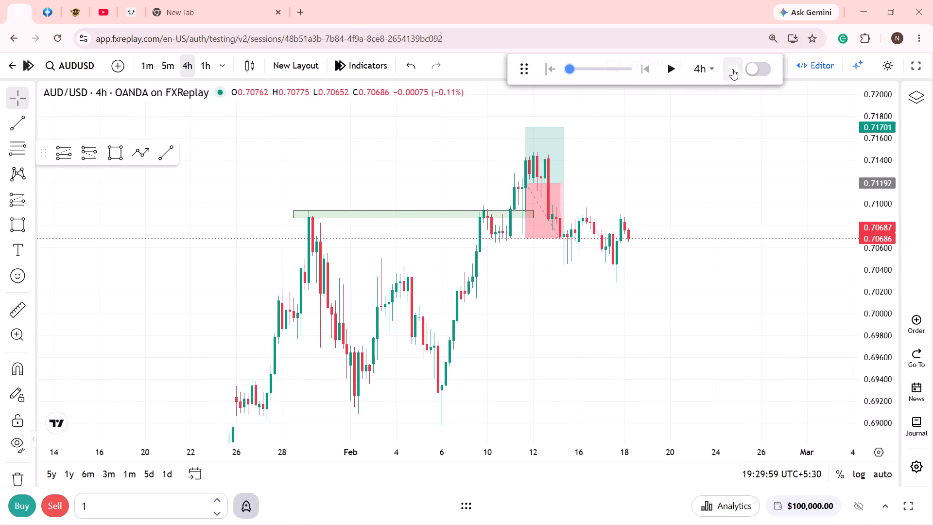
triple_click(732, 69)
triple_click(732, 69)
triple_click(732, 69)
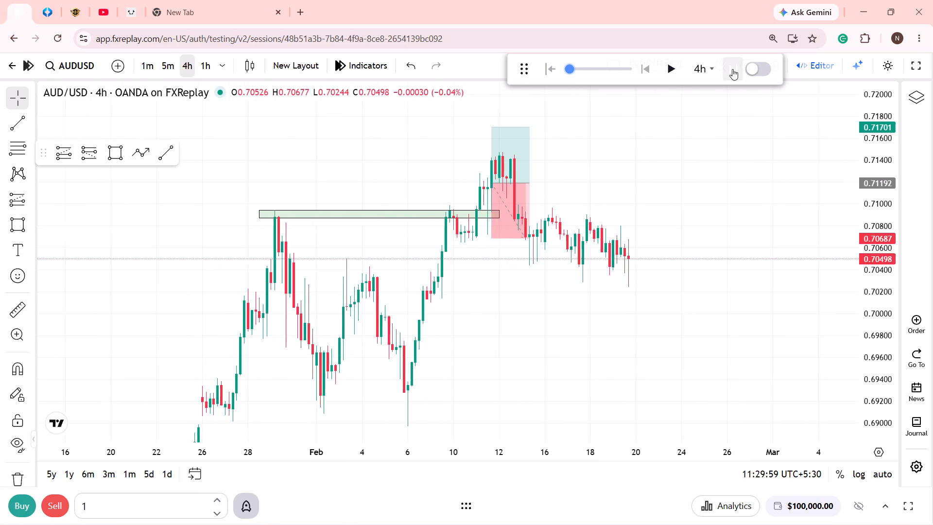
triple_click(732, 69)
triple_click(732, 69)
left_click(732, 69)
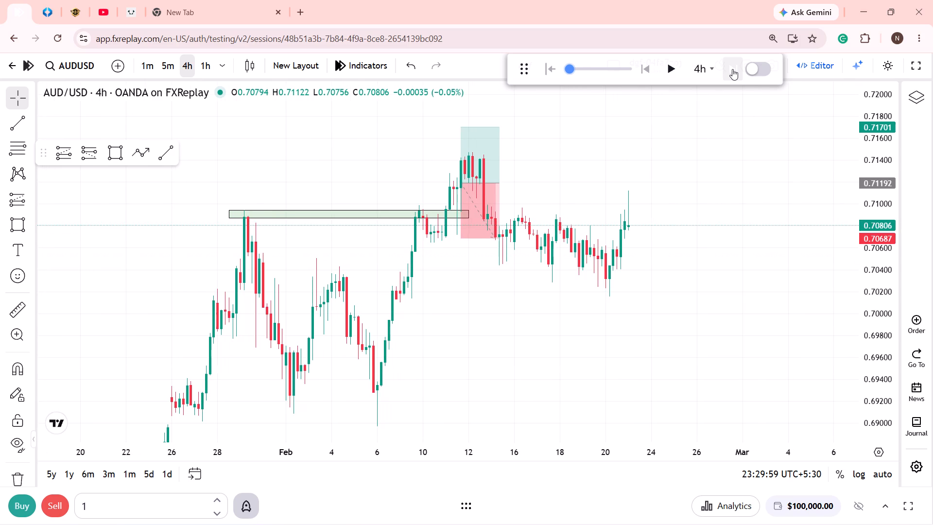
triple_click(732, 69)
left_click(732, 69)
triple_click(732, 69)
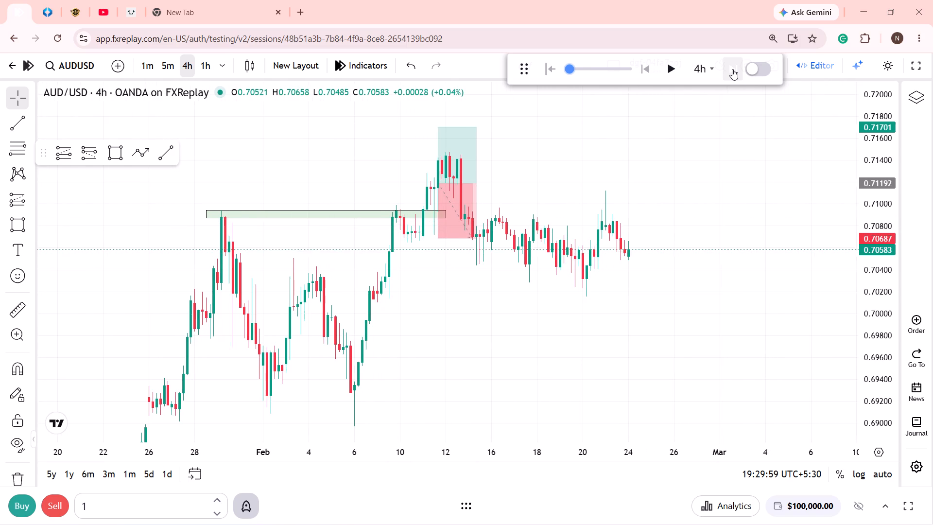
triple_click(732, 69)
triple_click(732, 69)
triple_click(732, 69)
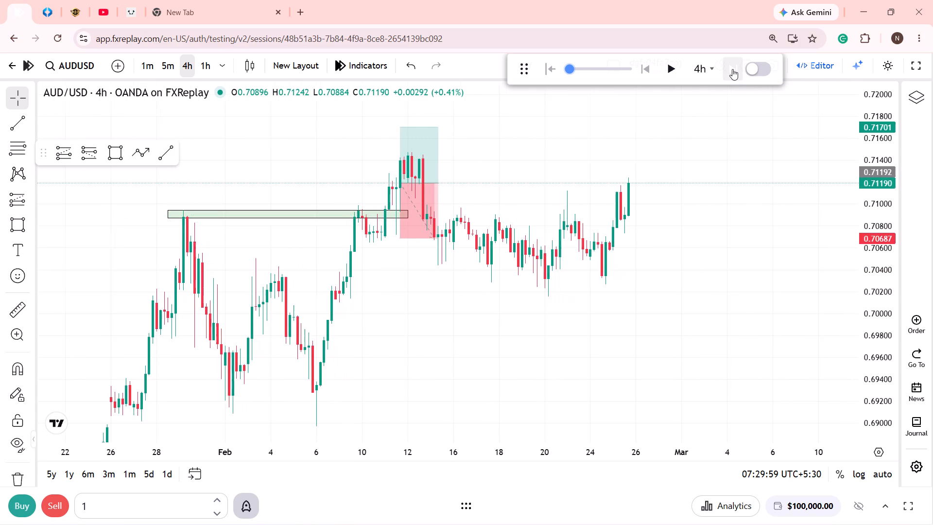
triple_click(732, 69)
triple_click(732, 69)
triple_click(732, 69)
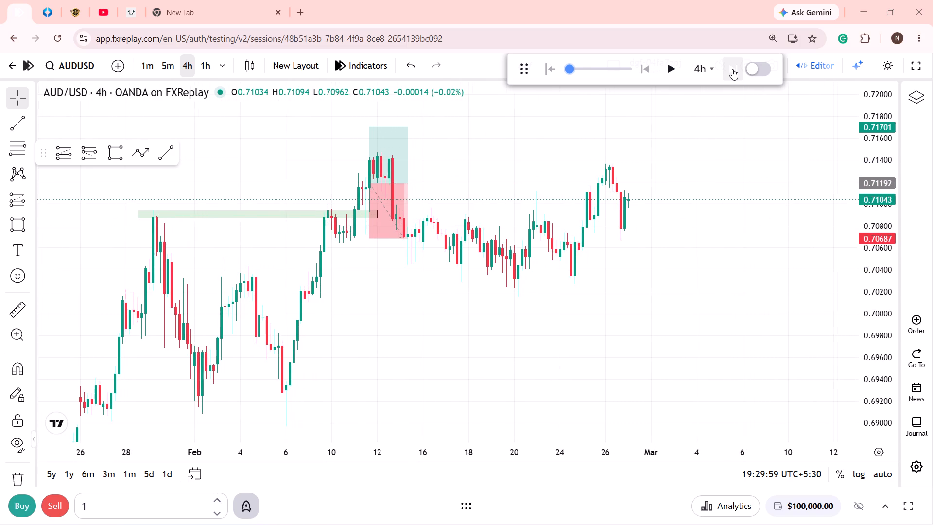
triple_click(732, 69)
triple_click(732, 69)
triple_click(732, 69)
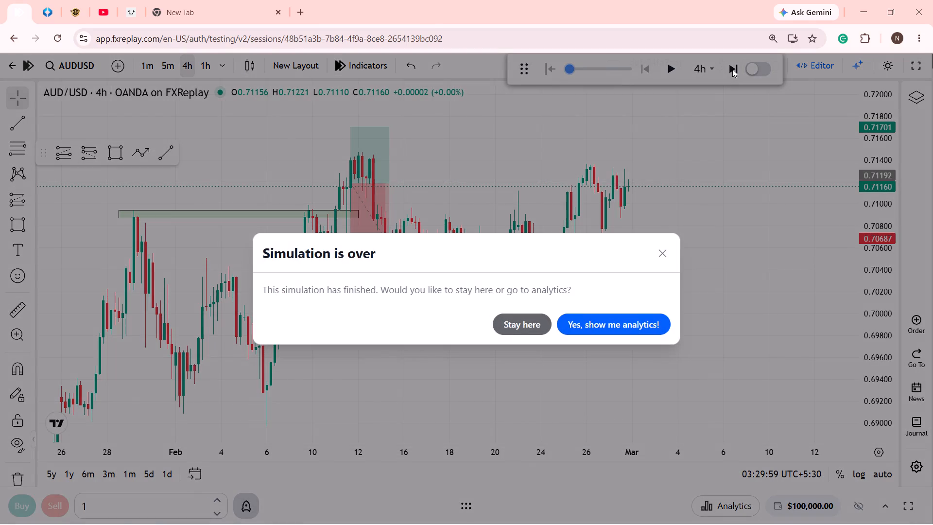
left_click(732, 69)
left_click(537, 322)
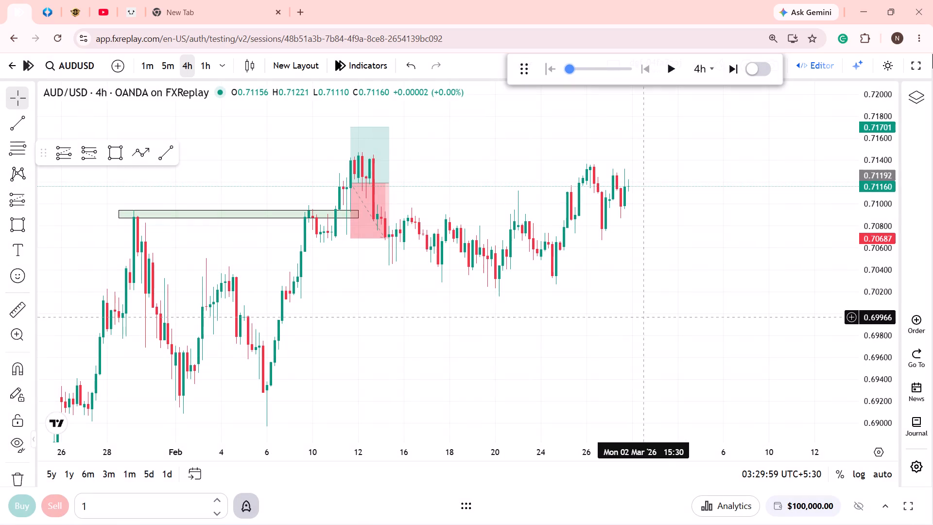
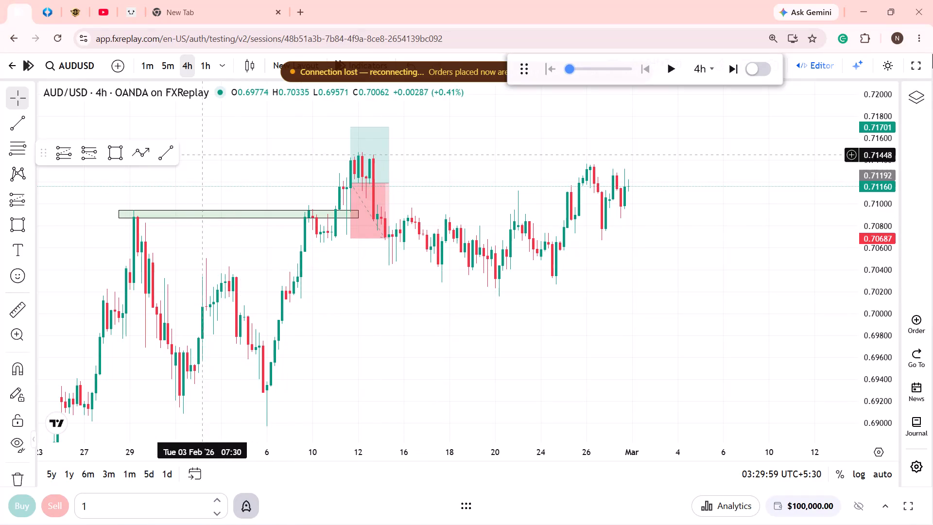
Switch the chart to the 1h timeframe and examine AUD/USD price action from 23 January to early February around the green zone's start.
left_click(207, 69)
scroll(458, 309, "down", 12)
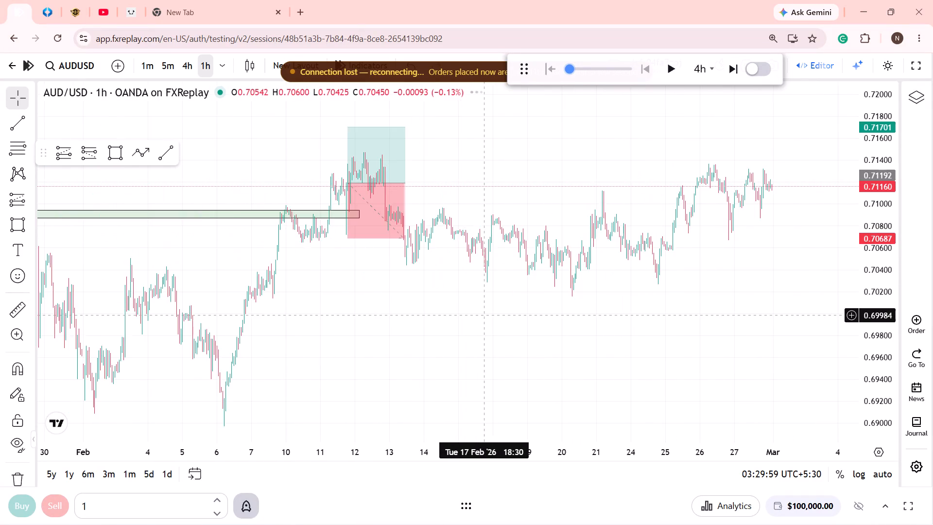
scroll(484, 315, "down", 4)
left_click_drag(475, 313, 572, 299)
left_click_drag(416, 328, 616, 255)
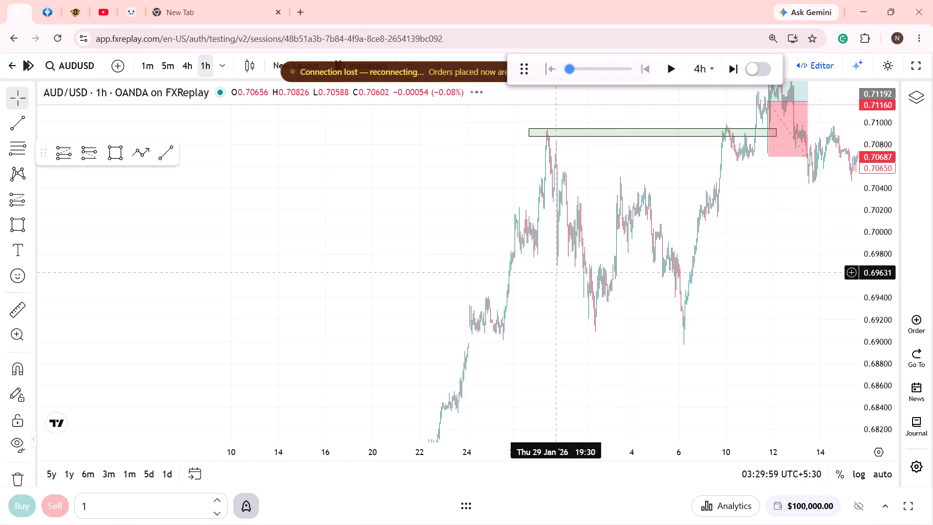
left_click_drag(516, 292, 553, 291)
scroll(524, 337, "up", 5)
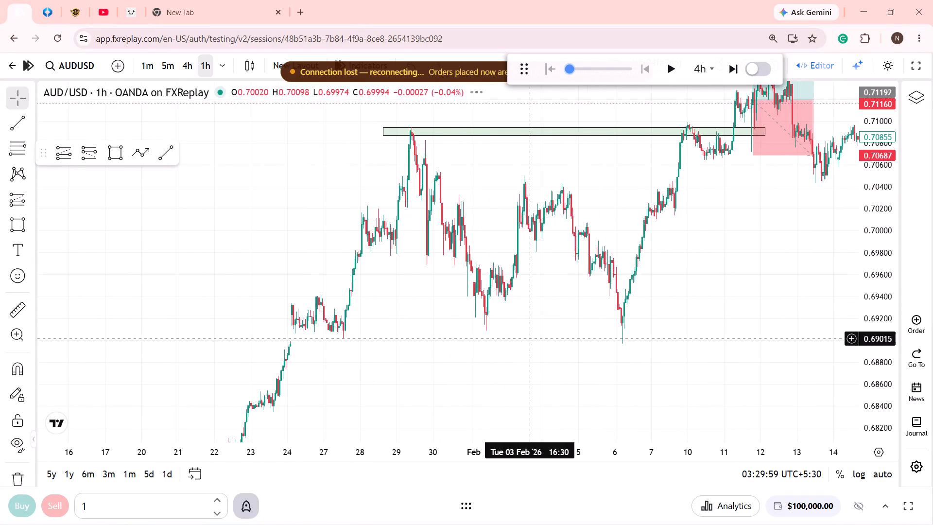
scroll(531, 339, "up", 4)
left_click_drag(360, 297, 522, 291)
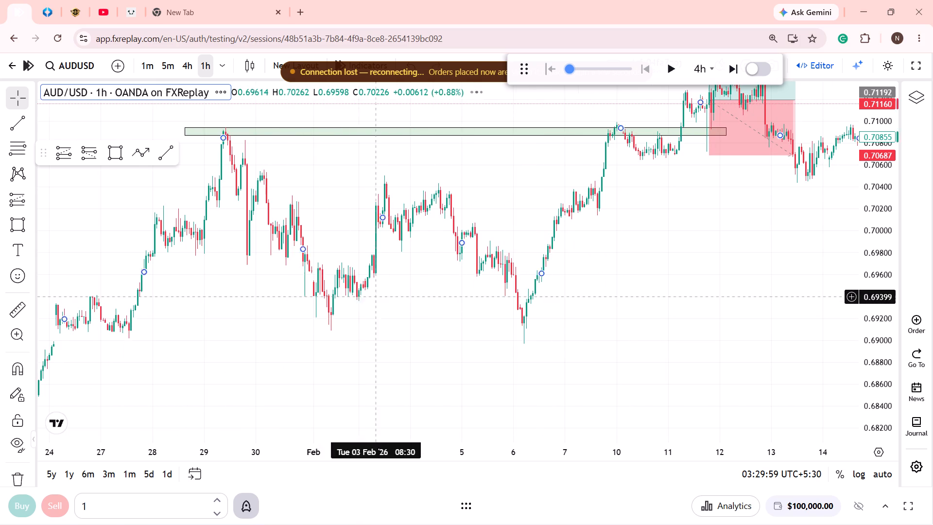
left_click_drag(522, 291, 703, 289)
scroll(480, 313, "up", 3)
left_click_drag(415, 255, 572, 299)
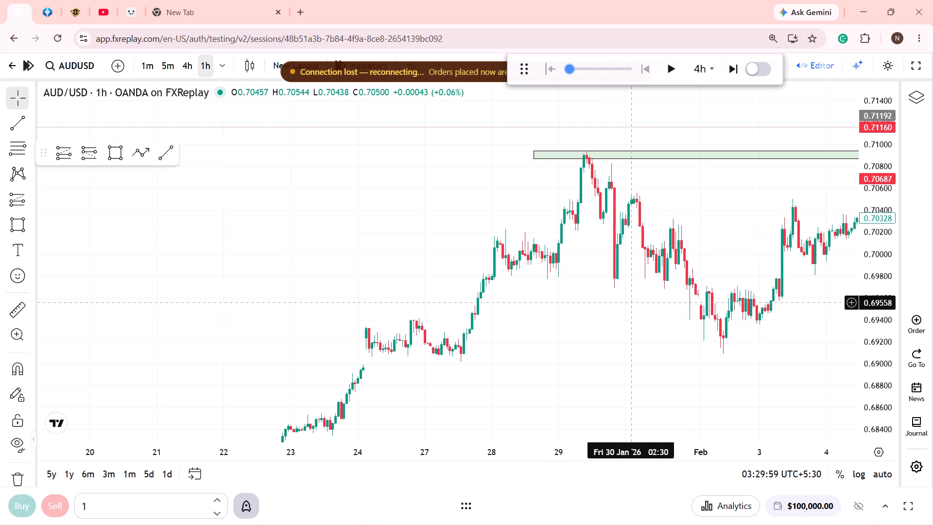
left_click_drag(630, 306, 606, 308)
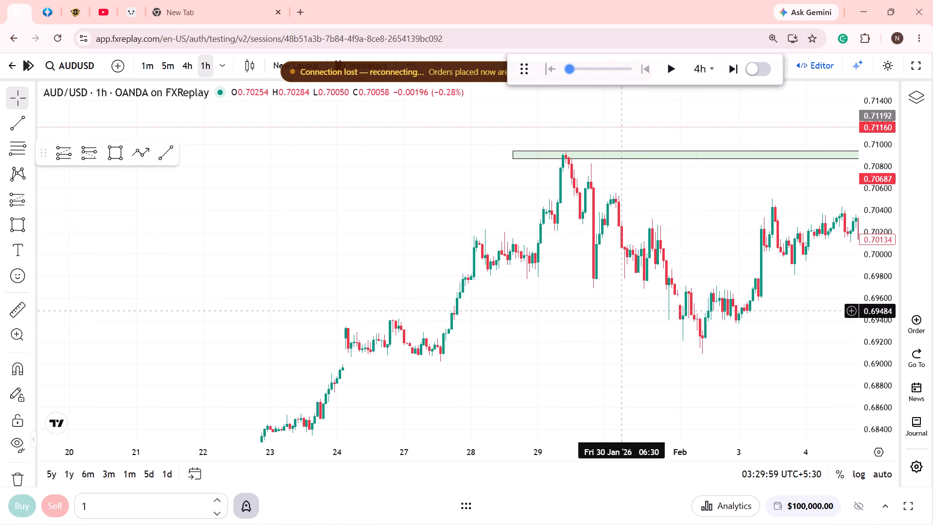
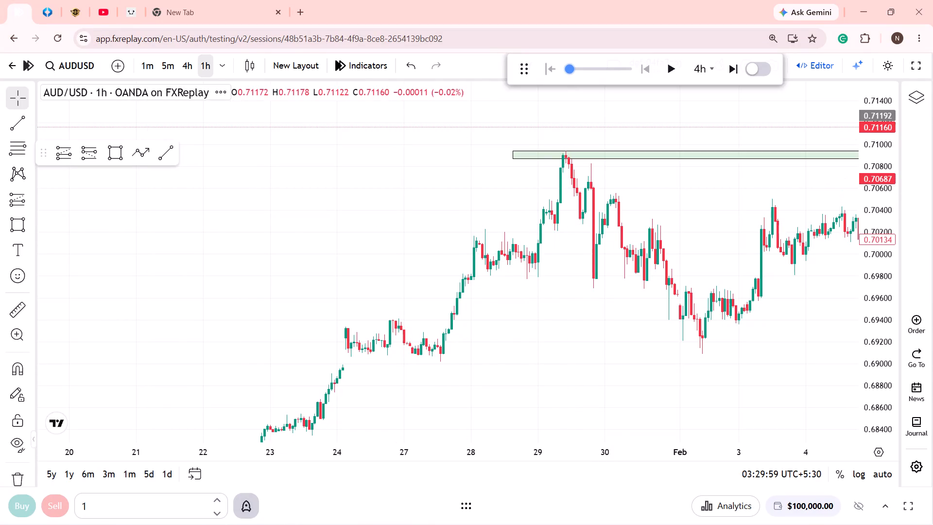
Return to the testing dashboard and delete the dgf session dated 2/1/26 - 2/28/26 from the recent sessions.
left_click_drag(403, 210, 194, 231)
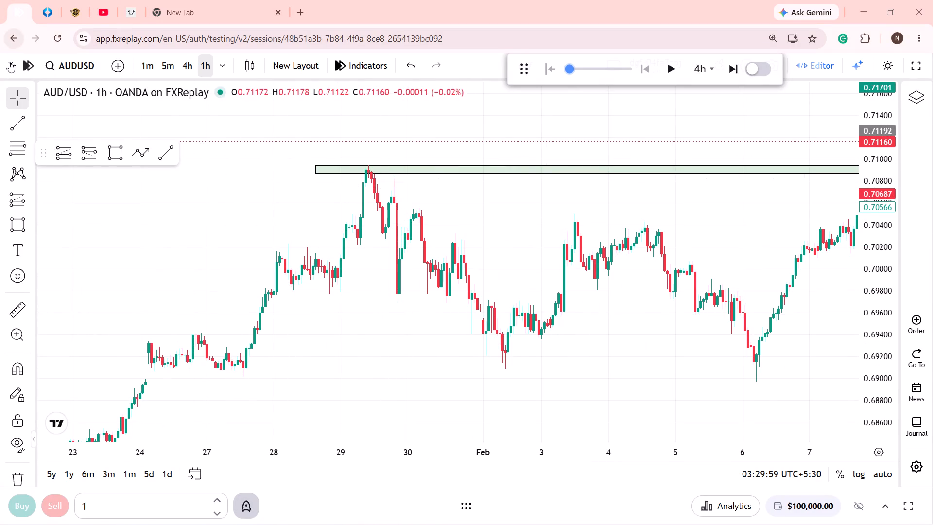
left_click(12, 68)
scroll(442, 284, "down", 7)
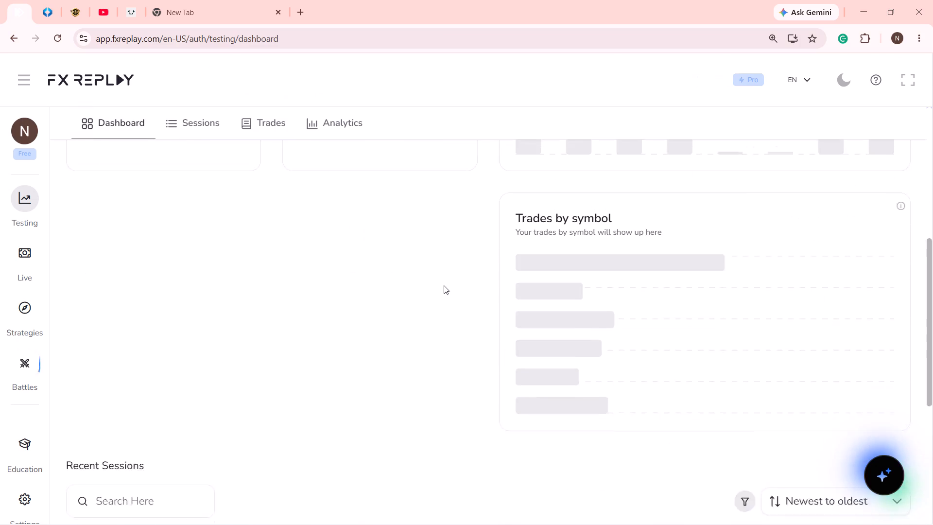
scroll(444, 285, "down", 7)
left_click(676, 468)
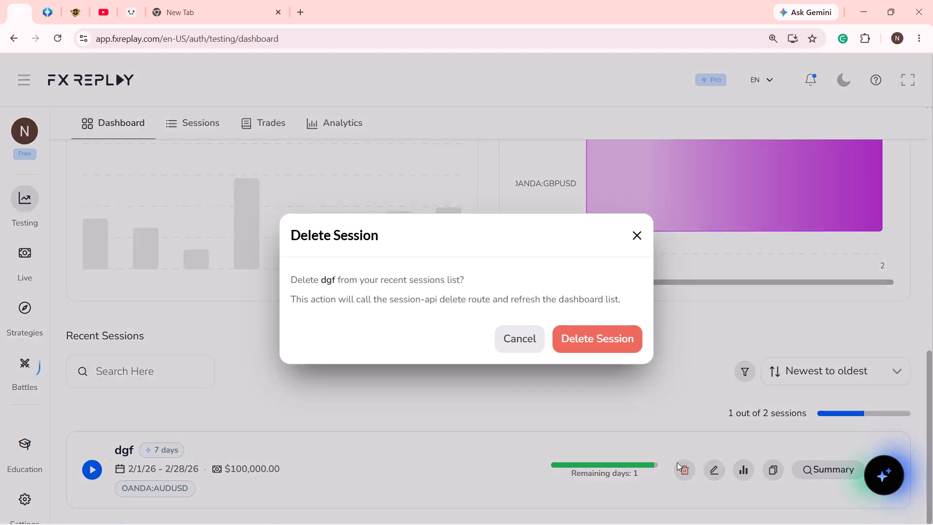
left_click(605, 349)
scroll(602, 363, "down", 11)
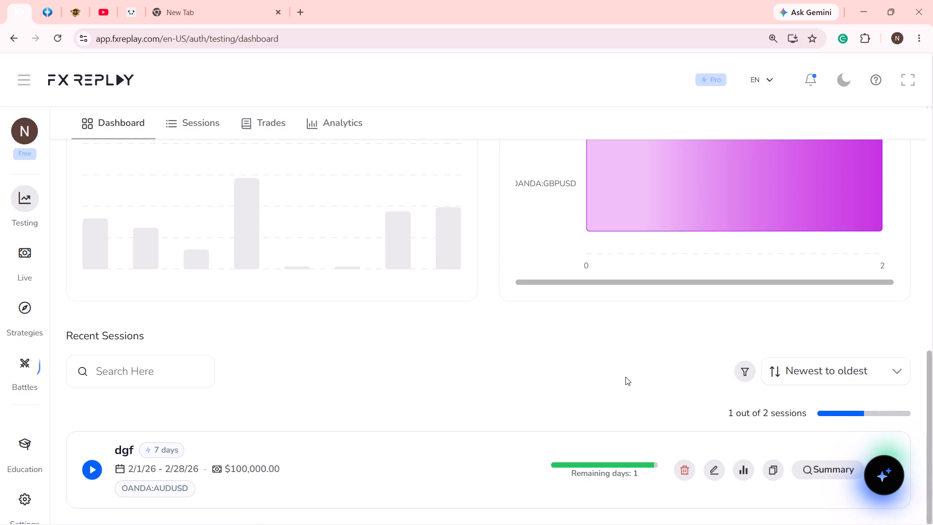
scroll(625, 377, "down", 7)
Set up a new backtesting session named dgf with AUDUSD as the asset and the Legacy Chart engine.
scroll(652, 367, "up", 2)
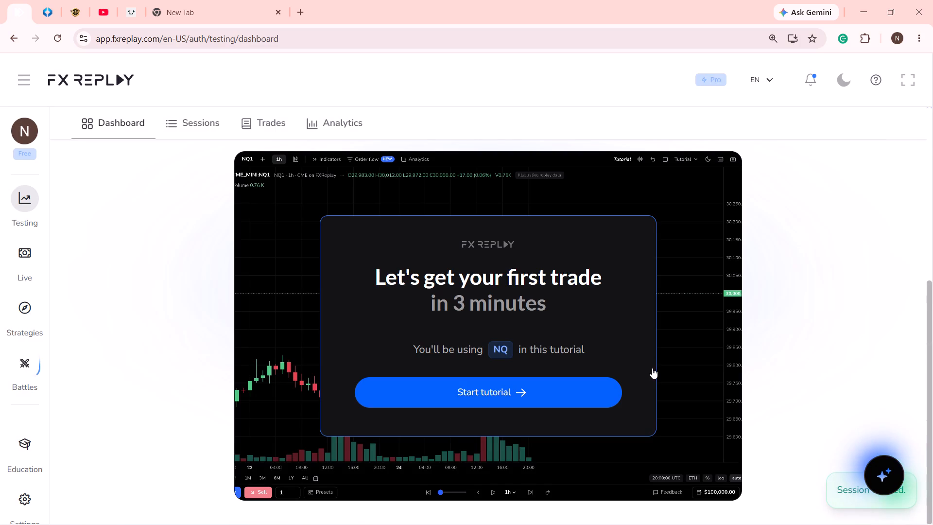
scroll(652, 368, "up", 2)
left_click(432, 306)
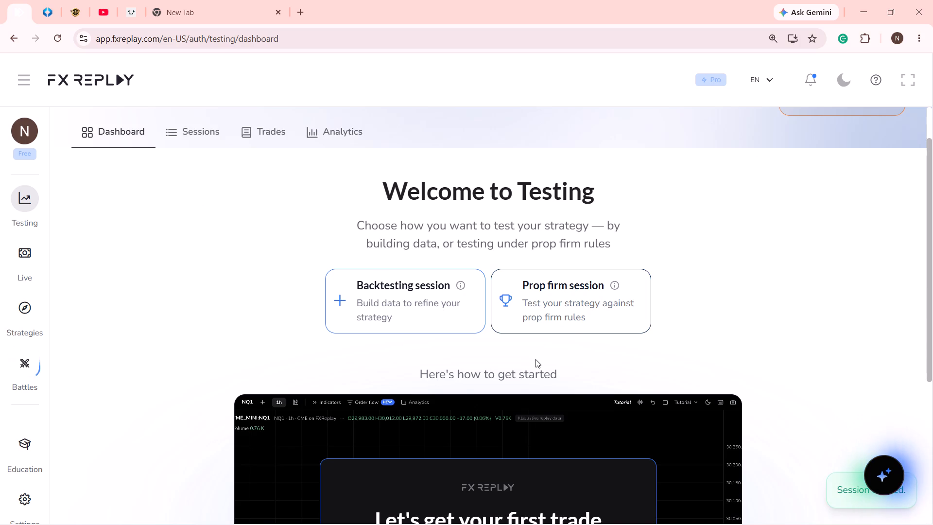
left_click(510, 257)
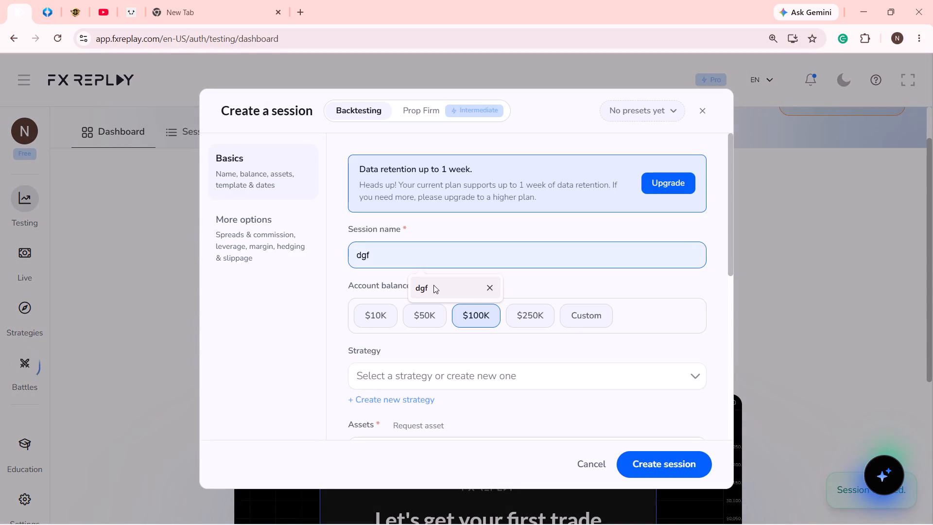
left_click(433, 285)
scroll(493, 315, "down", 1)
left_click(496, 390)
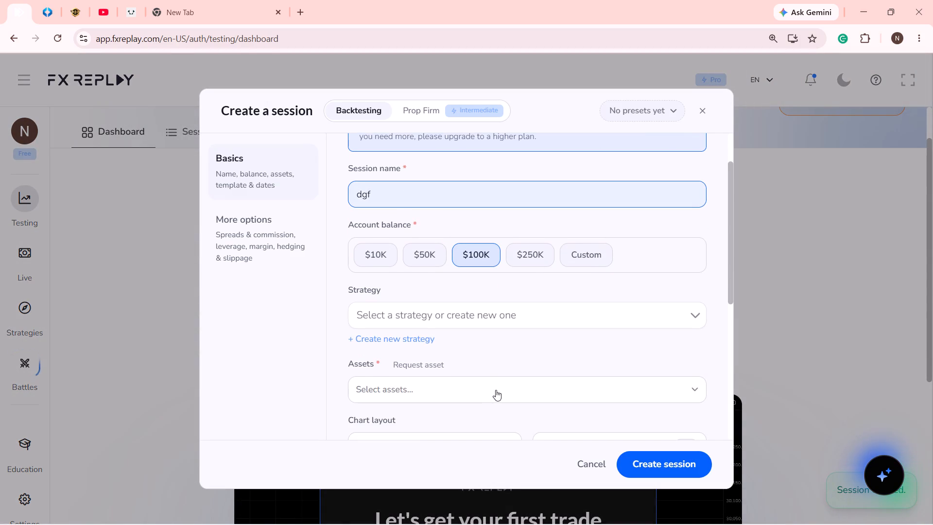
left_click(473, 381)
scroll(489, 364, "down", 5)
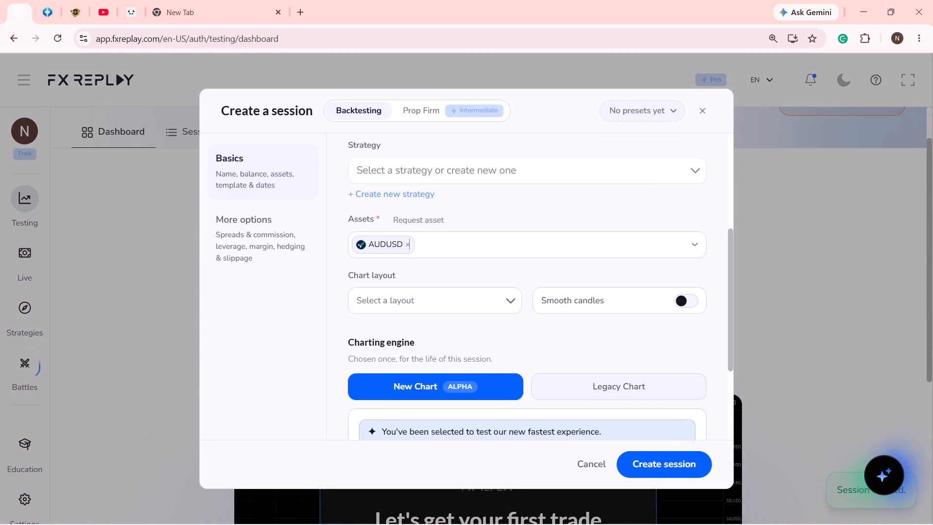
left_click(565, 244)
Switch the session period to Custom and set the initial date to 01/01/2025.
scroll(567, 332, "down", 3)
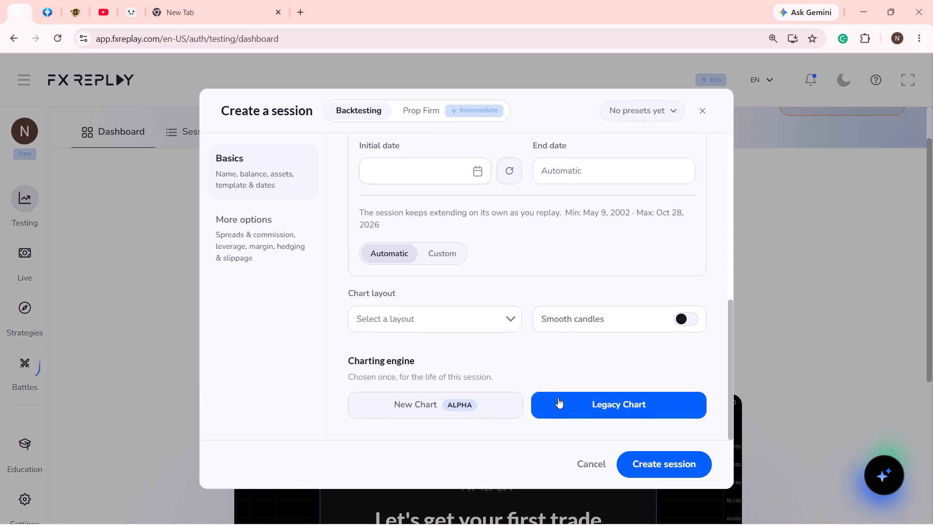
scroll(558, 398, "down", 4)
scroll(465, 281, "up", 1)
left_click(454, 310)
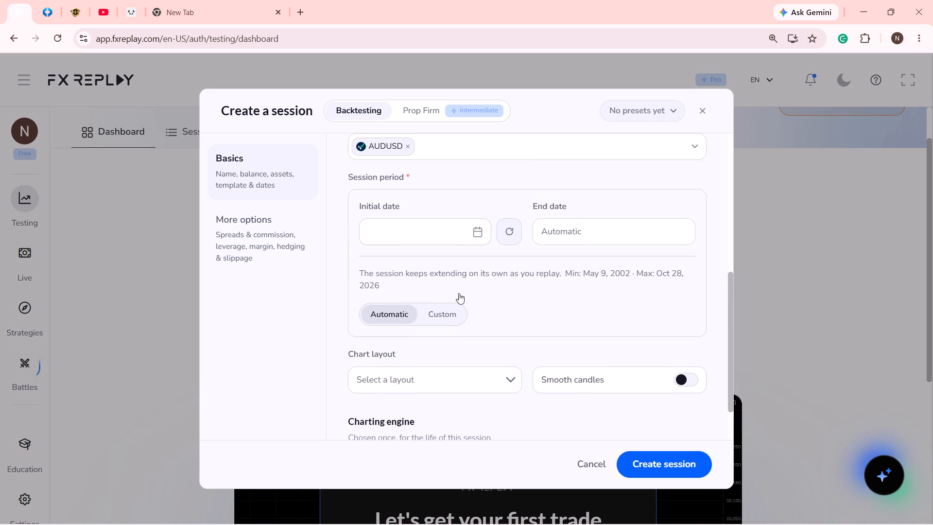
left_click(480, 241)
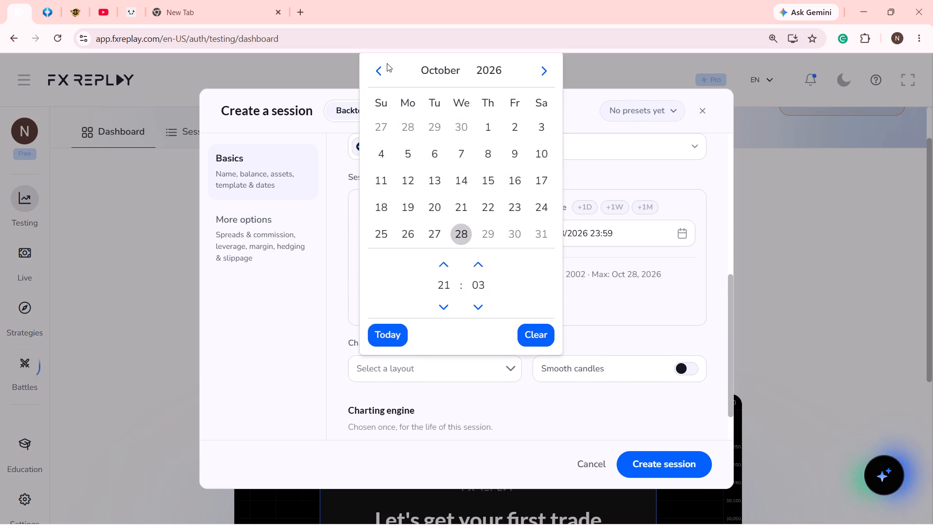
left_click(483, 74)
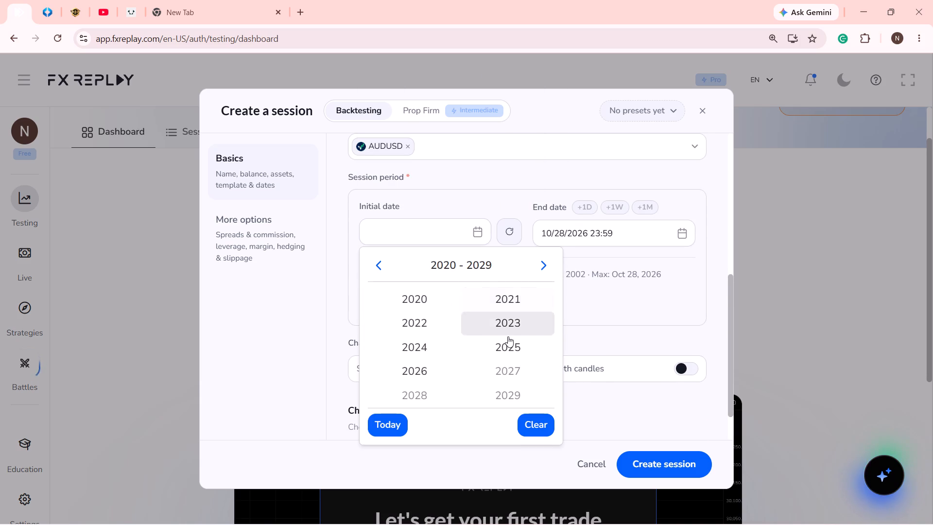
left_click(509, 342)
left_click(402, 297)
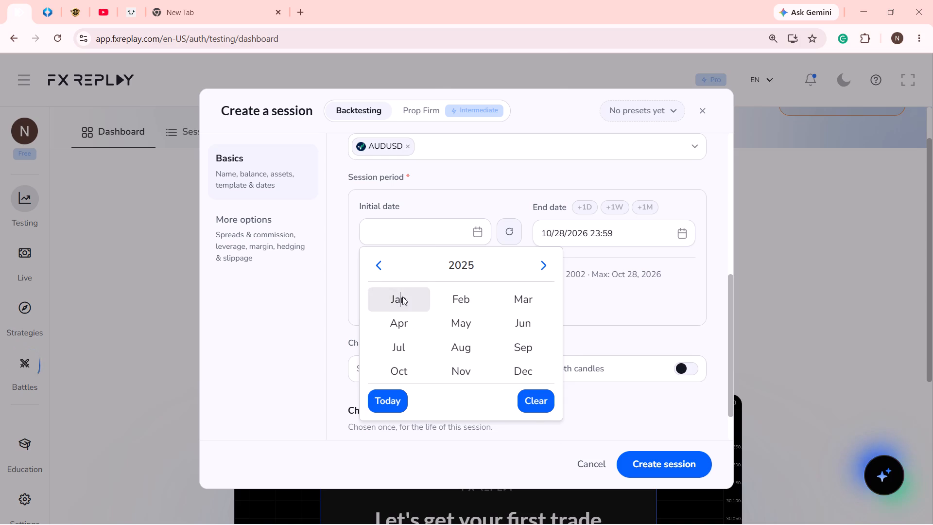
left_click(456, 124)
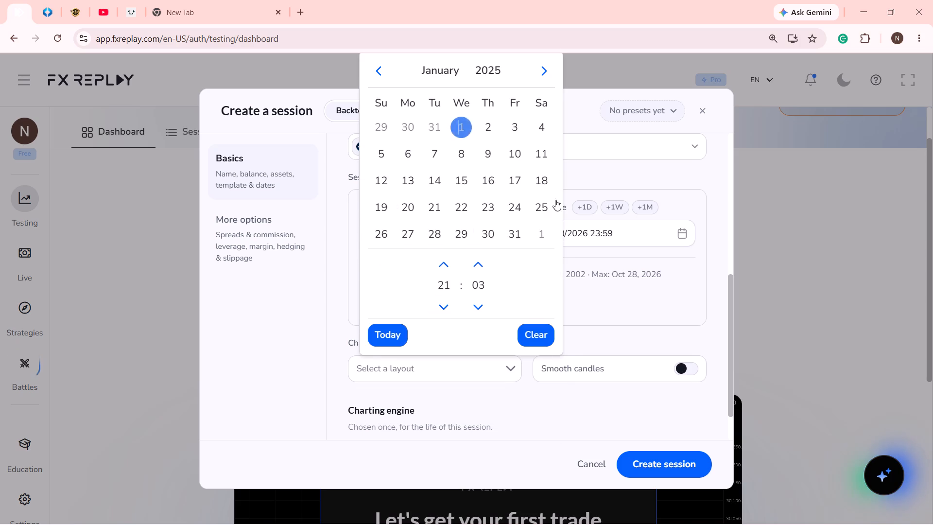
Set the session's end date to 01/31/2025.
left_click(687, 229)
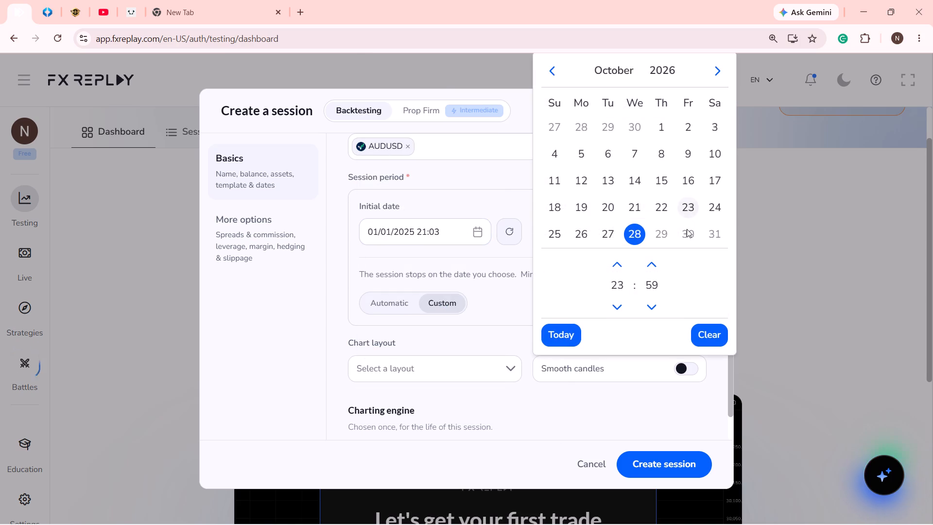
left_click(649, 63)
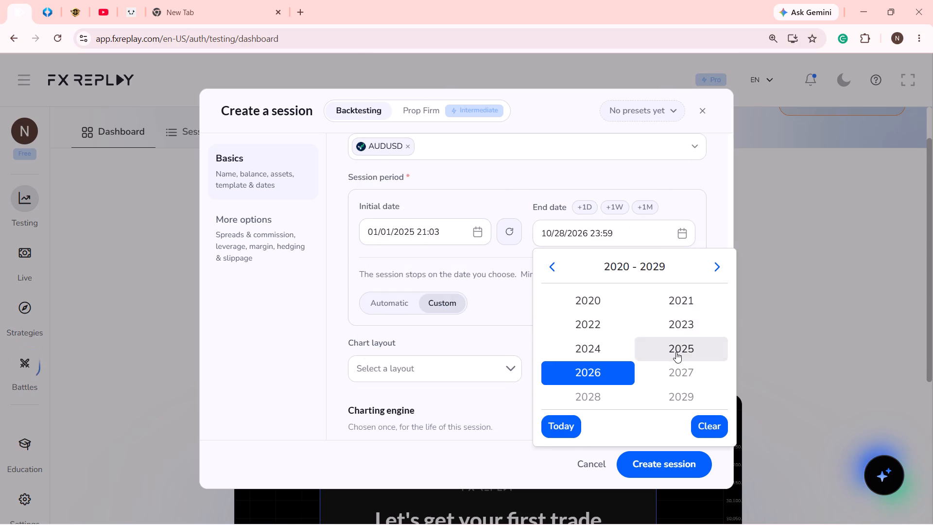
left_click(676, 352)
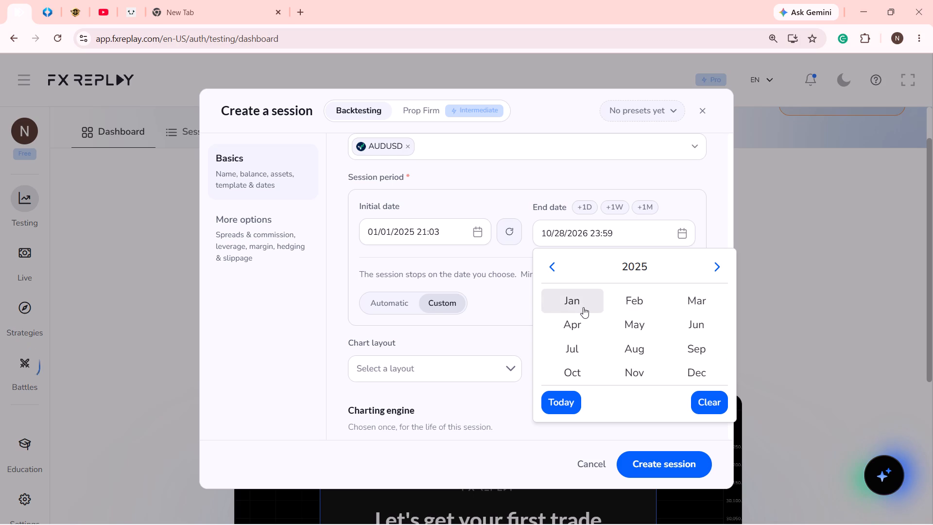
left_click(583, 307)
left_click(705, 334)
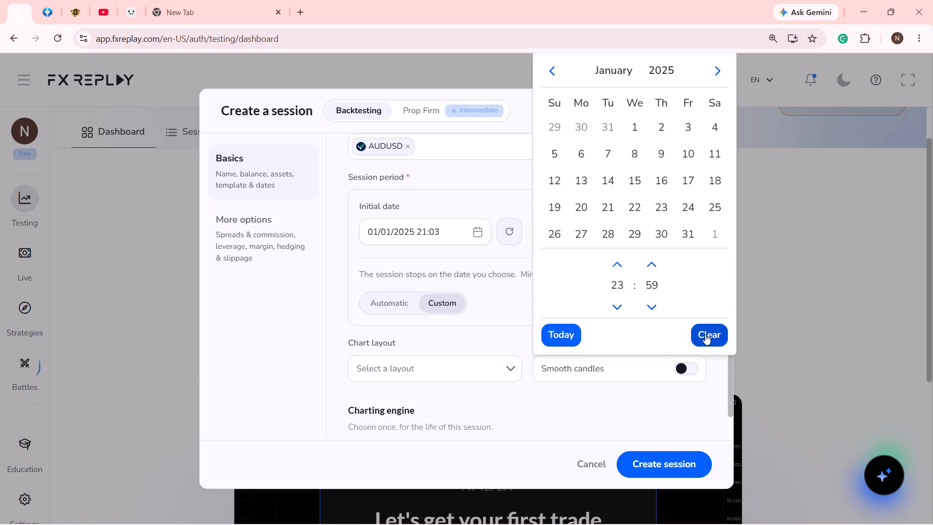
left_click(685, 235)
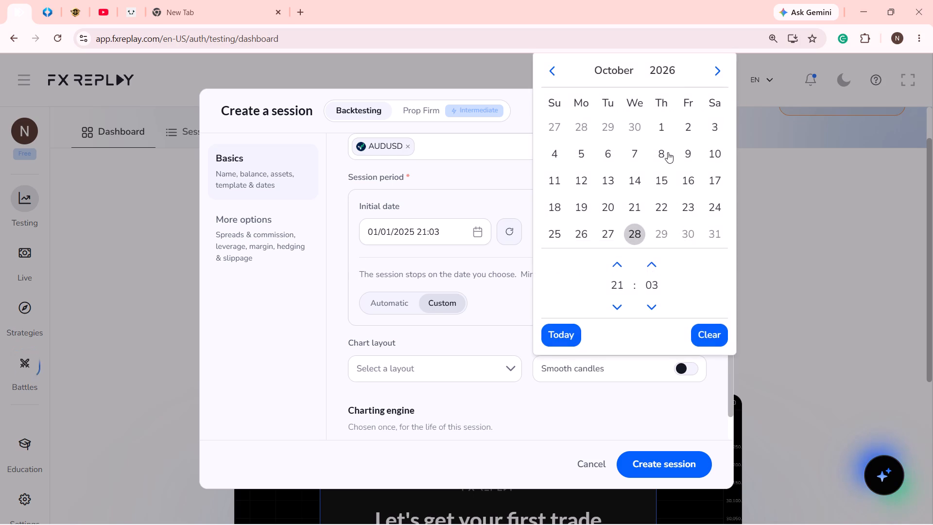
left_click(673, 73)
left_click(672, 342)
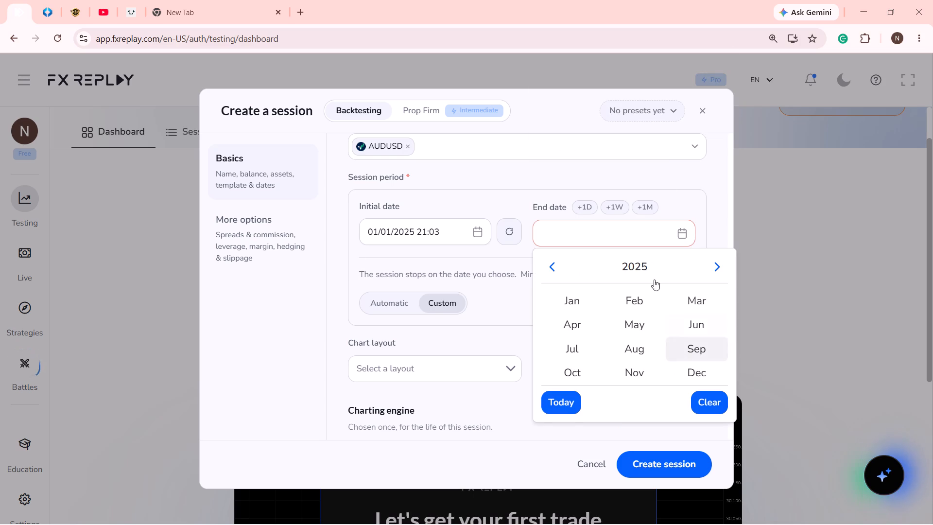
left_click(581, 307)
left_click(690, 238)
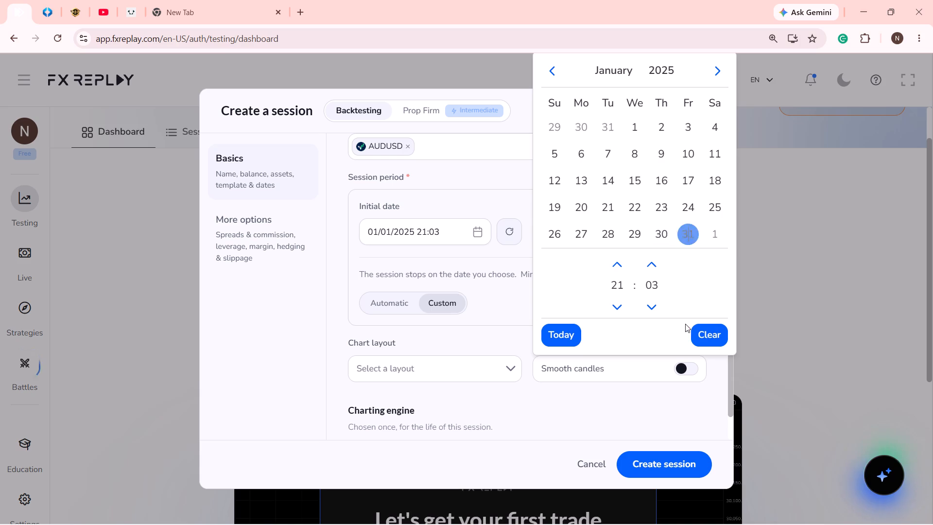
Create the session and dismiss the shortcut bar with News and Journal once it opens.
scroll(684, 451, "down", 4)
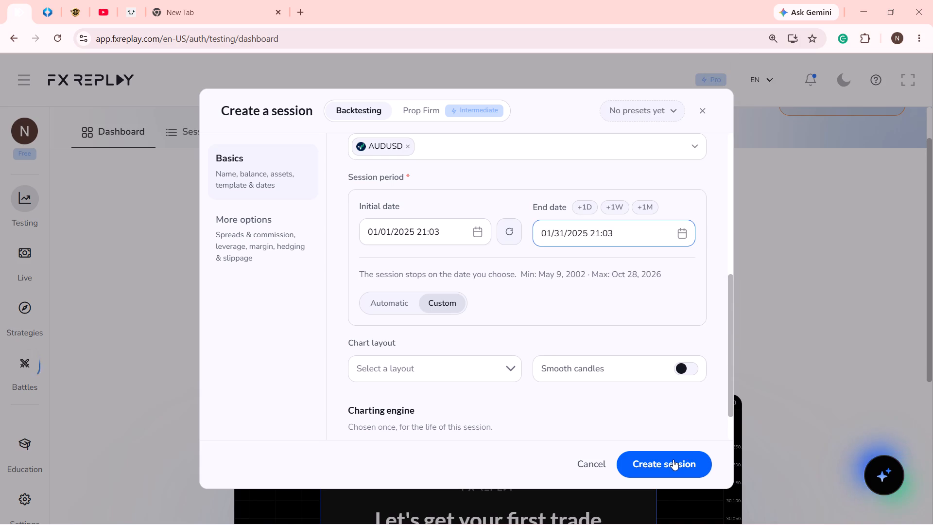
left_click(673, 459)
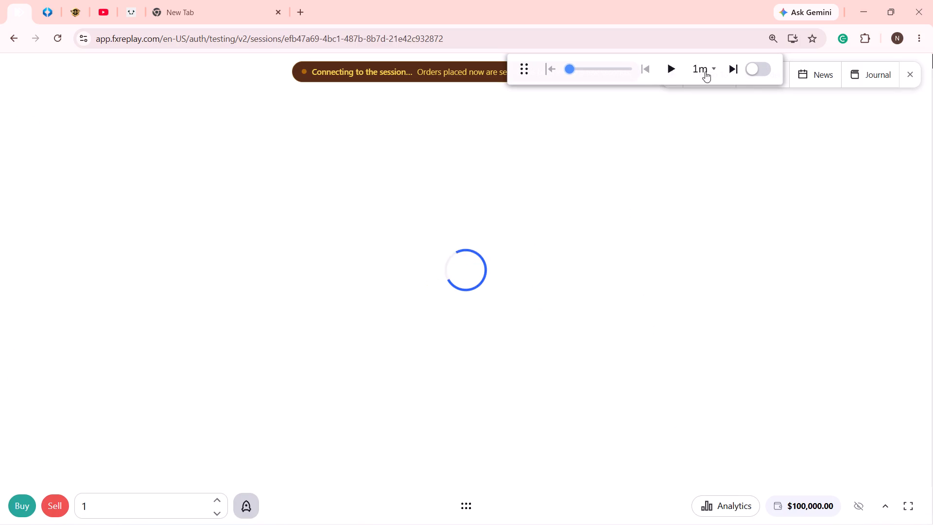
left_click(903, 82)
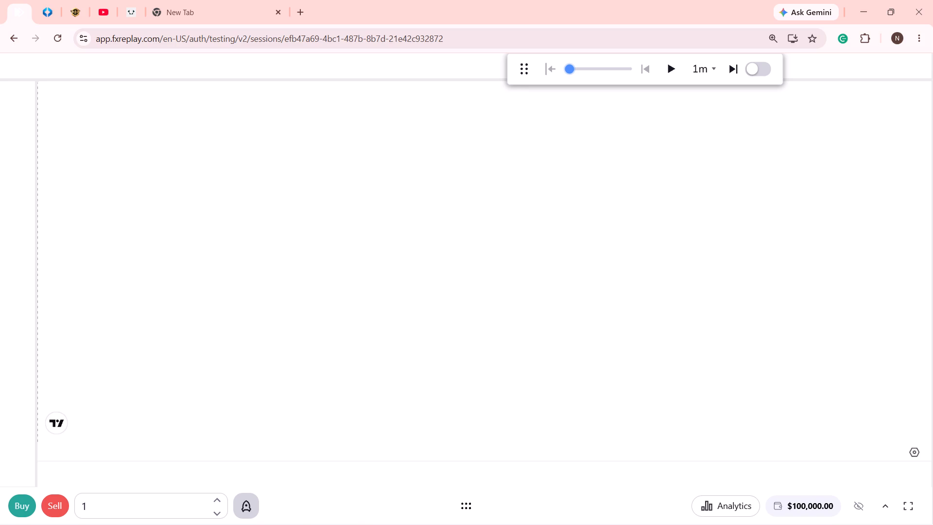
Set the replay step interval to 1h.
left_click(713, 69)
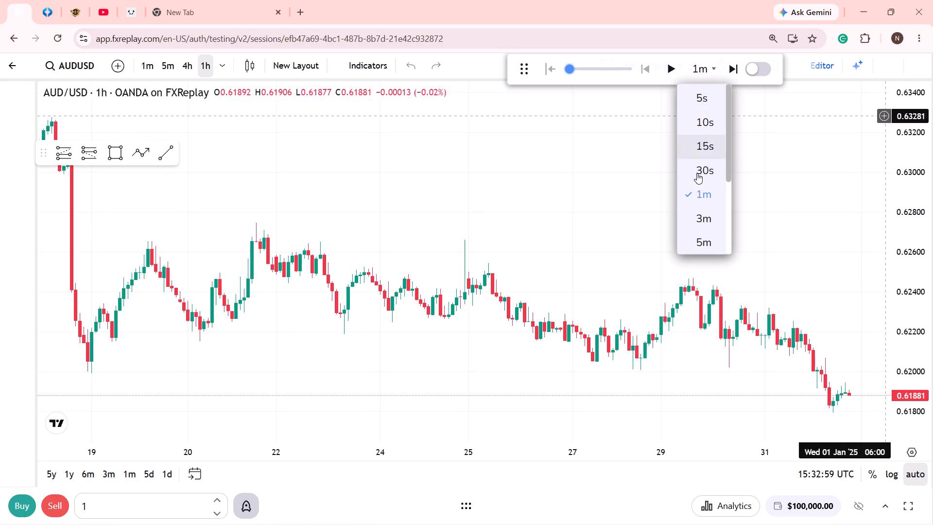
scroll(697, 176, "down", 7)
left_click(705, 223)
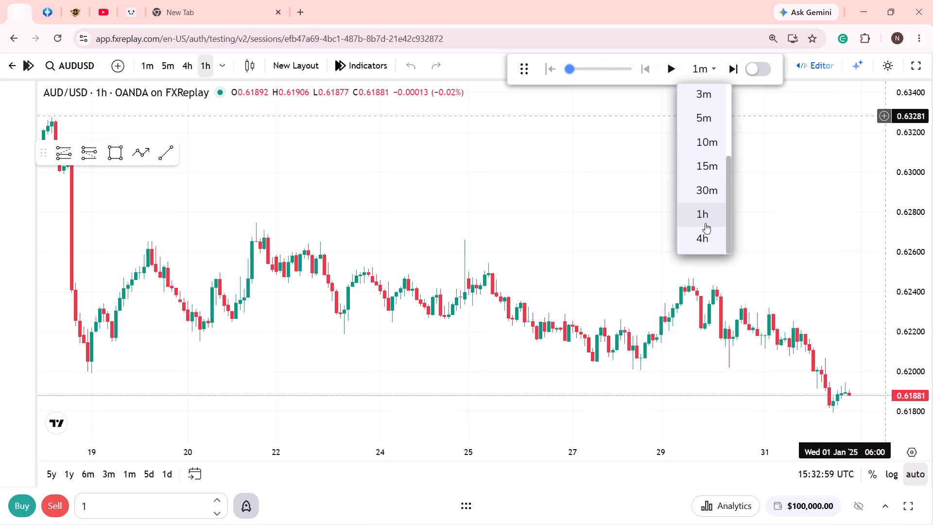
Remove the Volume indicator from the AUD/USD 1h chart.
left_click_drag(591, 246, 673, 207)
left_click_drag(759, 275, 753, 222)
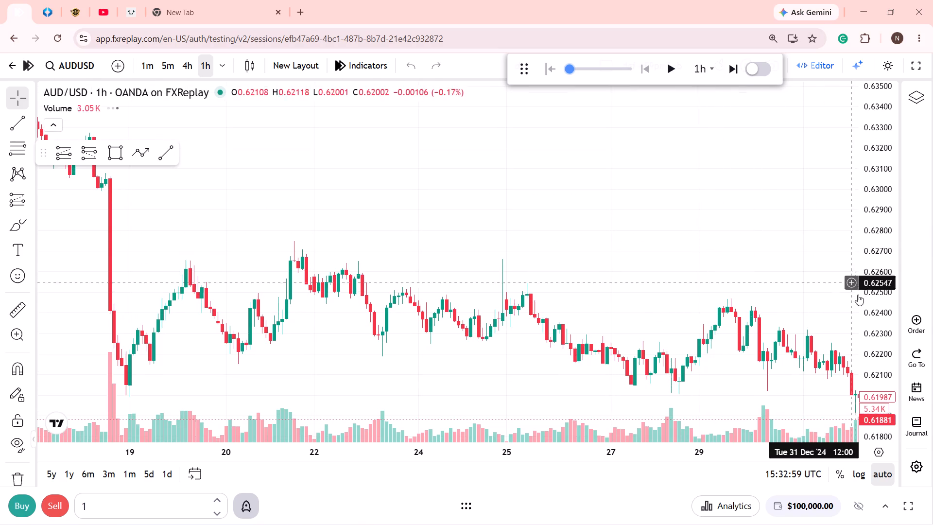
left_click_drag(888, 302, 852, 141)
left_click_drag(749, 245, 753, 123)
scroll(742, 217, "down", 4)
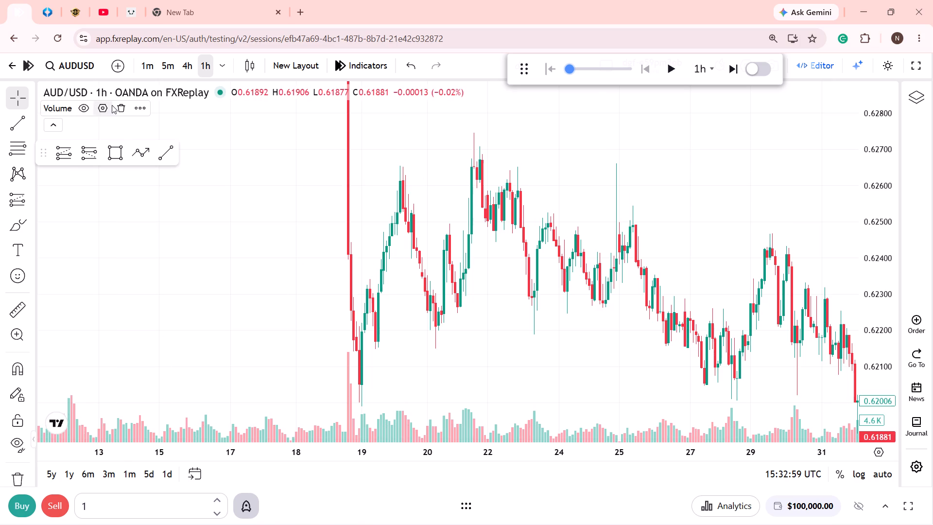
left_click(114, 105)
Draw a rectangle support zone from about 0.6199 to 0.6205, starting at 18 December 2024 18:00 and extending just past the latest candle.
left_click_drag(379, 220, 358, 116)
left_click_drag(613, 223, 610, 214)
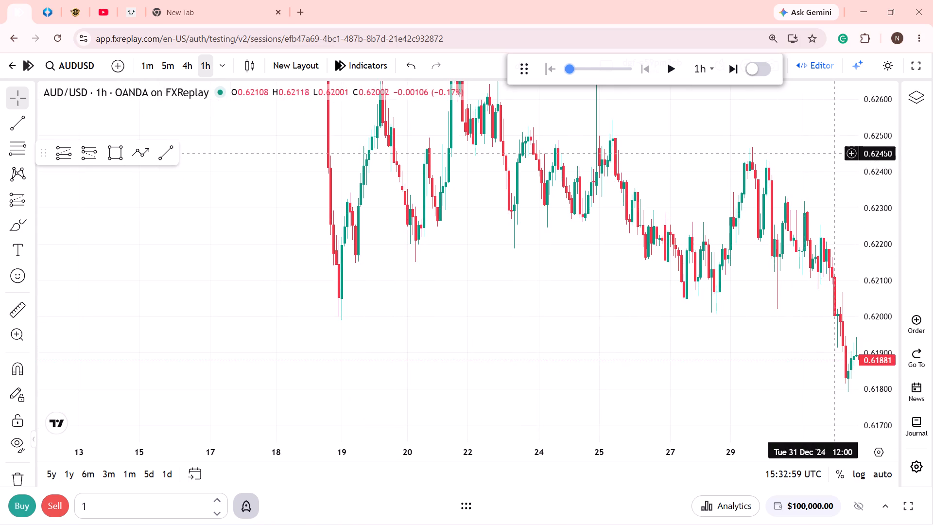
left_click_drag(870, 154, 887, 196)
left_click_drag(833, 193, 652, 238)
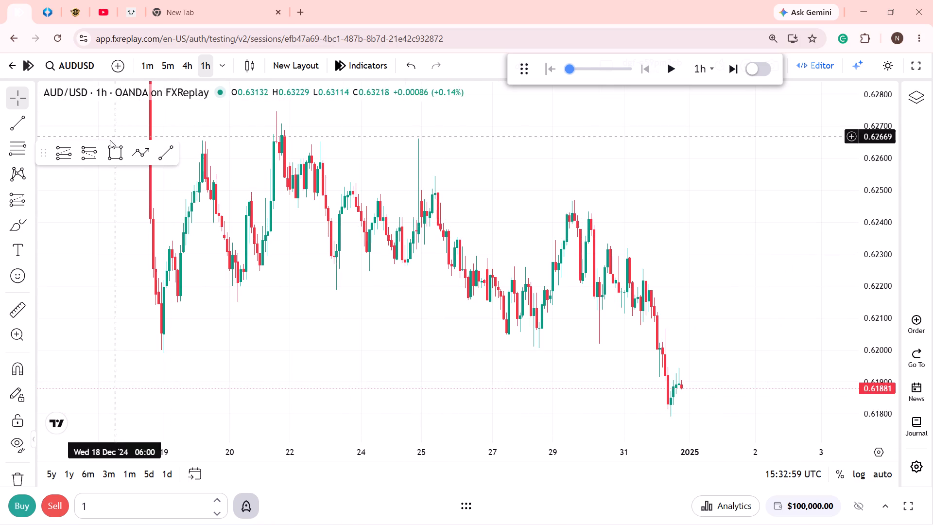
left_click(112, 149)
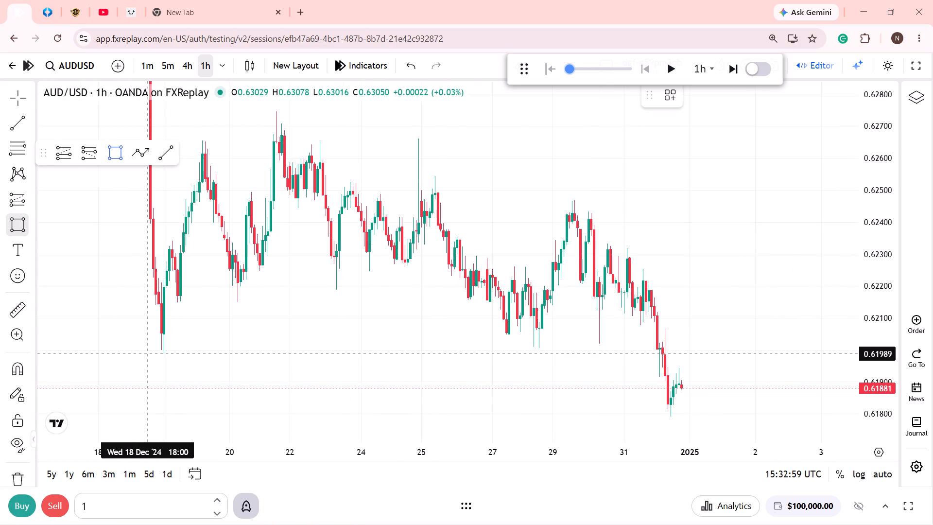
left_click(148, 353)
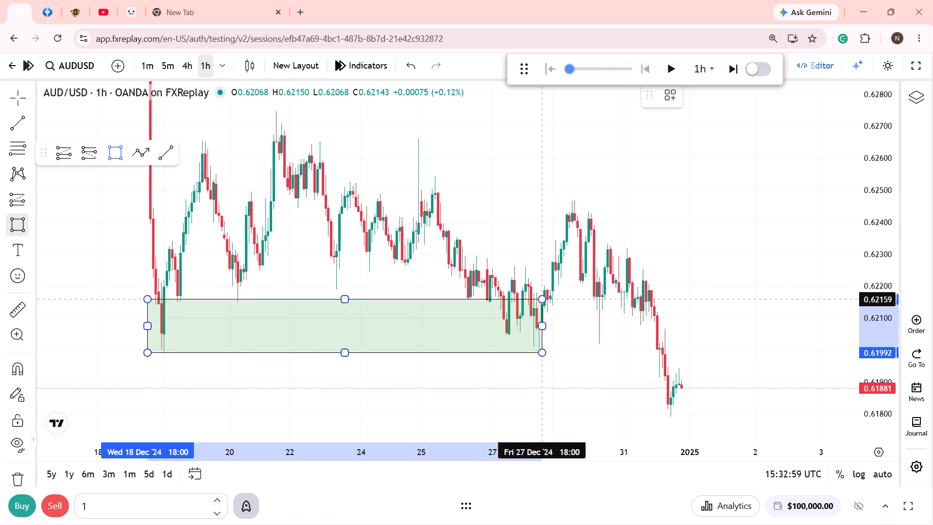
left_click(722, 333)
left_click_drag(684, 359, 684, 358)
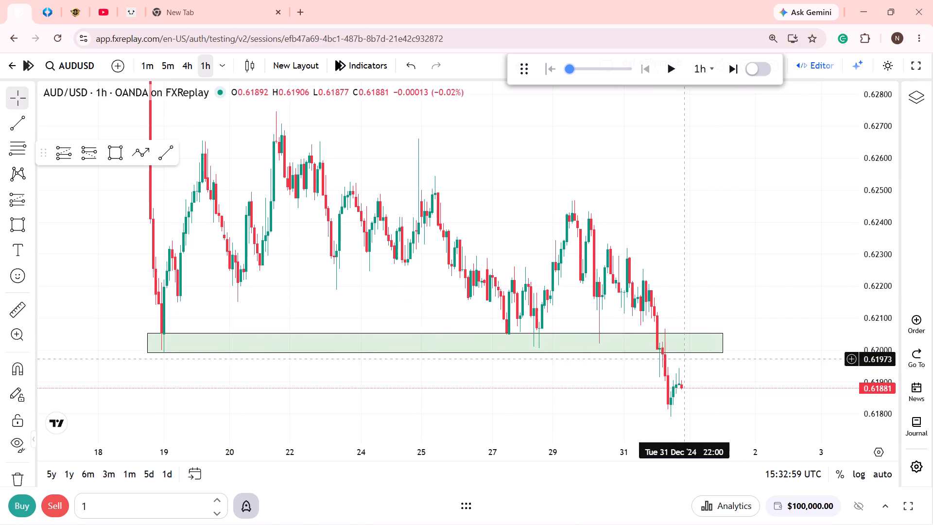
left_click_drag(684, 358, 707, 308)
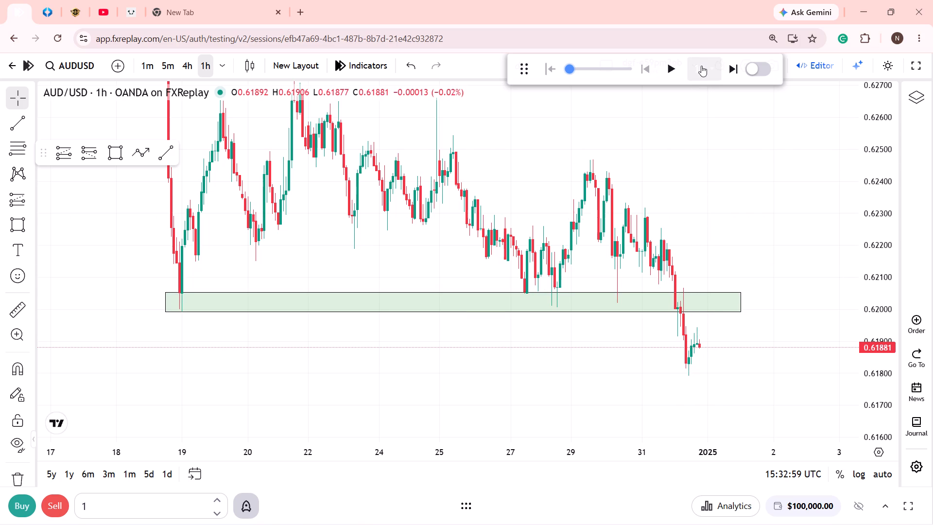
Set the chart's time zone to (UTC+5:30) Colombo.
left_click(778, 469)
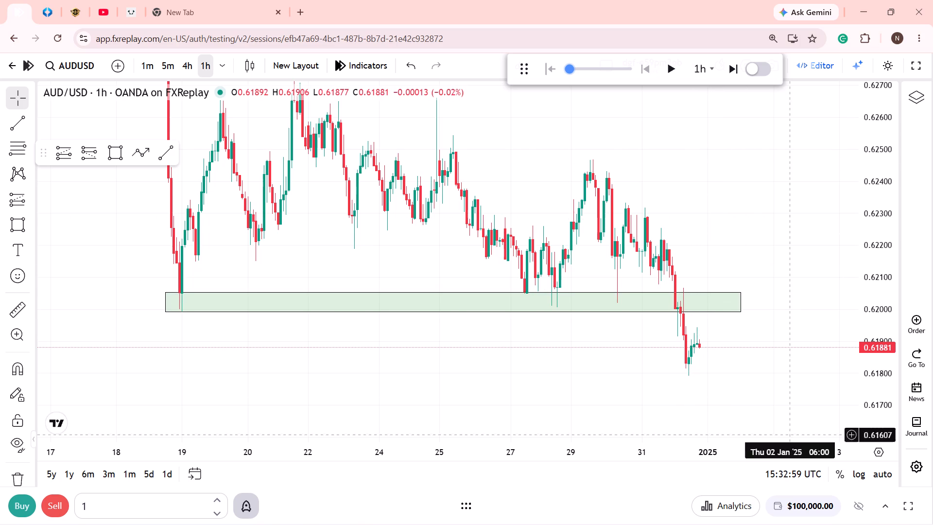
scroll(794, 336, "down", 16)
scroll(794, 336, "down", 5)
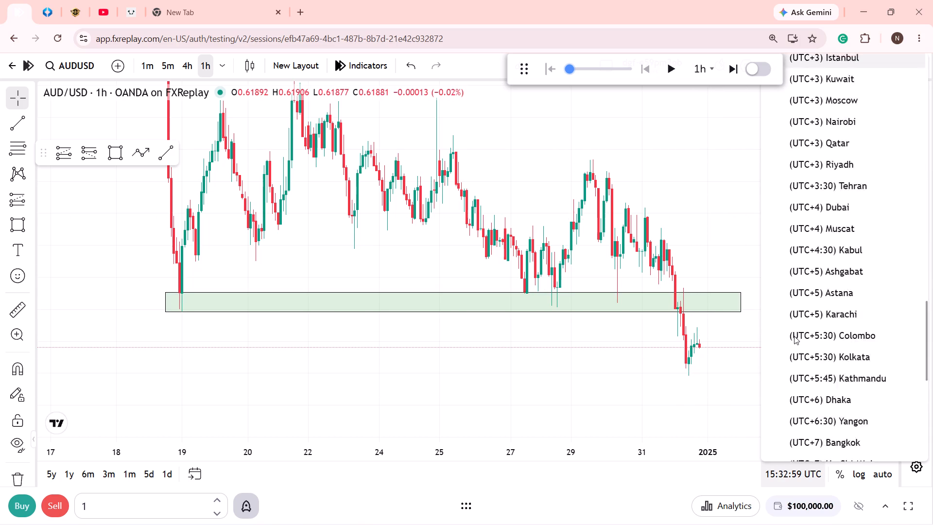
left_click(837, 337)
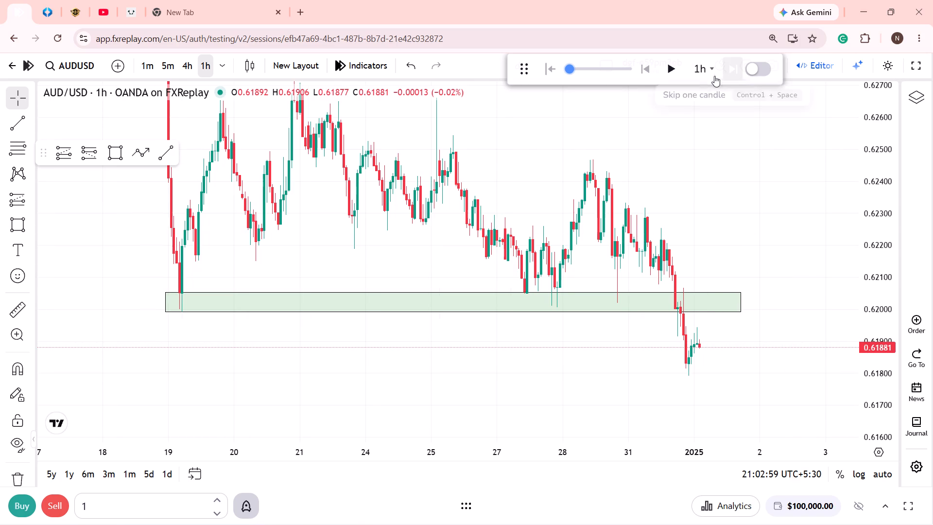
Play the replay in full screen and pause it around 2 January 2025 07:29, once price moves above the support zone.
left_click(679, 75)
left_click(913, 62)
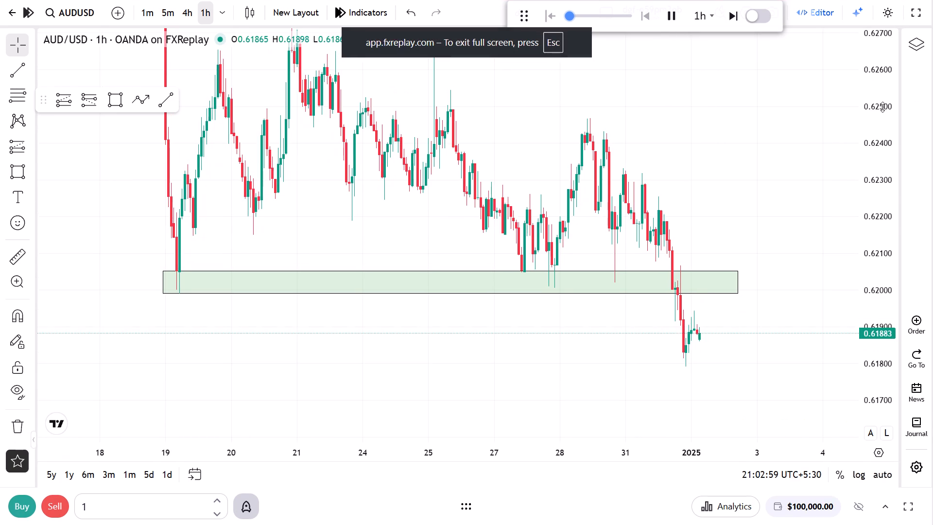
left_click_drag(837, 112, 902, 112)
scroll(870, 125, "up", 2)
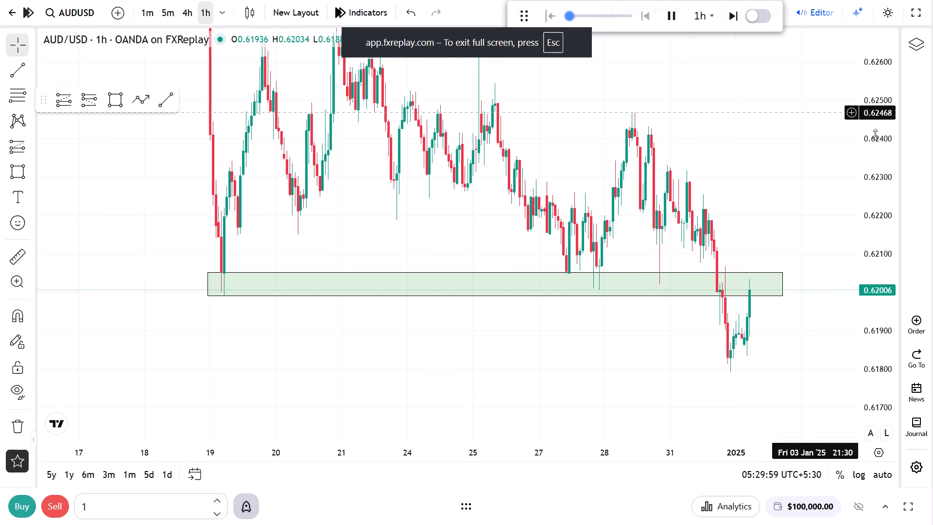
left_click(674, 12)
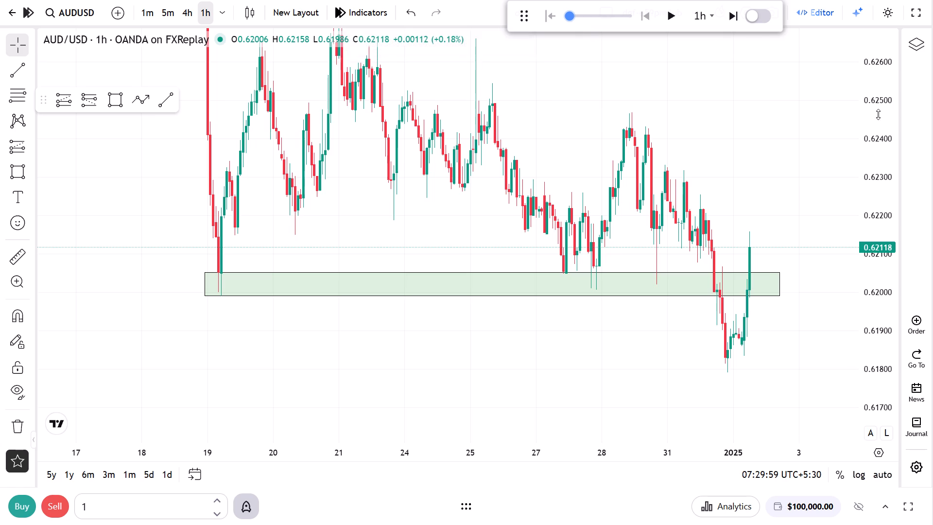
Draw a rectangle resistance zone from about 0.6267 to 0.6275, starting at 20 December 2024 16:30 and extending past the latest candle.
left_click_drag(878, 114, 873, 154)
left_click_drag(450, 118, 462, 204)
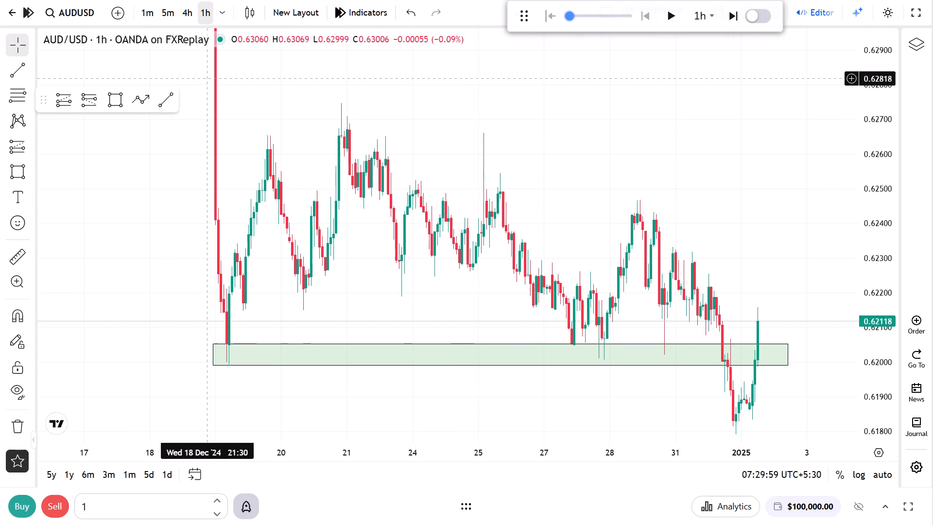
left_click(123, 90)
left_click(326, 130)
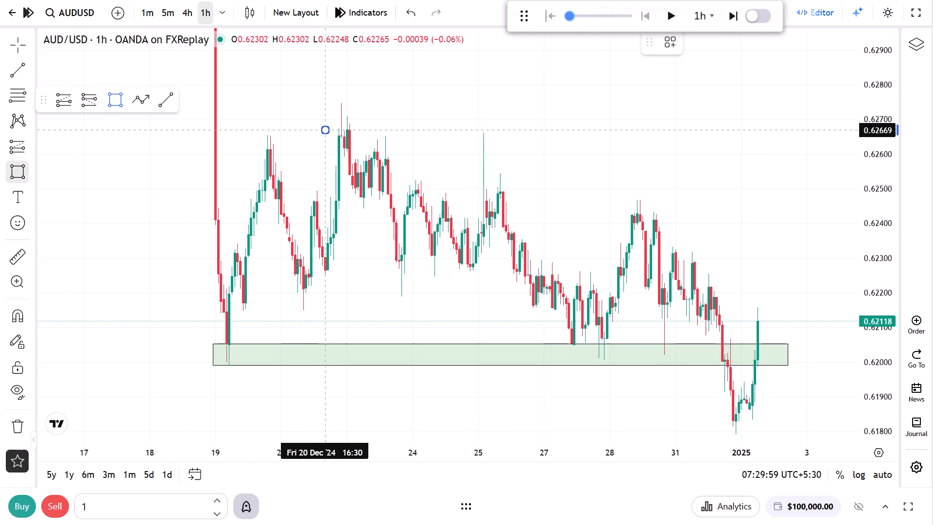
left_click(857, 104)
Switch the AUD/USD chart to the 1m timeframe, framing the latest price action above the support zone.
left_click_drag(816, 175, 766, 165)
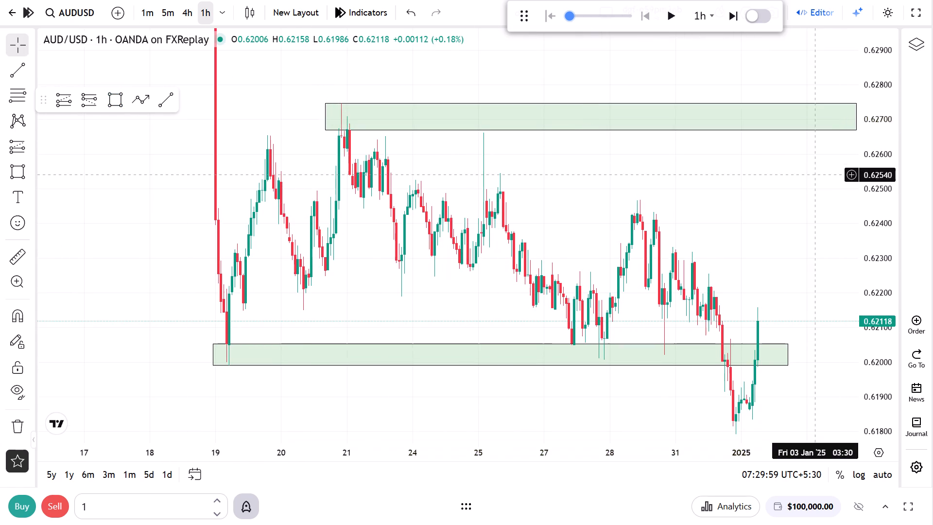
left_click_drag(766, 165, 732, 159)
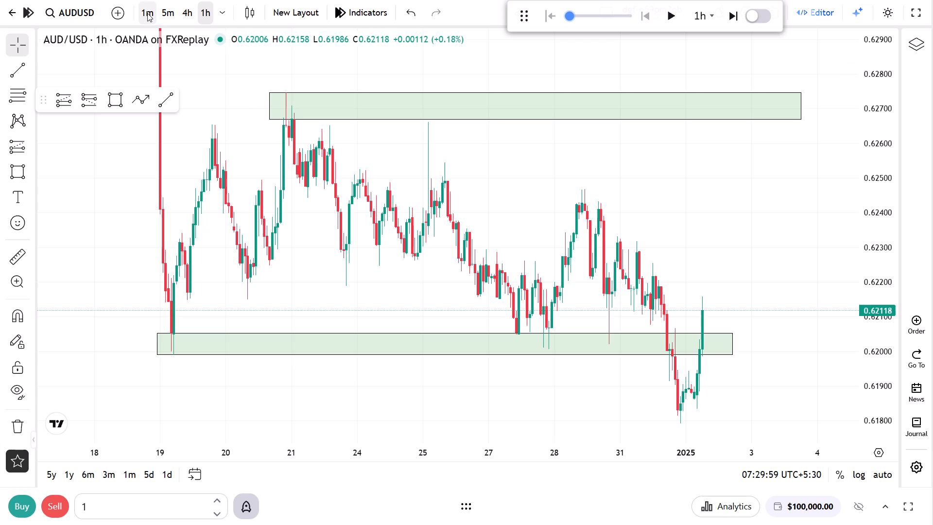
left_click(147, 13)
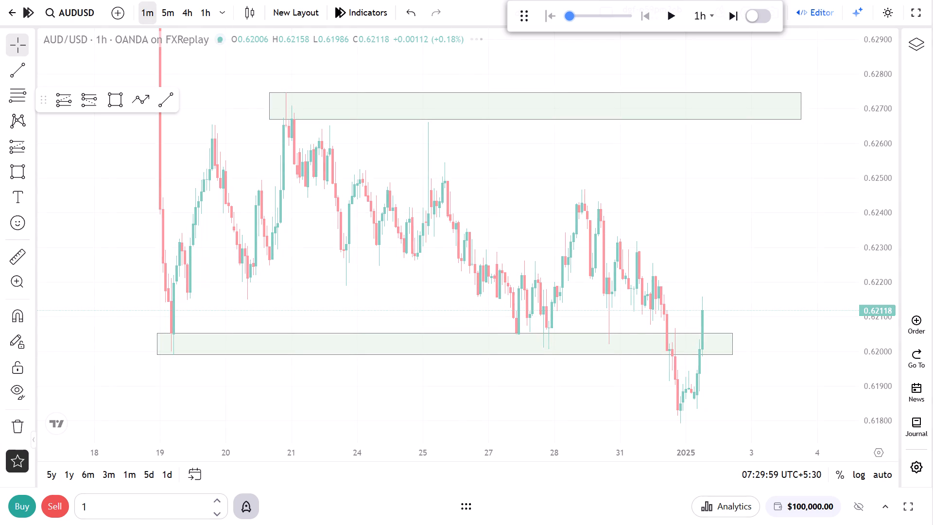
scroll(726, 311, "down", 4)
left_click_drag(729, 298, 678, 211)
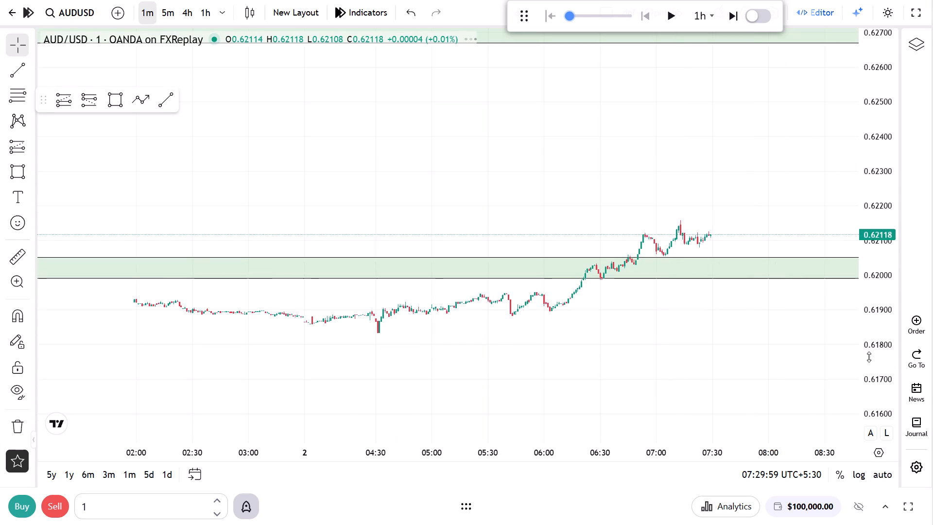
left_click_drag(873, 354, 894, 229)
left_click_drag(723, 262, 713, 172)
scroll(624, 308, "up", 5)
left_click_drag(626, 300, 599, 363)
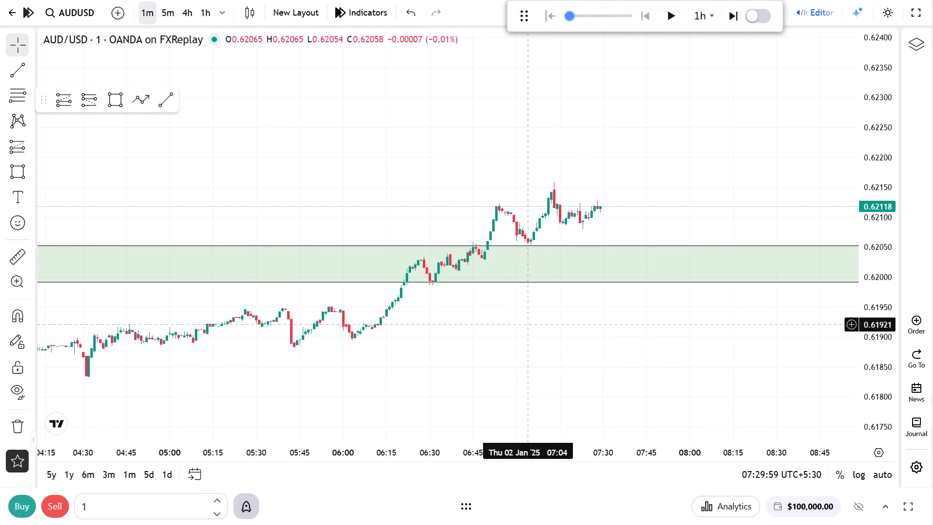
Advance the replay by four 1h steps to 2 January 2025 11:29.
left_click(738, 21)
left_click(738, 21)
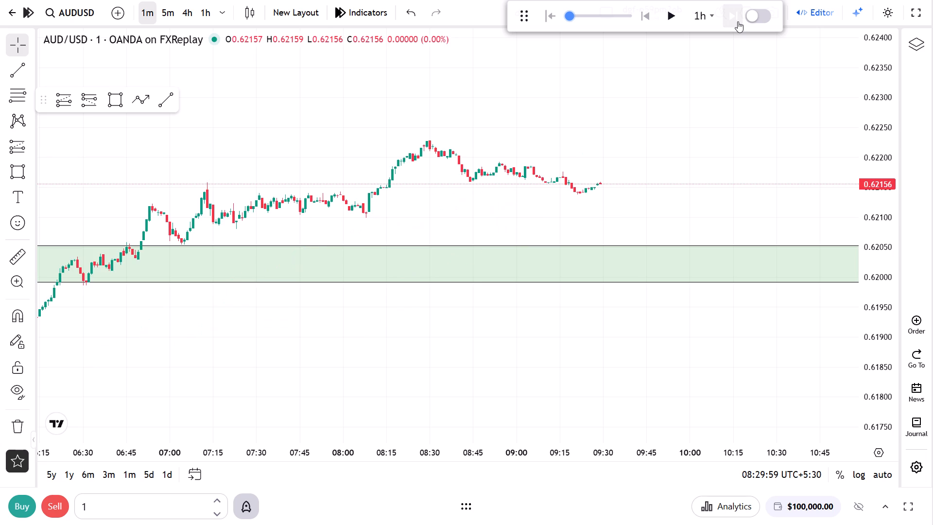
left_click(738, 21)
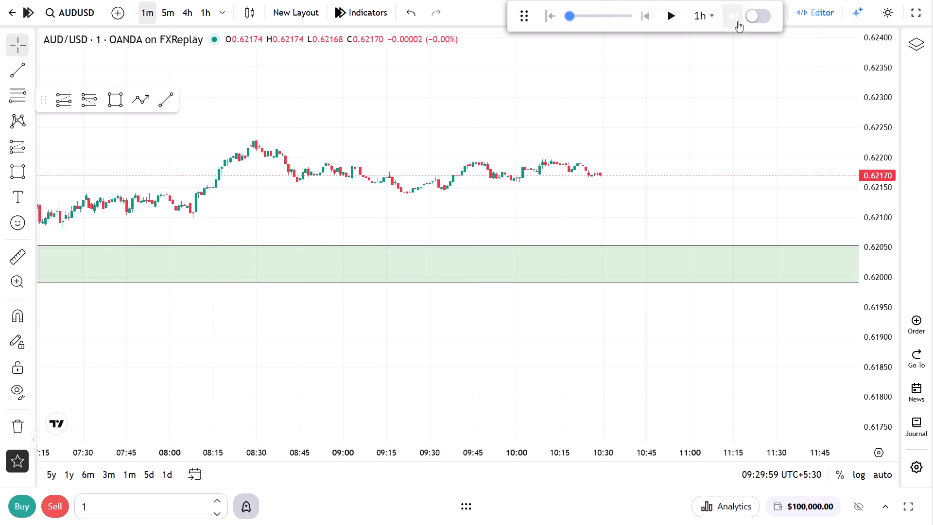
left_click(738, 21)
Draw a path tracing the falling swings from the 08:30 high near 0.6223 to the low near 0.6214 at about 09:24.
scroll(719, 203, "down", 2)
left_click_drag(730, 182, 792, 251)
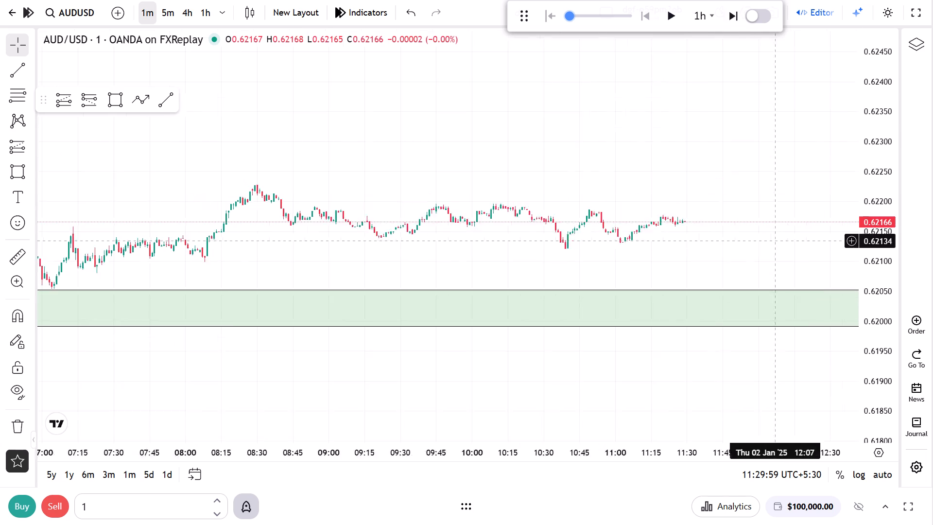
left_click_drag(792, 251, 795, 252)
left_click_drag(888, 390, 898, 179)
left_click_drag(476, 205, 747, 218)
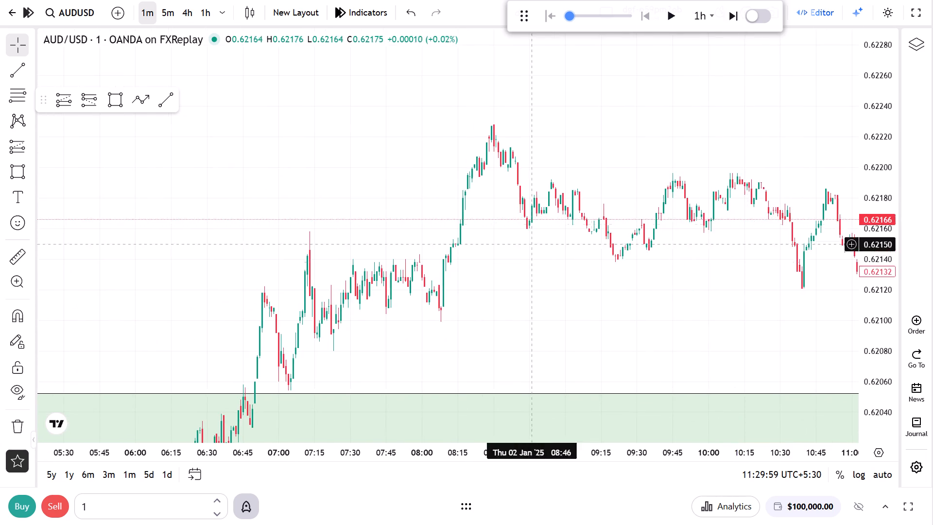
scroll(485, 275, "up", 3)
left_click_drag(449, 262, 572, 280)
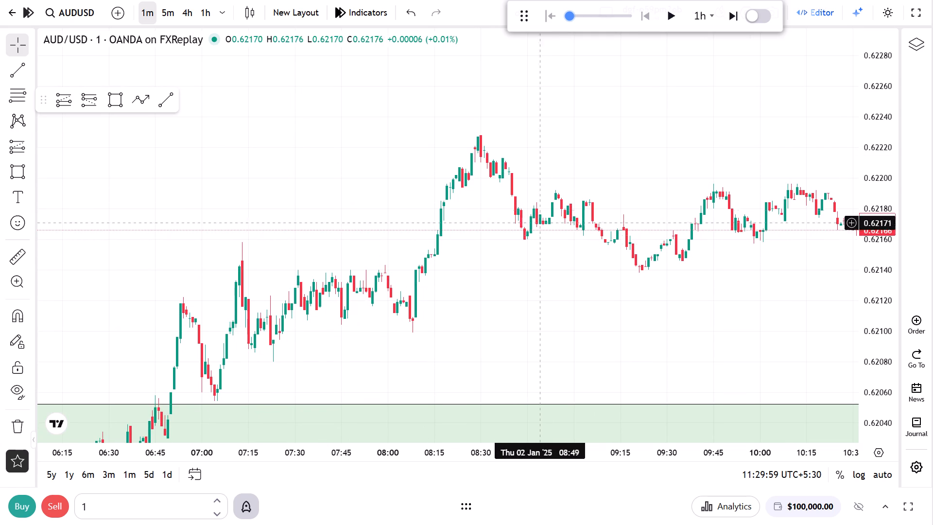
left_click_drag(573, 262, 386, 240)
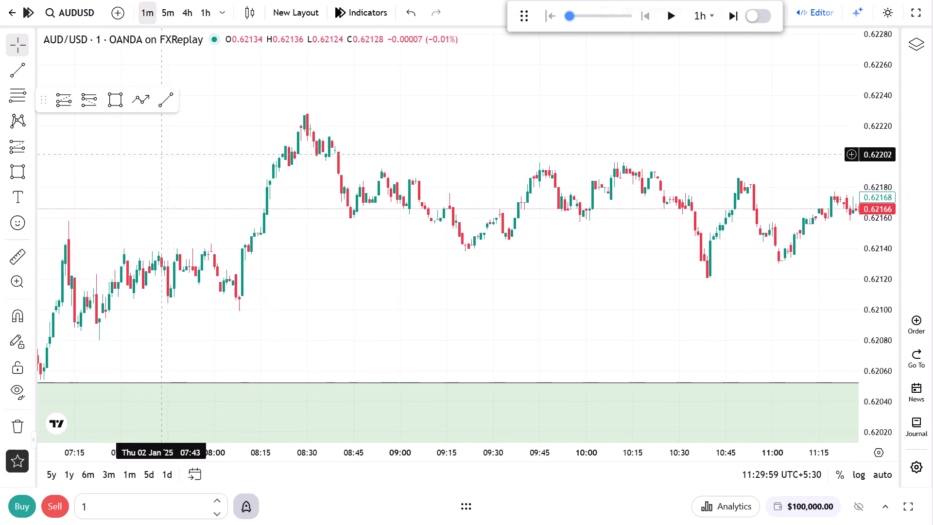
left_click(149, 99)
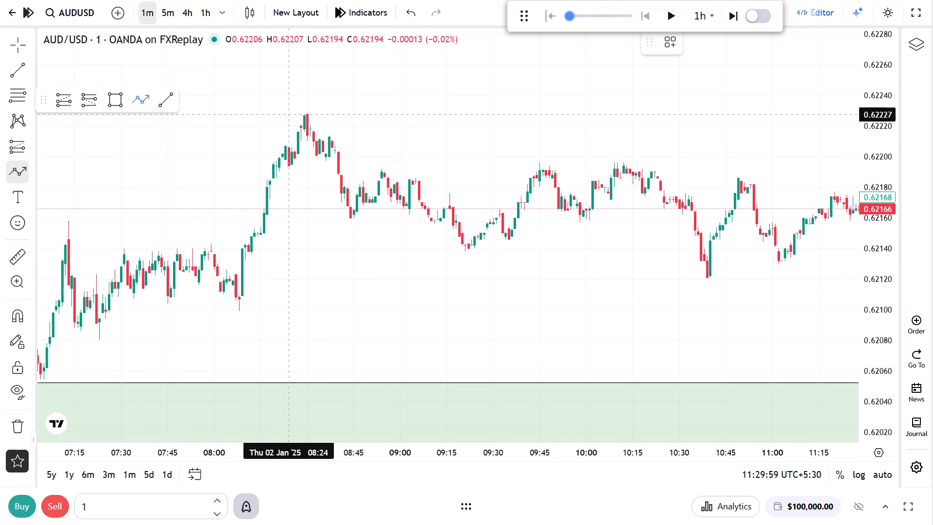
left_click(306, 114)
left_click(328, 162)
left_click(329, 139)
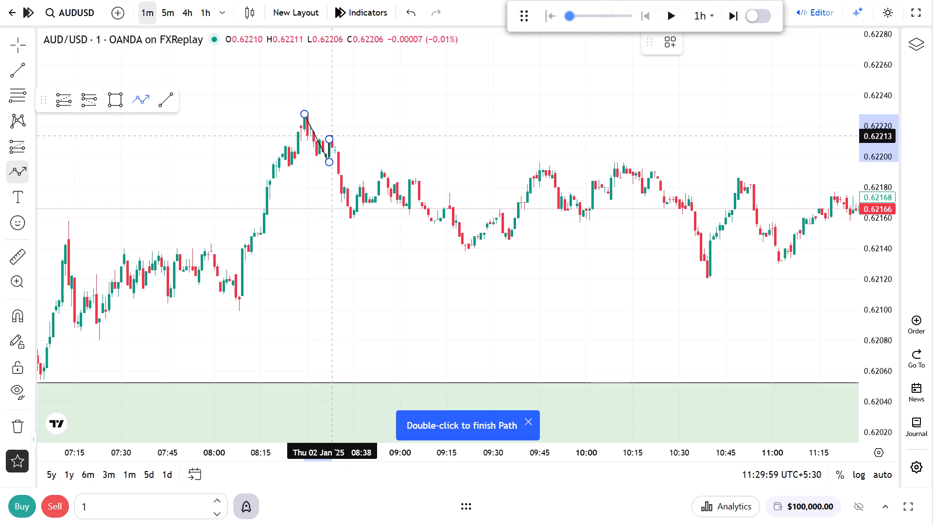
left_click(357, 223)
left_click(381, 165)
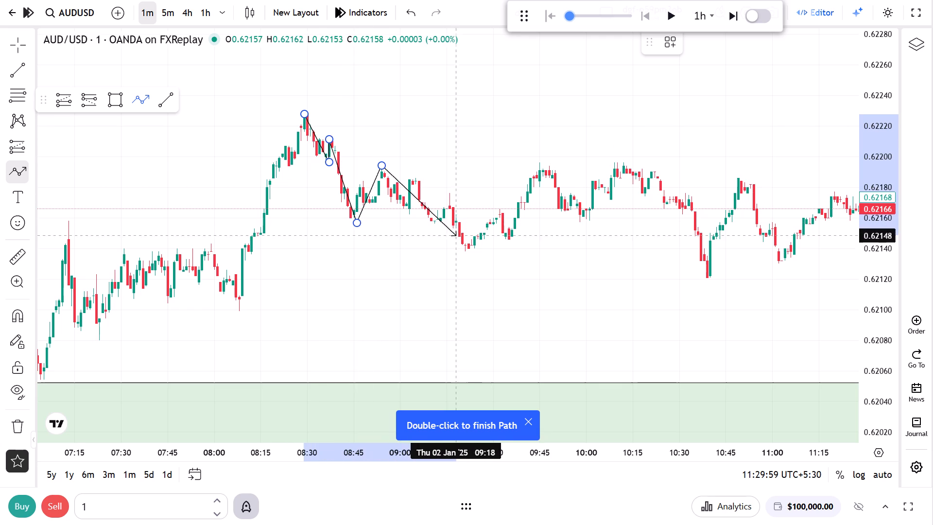
left_click(474, 252)
right_click_drag(505, 252, 509, 254)
Place a short position drawing with entry at 0.62151 around 2 January 09:33 and its stop at 0.62251.
left_click_drag(531, 260, 456, 275)
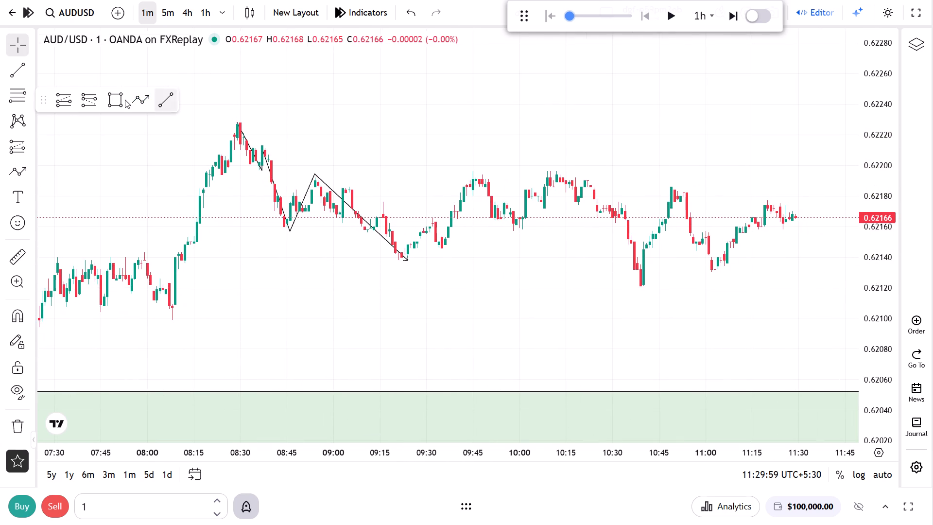
left_click(104, 98)
right_click(261, 173)
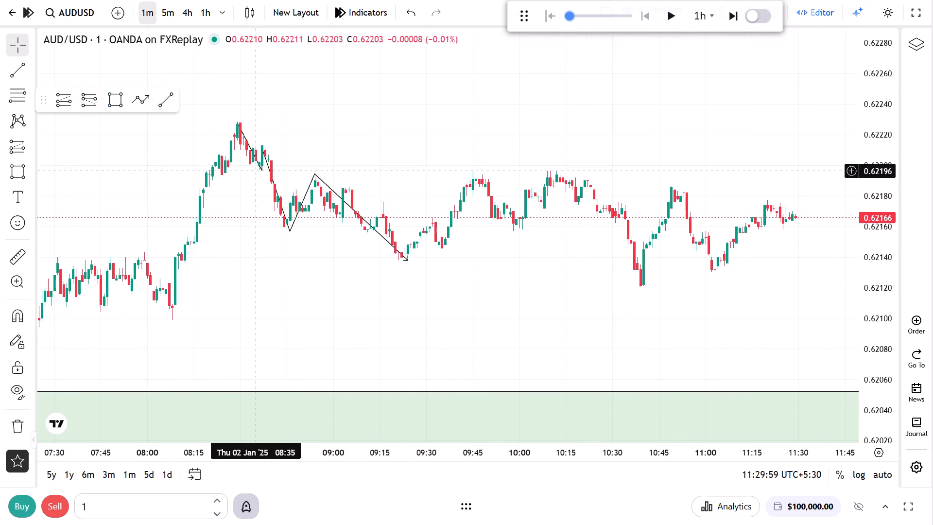
left_click(96, 102)
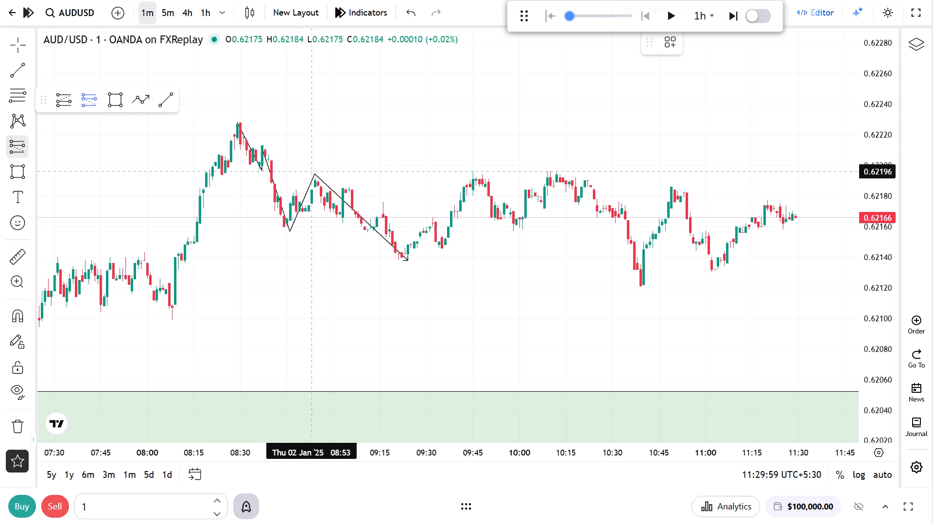
left_click(436, 241)
left_click_drag(438, 200, 440, 183)
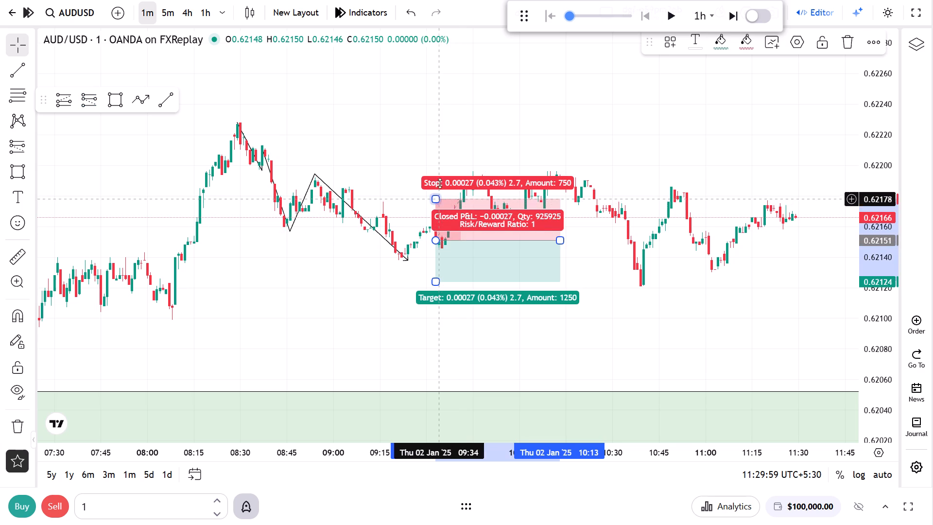
left_click_drag(440, 183, 447, 100)
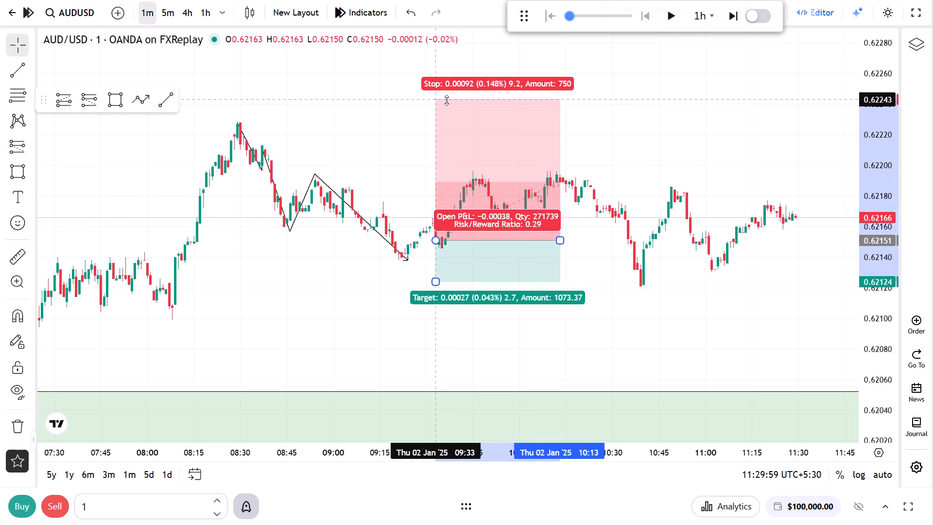
left_click_drag(447, 100, 452, 87)
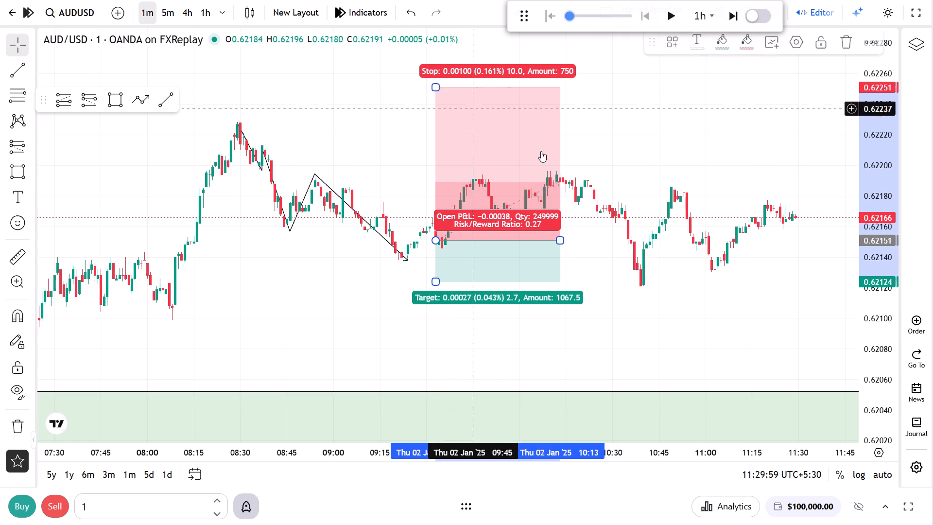
Set the short position's target to 0.62051 and extend its box to the latest candle at about 11:29.
left_click_drag(596, 188, 503, 144)
left_click_drag(363, 250, 364, 316)
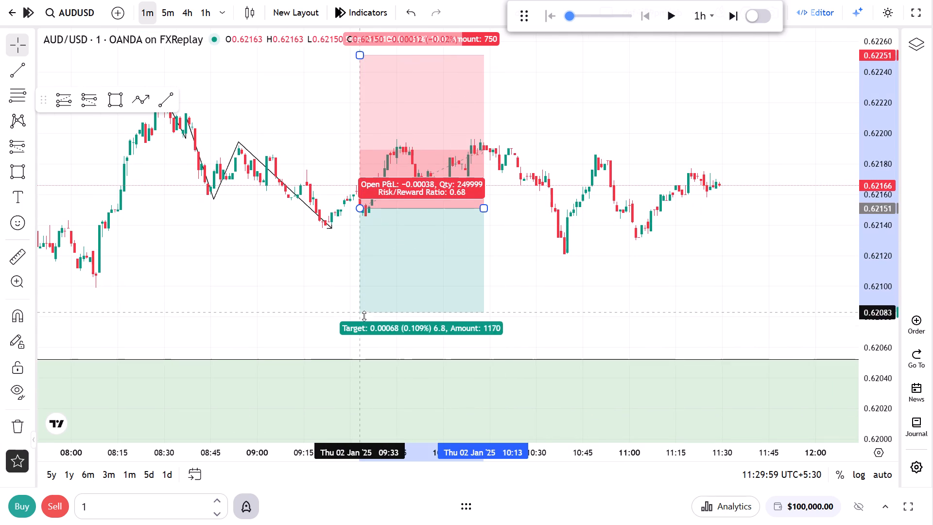
left_click_drag(364, 316, 365, 361)
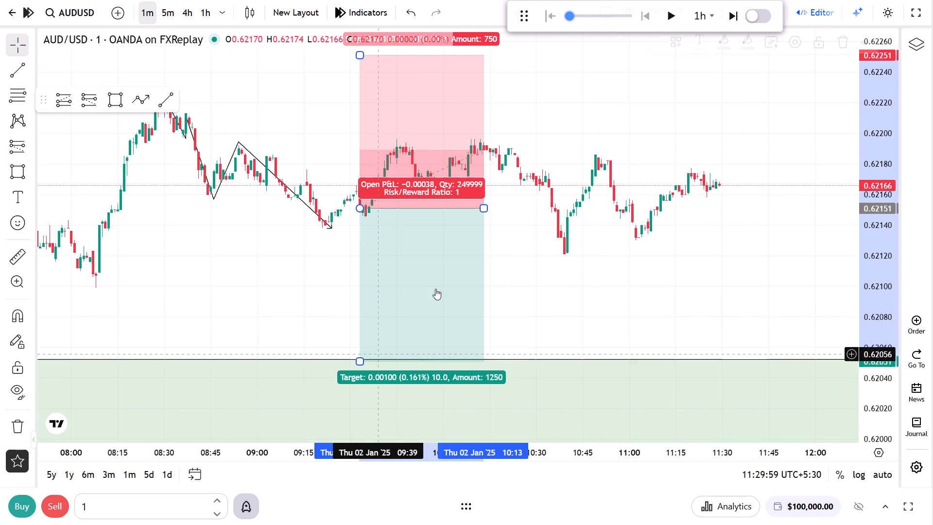
left_click_drag(487, 207, 719, 203)
Advance the replay by two 1h steps to 2 January 2025 13:29.
left_click_drag(771, 187, 539, 176)
scroll(613, 106, "down", 5)
left_click(732, 16)
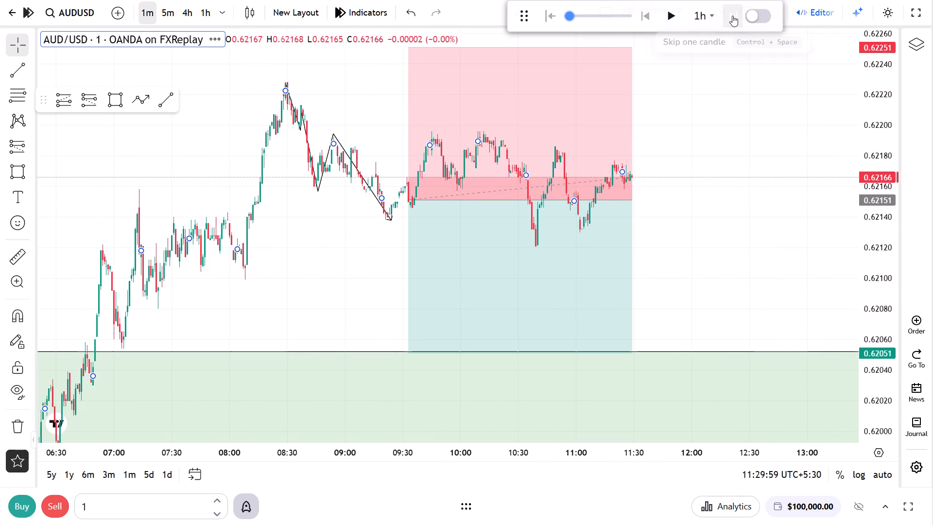
left_click(732, 16)
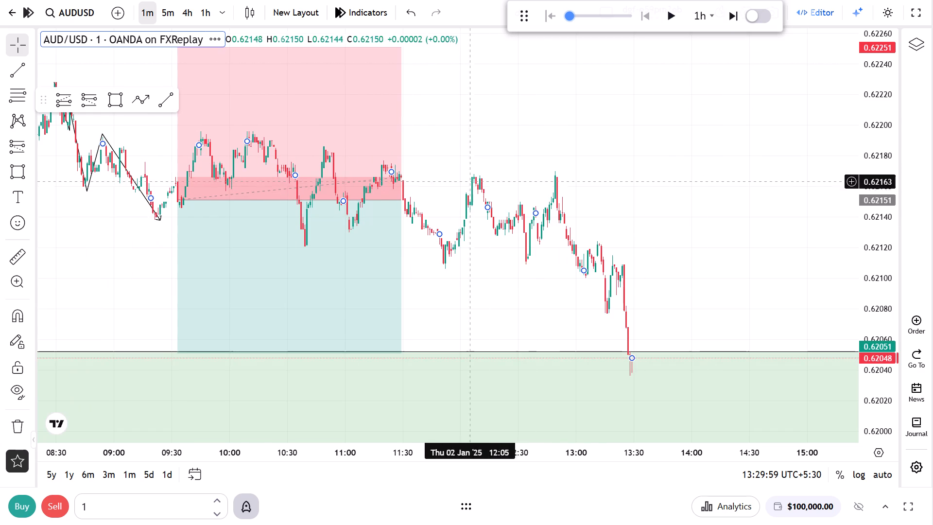
Extend the short position box past the latest candle, to about 13:56.
left_click_drag(404, 202, 684, 215)
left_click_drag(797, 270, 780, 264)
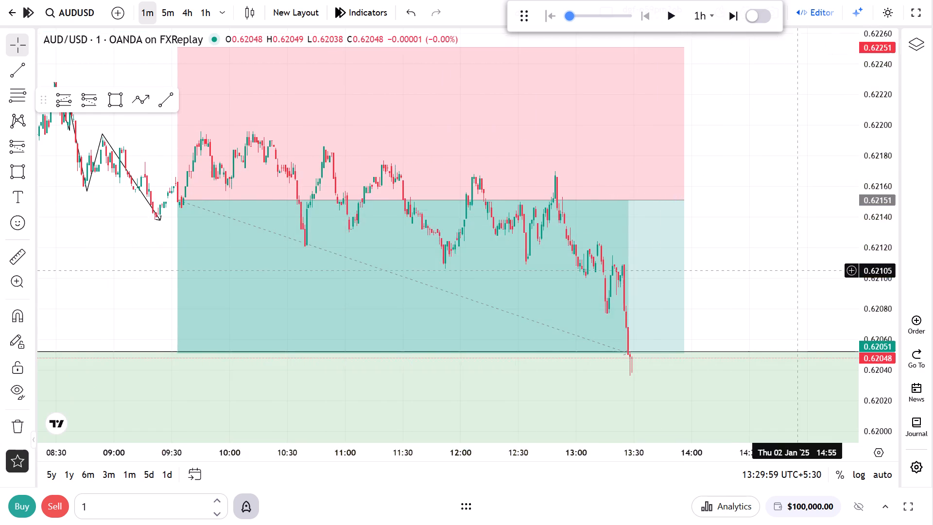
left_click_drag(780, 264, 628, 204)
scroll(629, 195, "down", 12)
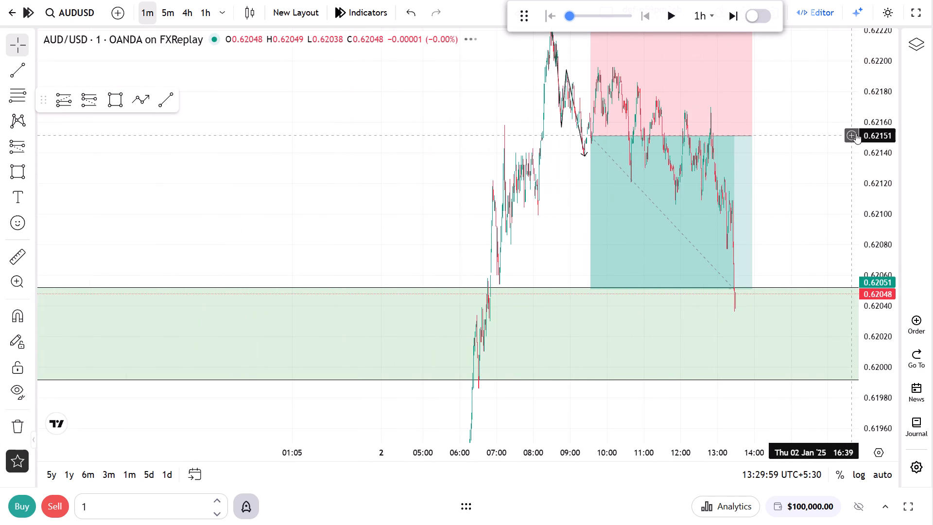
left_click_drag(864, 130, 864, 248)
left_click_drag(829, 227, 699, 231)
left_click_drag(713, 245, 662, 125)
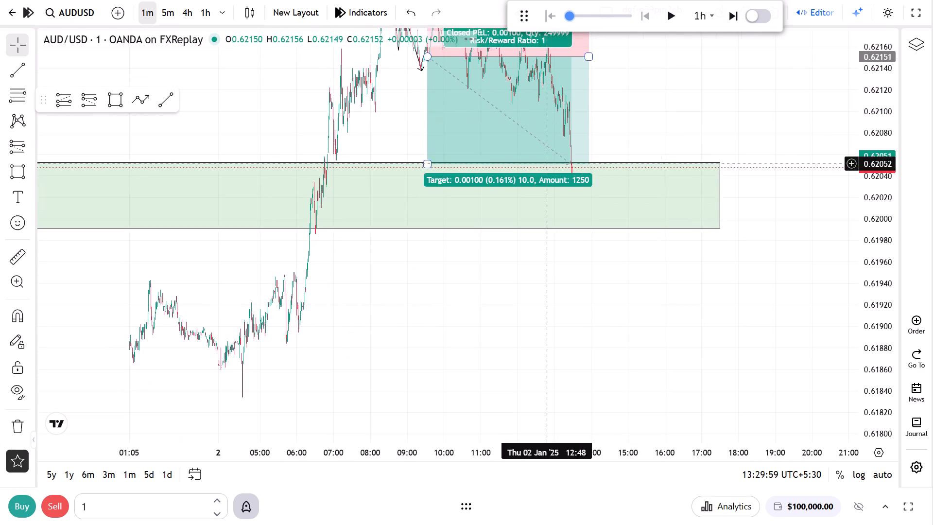
Lower the short position's target to 0.62001, inside the green support zone.
left_click_drag(429, 162, 424, 206)
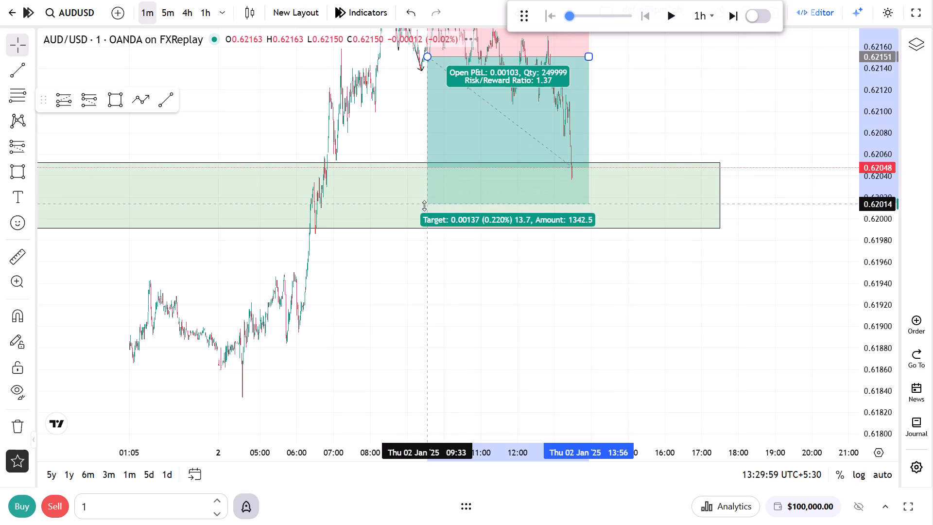
left_click_drag(424, 206, 422, 217)
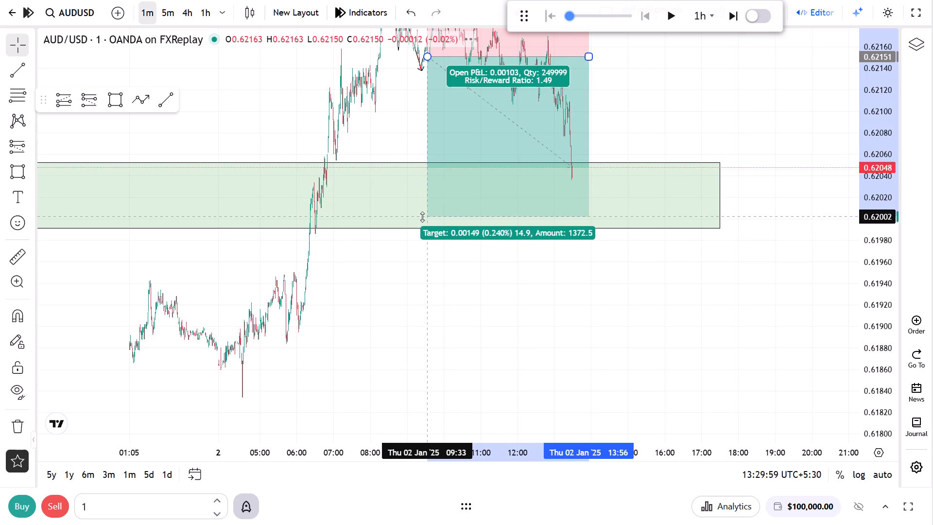
left_click_drag(422, 217, 423, 218)
Advance the replay by nine 1h steps to 2 January 2025 22:29.
left_click_drag(398, 267, 401, 318)
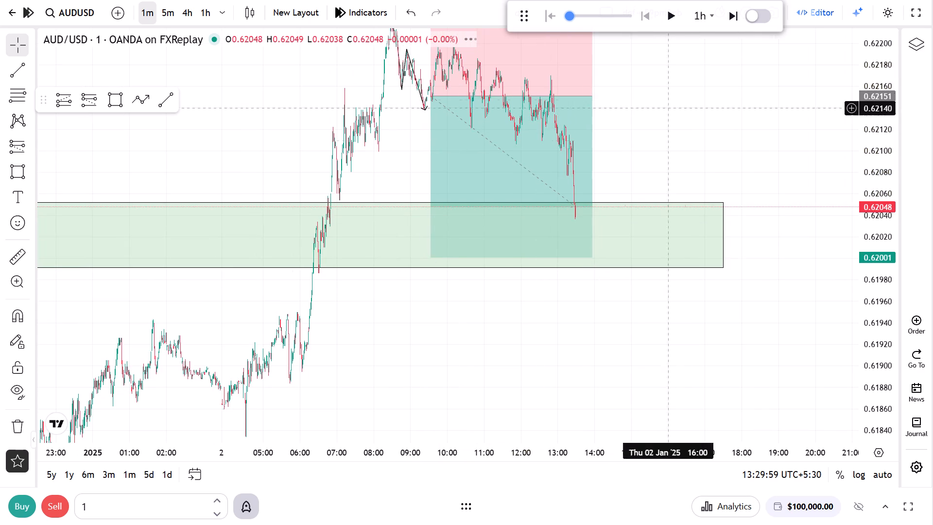
left_click(726, 13)
left_click(726, 13)
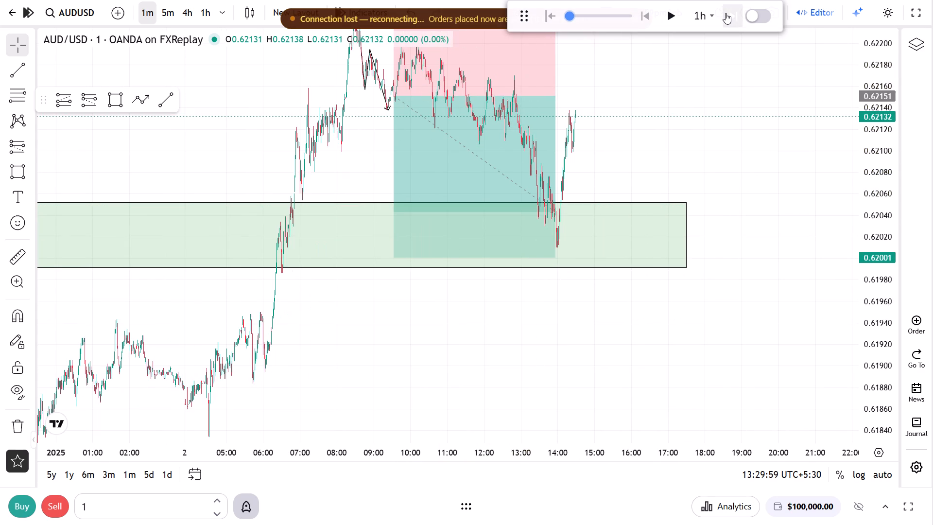
left_click(726, 13)
left_click(726, 13)
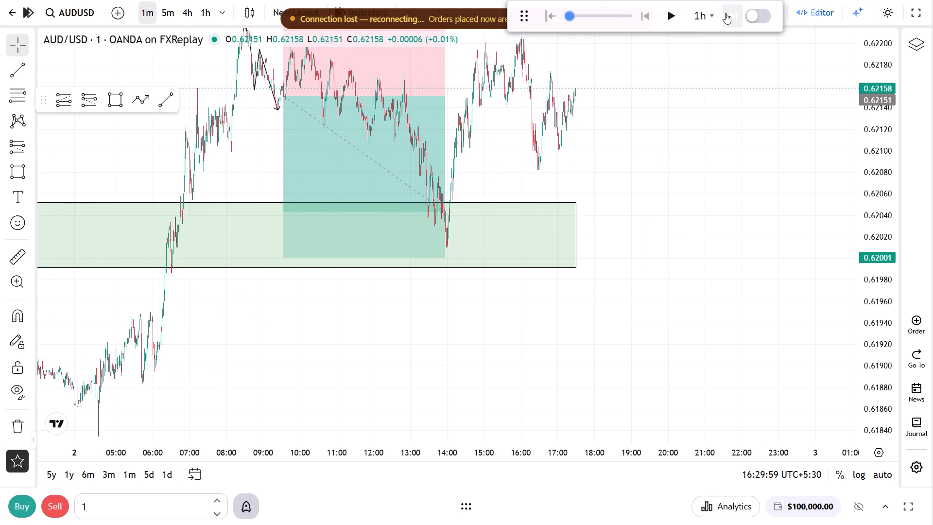
left_click(726, 13)
left_click(726, 13)
left_click(726, 13)
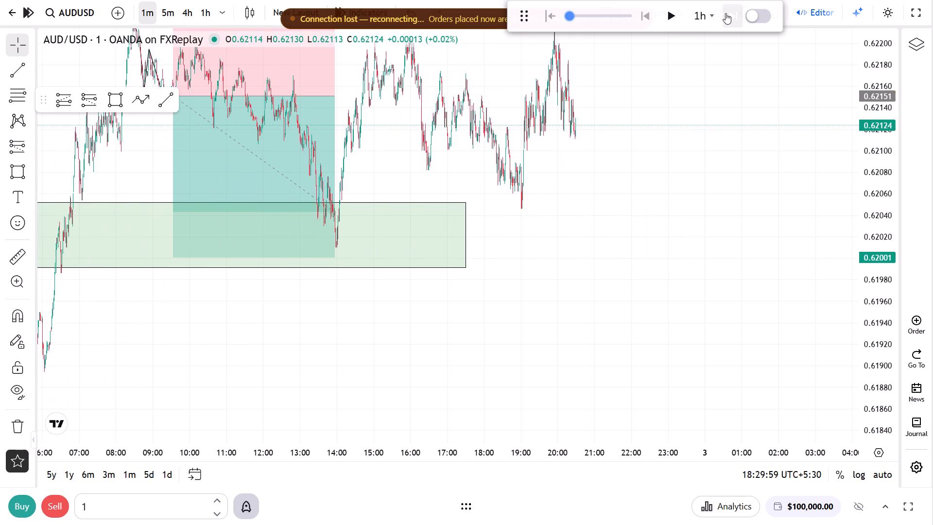
left_click(726, 13)
left_click(726, 13)
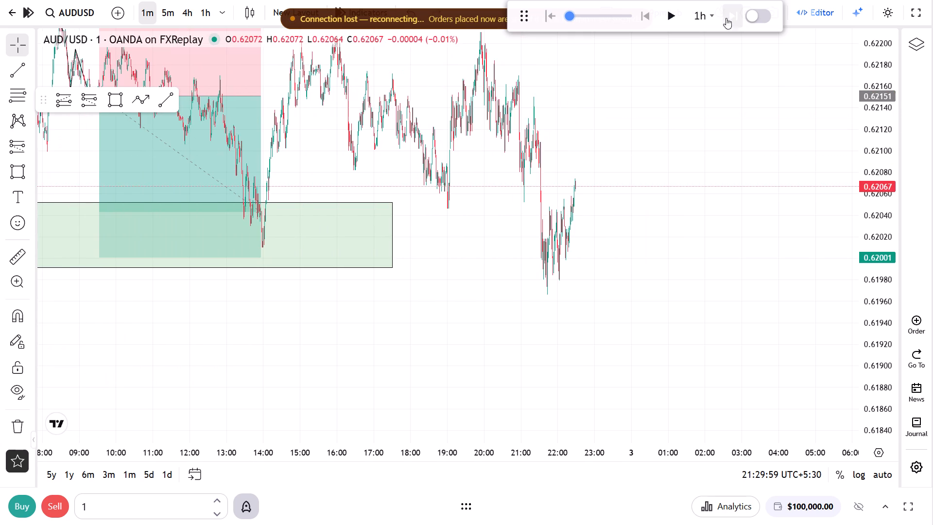
Extend the short position box to the candle that reaches the 0.62001 target, at about 21:35 on 2 January.
left_click_drag(597, 133, 620, 226)
left_click_drag(282, 171, 324, 176)
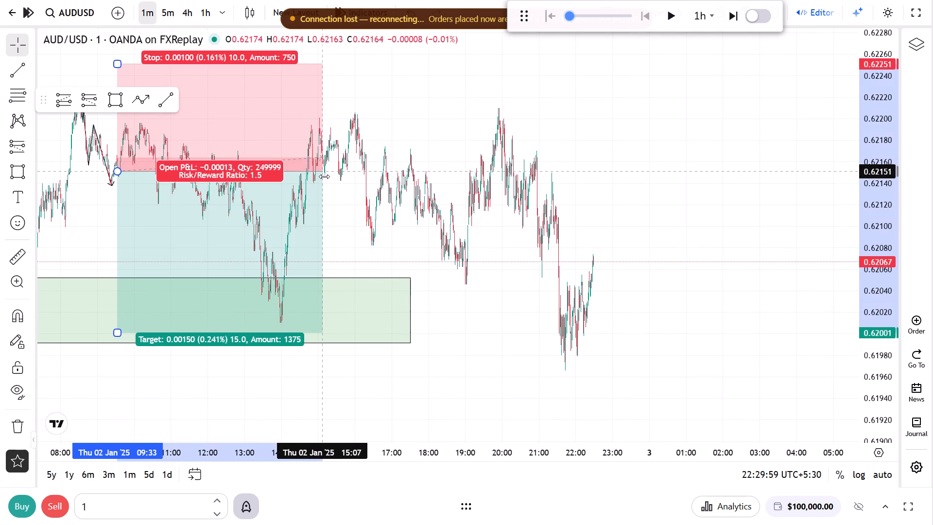
left_click_drag(324, 176, 575, 183)
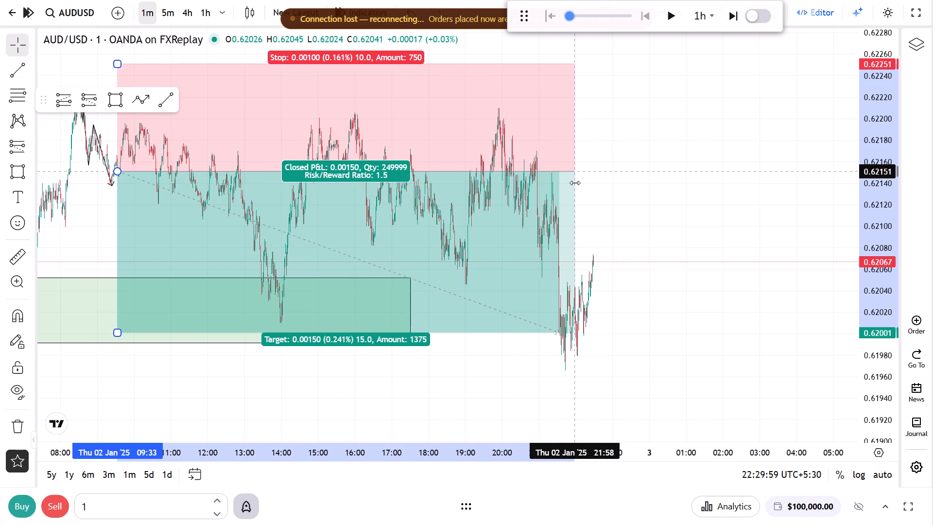
left_click_drag(575, 183, 561, 183)
left_click(618, 181)
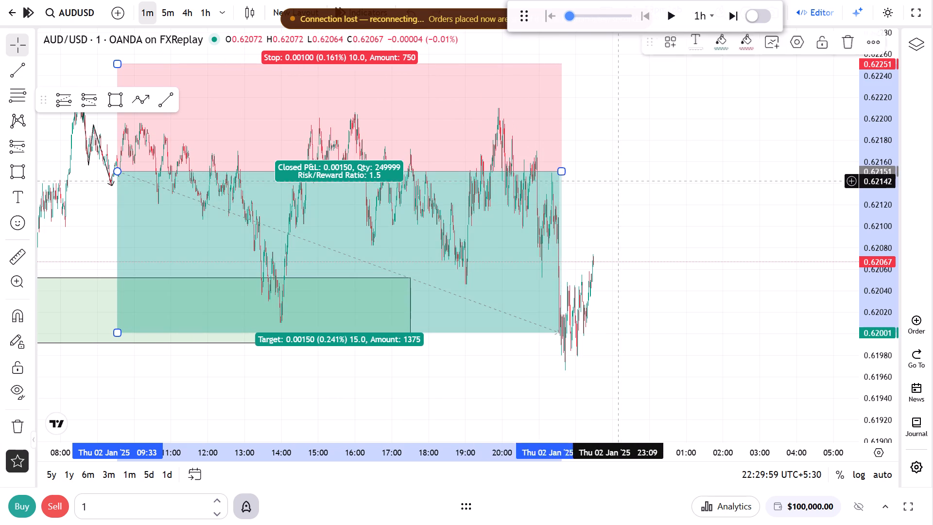
Switch the chart to the 1h timeframe and remove 4 hours from the favourite intervals.
left_click(203, 12)
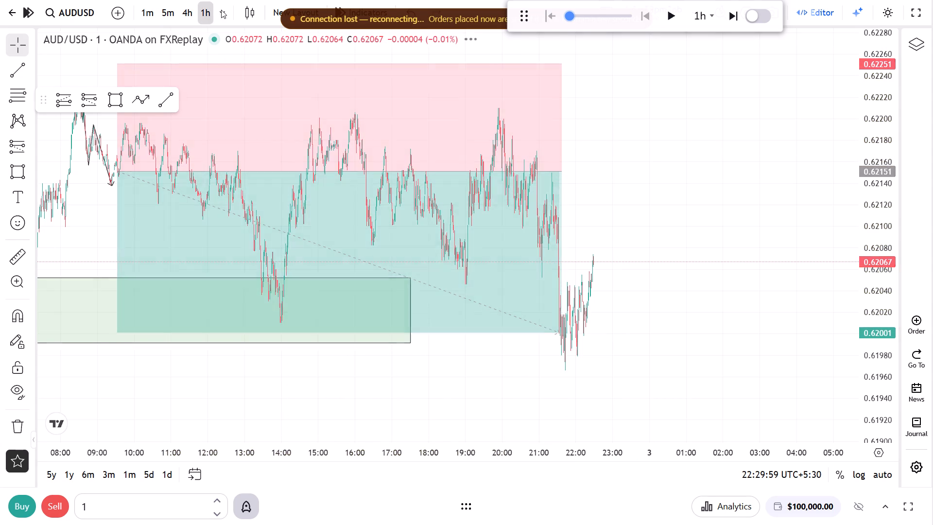
left_click(223, 10)
scroll(297, 345, "down", 1)
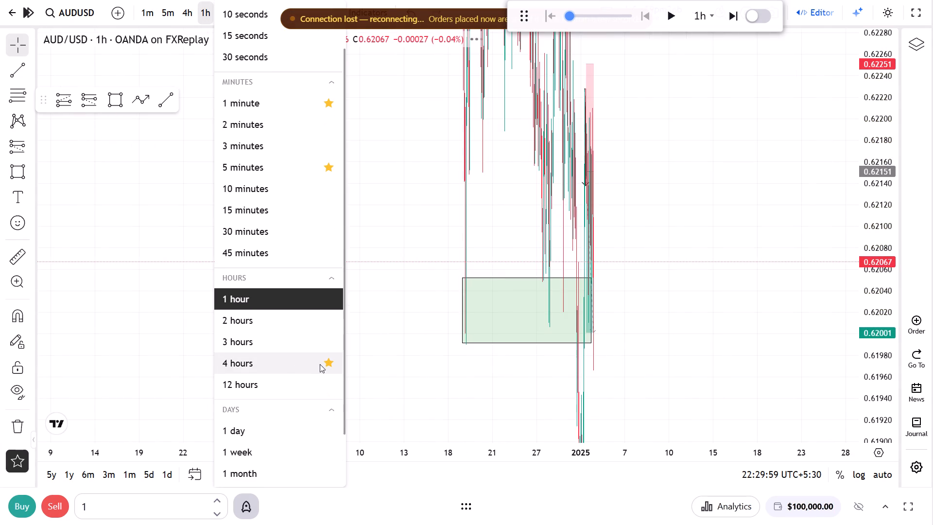
left_click(326, 363)
left_click(377, 334)
Play the replay on the 1h chart from 2 January 22:29 and pause it at 6 January 05:29.
scroll(430, 313, "up", 8)
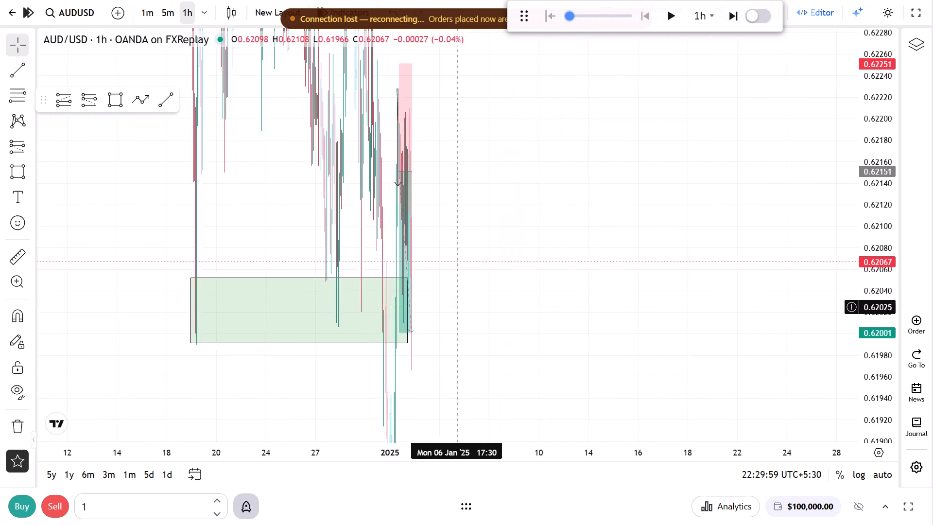
scroll(457, 308, "up", 2)
left_click_drag(427, 238, 760, 237)
left_click_drag(885, 170, 869, 380)
scroll(651, 346, "up", 3)
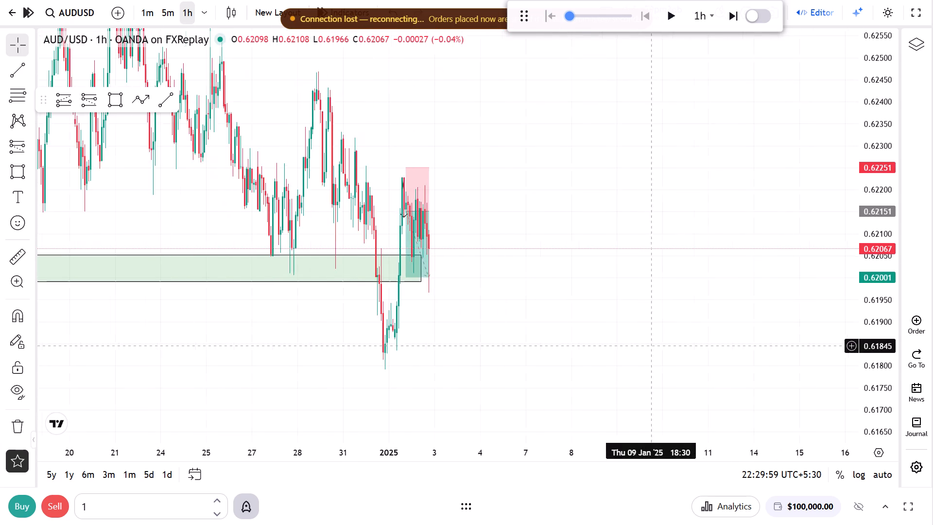
left_click_drag(543, 282, 844, 350)
scroll(816, 349, "up", 3)
left_click_drag(891, 236, 864, 377)
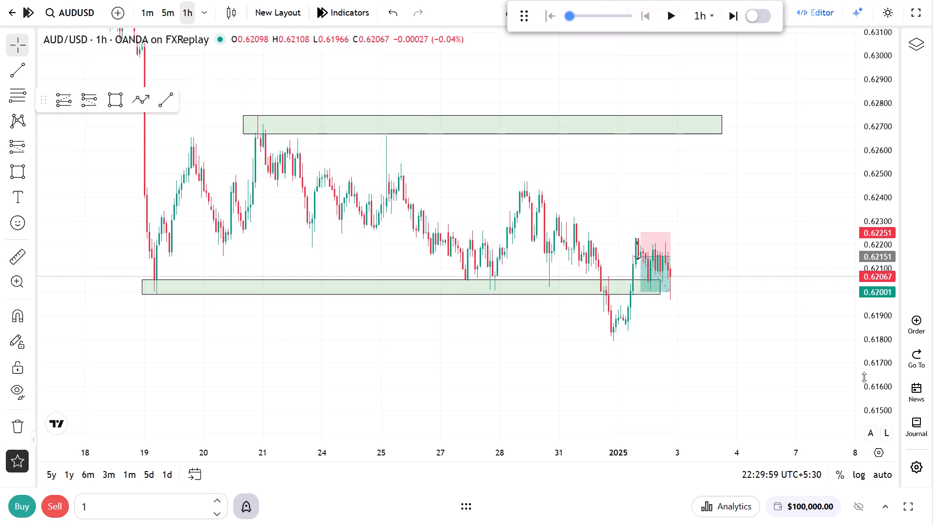
left_click_drag(864, 377, 864, 378)
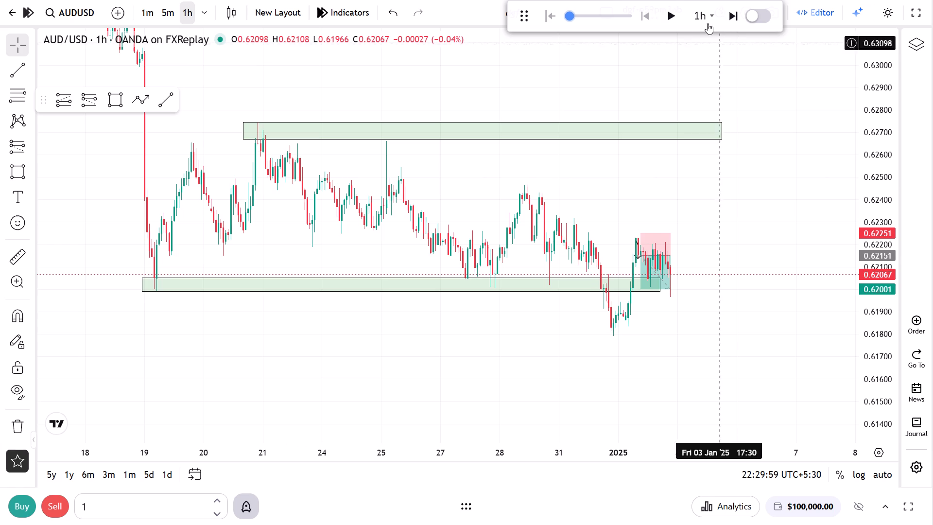
left_click(677, 23)
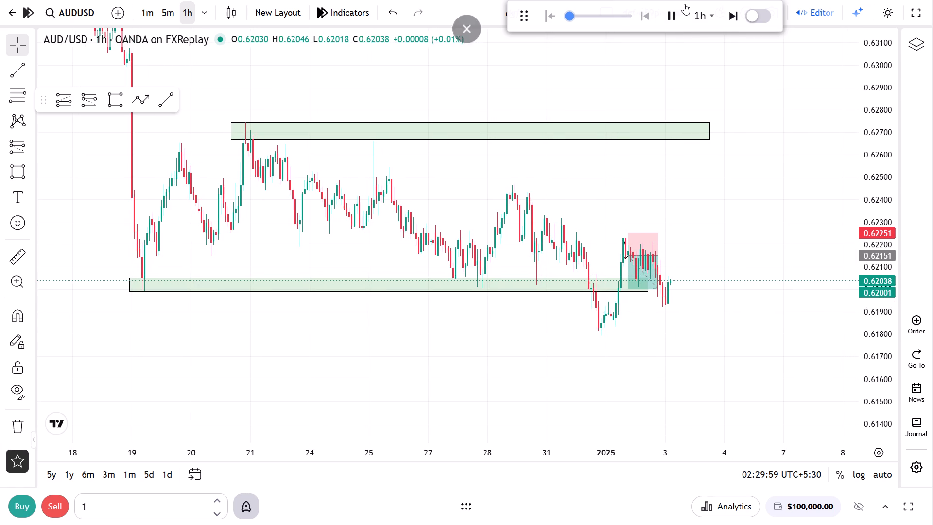
left_click_drag(713, 214, 738, 201)
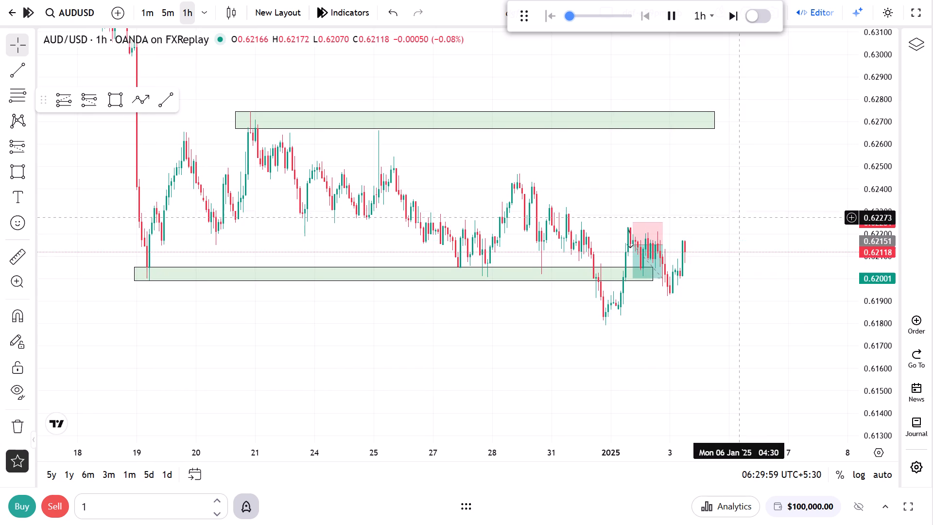
left_click_drag(742, 227, 764, 218)
left_click_drag(867, 261, 873, 229)
left_click_drag(745, 190, 793, 240)
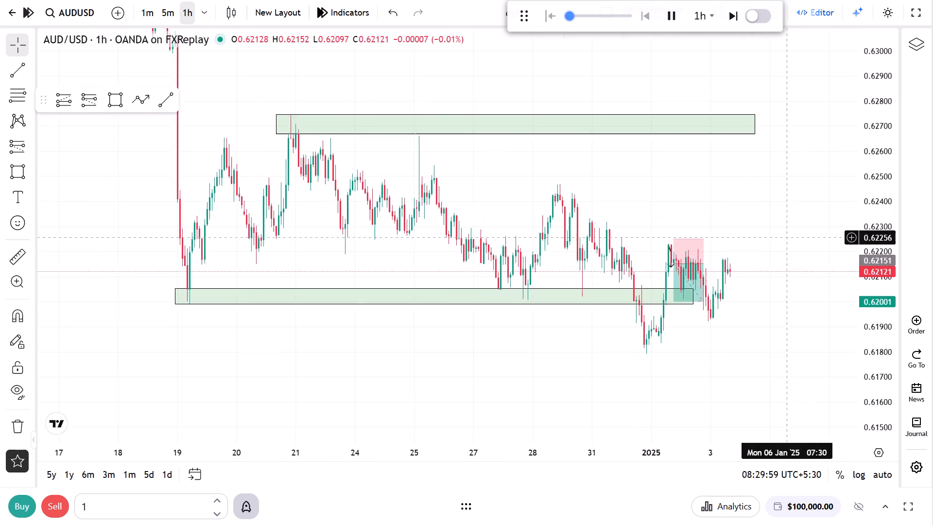
scroll(769, 253, "up", 1)
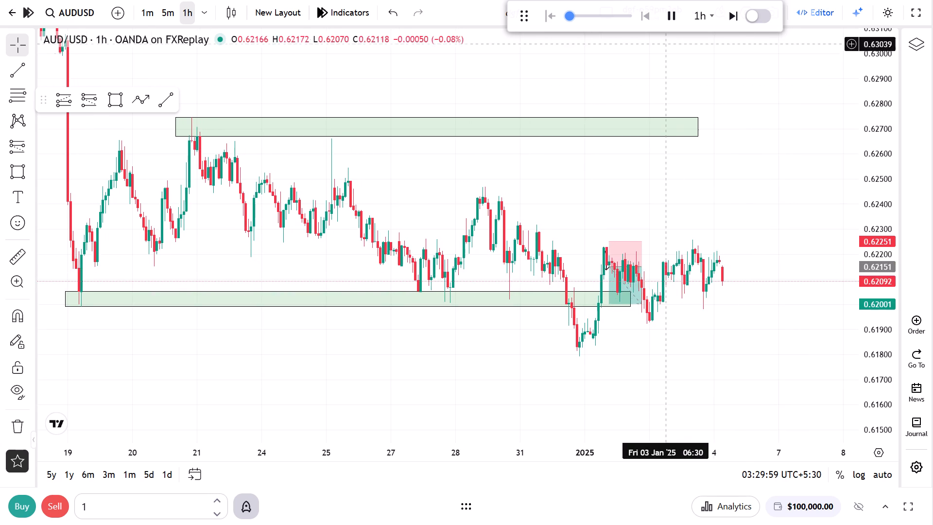
left_click(675, 20)
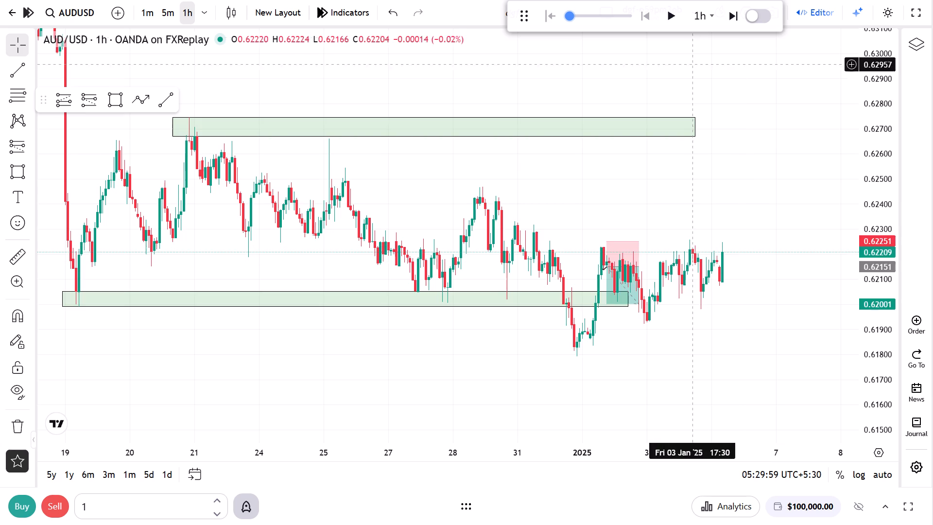
Resume the replay and extend the upper resistance zone to about 7 January 10:30.
left_click(675, 15)
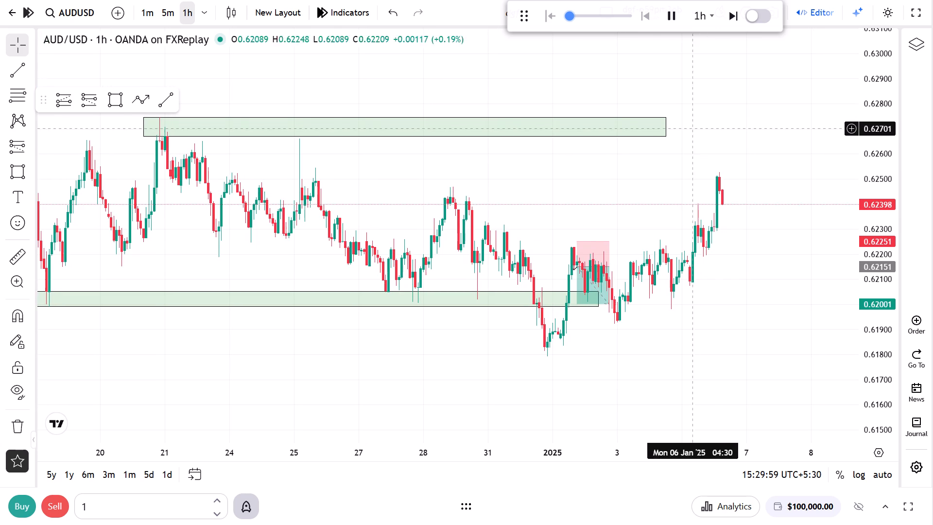
left_click_drag(666, 124, 769, 127)
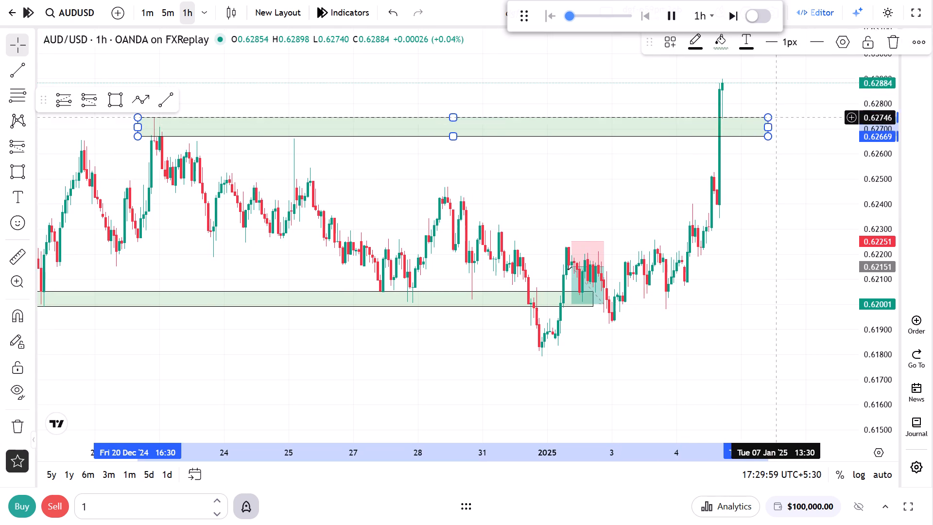
Pause the replay at 6 January 19:29 and advance it one 1h step to 20:29.
left_click(673, 17)
left_click_drag(575, 82, 676, 151)
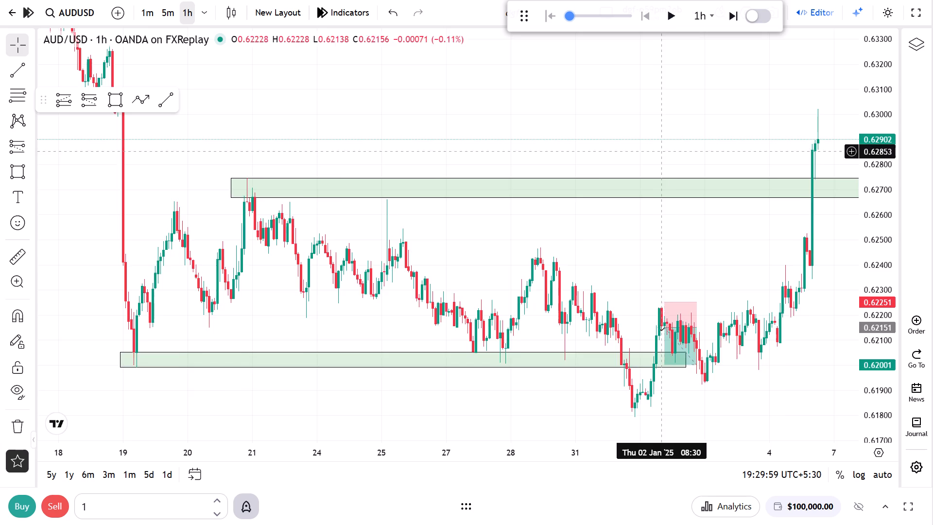
scroll(661, 176, "down", 3)
scroll(752, 251, "up", 5)
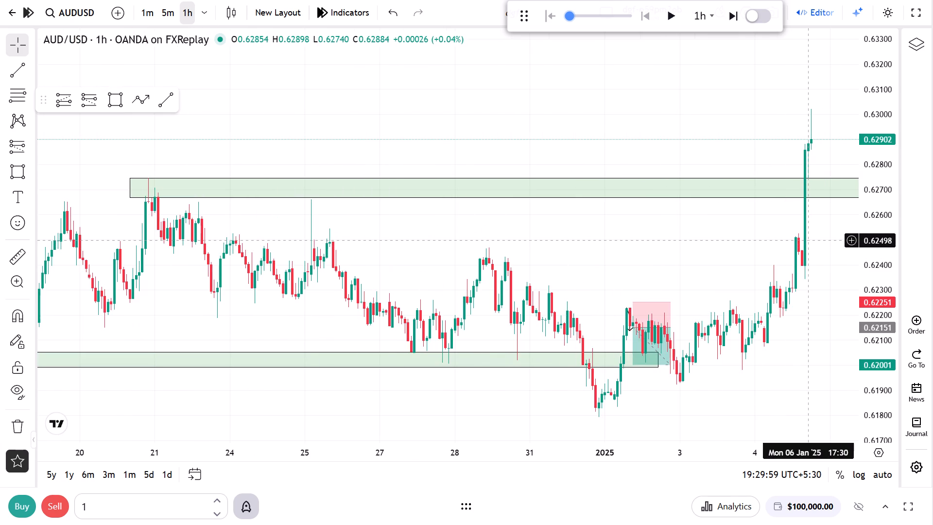
left_click_drag(803, 239, 663, 238)
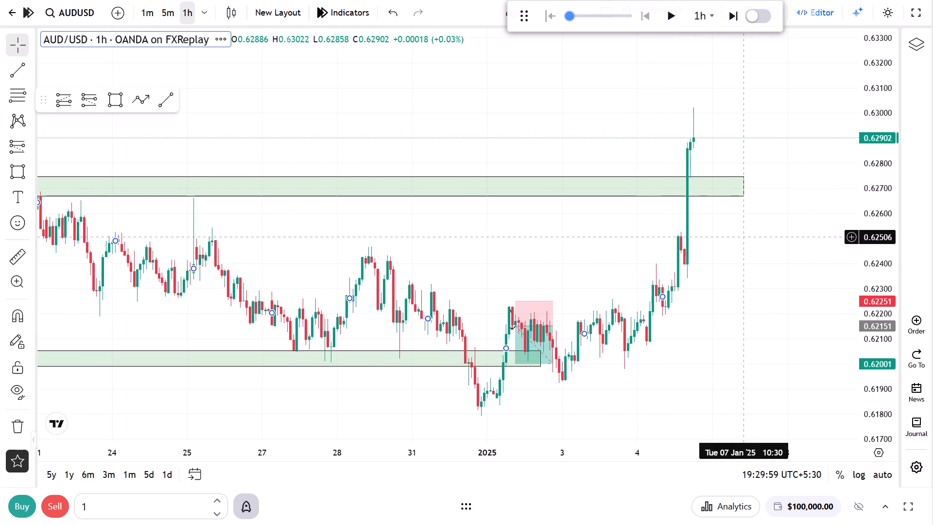
left_click(726, 24)
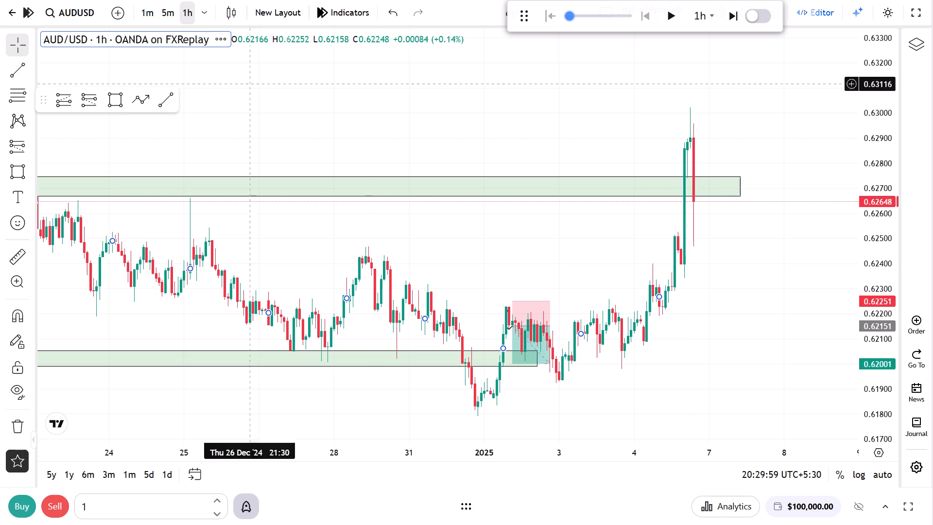
Switch the chart to 1m and advance the replay by two 1h steps to 6 January 22:29.
left_click(148, 15)
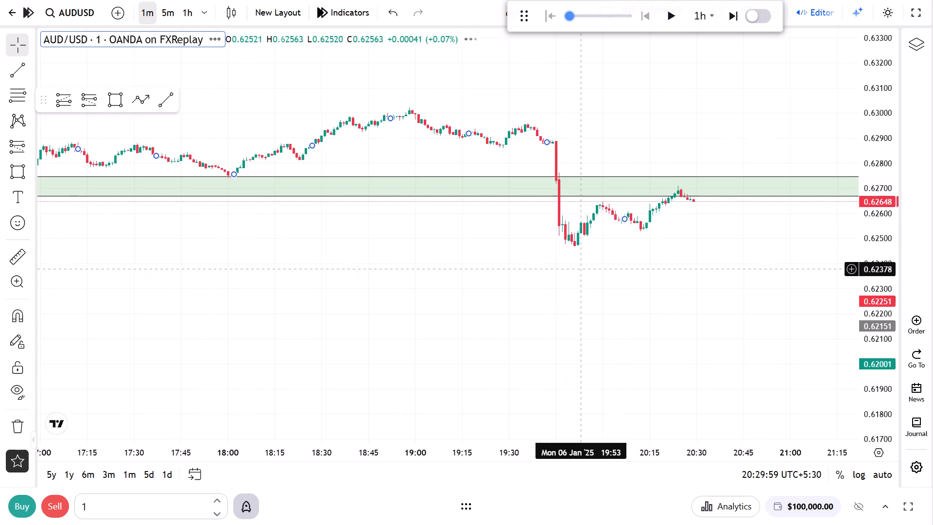
scroll(553, 288, "down", 3)
left_click_drag(862, 350, 873, 170)
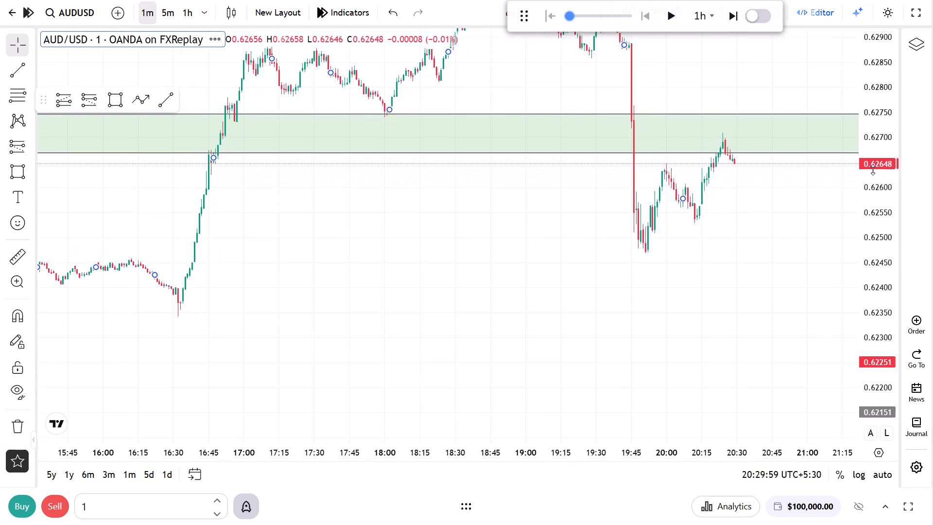
left_click_drag(873, 170, 870, 171)
left_click_drag(603, 223, 533, 300)
scroll(504, 304, "up", 5)
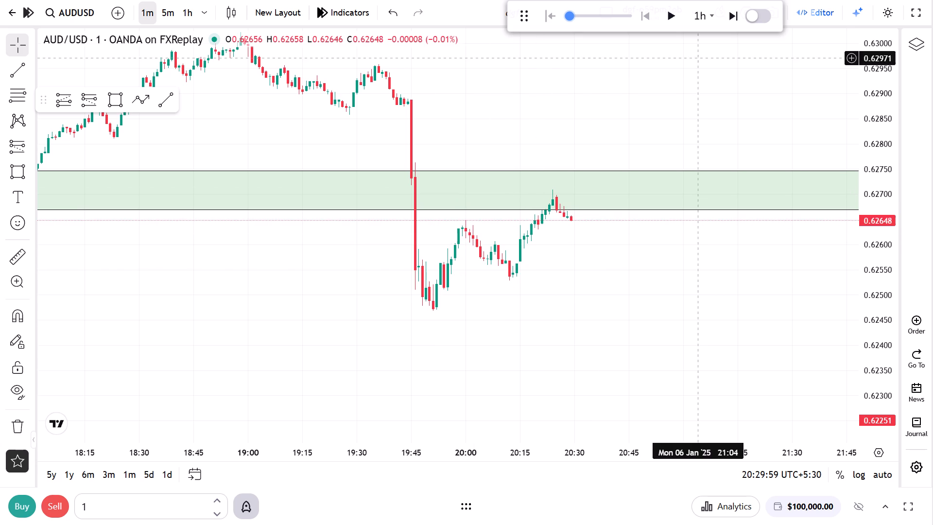
left_click(724, 25)
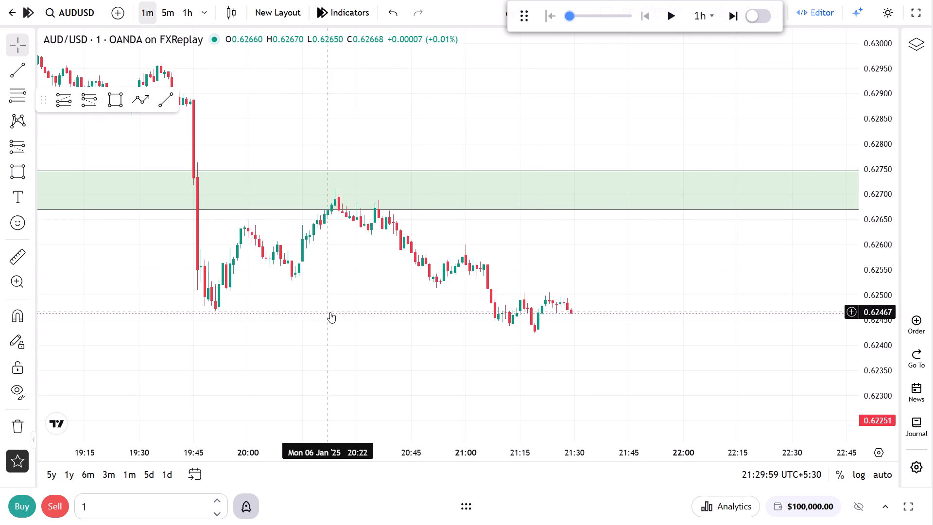
left_click(726, 18)
Place a long position on the 1m chart at 22:14 on 6 January with entry 0.62506 and stop 0.62406.
left_click_drag(533, 248, 671, 190)
left_click_drag(873, 335, 883, 291)
scroll(608, 298, "down", 5)
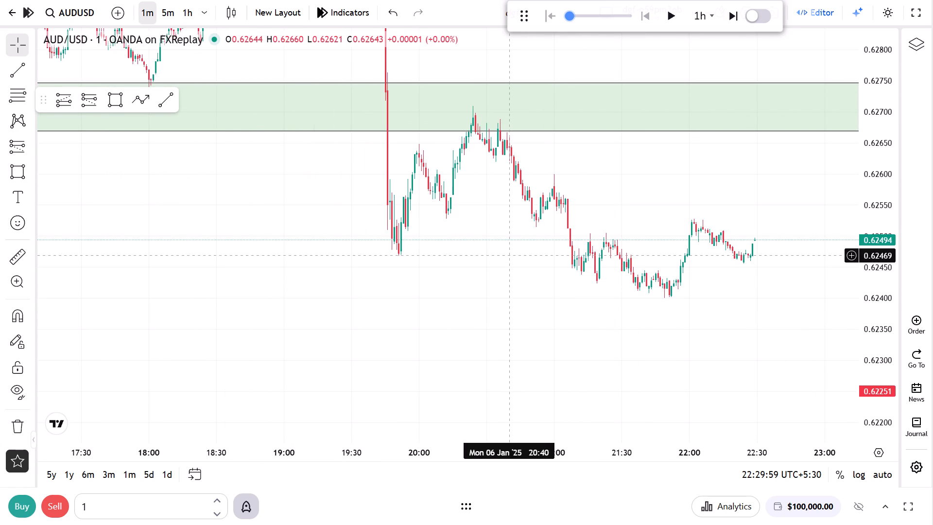
scroll(510, 256, "up", 2)
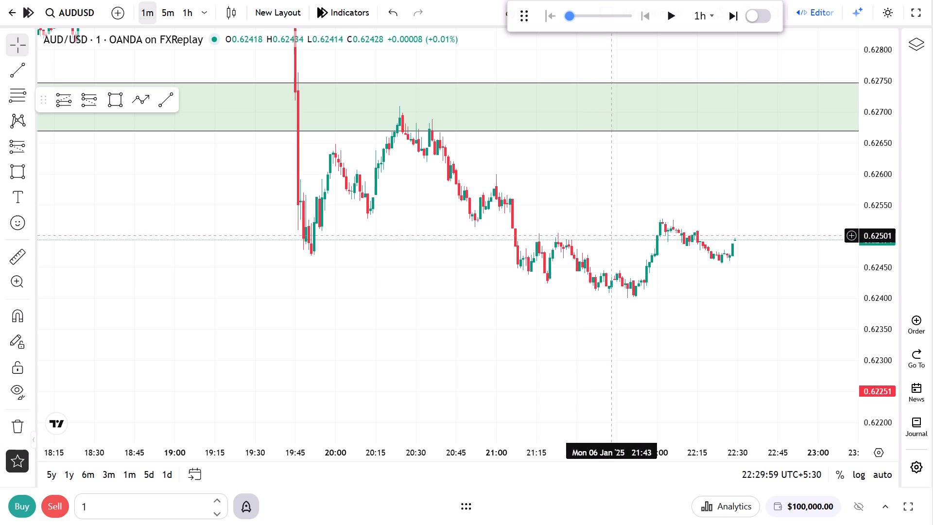
left_click_drag(887, 373, 876, 261)
scroll(671, 350, "up", 5)
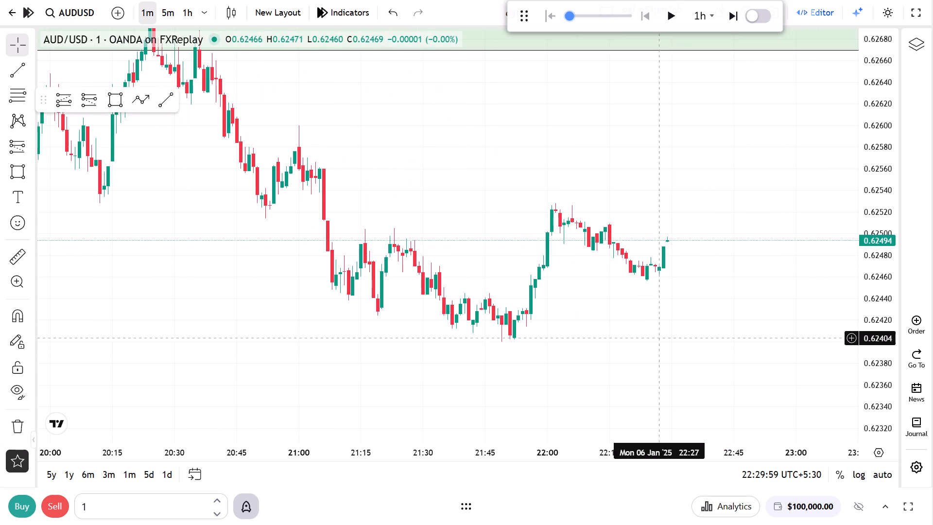
left_click_drag(605, 322, 528, 327)
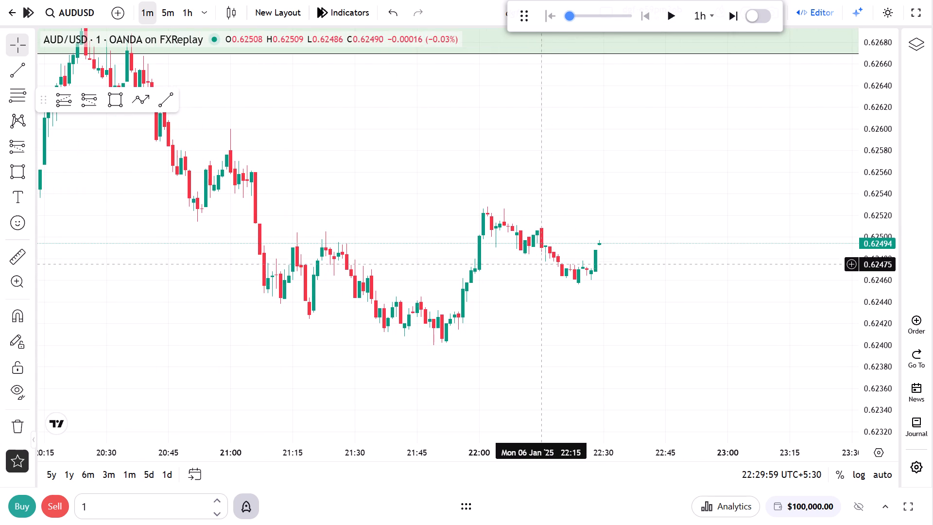
left_click(61, 103)
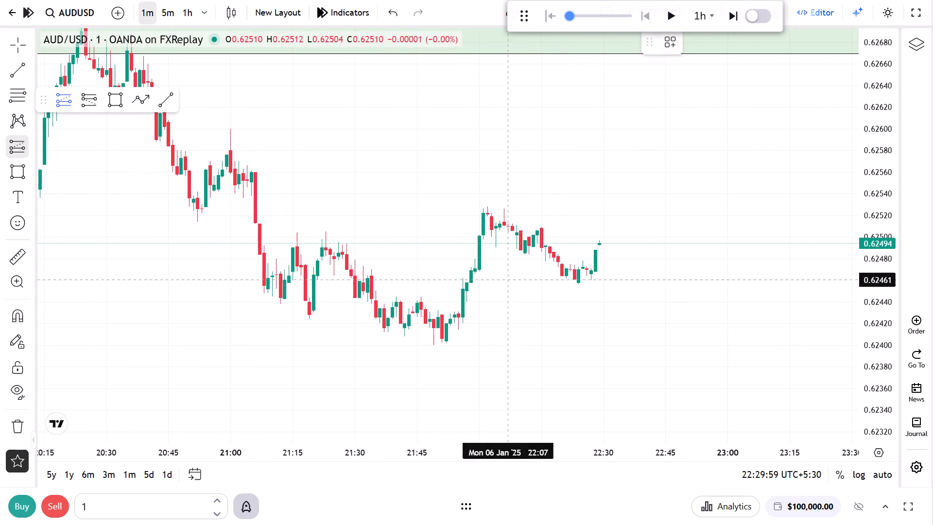
left_click(538, 230)
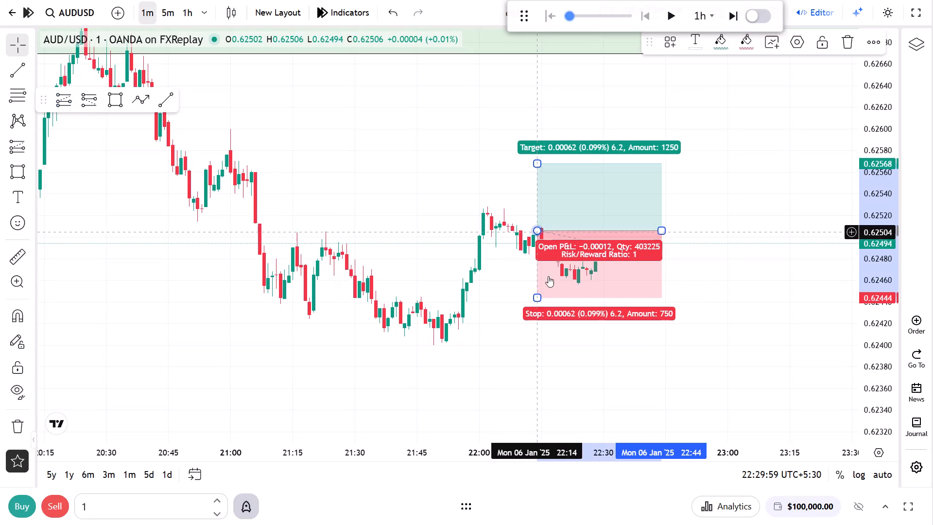
left_click_drag(540, 298, 536, 353)
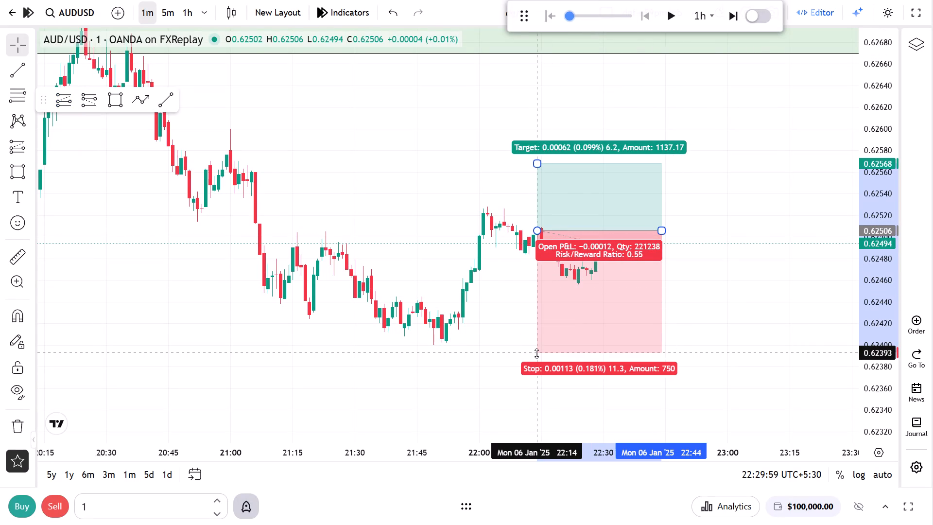
left_click_drag(536, 353, 538, 341)
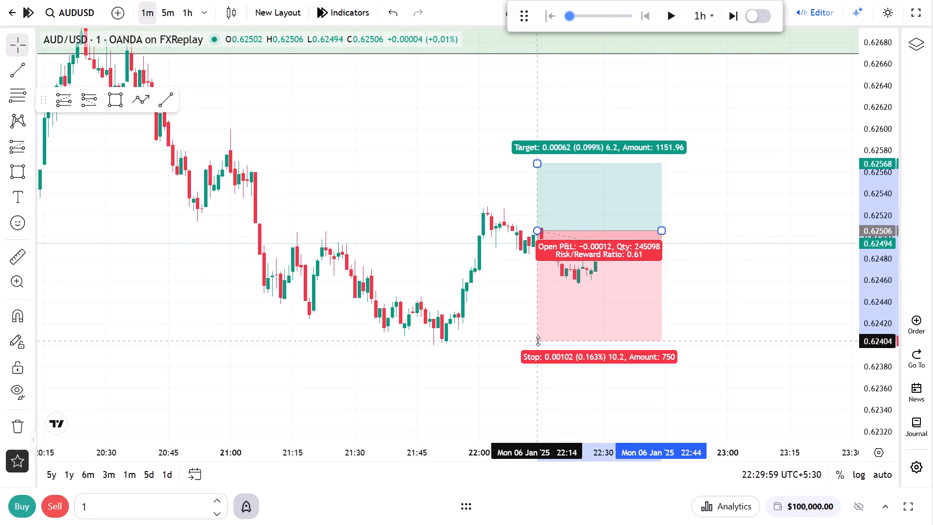
left_click_drag(538, 341, 538, 339)
Raise the long position's target to 0.62606 for a risk/reward ratio of 1.
left_click_drag(489, 297, 479, 388)
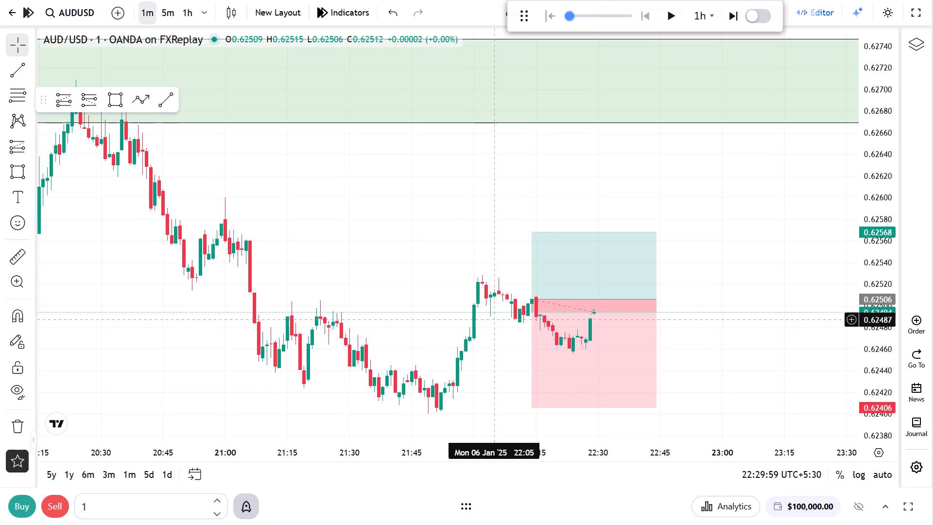
left_click_drag(536, 230, 537, 189)
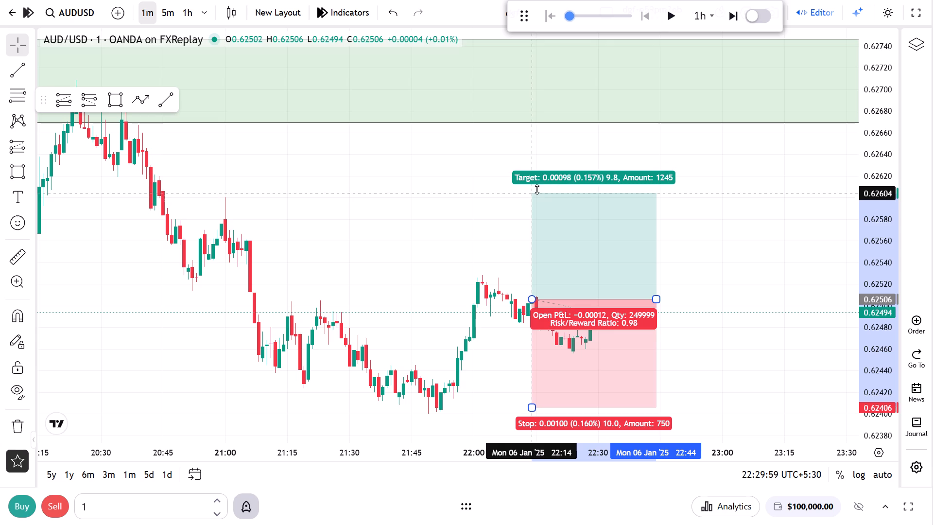
left_click_drag(537, 189, 540, 192)
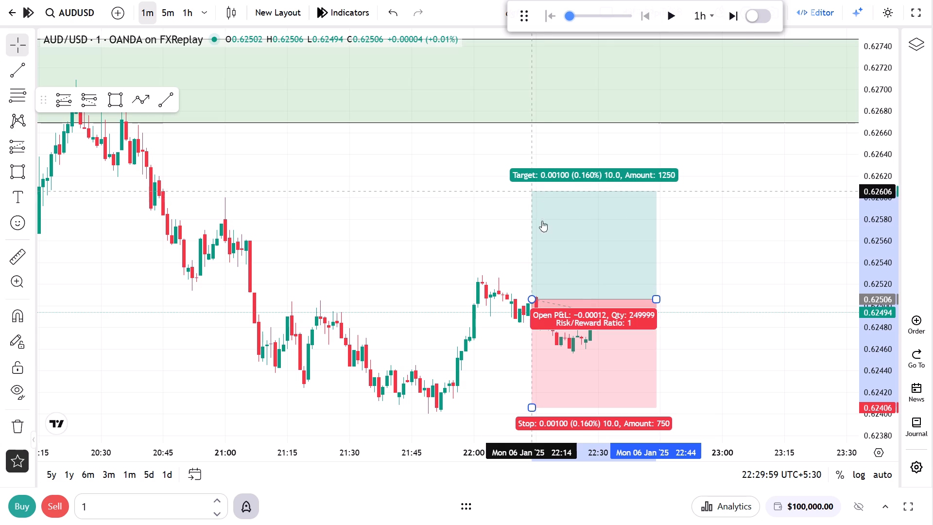
left_click(549, 271)
left_click(493, 284)
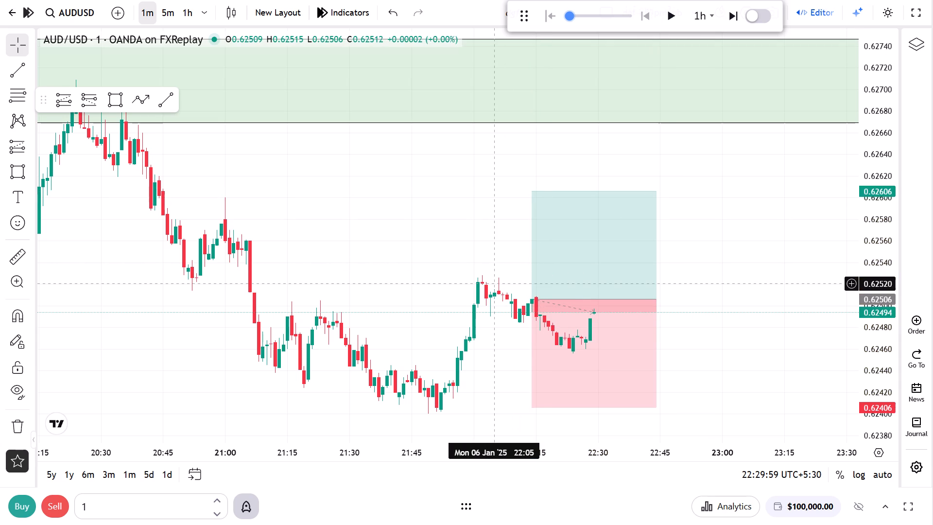
Advance the replay by two 1h steps to 7 January 00:29.
scroll(583, 358, "up", 1)
scroll(621, 375, "down", 6)
left_click_drag(876, 219, 876, 223)
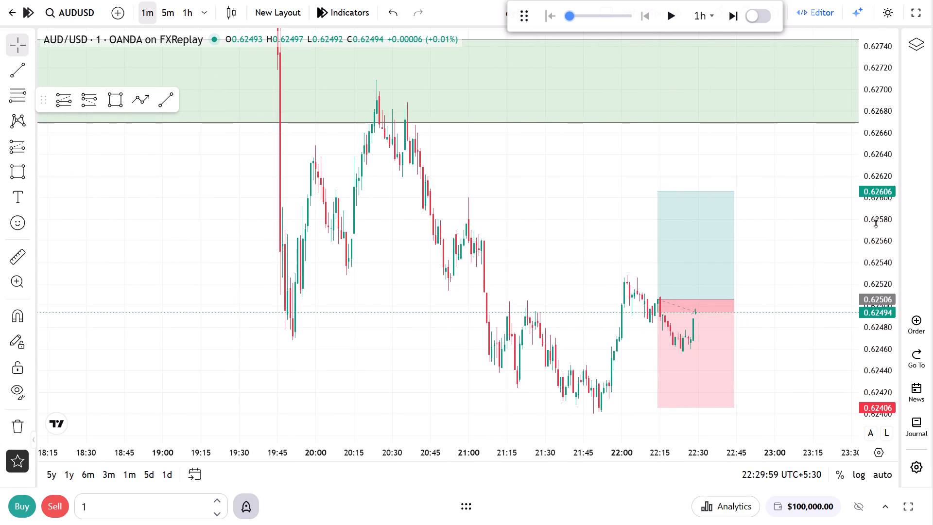
left_click_drag(876, 223, 873, 421)
scroll(507, 404, "down", 11)
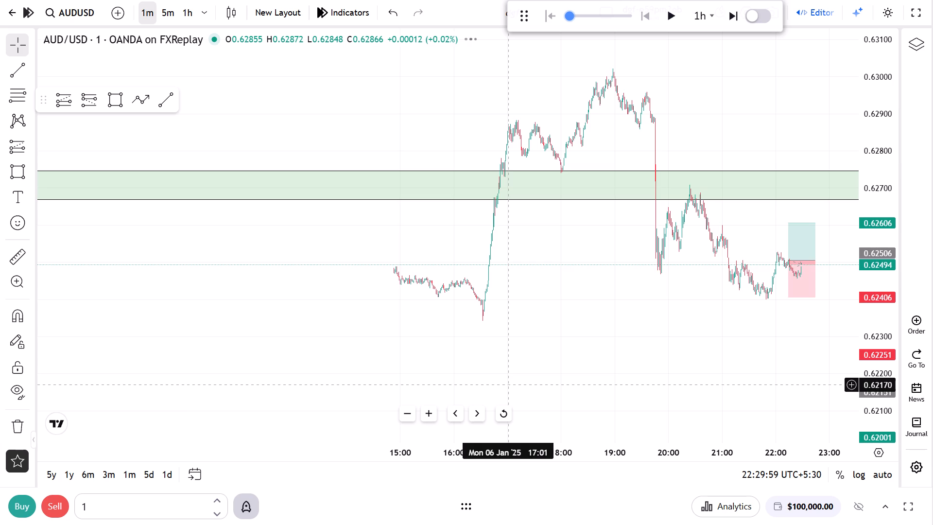
left_click_drag(346, 344, 548, 211)
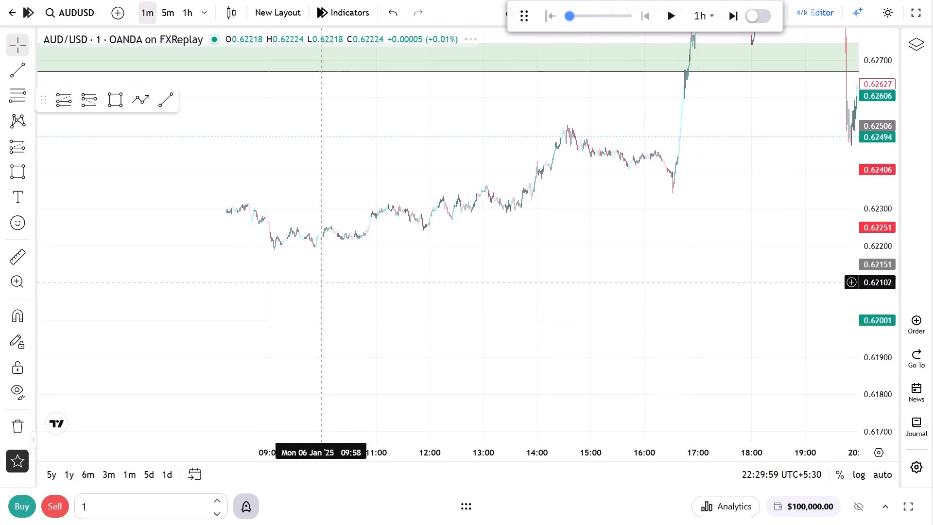
left_click_drag(522, 248, 239, 309)
left_click_drag(552, 277, 399, 324)
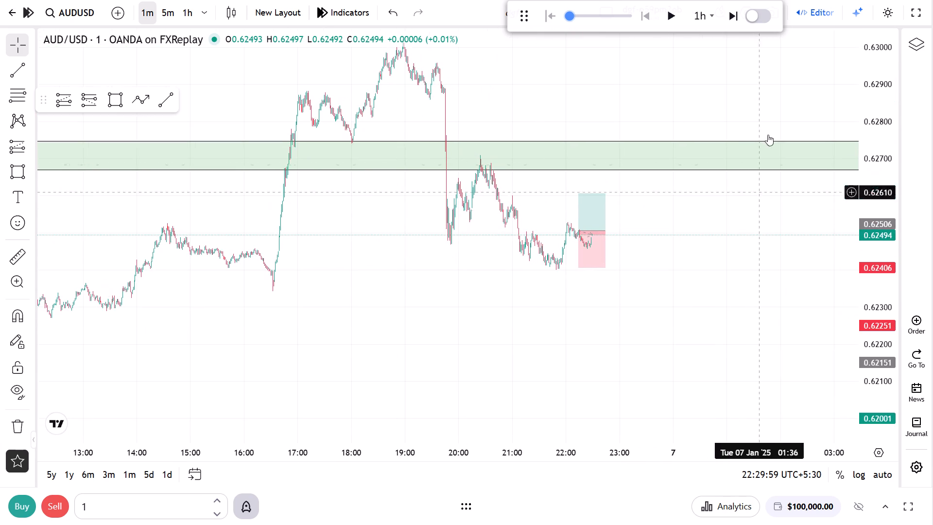
left_click(728, 18)
left_click(728, 18)
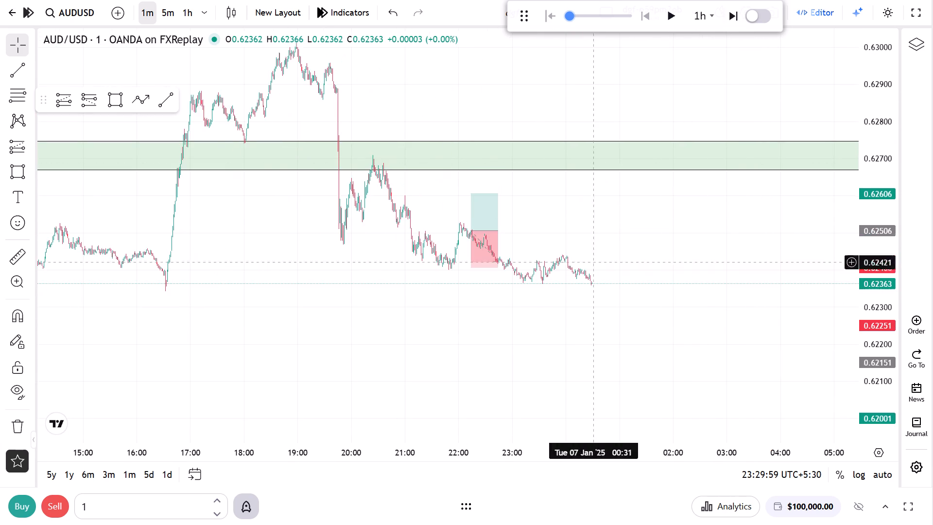
Extend the long position's end time to about 23:01 on 6 January.
left_click_drag(595, 280, 698, 307)
left_click_drag(593, 252, 596, 250)
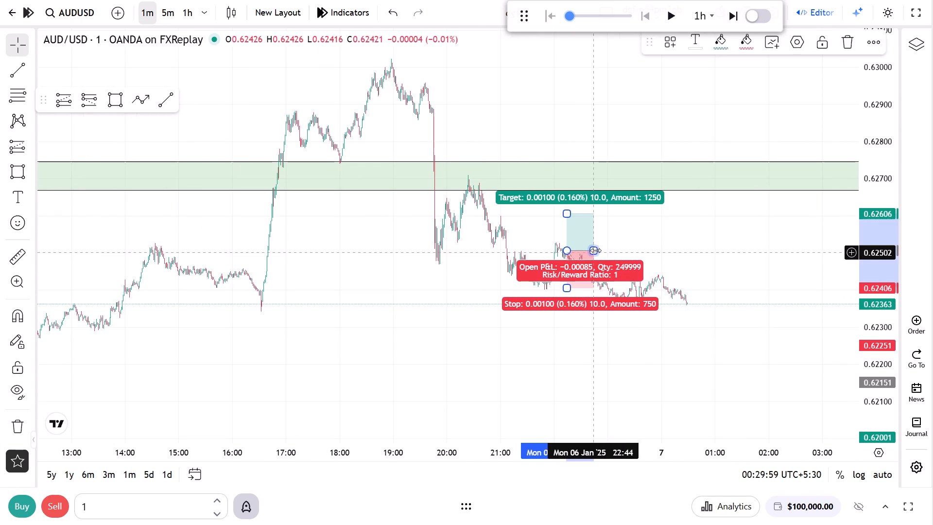
left_click_drag(596, 250, 598, 248)
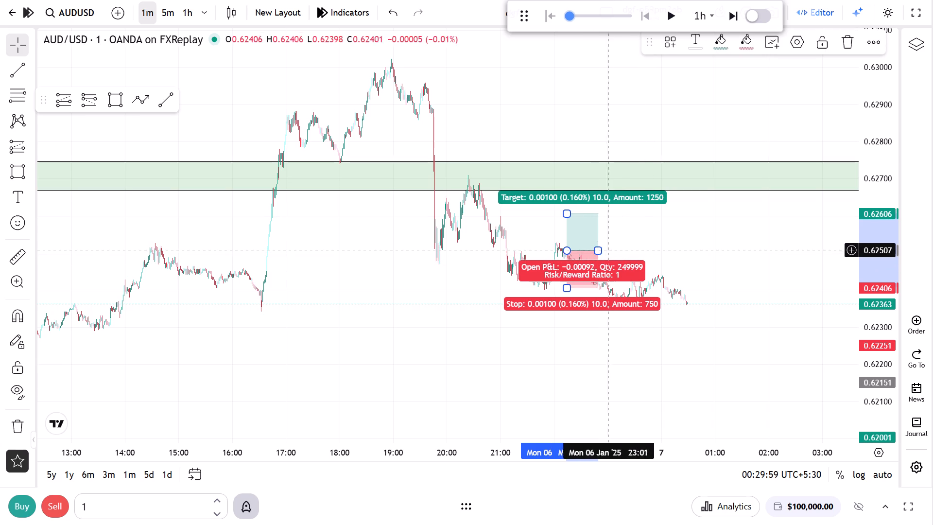
left_click_drag(600, 250, 608, 249)
left_click(665, 268)
Review the earlier 1m price action back to the 2 January short position and return to the latest candles.
scroll(476, 390, "down", 10)
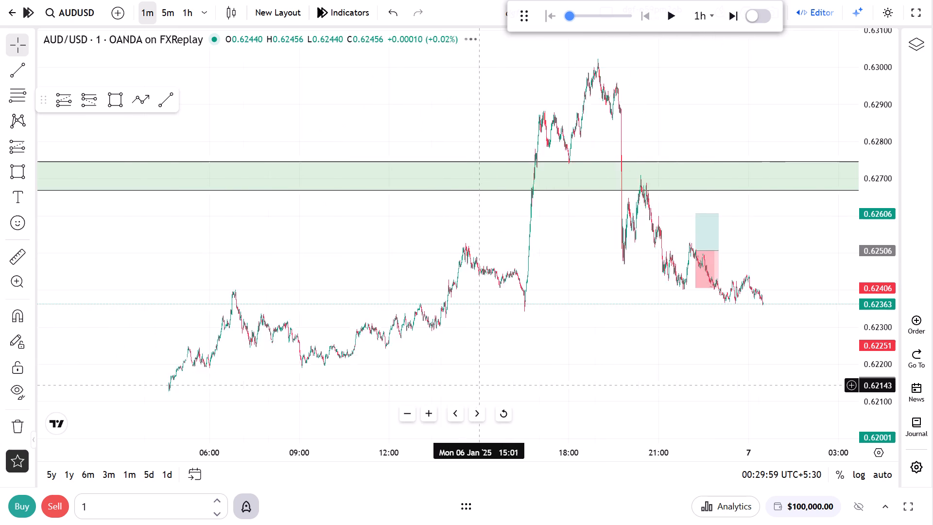
scroll(480, 385, "down", 2)
left_click_drag(463, 355, 658, 175)
left_click_drag(507, 302, 705, 137)
left_click_drag(331, 200, 700, 315)
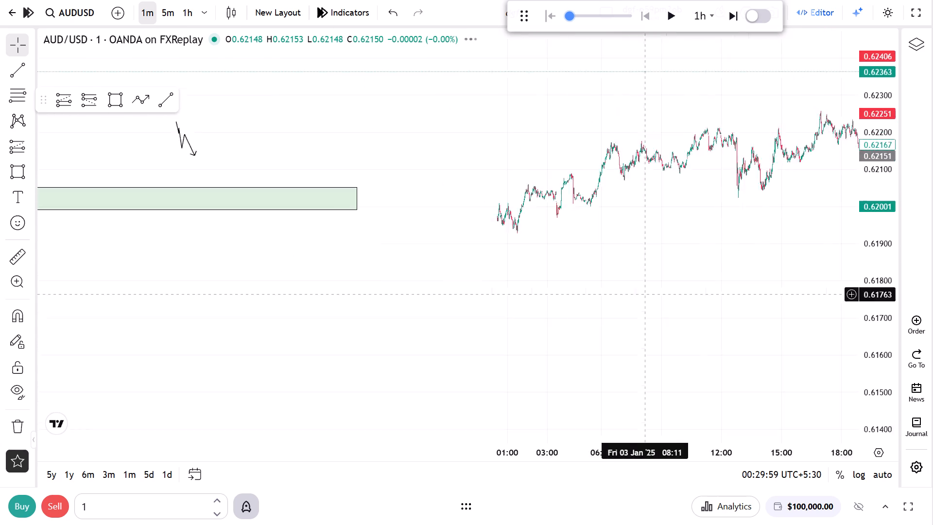
left_click_drag(700, 315, 766, 342)
left_click_drag(318, 280, 462, 303)
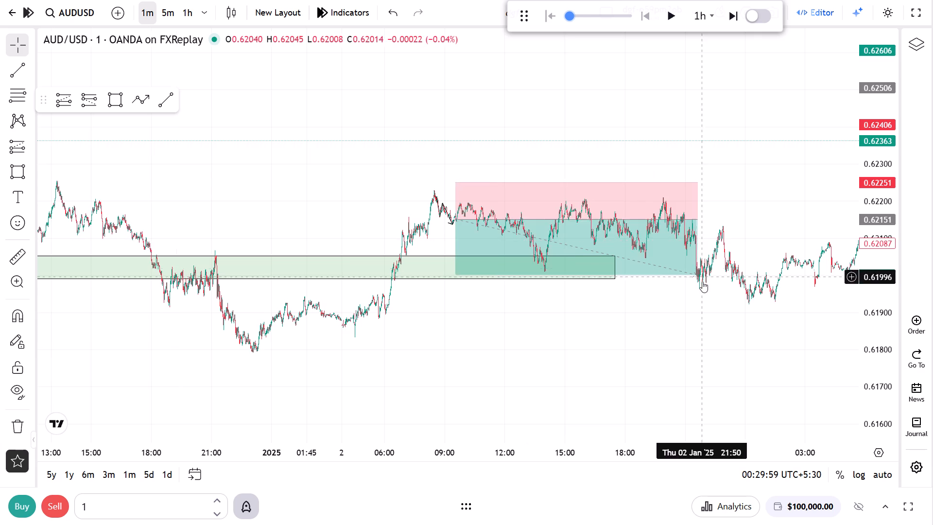
left_click_drag(697, 281, 204, 334)
left_click_drag(615, 265, 102, 262)
left_click_drag(488, 219, 191, 280)
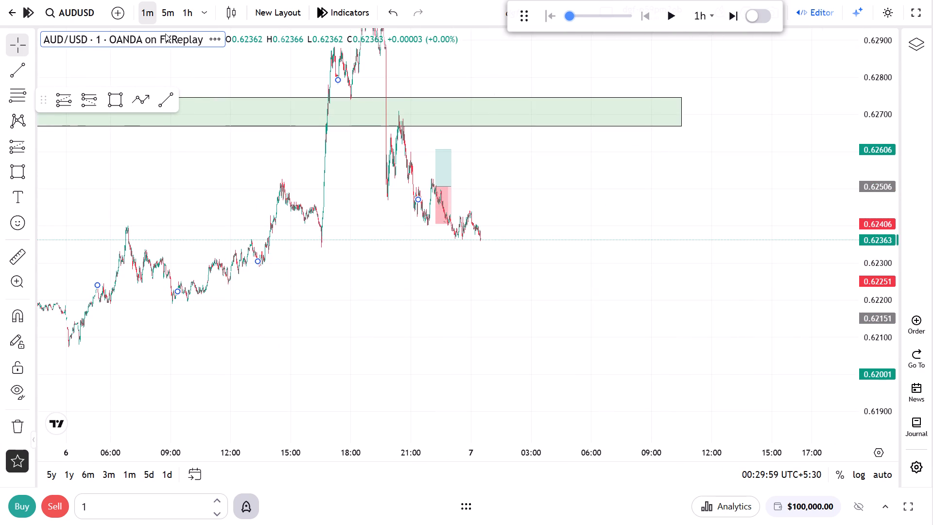
Switch the chart to 1h, play the replay and pause it at 7 January 03:29.
left_click(181, 14)
scroll(451, 198, "up", 5)
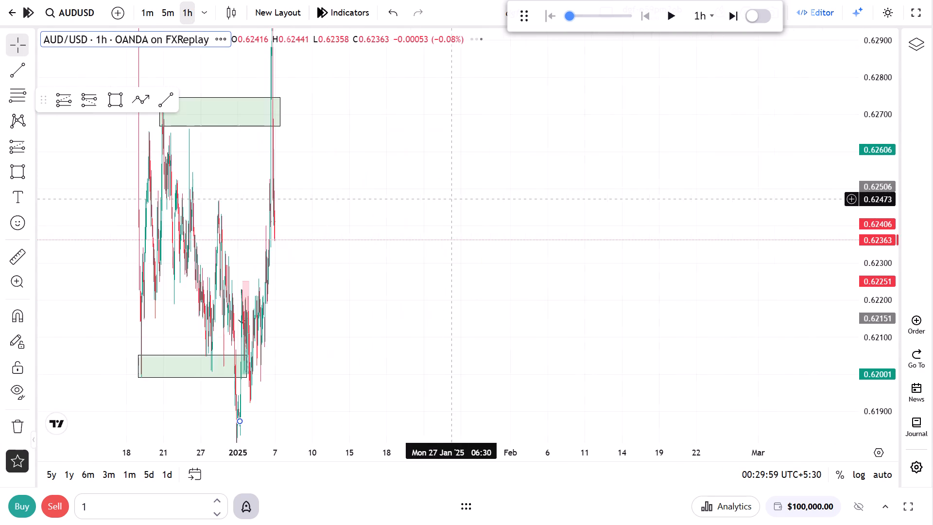
left_click_drag(449, 180, 694, 239)
left_click_drag(873, 149, 858, 332)
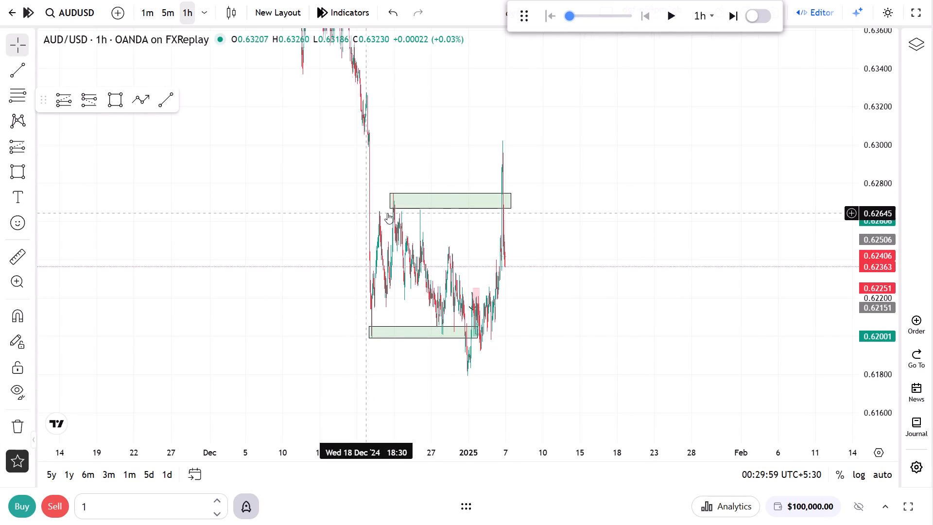
left_click_drag(590, 247, 772, 254)
scroll(469, 313, "up", 11)
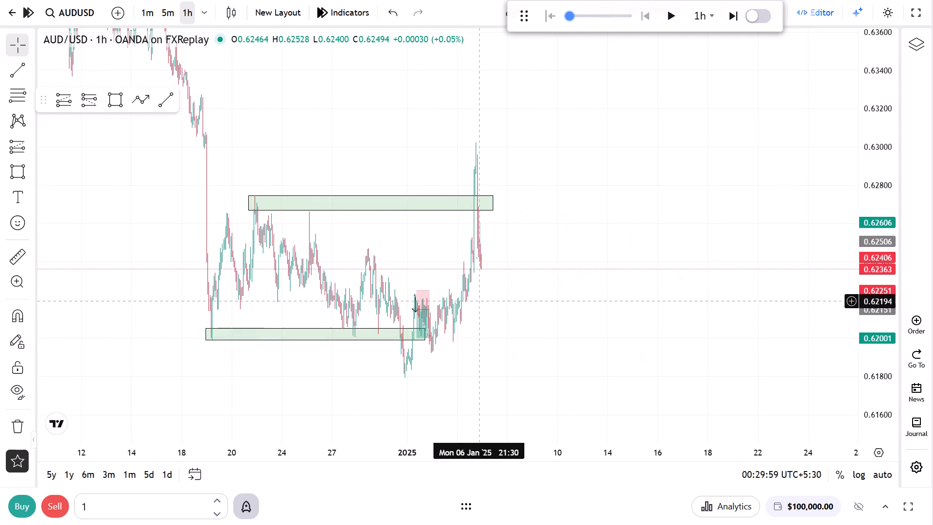
left_click_drag(531, 235, 768, 235)
scroll(710, 273, "up", 6)
left_click_drag(700, 195, 789, 160)
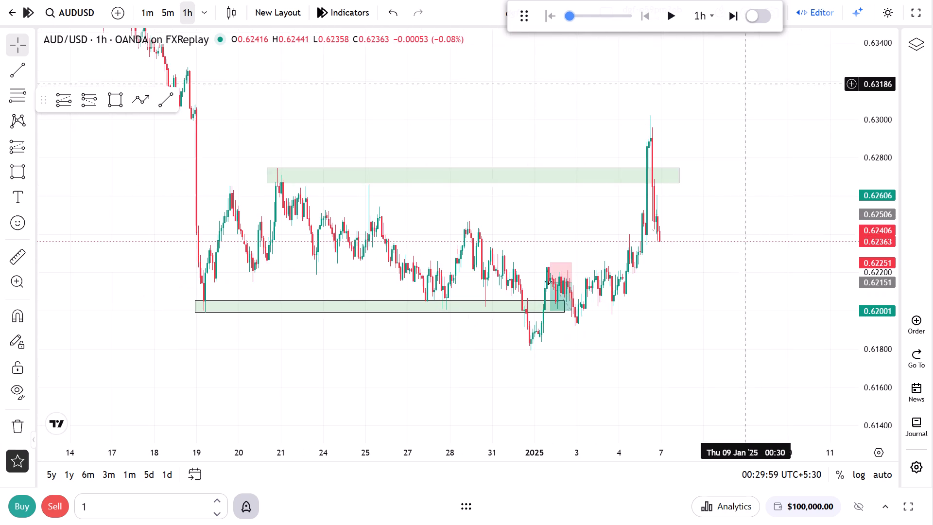
left_click(675, 17)
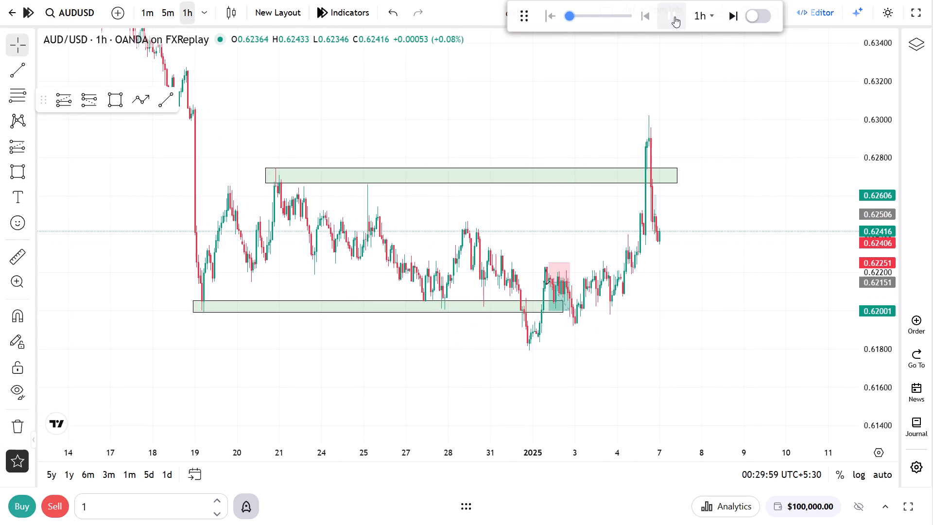
left_click(674, 17)
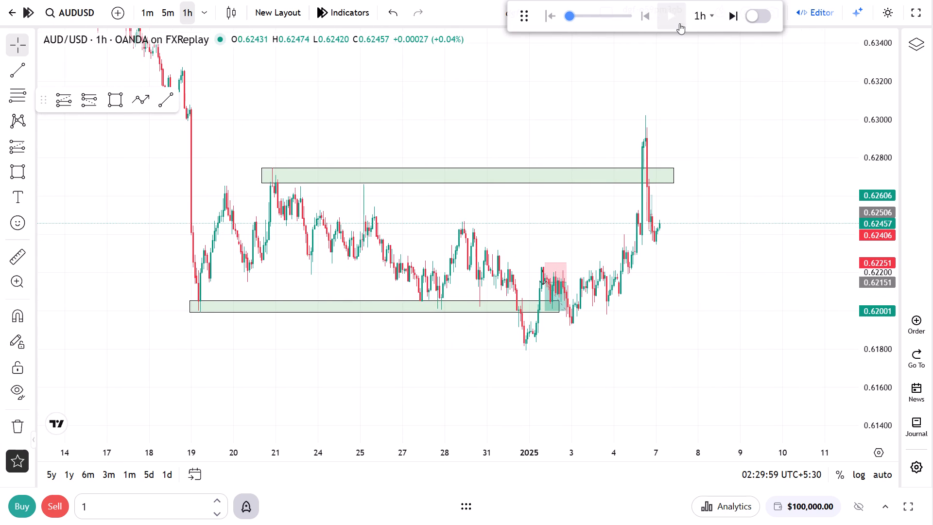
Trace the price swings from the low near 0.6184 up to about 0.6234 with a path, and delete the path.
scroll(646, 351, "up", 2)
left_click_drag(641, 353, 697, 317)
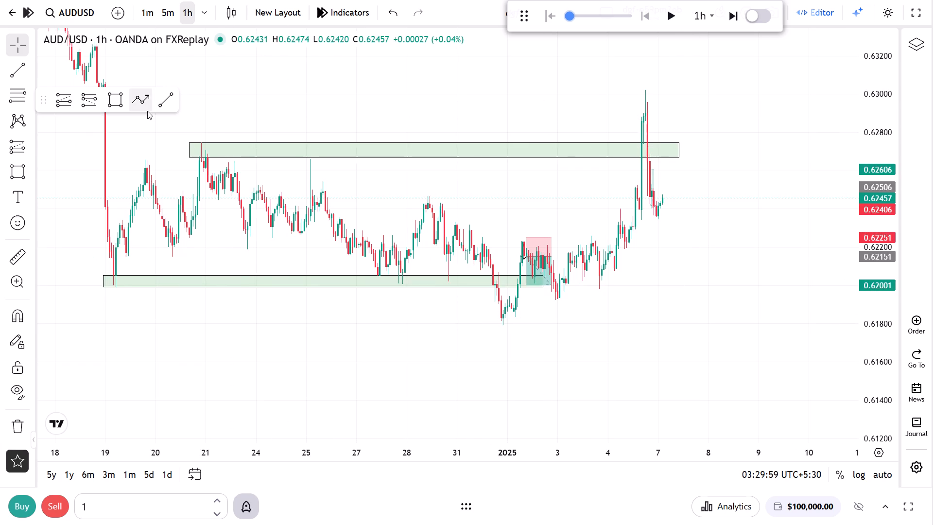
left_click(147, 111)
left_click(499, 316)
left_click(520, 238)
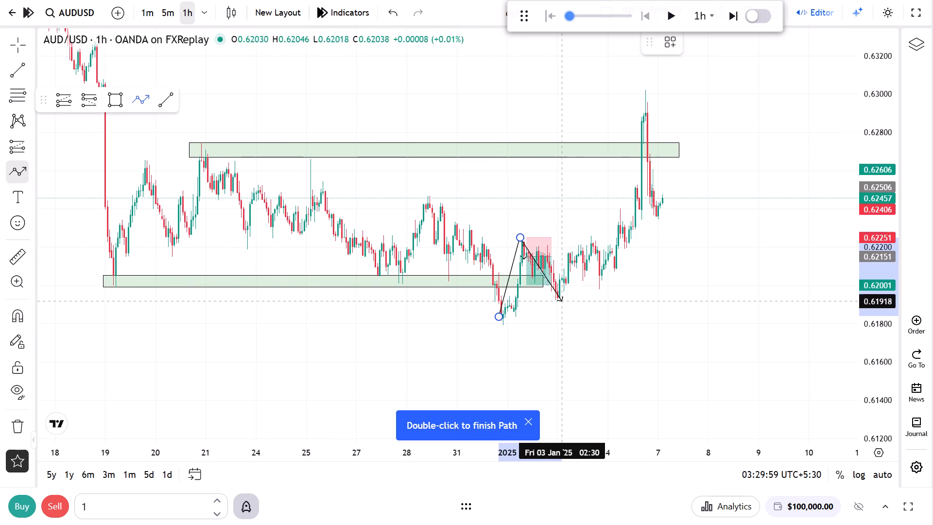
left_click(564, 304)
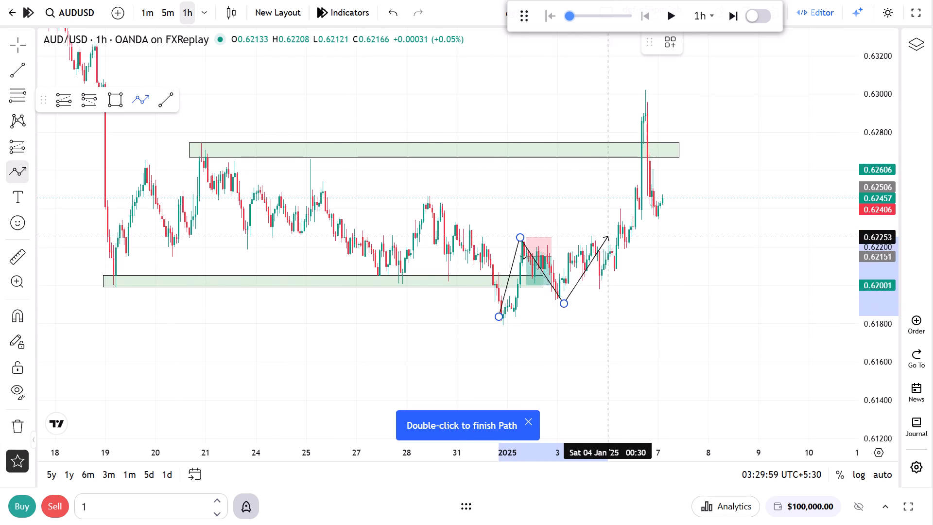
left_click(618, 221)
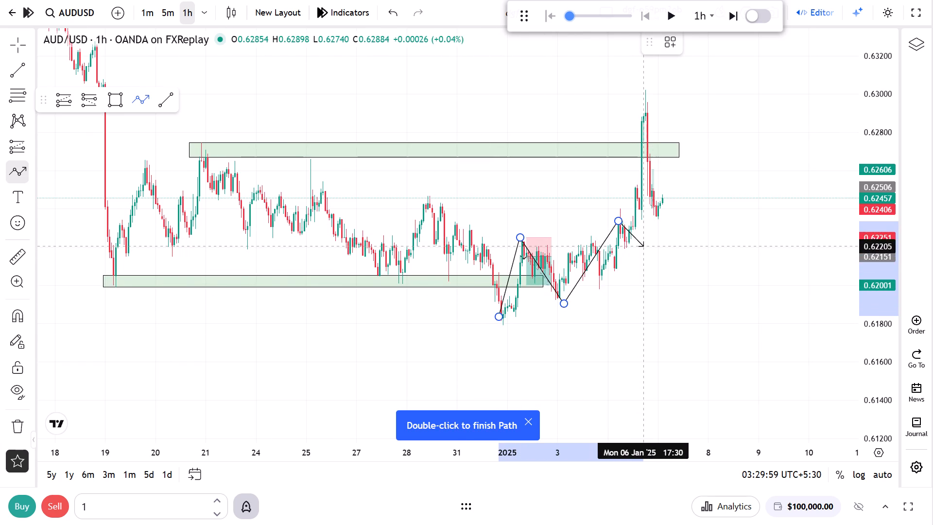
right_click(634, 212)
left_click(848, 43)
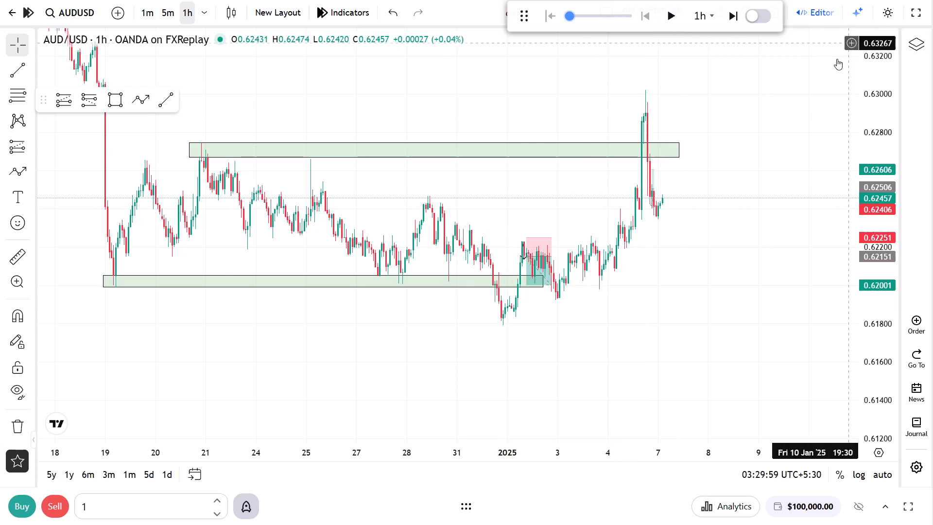
Draw a rectangle support zone at about 0.6234–0.6239, running from 6 January 12:30 to about 7 January 17:30.
scroll(662, 326, "up", 5)
left_click(119, 107)
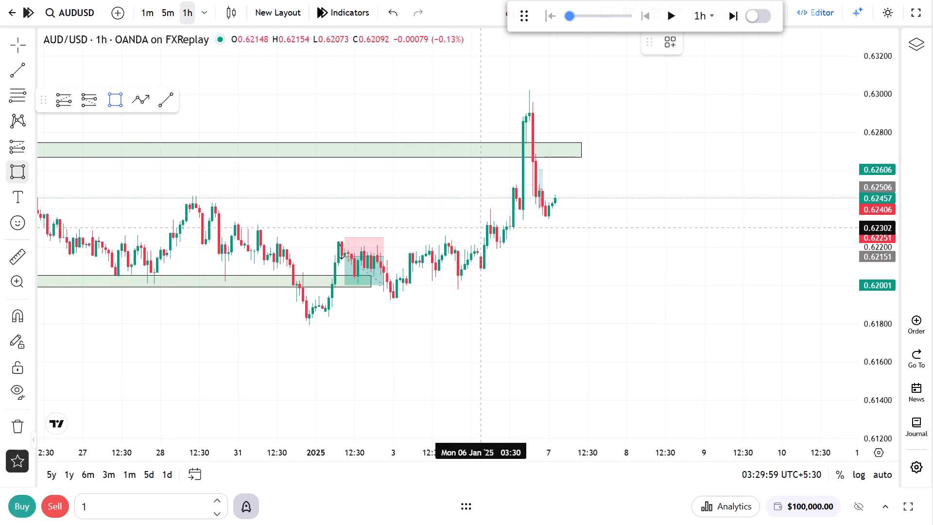
left_click(510, 210)
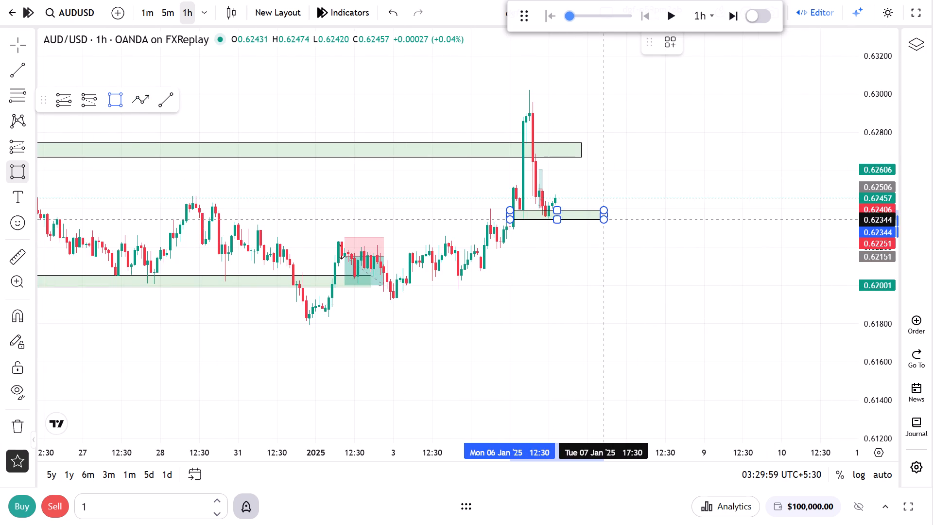
left_click(605, 220)
left_click(580, 248)
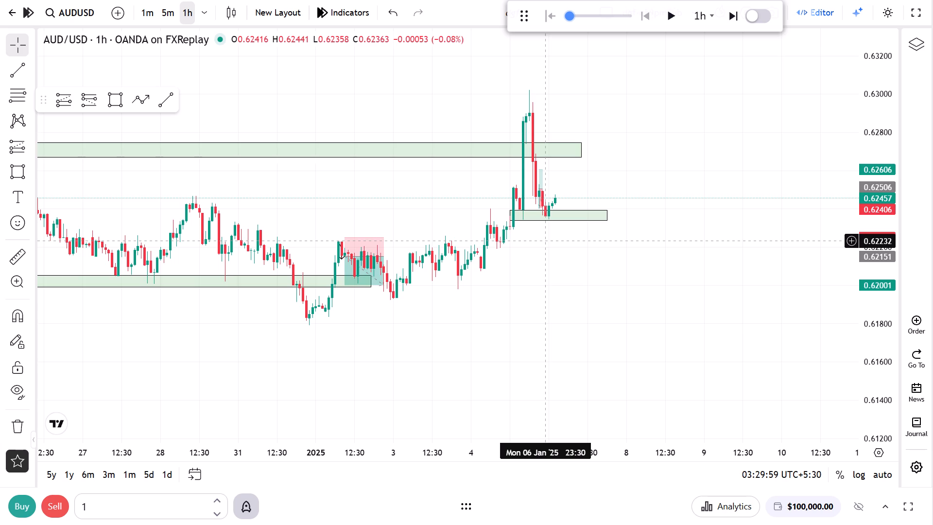
Advance the 1h replay candle by candle from 7 January 03:29 to 14:29.
left_click(738, 21)
left_click(738, 21)
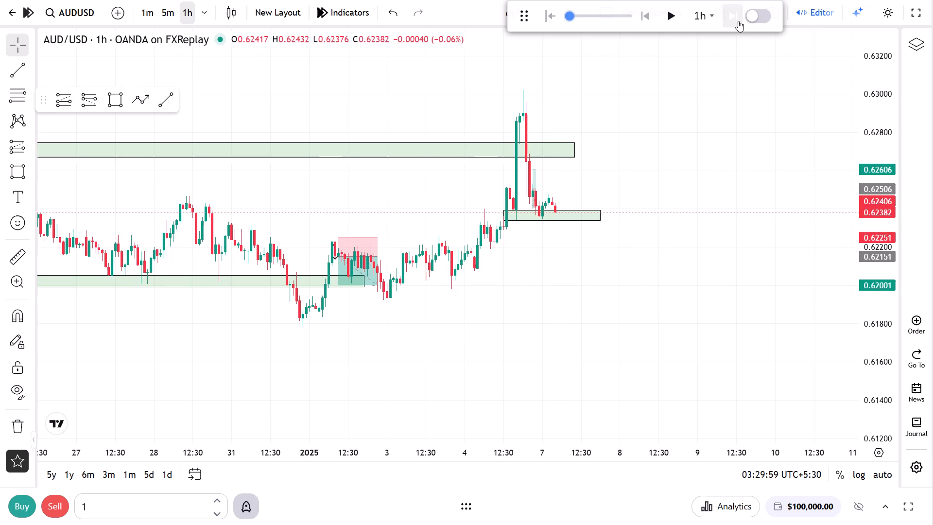
double_click(738, 21)
triple_click(738, 21)
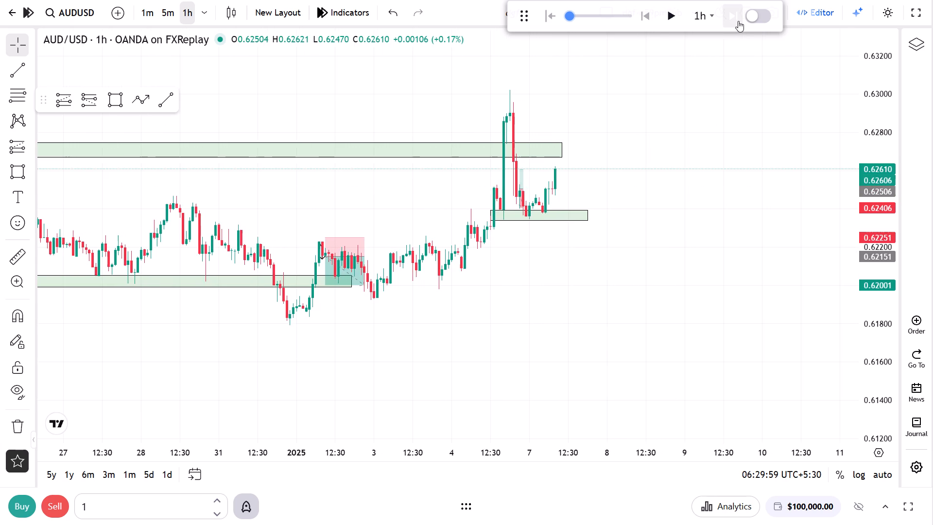
double_click(738, 21)
left_click(738, 21)
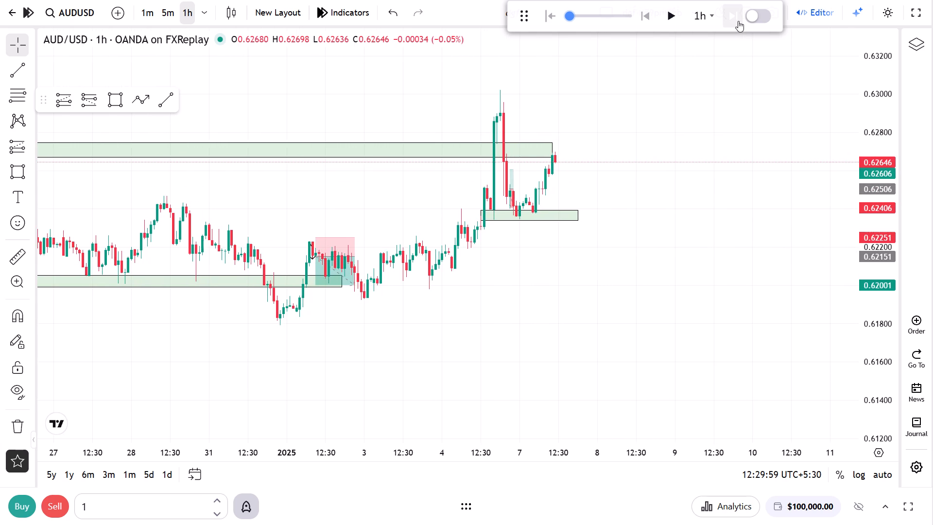
left_click(738, 21)
triple_click(738, 21)
double_click(738, 21)
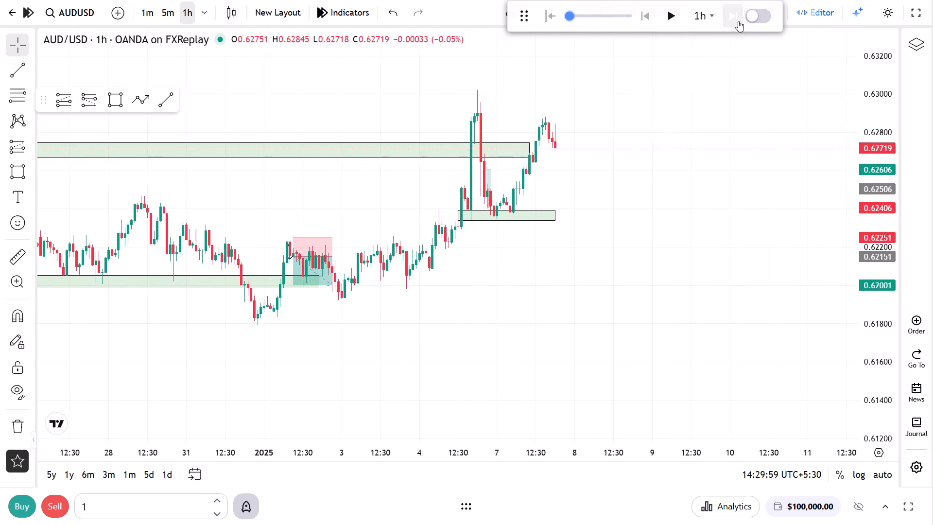
Play the 1h replay through the rest of 7 January into the early hours of 8 January.
left_click(674, 18)
left_click_drag(698, 152, 778, 241)
scroll(686, 288, "up", 3)
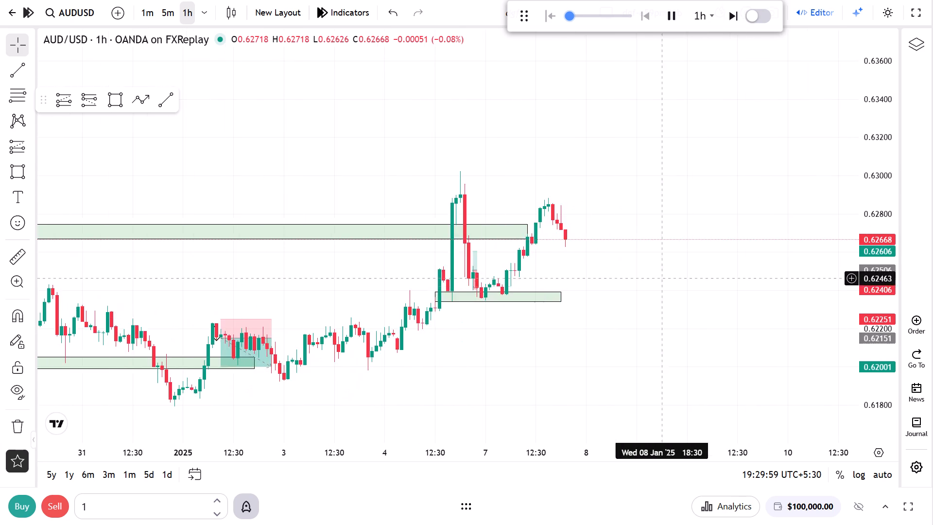
left_click_drag(648, 276, 760, 274)
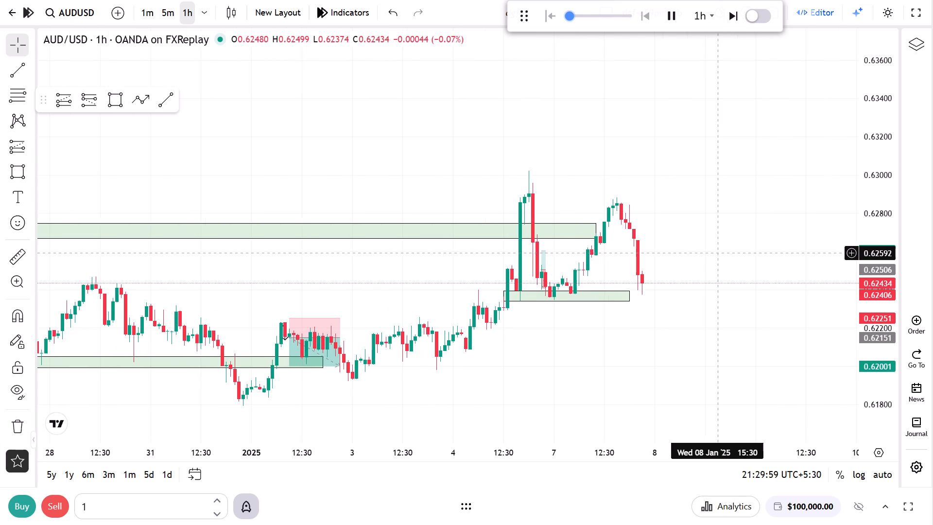
left_click_drag(701, 263, 736, 261)
left_click_drag(691, 296, 716, 287)
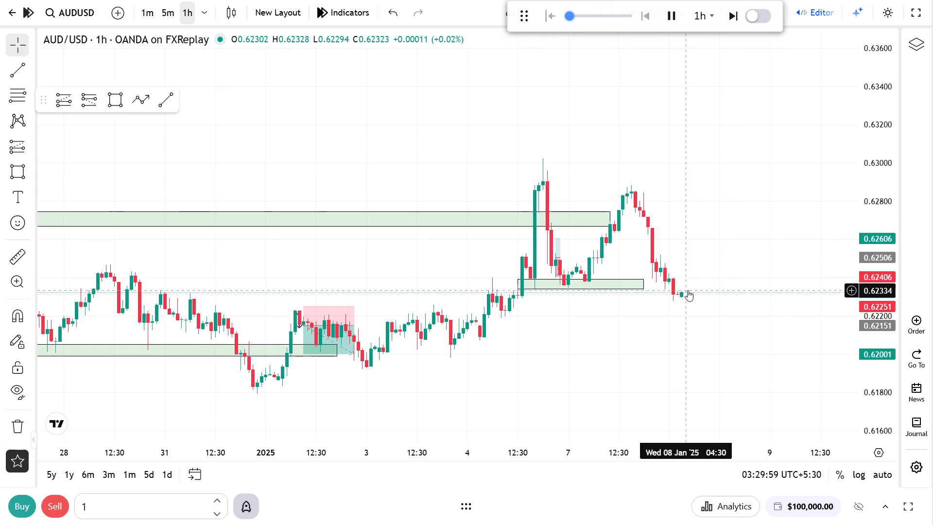
Extend the end of the lower support zone, about 0.6199–0.6205, from 2 January to about 10 January.
scroll(702, 305, "down", 11)
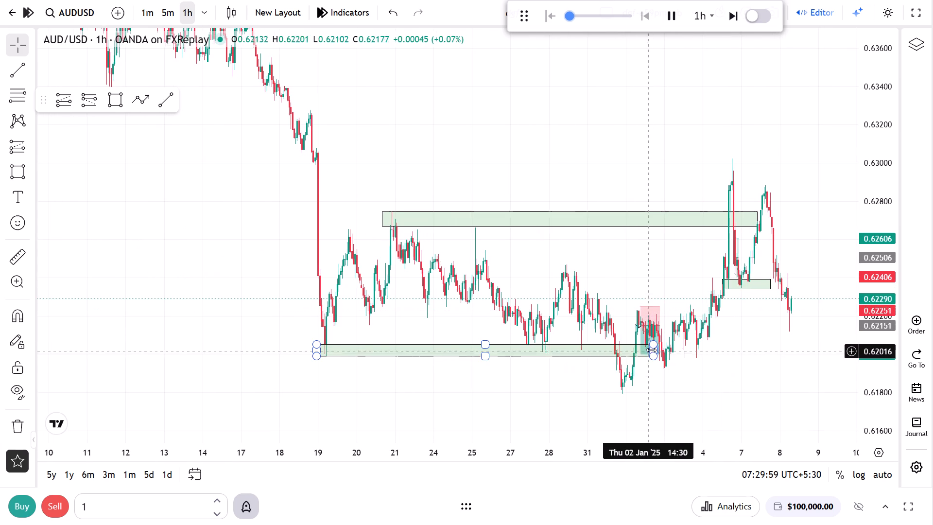
left_click_drag(657, 350, 893, 359)
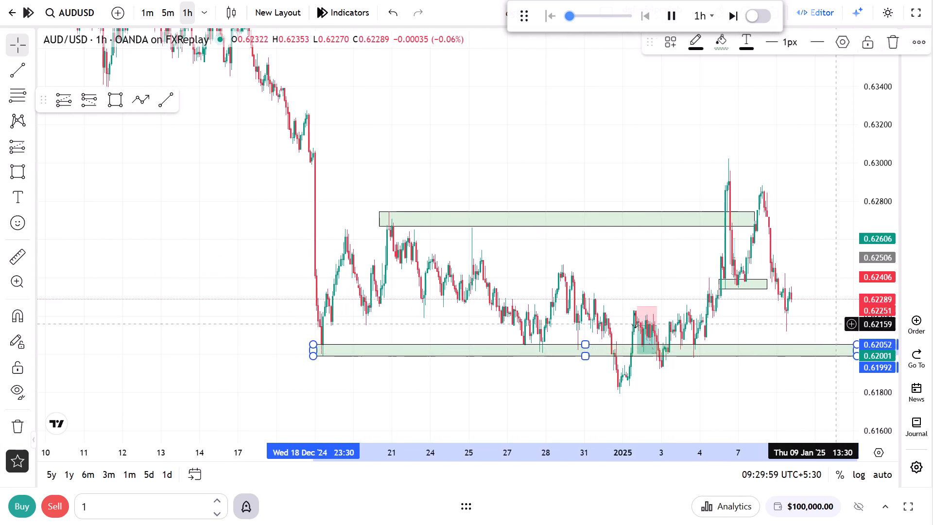
Let the 1h replay run on to the lower support zone and pause it at 8 January 18:29.
left_click_drag(808, 292, 655, 288)
scroll(651, 305, "up", 5)
left_click_drag(634, 299, 783, 277)
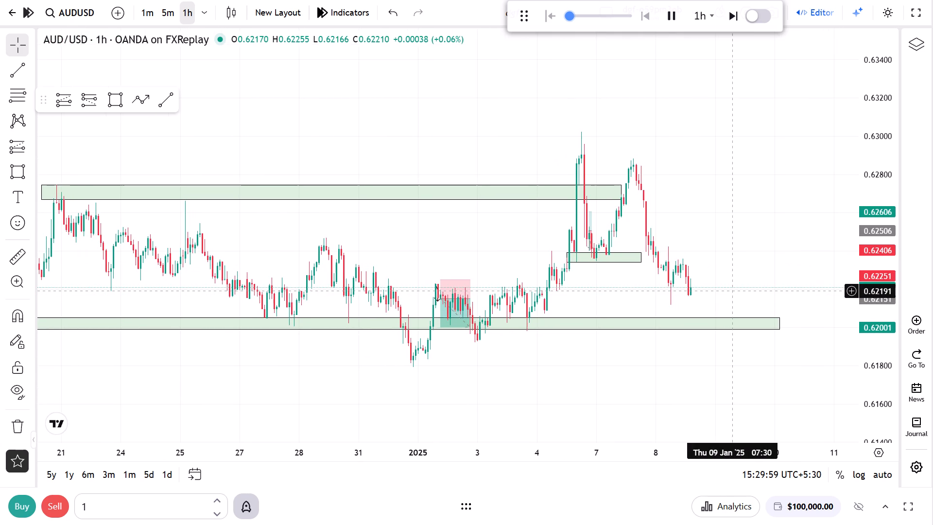
left_click(678, 17)
Switch the chart to 1m at the lower support zone and advance the replay two hours to 8 January 20:29.
left_click_drag(698, 248, 708, 214)
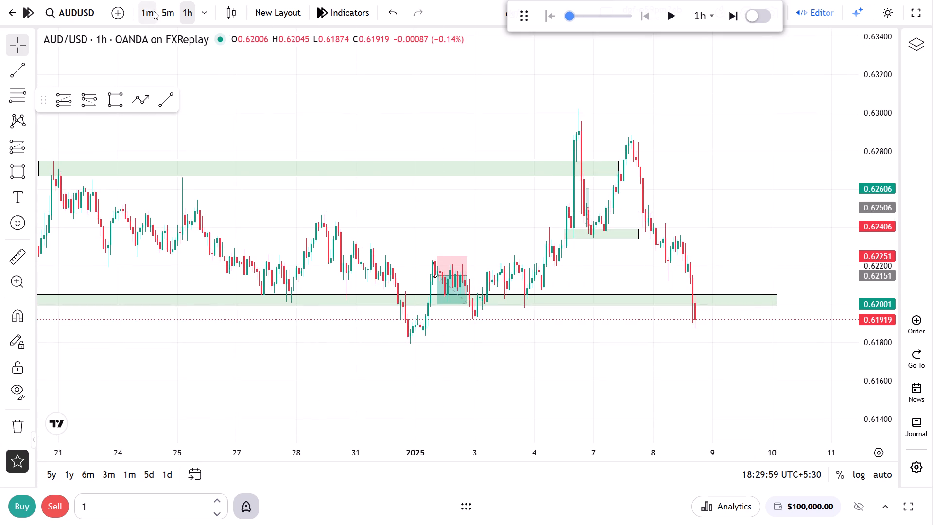
left_click(148, 10)
scroll(695, 374, "down", 4)
left_click(898, 399)
left_click_drag(897, 400, 864, 0)
left_click_drag(636, 257, 666, 84)
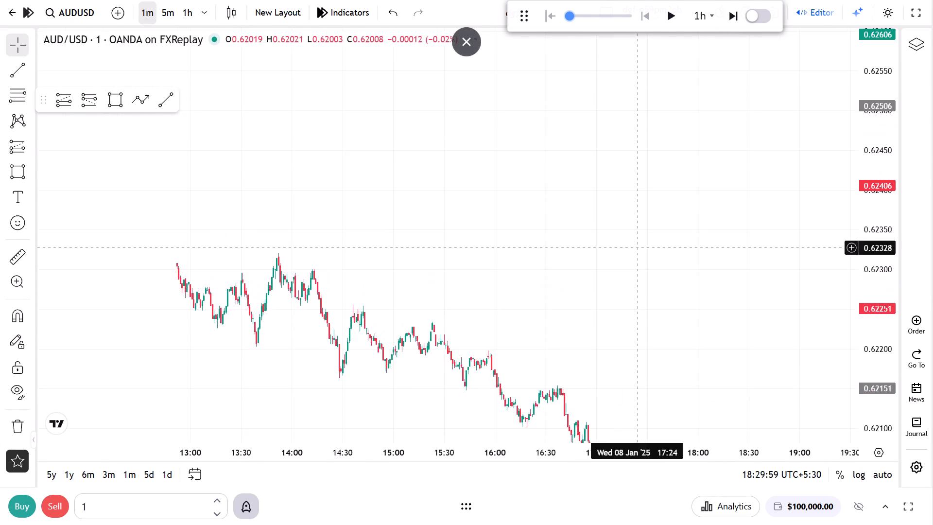
left_click_drag(666, 84, 667, 35)
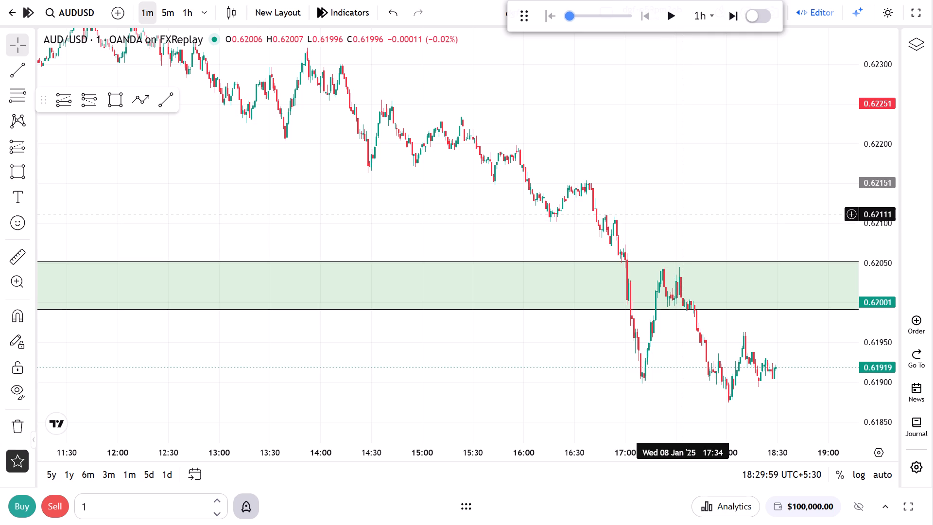
scroll(686, 245, "up", 5)
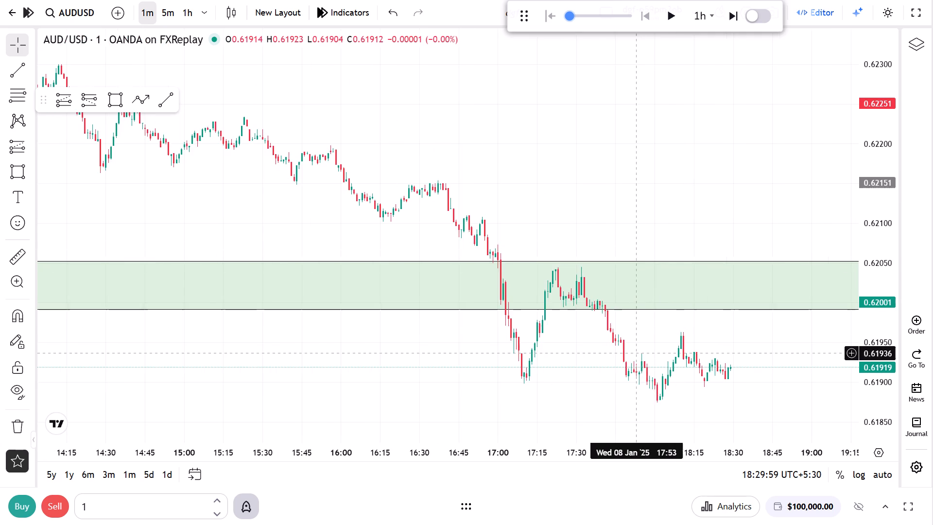
left_click_drag(638, 353, 620, 246)
scroll(627, 304, "up", 3)
left_click(730, 18)
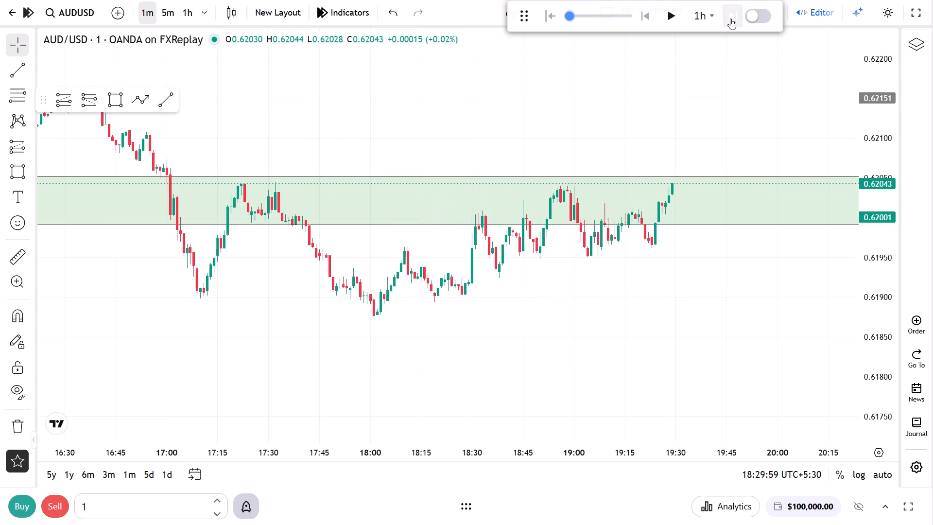
left_click(730, 18)
Trace the rising 8 January swings with a path from the 18:00 low near 0.6187 up to about 0.6204.
scroll(571, 303, "down", 5)
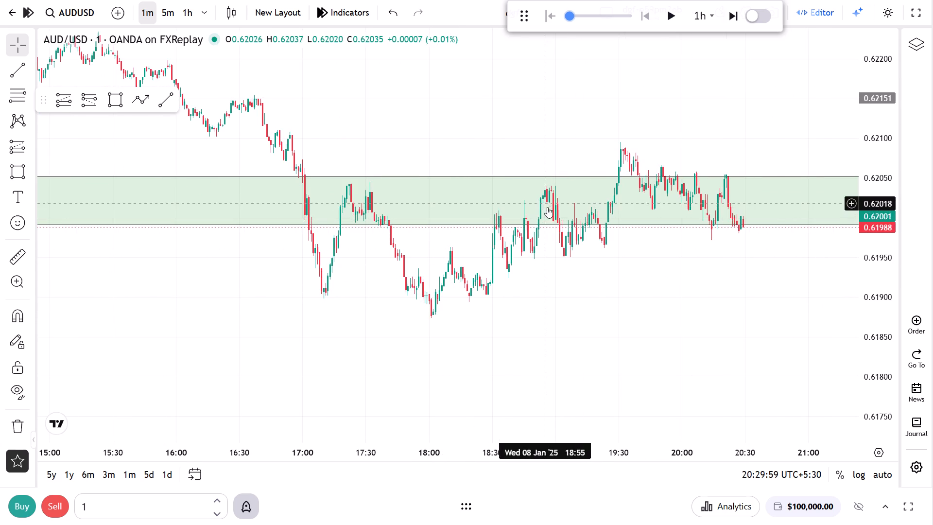
left_click(143, 108)
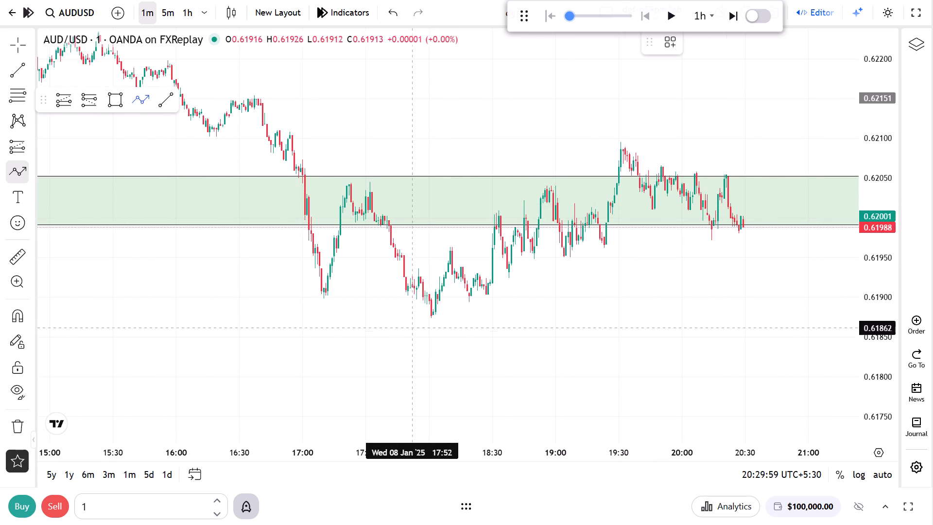
left_click(431, 317)
left_click(449, 250)
left_click(475, 298)
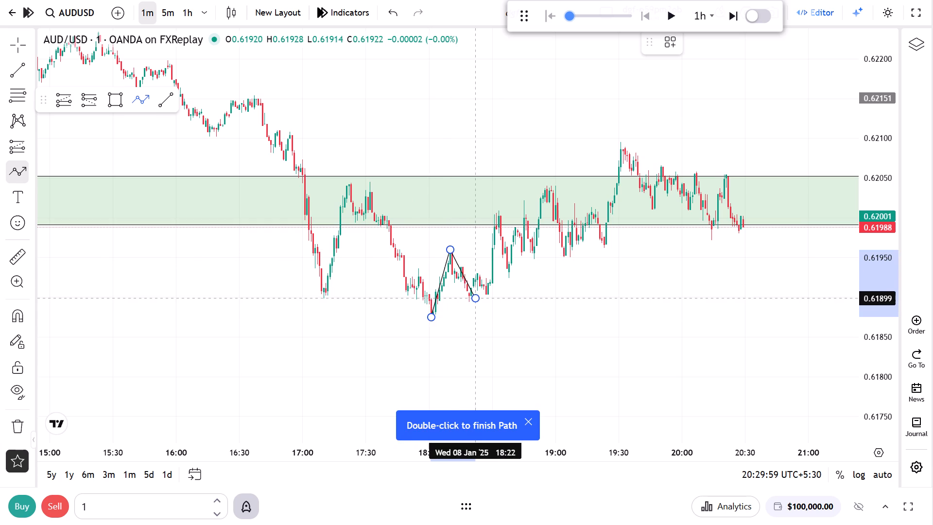
left_click(501, 213)
left_click(510, 279)
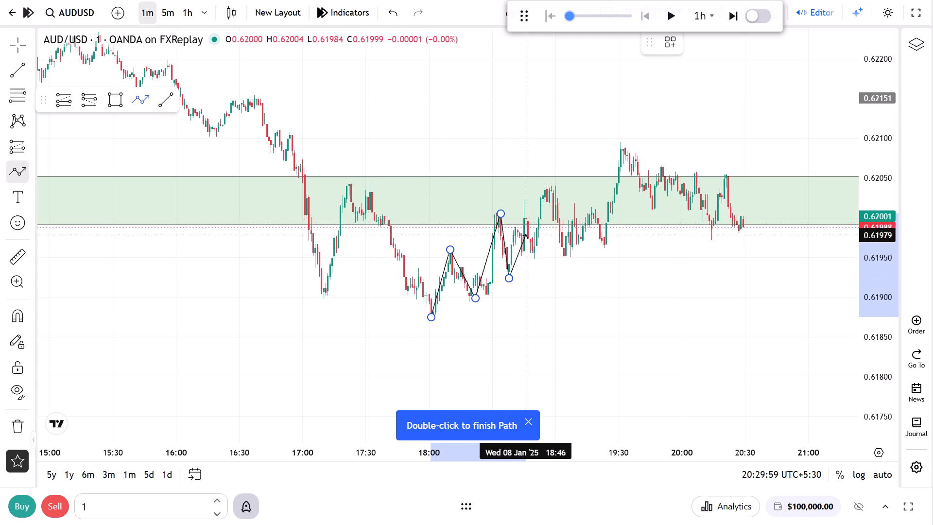
left_click(543, 191)
right_click(549, 244)
Place a long position at 8 January 19:05 with entry 0.61977 and its stop 10 pips below at 0.61877.
left_click_drag(544, 289, 548, 324)
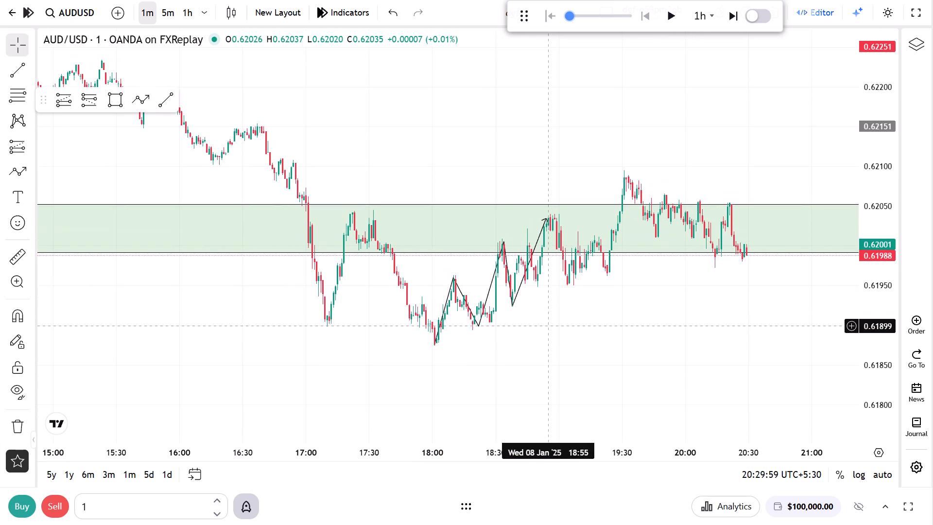
left_click(66, 107)
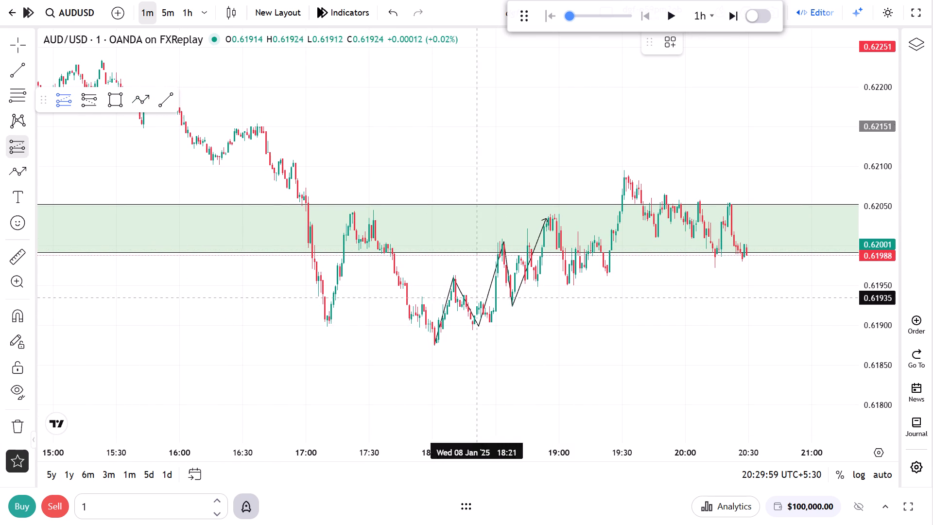
left_click(569, 264)
left_click_drag(569, 323, 574, 345)
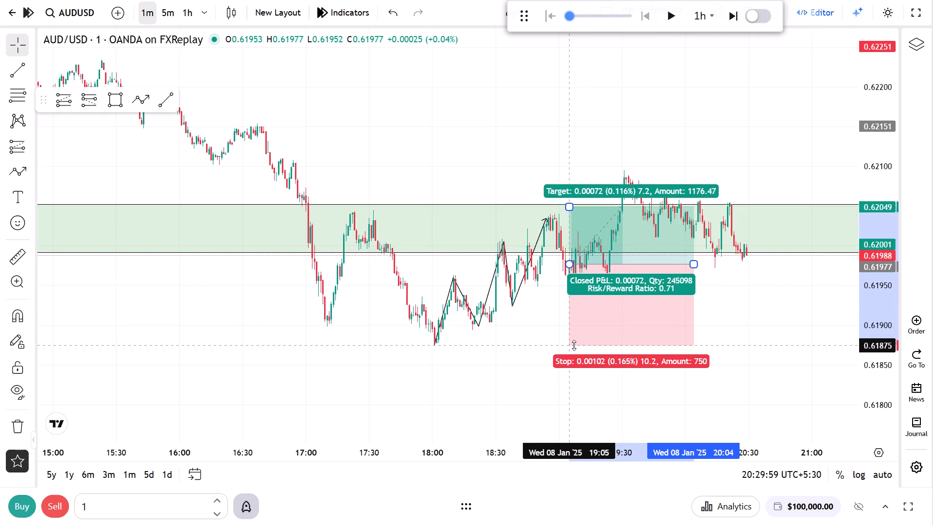
left_click_drag(574, 345, 574, 344)
Set the long position's target to 0.62127, 15 pips above entry, for a risk/reward ratio of 1.5.
left_click_drag(529, 317, 513, 378)
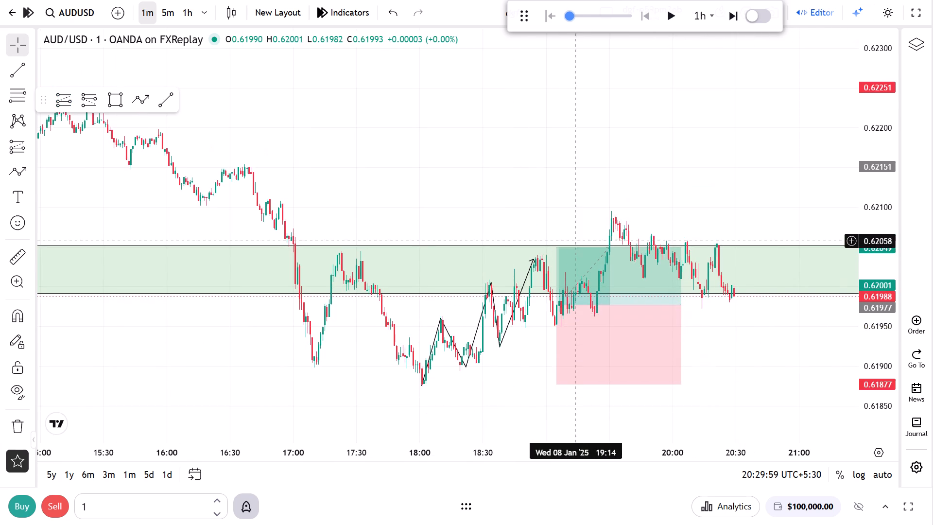
left_click_drag(558, 246, 571, 182)
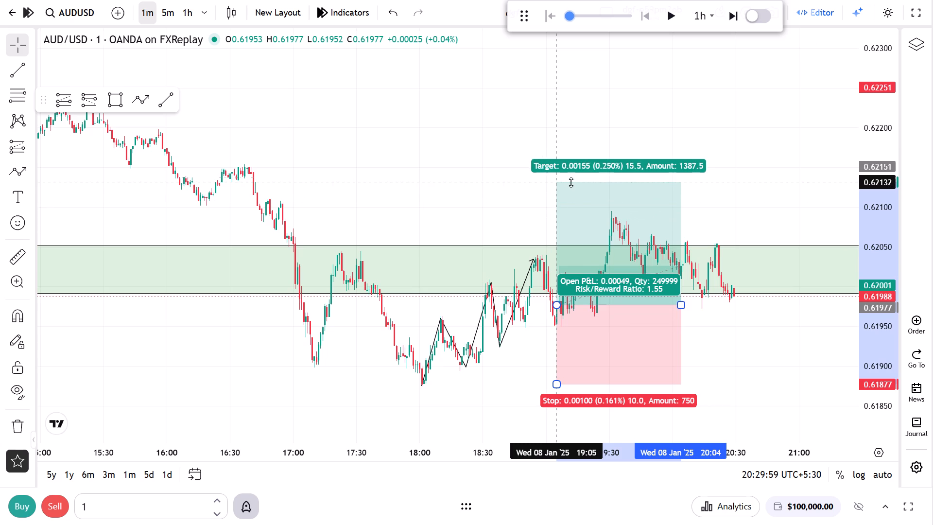
left_click_drag(571, 182, 572, 186)
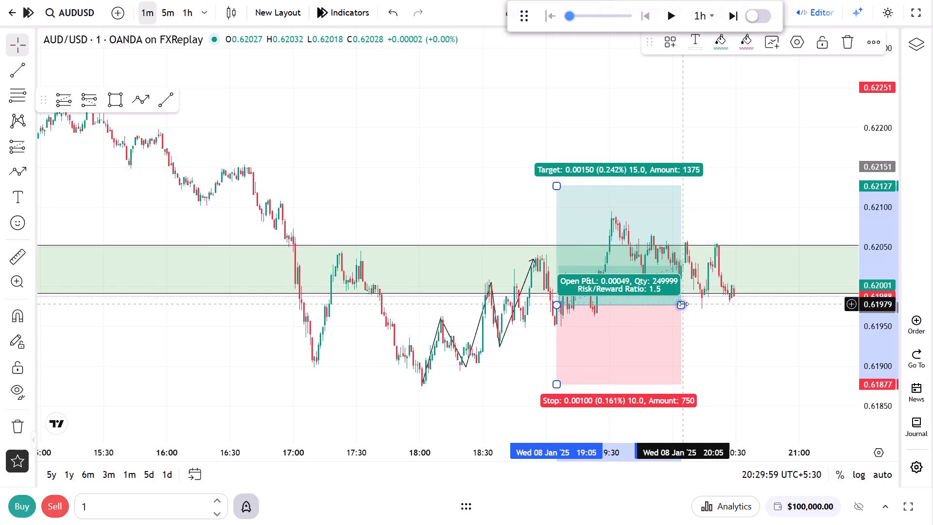
Extend the long position's end time to 20:57 and advance the replay one hour to 8 January 21:29.
left_click_drag(683, 304, 793, 312)
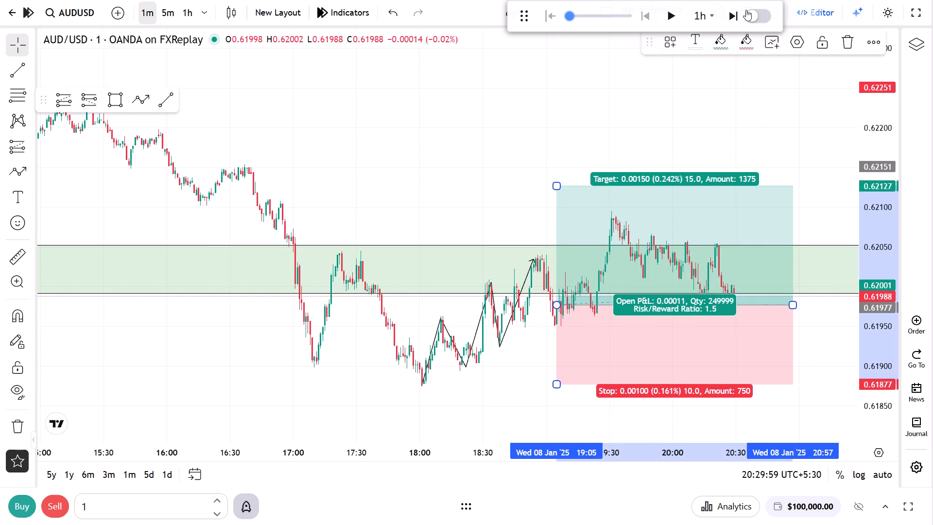
left_click(738, 10)
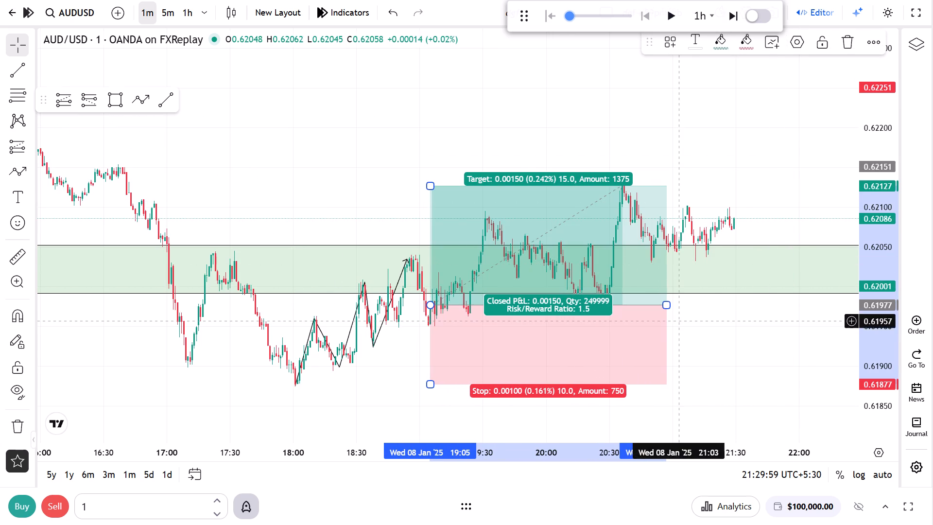
Shorten the long position so it ends at the candle that reaches the target, about 20:38 on 8 January.
left_click_drag(663, 303, 626, 298)
left_click(682, 333)
Switch the chart to 1h and shorten the 0.6199–0.6205 support zone to end at about 8 January 20:30.
left_click(185, 16)
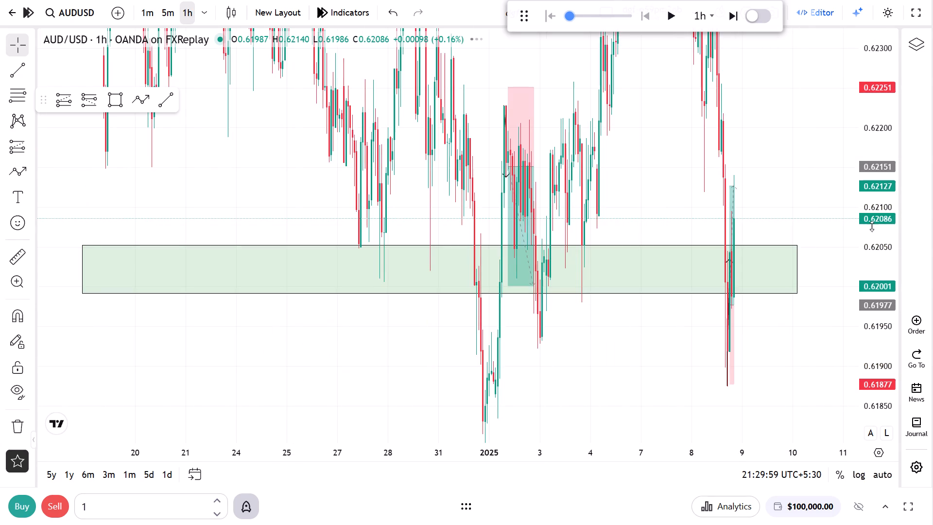
left_click_drag(872, 220, 866, 367)
left_click_drag(787, 362, 756, 375)
scroll(781, 322, "up", 3)
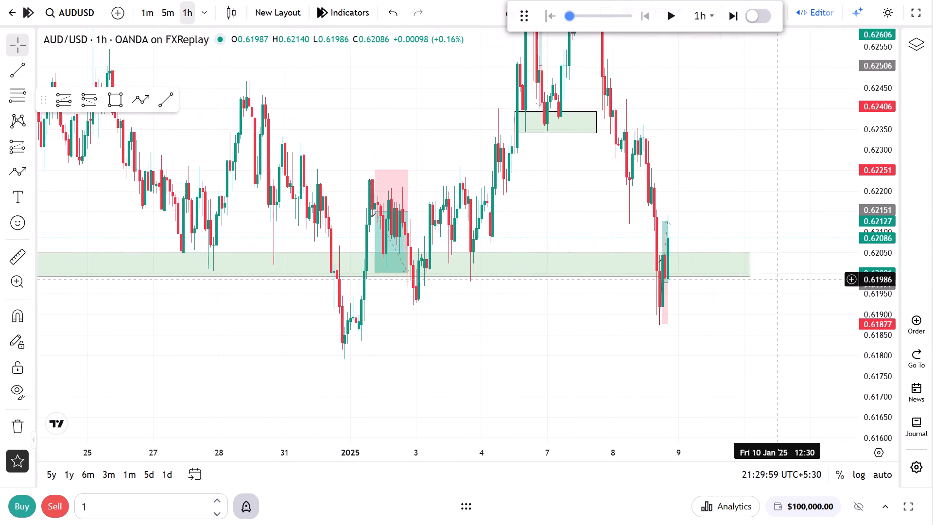
left_click_drag(750, 265, 669, 271)
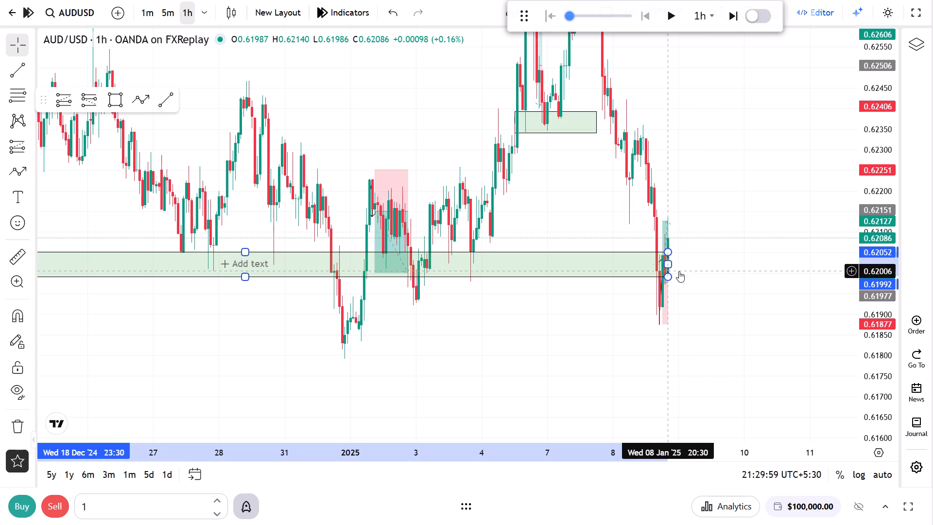
left_click(723, 271)
Shorten the 0.6234–0.6239 support zone so that it ends at 7 January 05:30.
left_click_drag(724, 185, 739, 237)
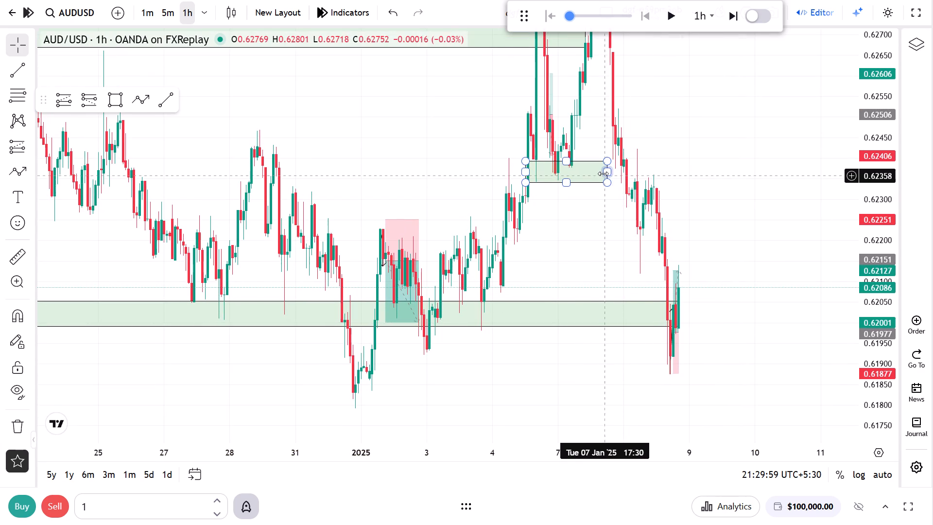
left_click_drag(603, 174, 572, 175)
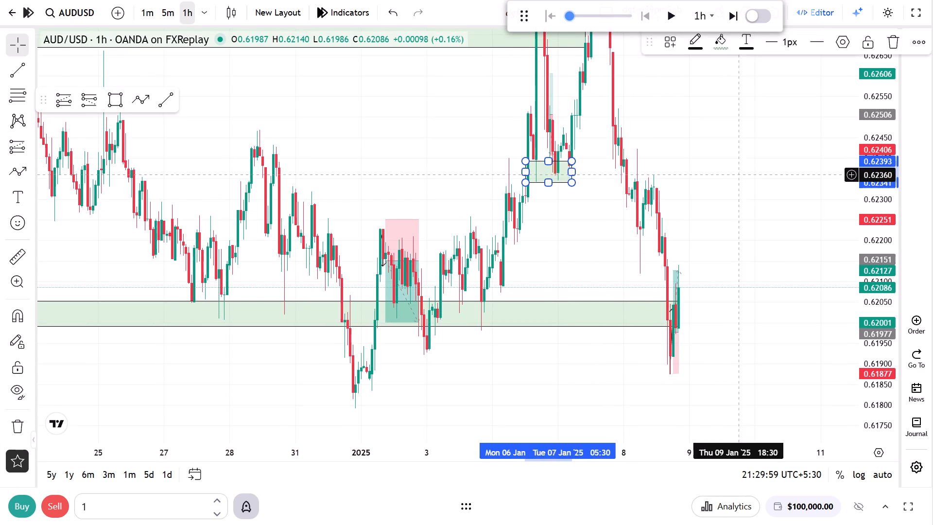
Play the 1h replay forward from 8 January and pause it at 10 January 20:29.
left_click_drag(743, 174, 774, 221)
left_click_drag(892, 160, 885, 307)
left_click(815, 230)
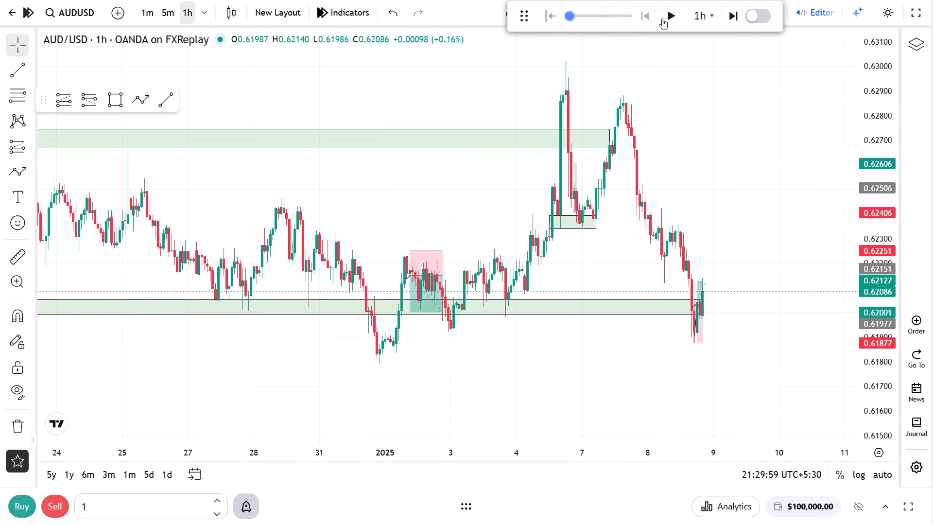
left_click(661, 18)
scroll(816, 231, "down", 4)
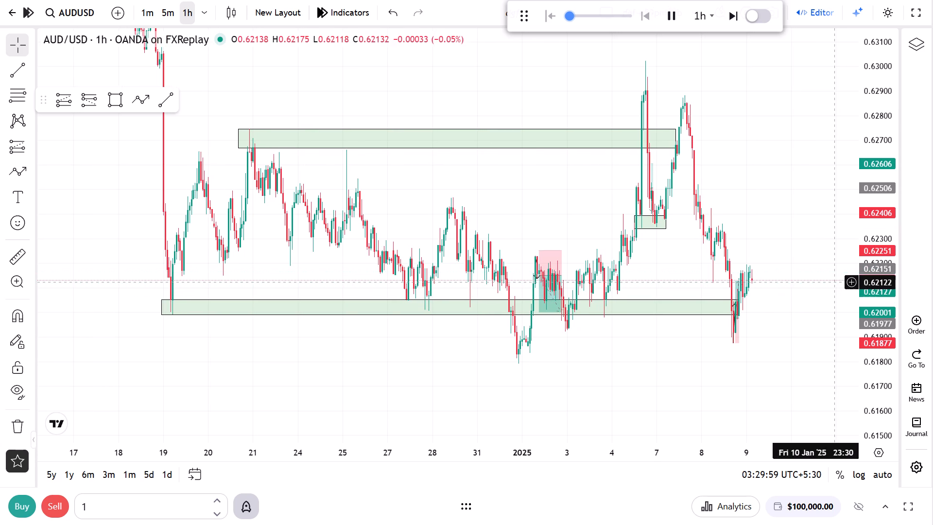
scroll(743, 266, "up", 3)
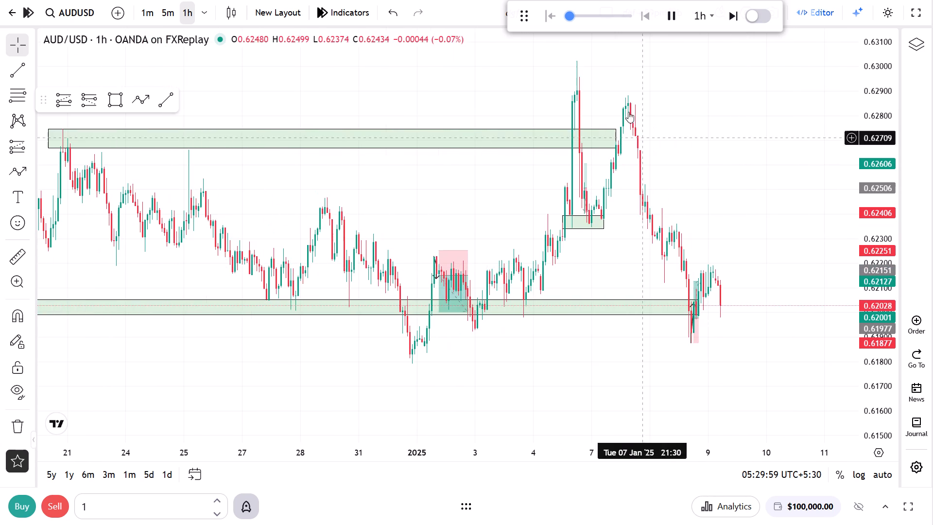
scroll(630, 264, "up", 4)
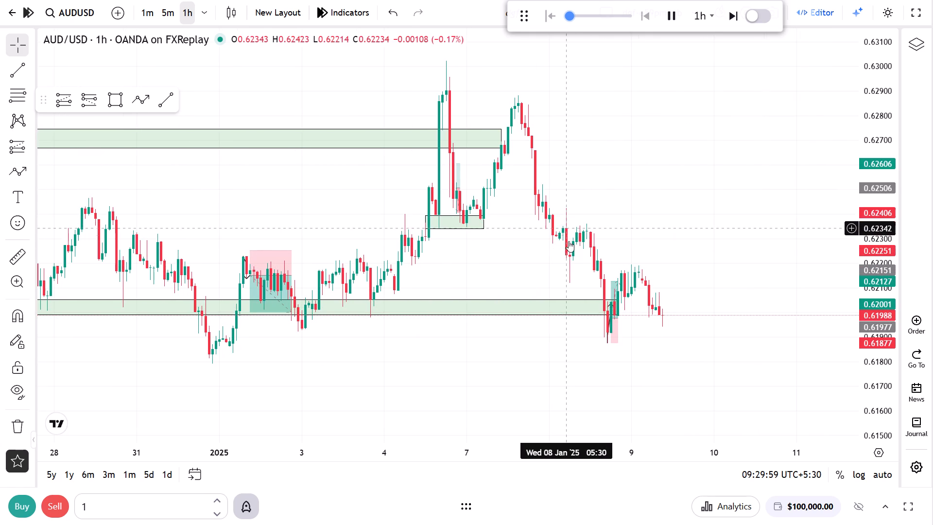
left_click_drag(710, 245, 692, 184)
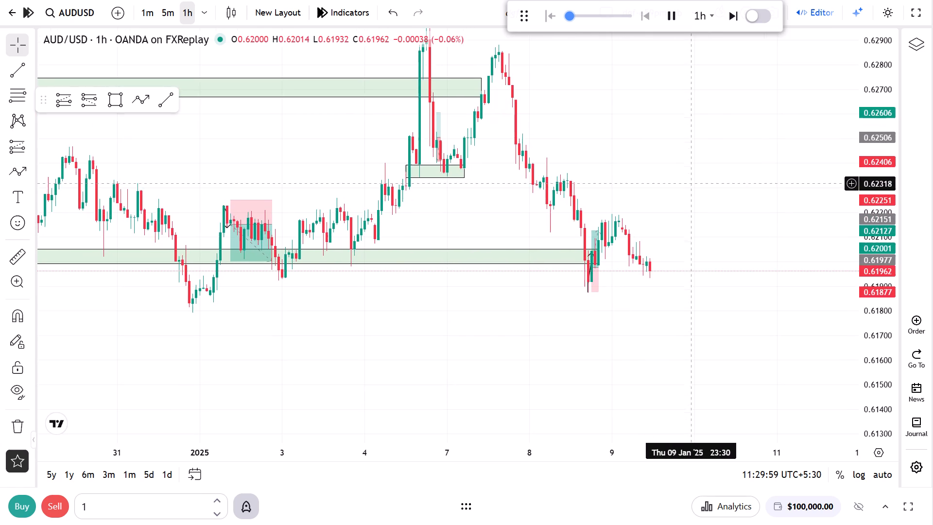
scroll(724, 225, "down", 4)
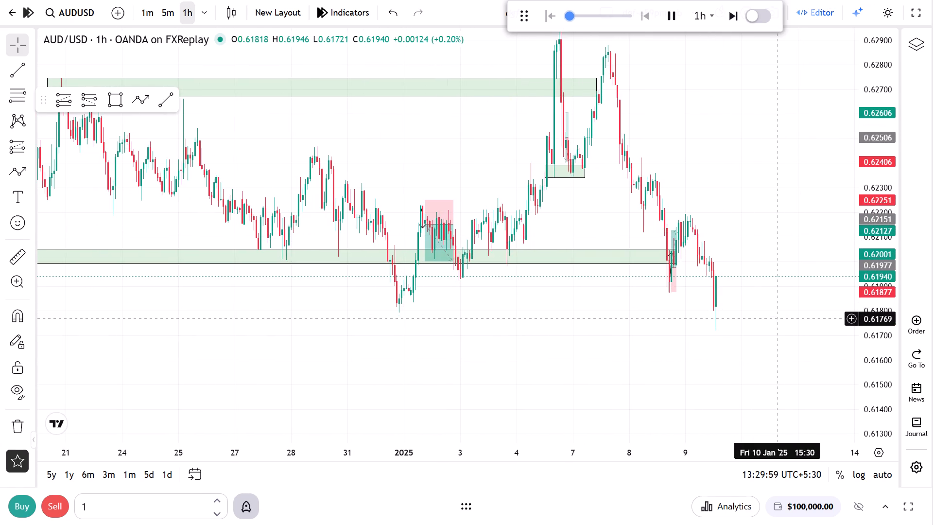
scroll(782, 312, "down", 4)
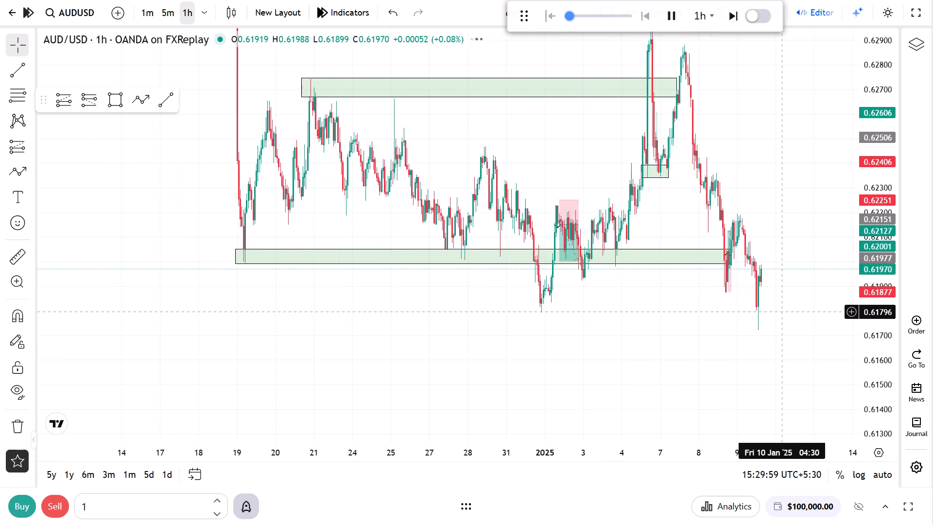
scroll(782, 312, "up", 4)
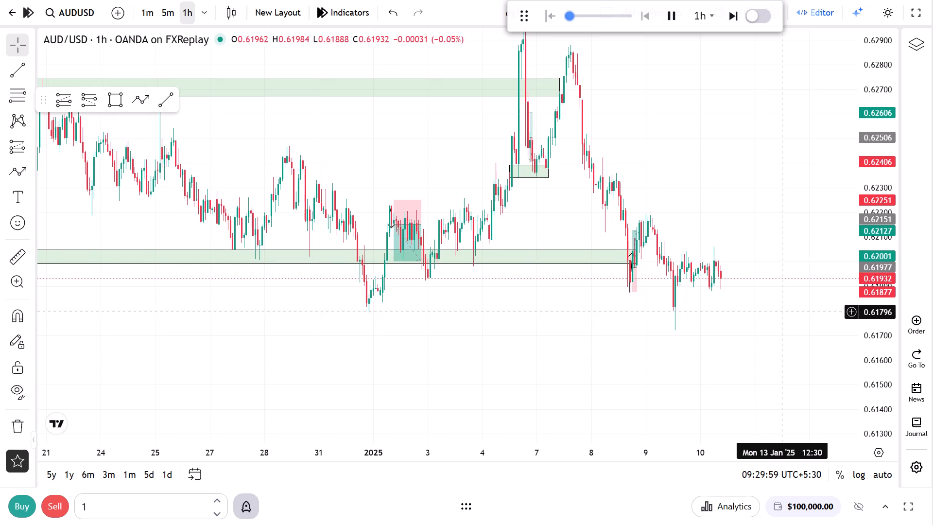
scroll(778, 310, "up", 3)
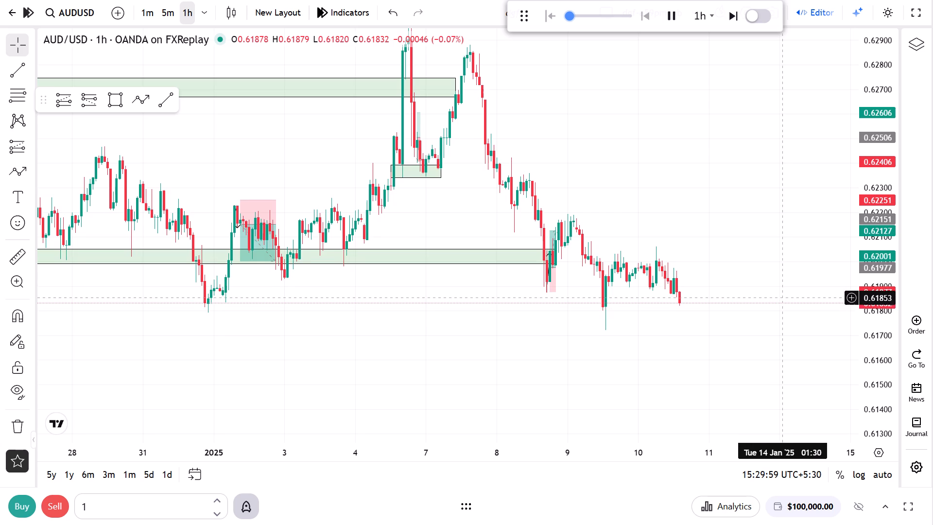
scroll(652, 283, "down", 5)
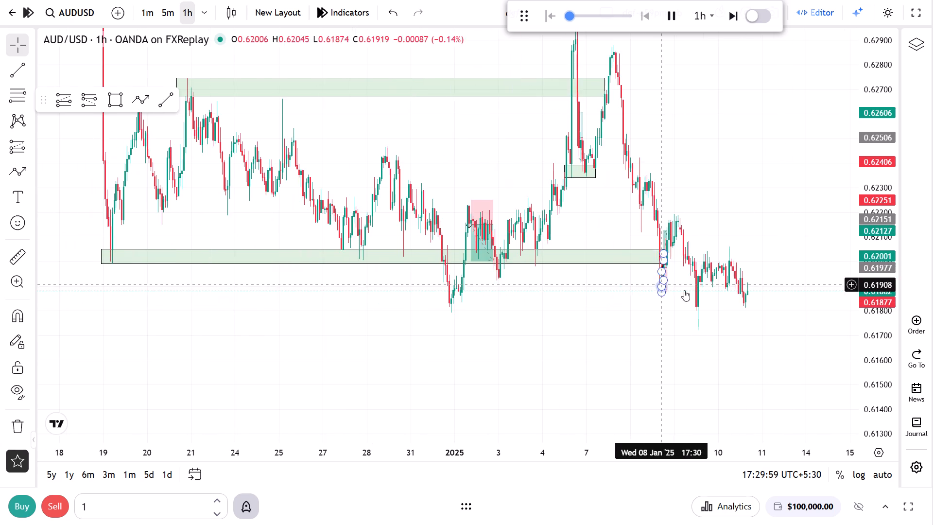
left_click_drag(784, 287, 785, 330)
scroll(778, 330, "up", 4)
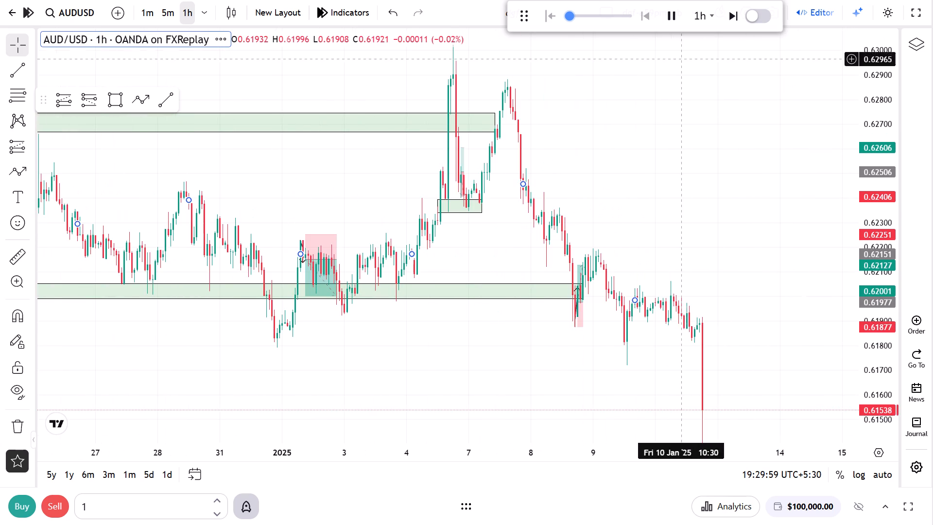
left_click(681, 22)
Draw a rectangle zone at about 0.6180–0.6183 from 31 December 14:30 to 13 January 12:30.
scroll(721, 235, "up", 4)
left_click(709, 261)
left_click_drag(701, 286, 736, 144)
scroll(723, 239, "down", 3)
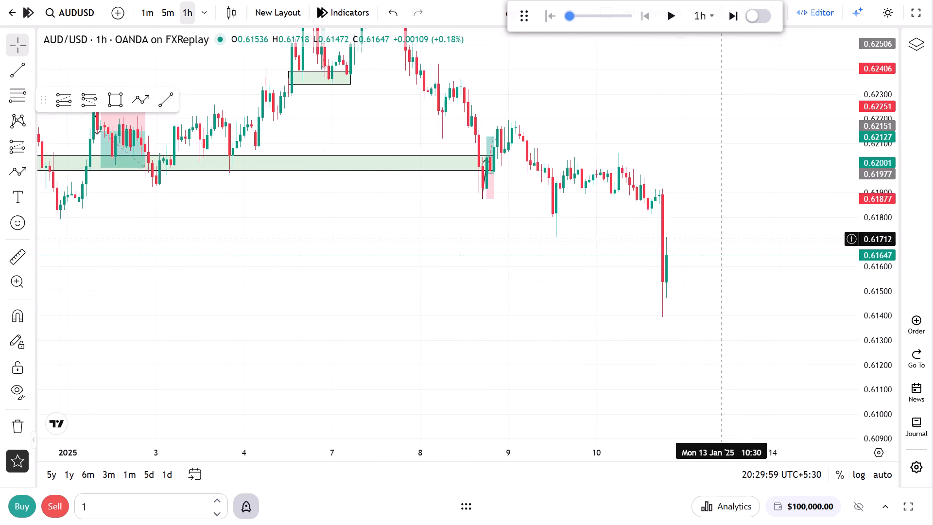
scroll(723, 239, "down", 2)
left_click(131, 100)
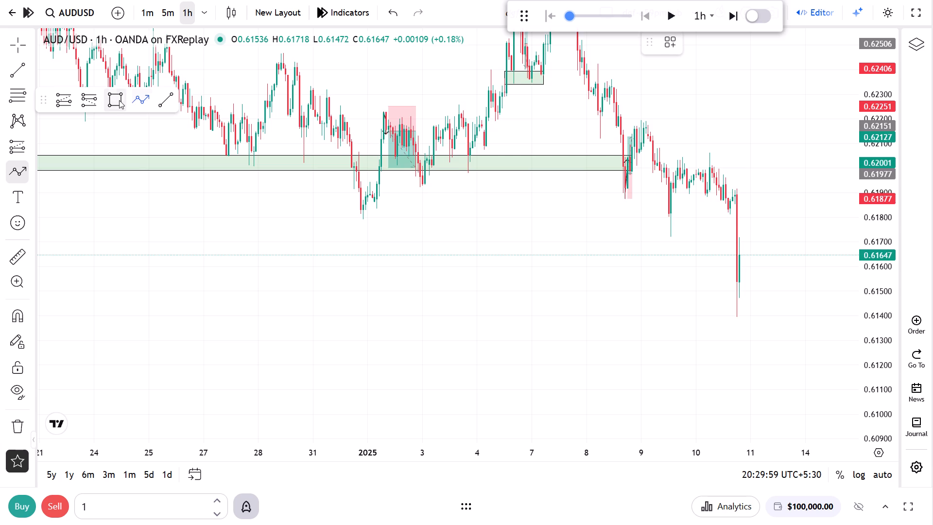
left_click(119, 100)
scroll(221, 263, "up", 3)
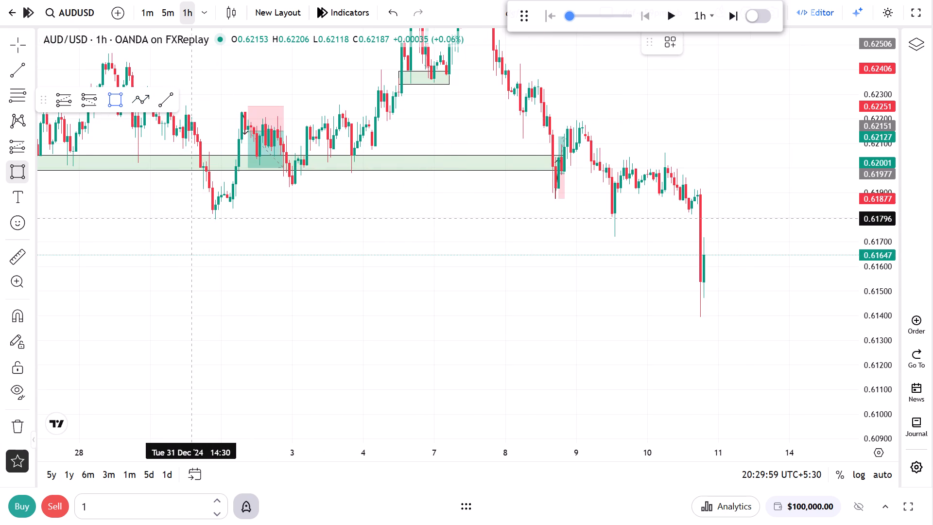
left_click(193, 218)
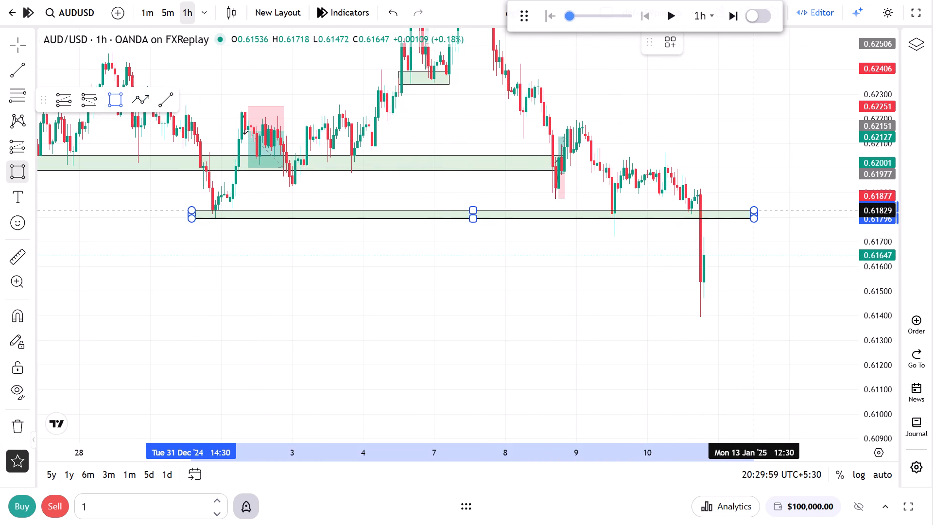
left_click(754, 210)
left_click(736, 259)
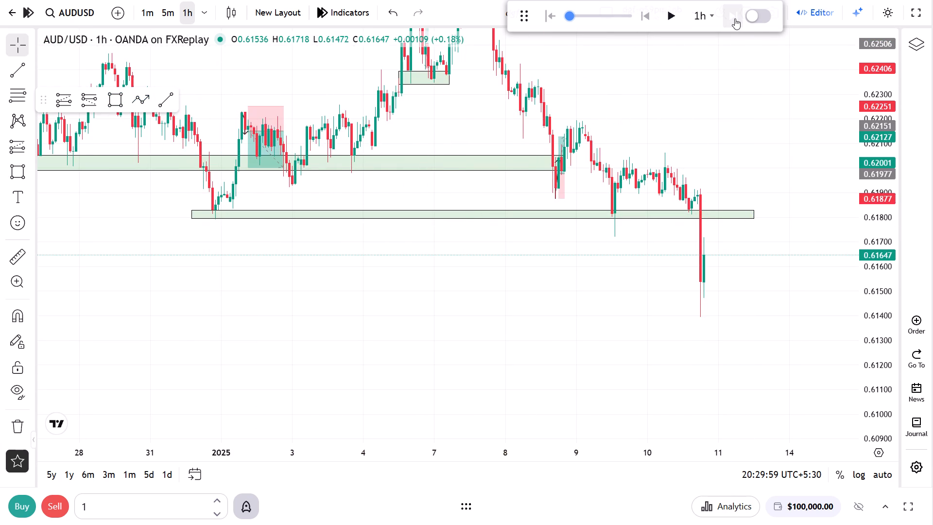
Advance the replay in 1h steps to 13 January 15:29.
left_click(735, 18)
left_click(735, 18)
triple_click(735, 18)
triple_click(735, 18)
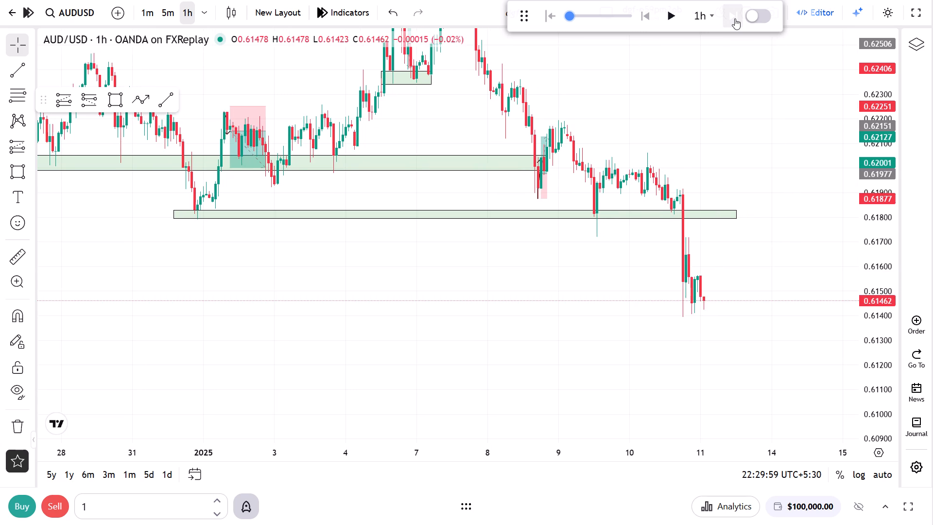
triple_click(735, 18)
double_click(735, 18)
triple_click(735, 18)
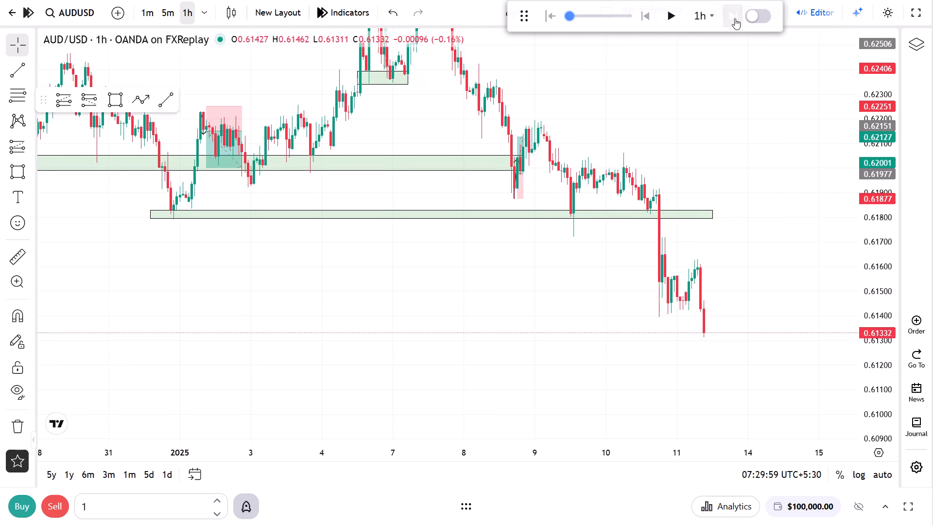
triple_click(735, 18)
Draw a resistance rectangle at about 0.6160–0.6163 from 13 January 04:30 to about 14 January 10:30.
scroll(811, 297, "up", 5)
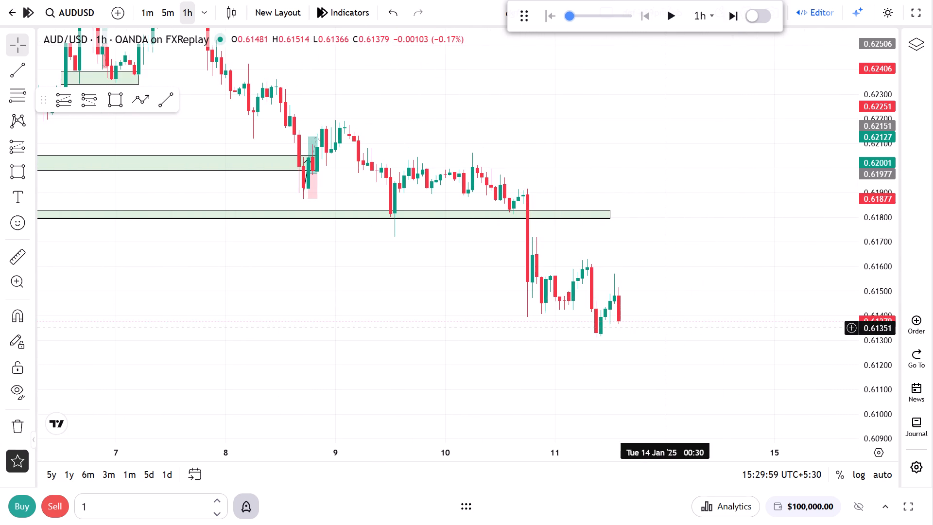
left_click_drag(651, 326, 651, 308)
left_click_drag(881, 364, 868, 193)
left_click_drag(680, 314, 737, 157)
scroll(654, 310, "up", 4)
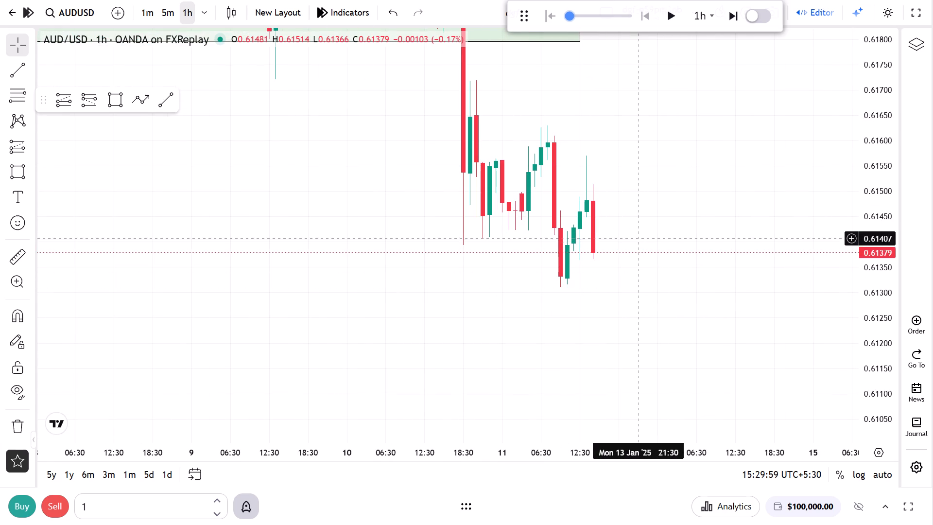
left_click_drag(663, 216, 672, 245)
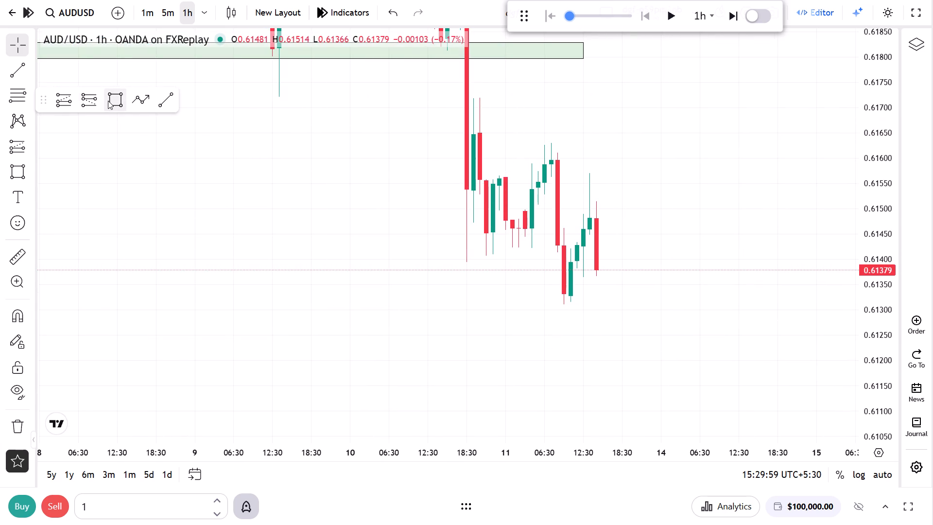
left_click(108, 101)
left_click(532, 160)
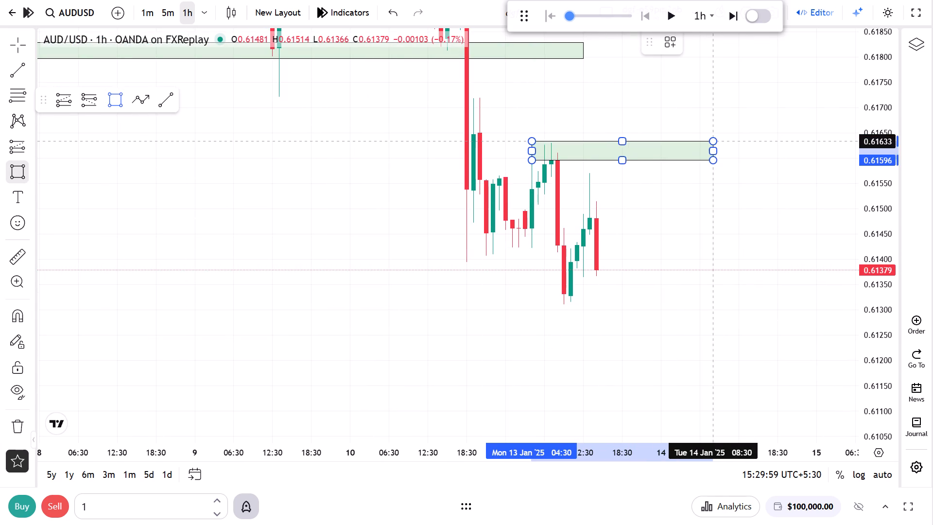
left_click(725, 142)
left_click(704, 221)
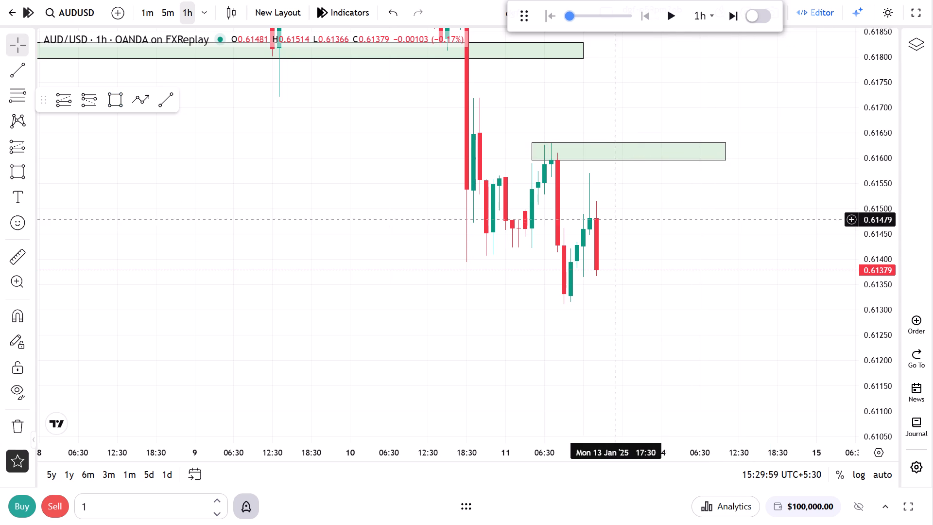
Advance the replay in 1h steps to 14 January 02:29, bringing price into the new resistance zone.
triple_click(735, 18)
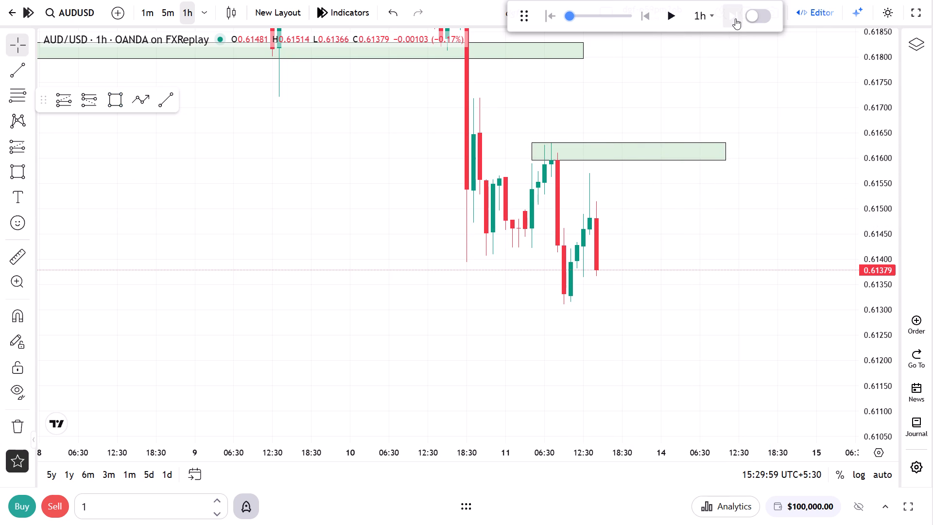
double_click(735, 18)
left_click(735, 18)
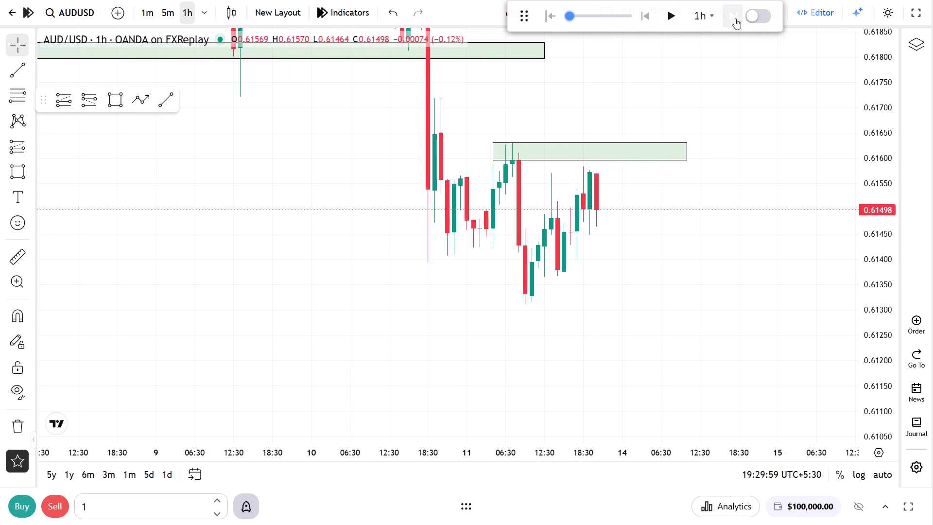
left_click(735, 18)
left_click(735, 18)
triple_click(735, 18)
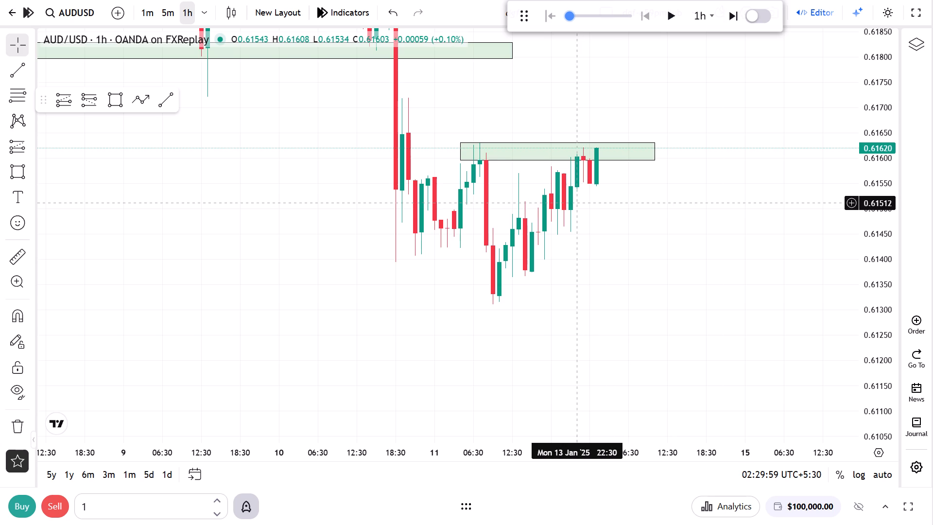
Switch the chart to 1m and examine the price action around the 0.6160–0.6163 zone for a possible entry.
left_click(152, 21)
scroll(628, 297, "down", 6)
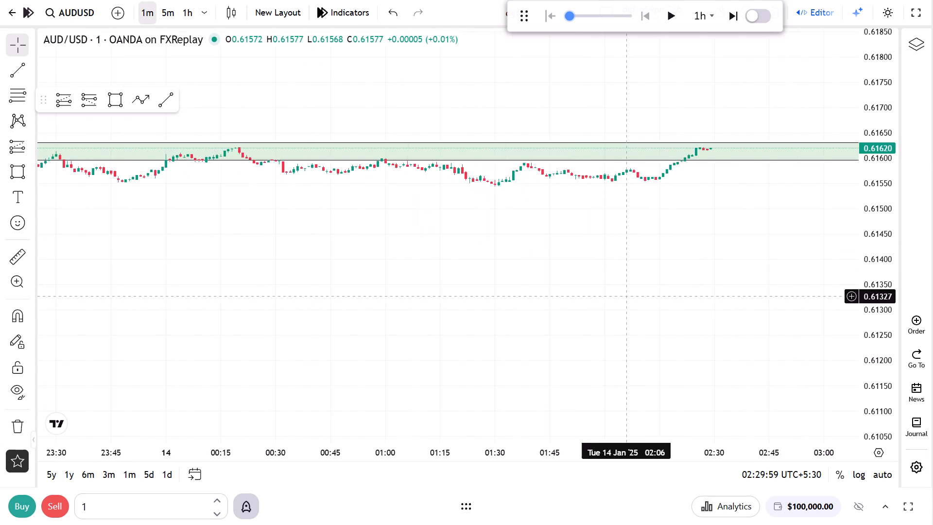
scroll(628, 297, "down", 18)
left_click_drag(609, 253, 644, 294)
scroll(651, 296, "up", 5)
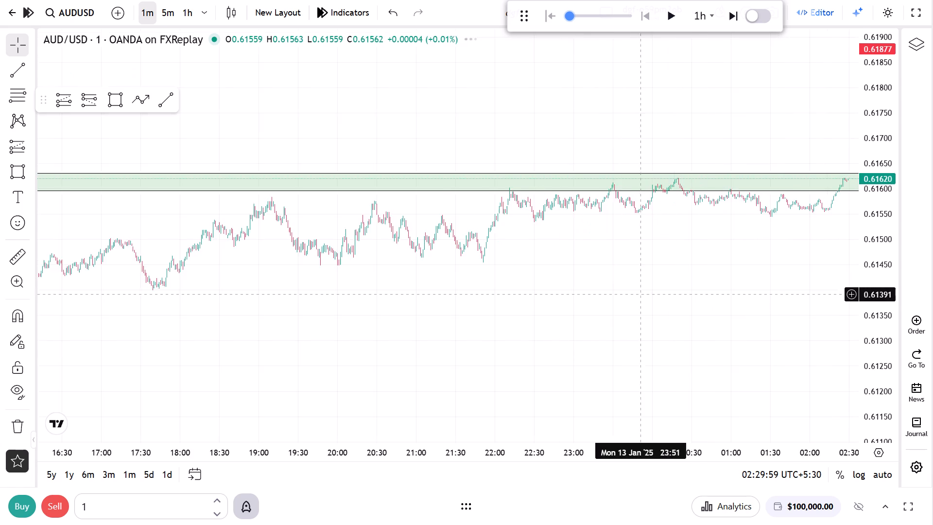
left_click_drag(572, 281, 676, 323)
left_click_drag(872, 374, 902, 71)
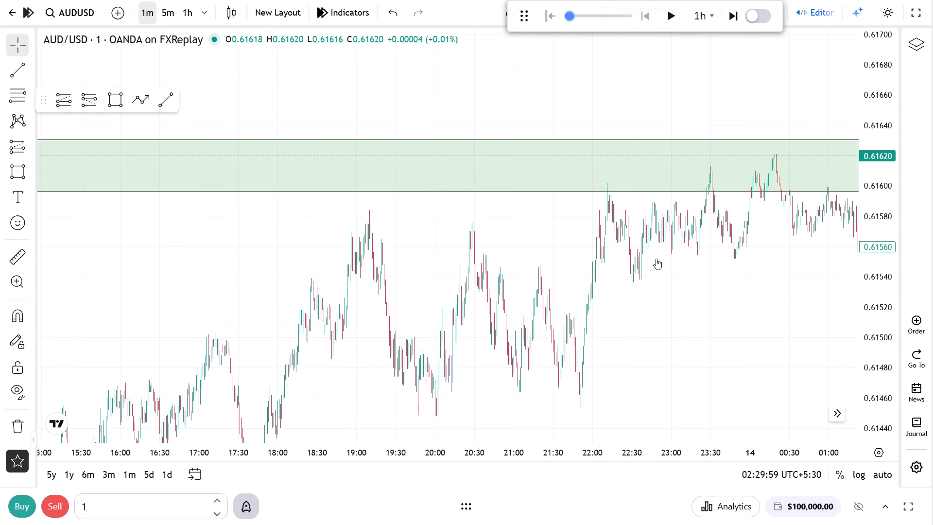
scroll(600, 290, "up", 6)
scroll(463, 248, "down", 5)
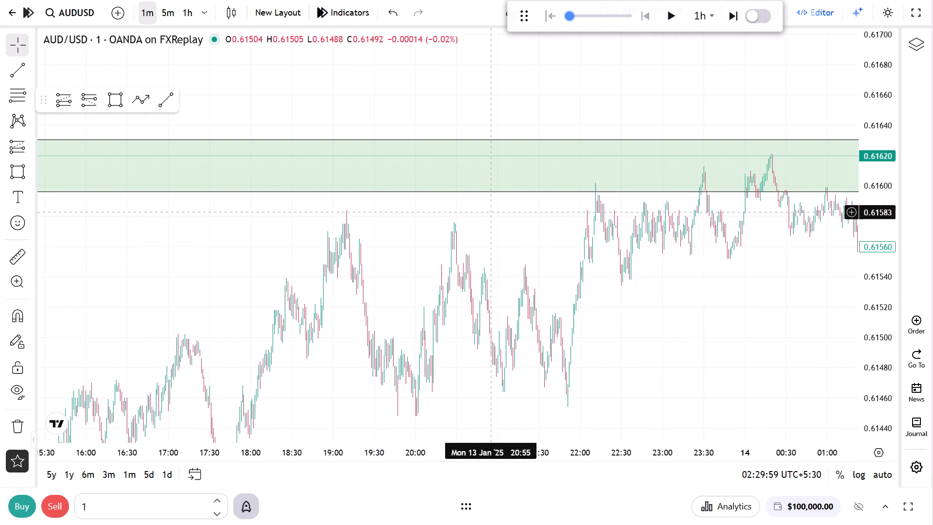
scroll(491, 211, "up", 5)
scroll(568, 276, "up", 4)
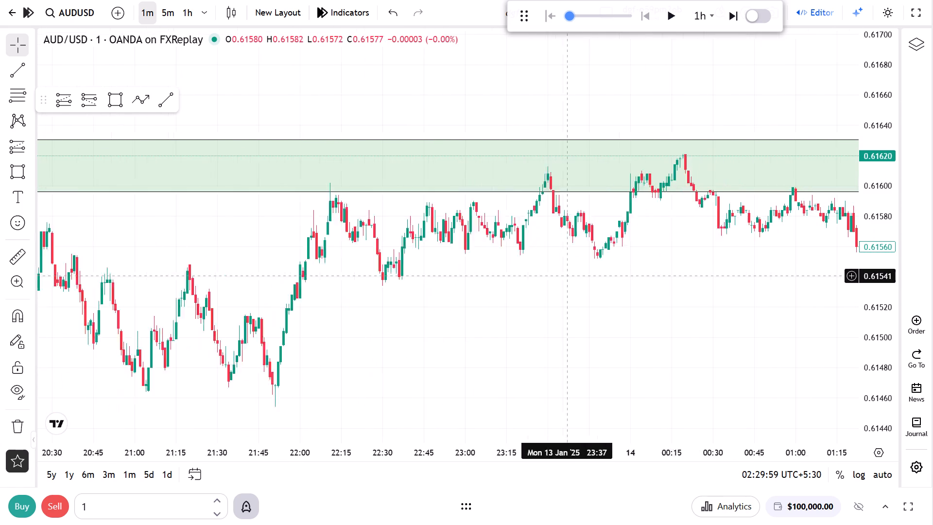
left_click_drag(564, 263, 328, 287)
scroll(375, 232, "down", 3)
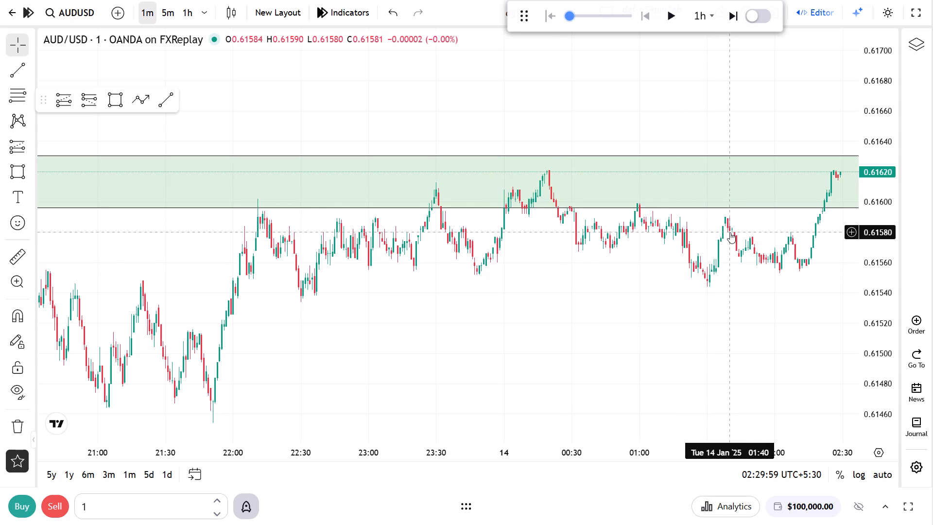
left_click_drag(701, 244, 481, 246)
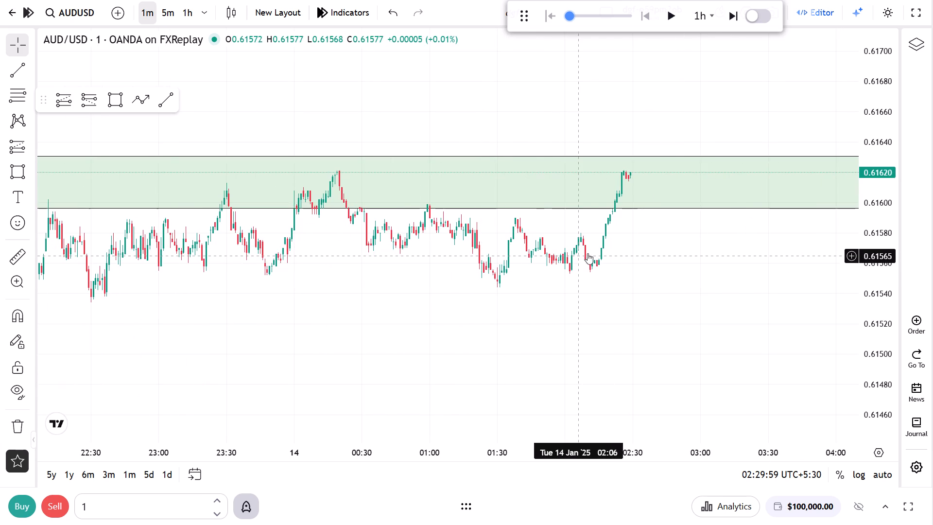
Advance the replay two hours to 14 January 04:29 and switch the chart back to 1h.
left_click(737, 25)
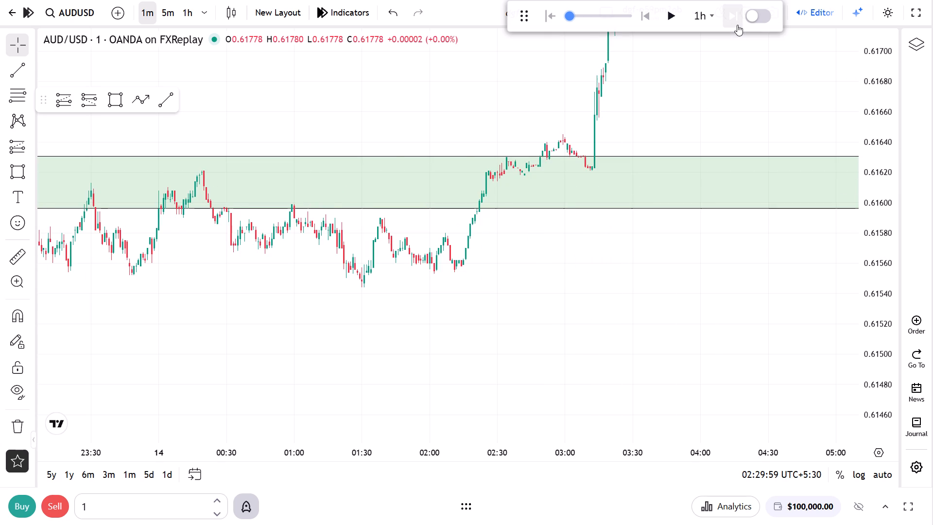
left_click(737, 25)
left_click(193, 14)
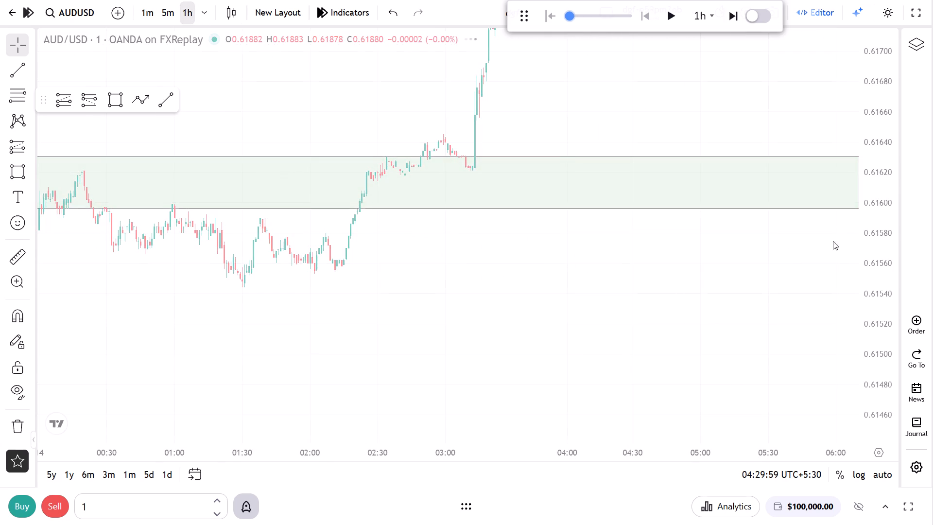
Advance the replay on the 1h chart in 1h steps to 15 January 15:29.
left_click_drag(882, 173, 893, 435)
scroll(633, 333, "up", 3)
left_click_drag(639, 244, 695, 291)
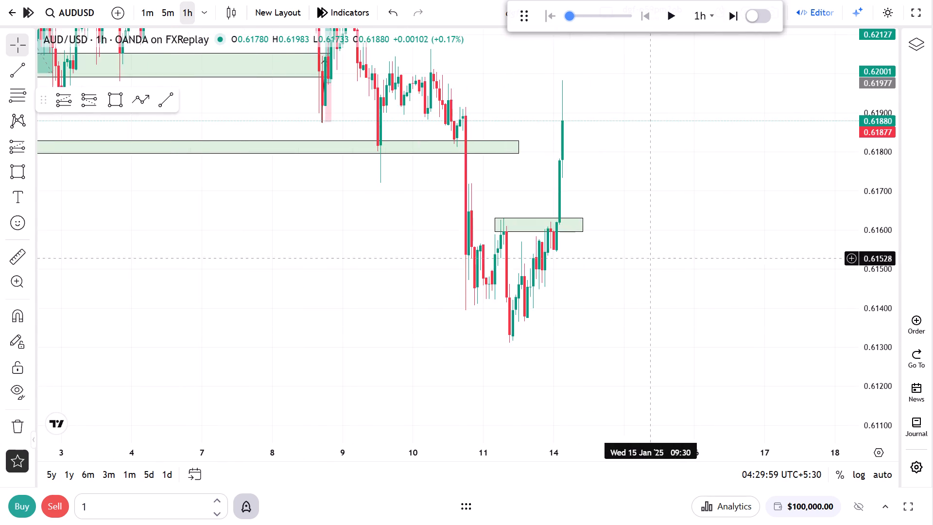
left_click_drag(695, 291, 723, 300)
left_click(726, 22)
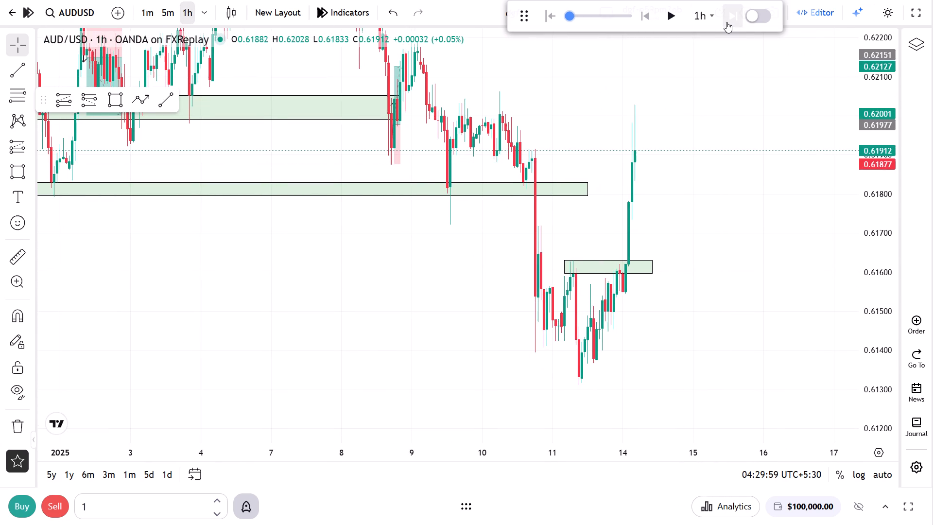
triple_click(726, 22)
triple_click(726, 22)
triple_click(726, 22)
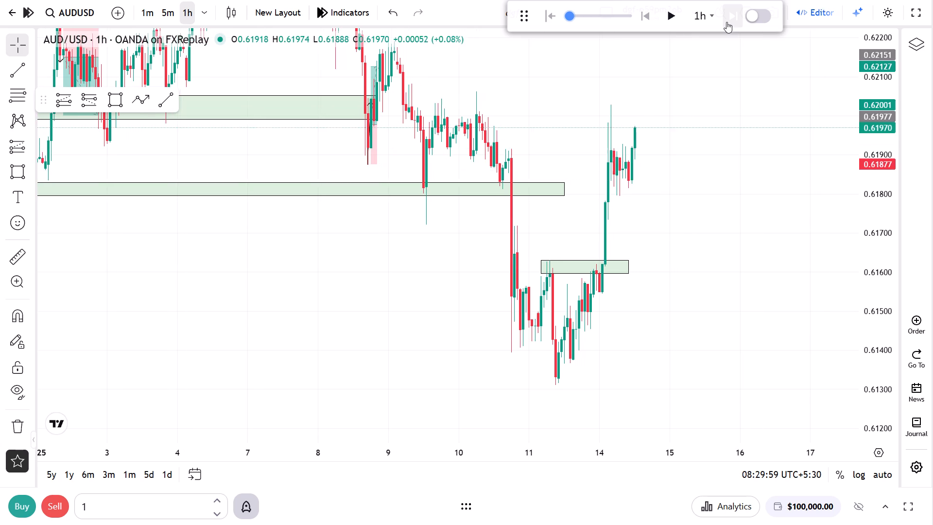
left_click(726, 22)
triple_click(726, 22)
double_click(726, 22)
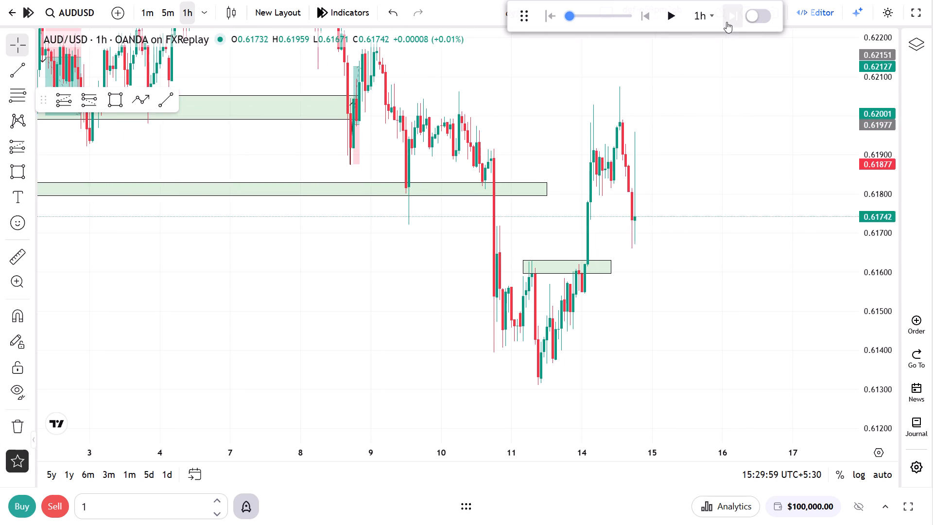
left_click(726, 22)
left_click(726, 22)
triple_click(726, 22)
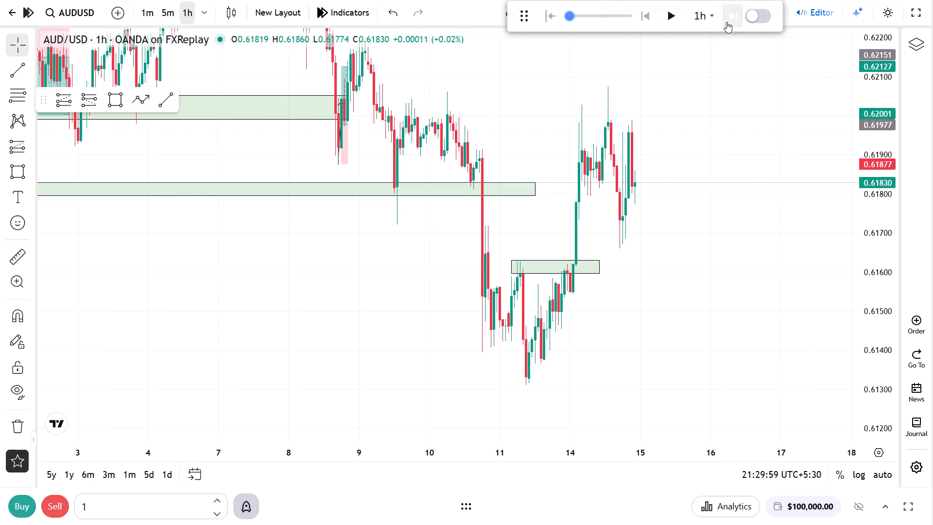
triple_click(726, 22)
triple_click(726, 22)
triple_click(726, 22)
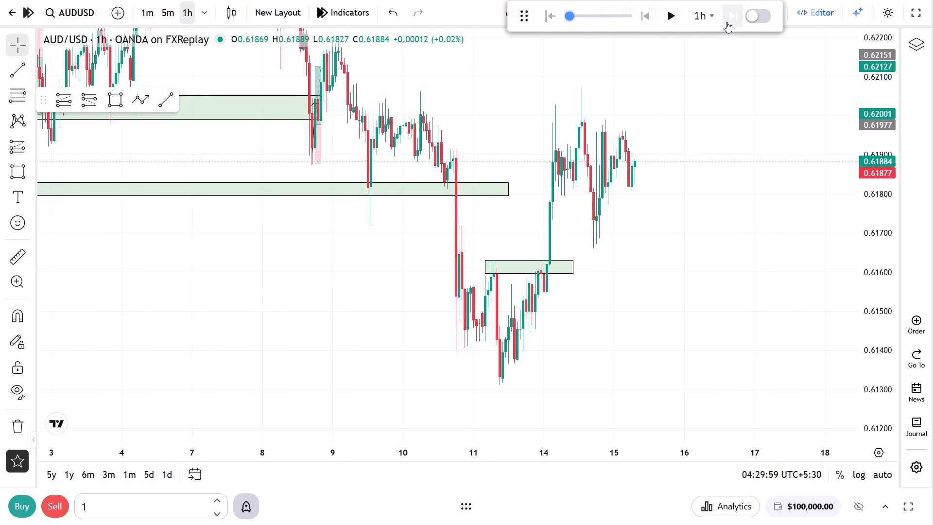
triple_click(726, 22)
double_click(726, 22)
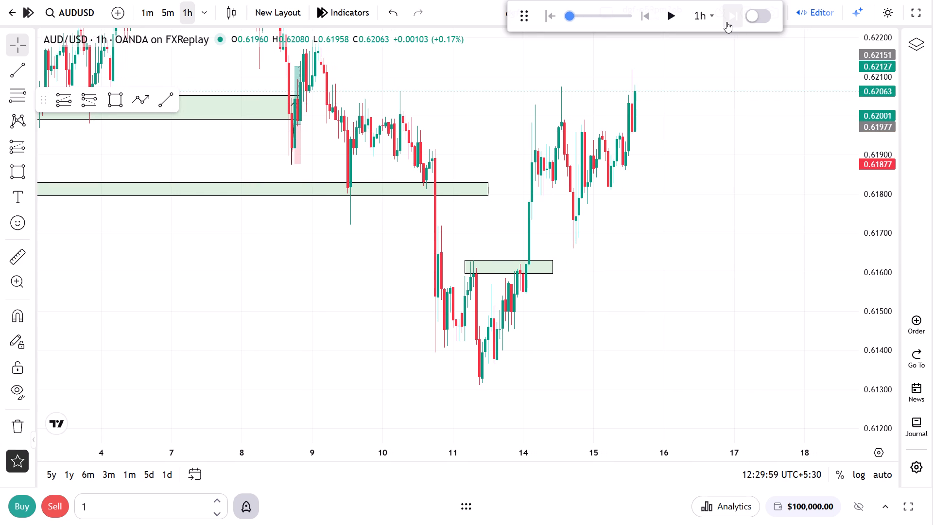
Extend the end of the 0.6160–0.6163 zone rectangle to 16 January 15:30.
scroll(721, 178, "up", 3)
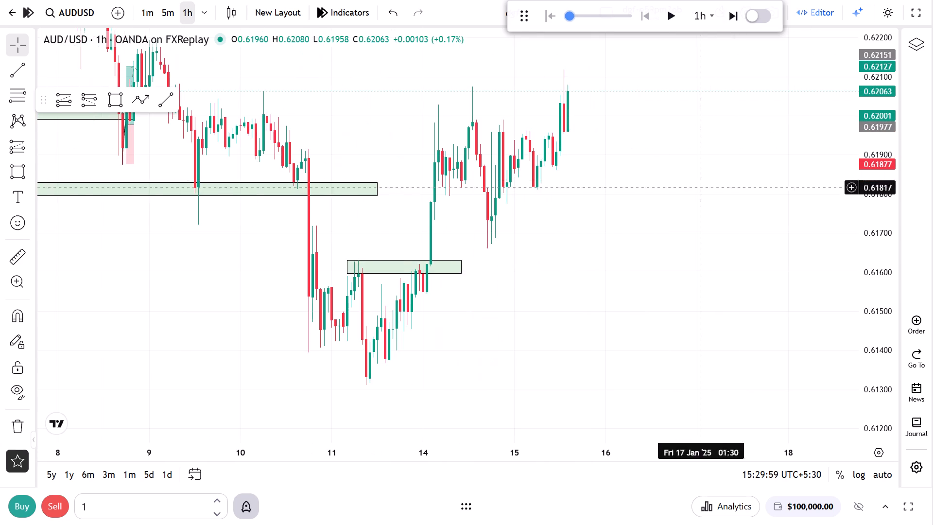
left_click_drag(463, 267, 665, 272)
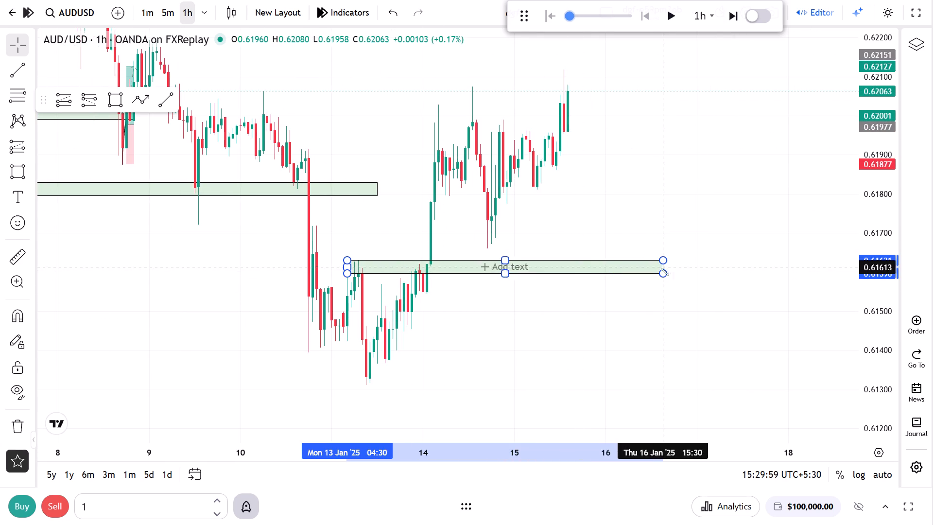
left_click_drag(665, 272, 664, 272)
Shorten the 0.6180–0.6183 zone rectangle so it ends just after the large bearish candle, at about 10 January 19:30.
left_click_drag(620, 165, 691, 292)
left_click_drag(439, 300, 438, 300)
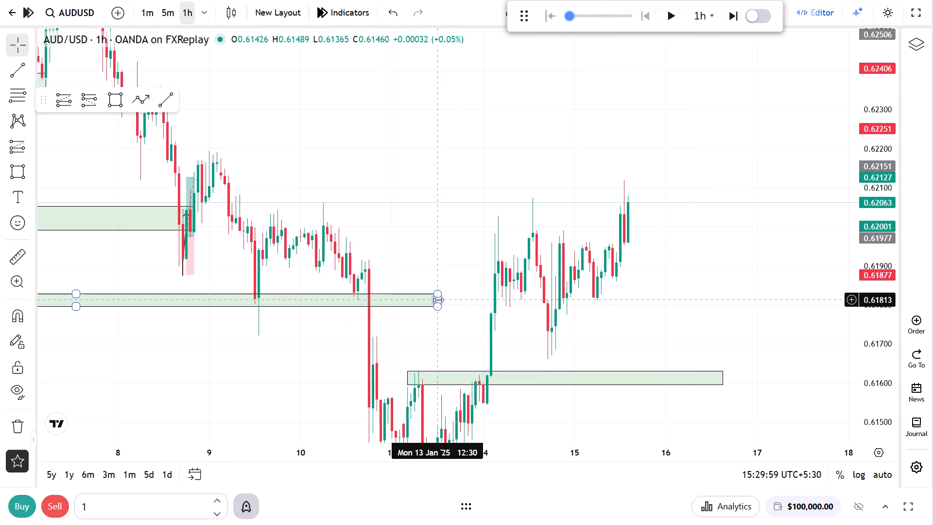
left_click_drag(438, 300, 372, 290)
Advance the replay in 1h steps to 16 January 10:29, through the rally and the pullback towards 0.6206.
left_click_drag(473, 201, 477, 280)
scroll(505, 266, "up", 5)
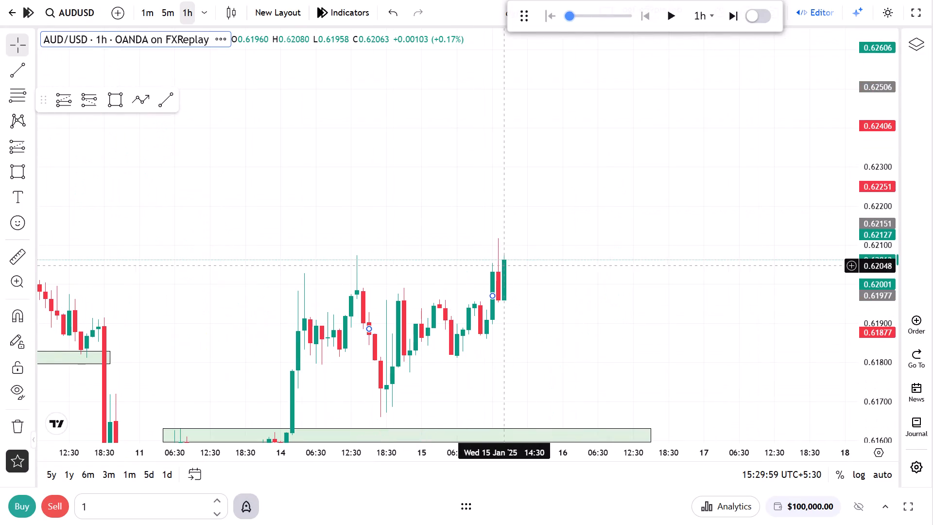
left_click(424, 271)
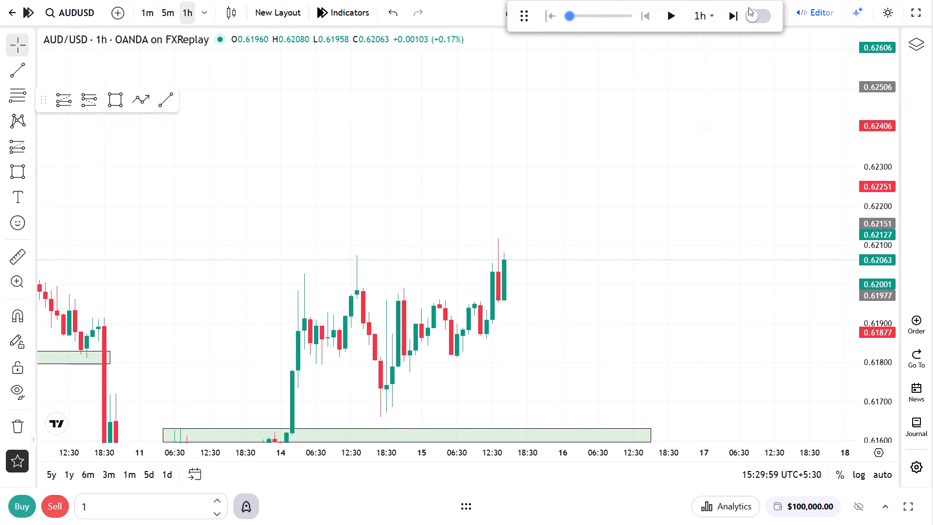
left_click(726, 10)
left_click(726, 10)
left_click(726, 10)
left_click(726, 10)
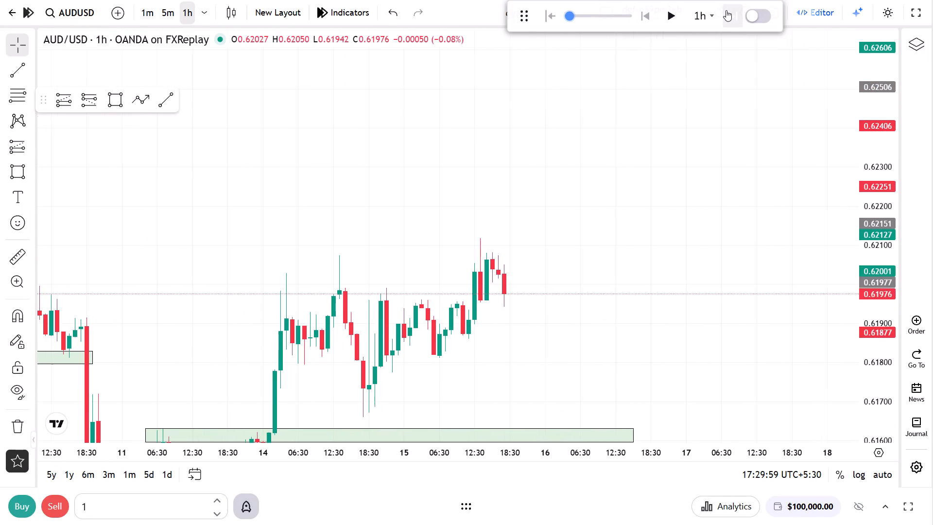
left_click(726, 10)
triple_click(726, 10)
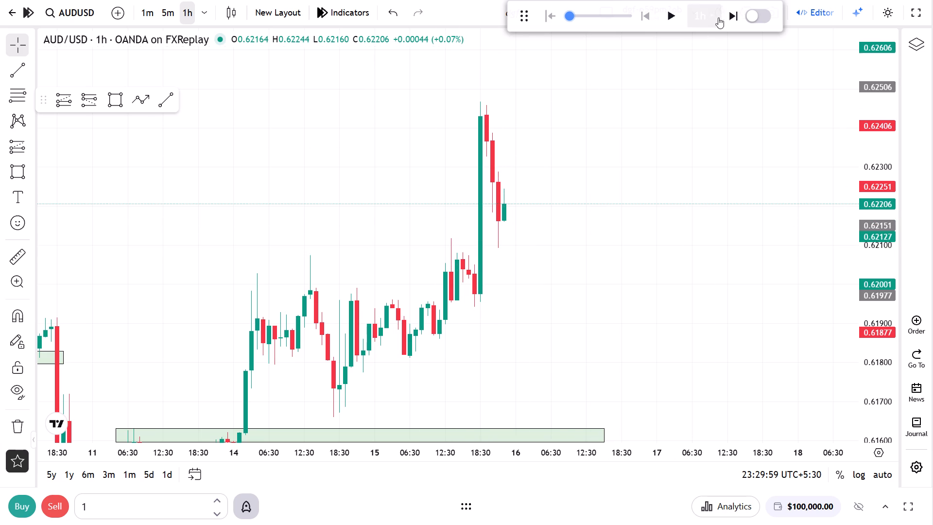
left_click(735, 14)
left_click(735, 14)
triple_click(735, 14)
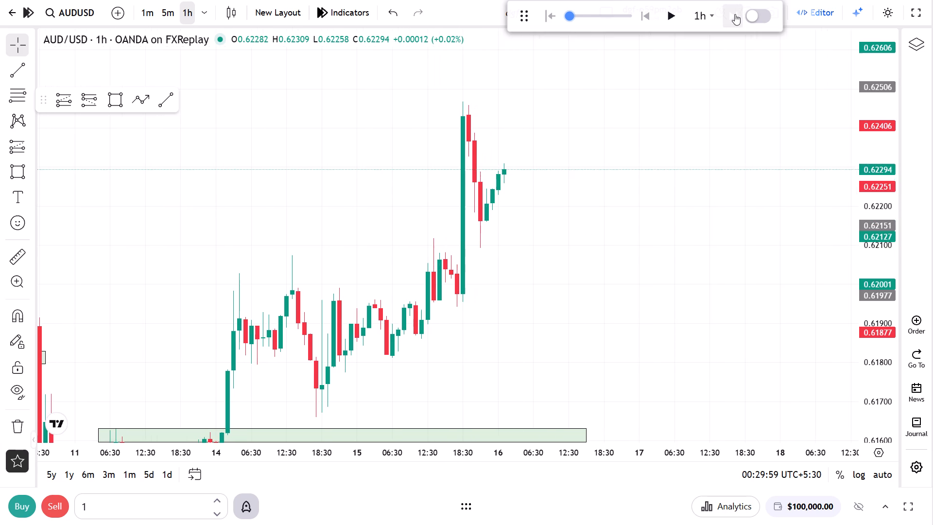
triple_click(735, 14)
double_click(735, 14)
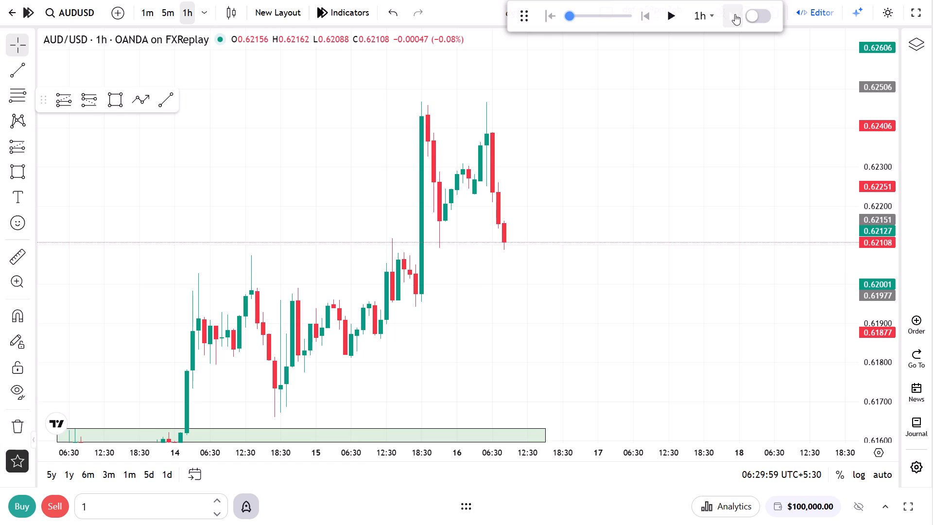
left_click(735, 14)
Draw a support rectangle at about 0.6198–0.6208 from 14 January 10:30 to 16 January 23:30.
left_click(113, 102)
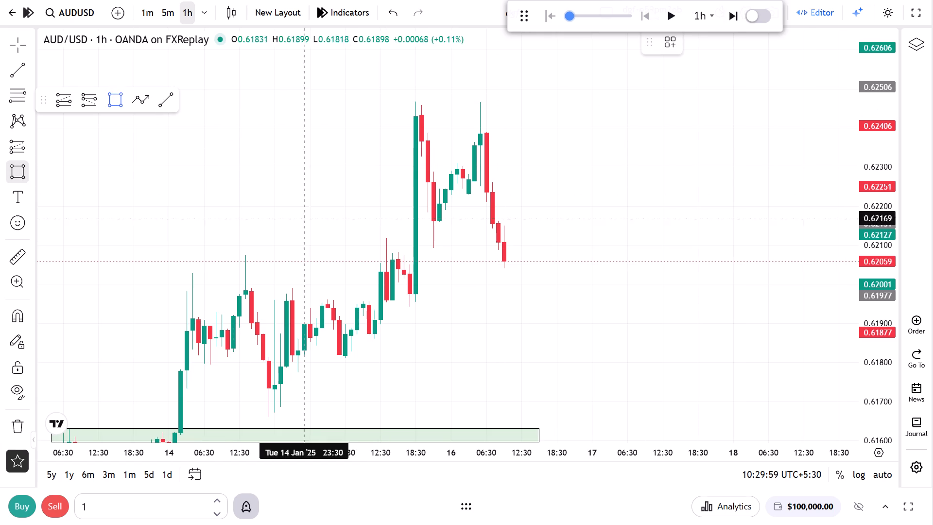
left_click(229, 291)
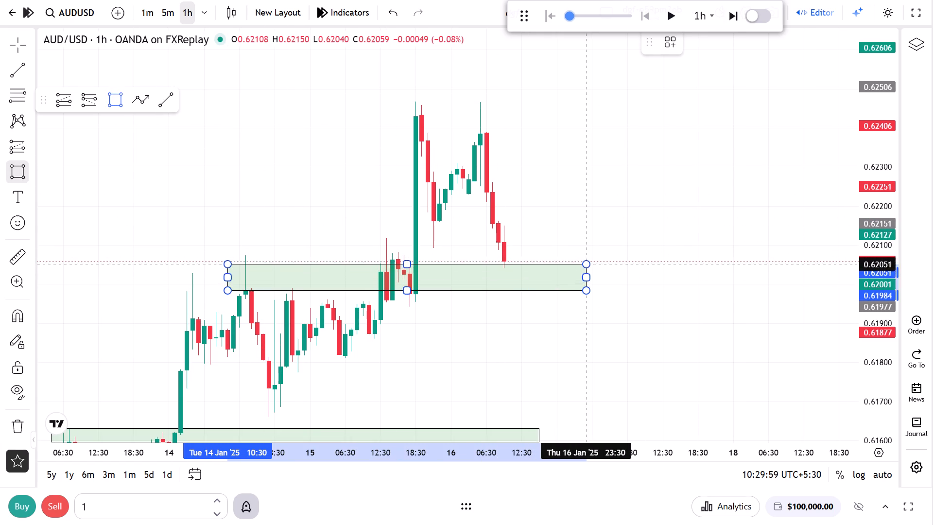
left_click(587, 255)
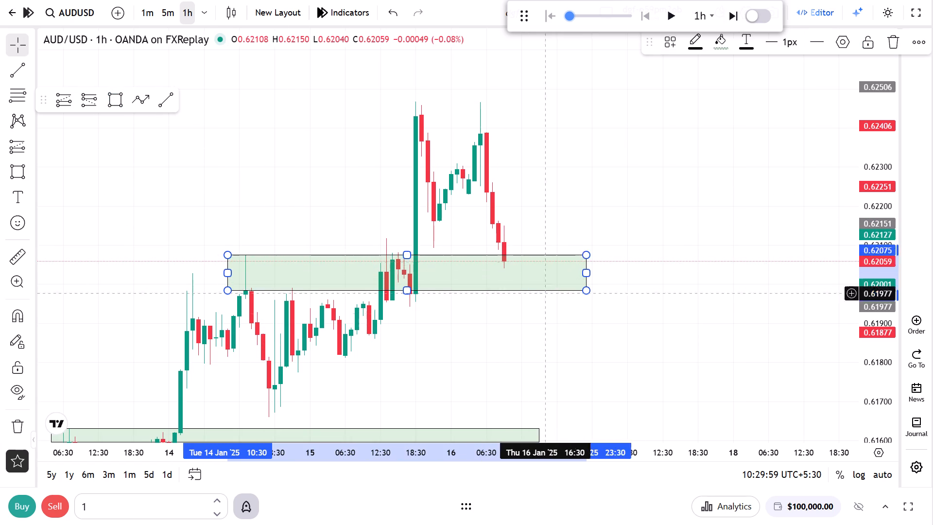
left_click(507, 326)
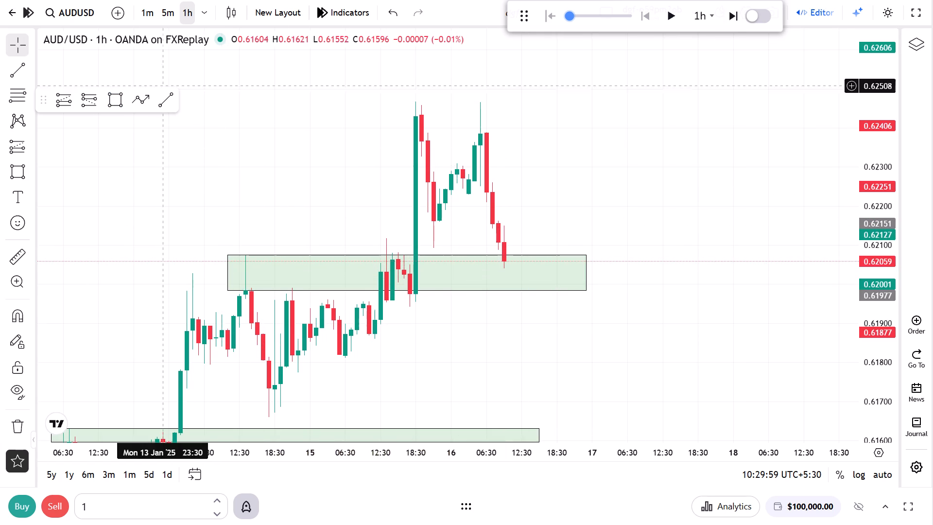
Switch the chart to 1m and advance the replay two hours to 16 January 12:29 around the new support zone.
left_click(152, 21)
scroll(581, 373, "down", 4)
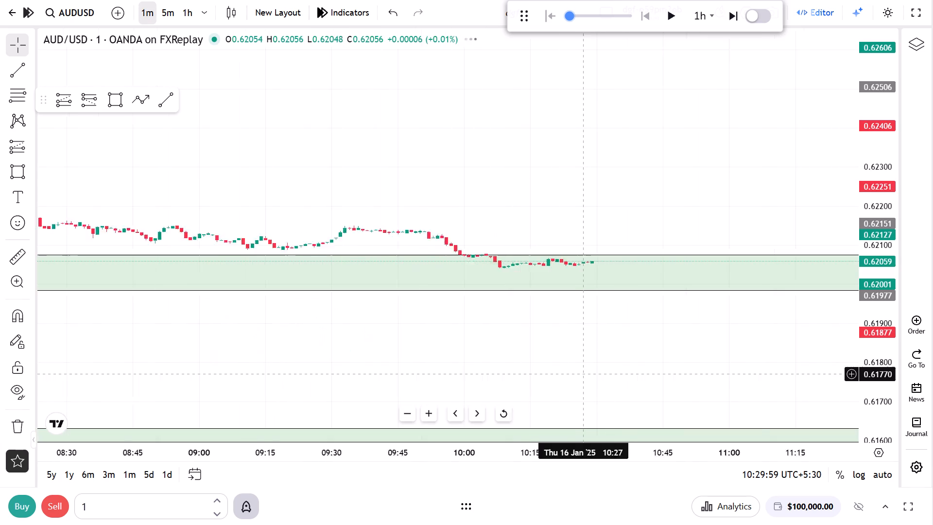
scroll(582, 374, "down", 13)
left_click_drag(877, 398, 880, 207)
scroll(663, 306, "up", 4)
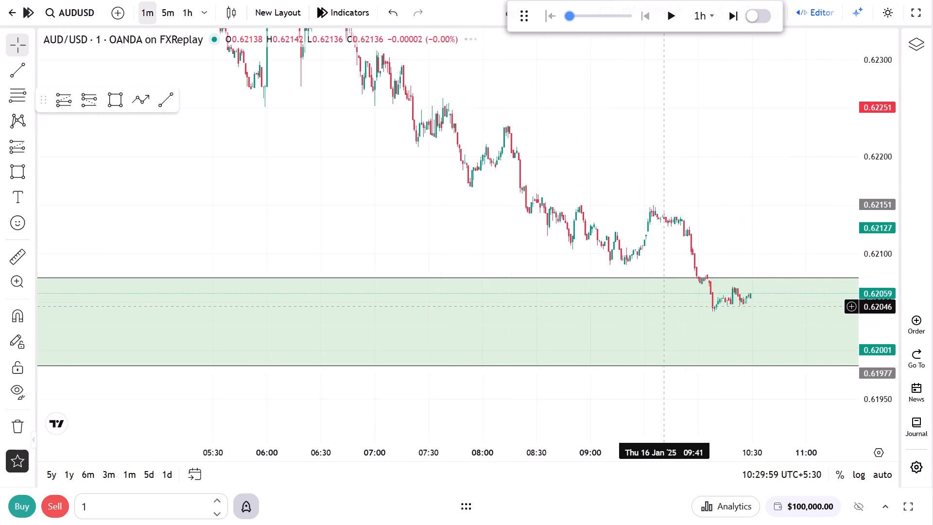
scroll(664, 306, "up", 6)
left_click_drag(688, 264, 648, 233)
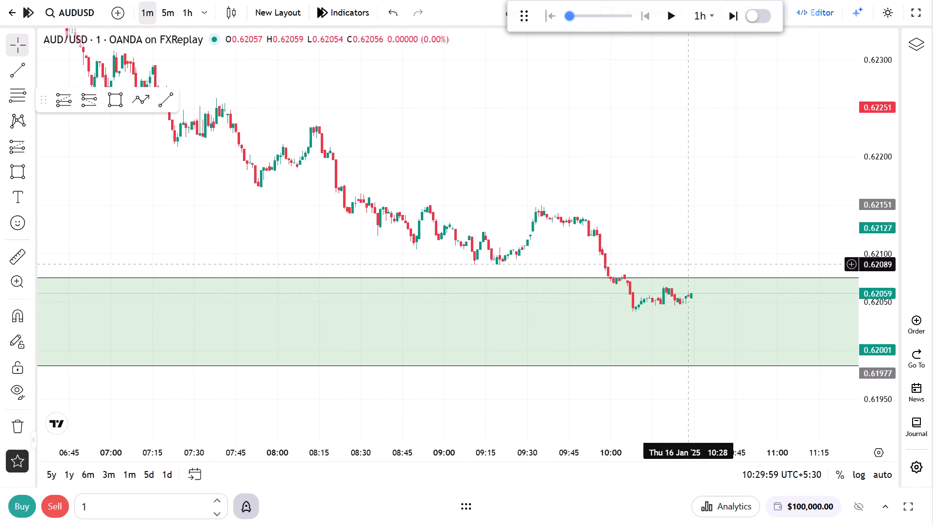
left_click_drag(648, 233, 596, 201)
left_click(729, 25)
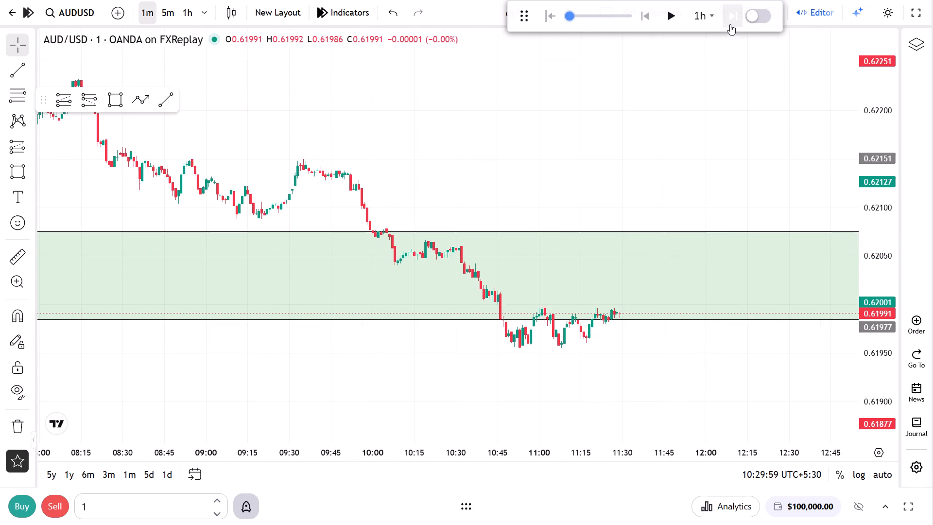
left_click(730, 24)
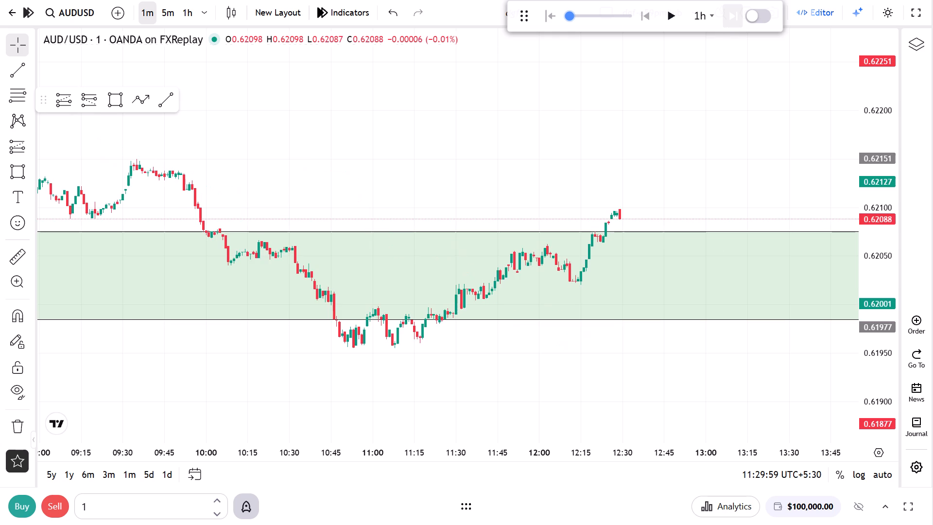
Draw a six-point path along the swing lows and highs from about 0.6196 at 10:51 to about 0.6202 at 11:31.
left_click_drag(550, 375, 595, 329)
left_click_drag(884, 364, 893, 236)
left_click_drag(555, 388, 742, 282)
scroll(559, 377, "up", 5)
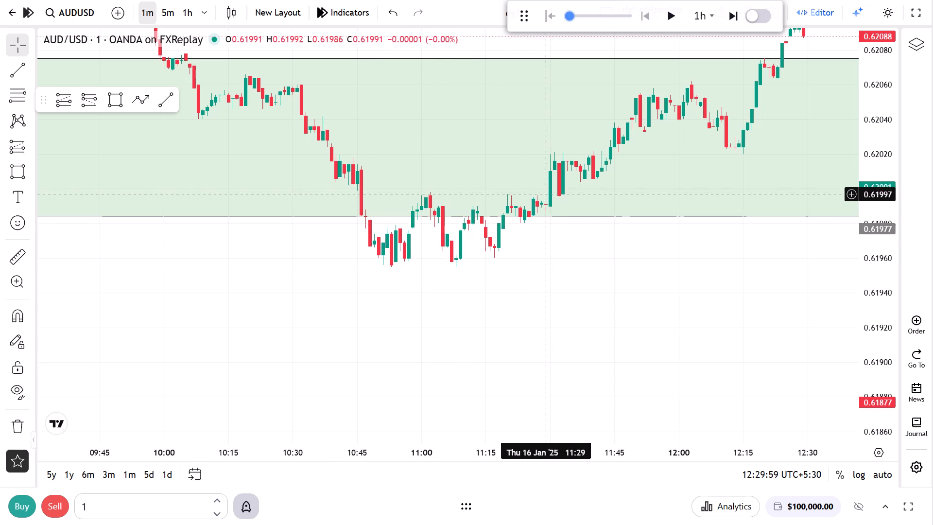
left_click(142, 106)
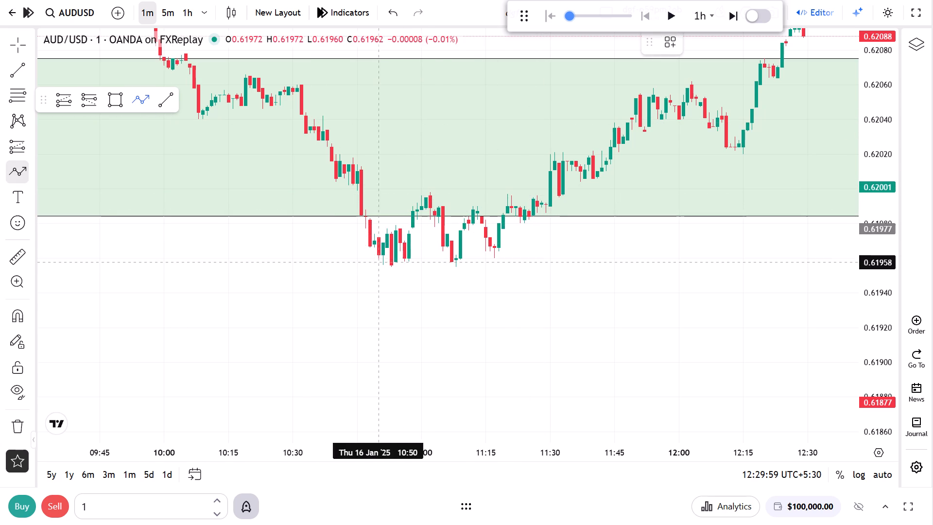
left_click(381, 262)
left_click(397, 221)
left_click(409, 260)
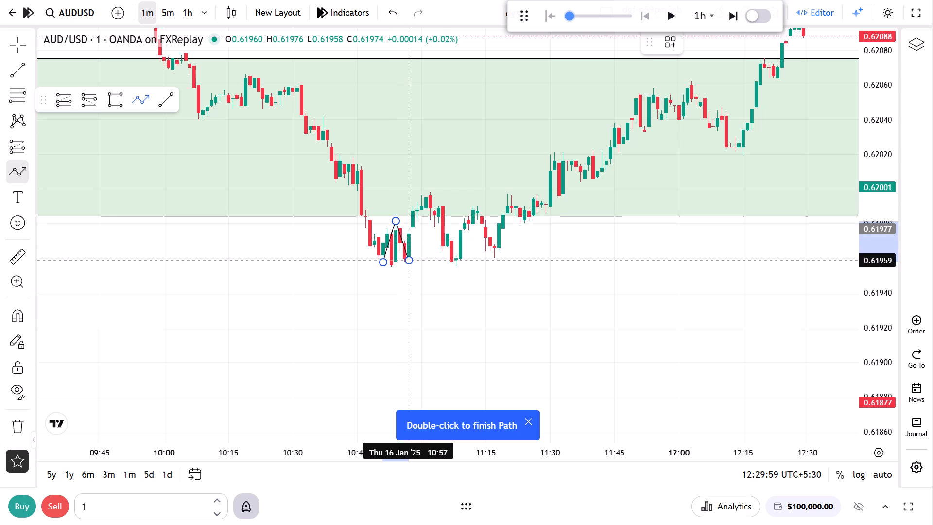
left_click(428, 192)
left_click(459, 266)
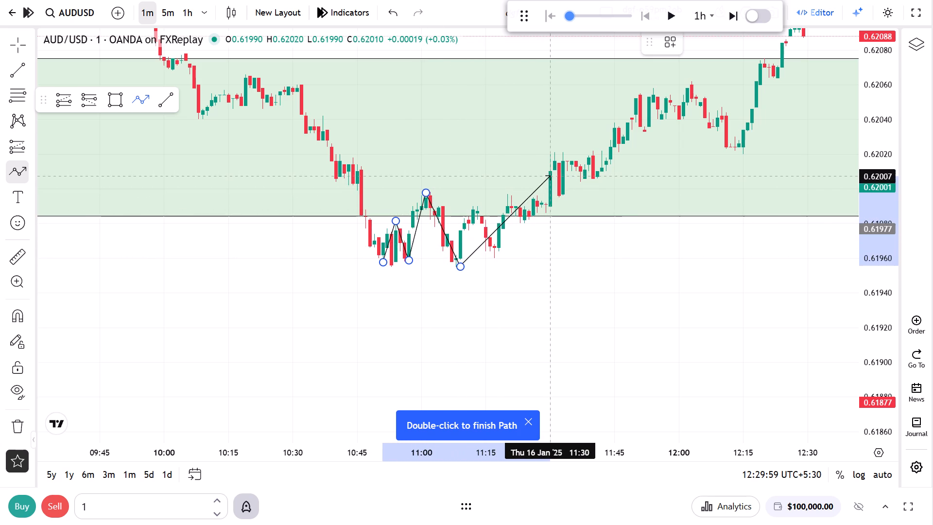
left_click(556, 160)
right_click(568, 231)
left_click(572, 270)
Place a long position at 11:40 on 16 January with entry 0.62019, stop 0.61949 and target 0.62124.
left_click_drag(569, 264, 572, 323)
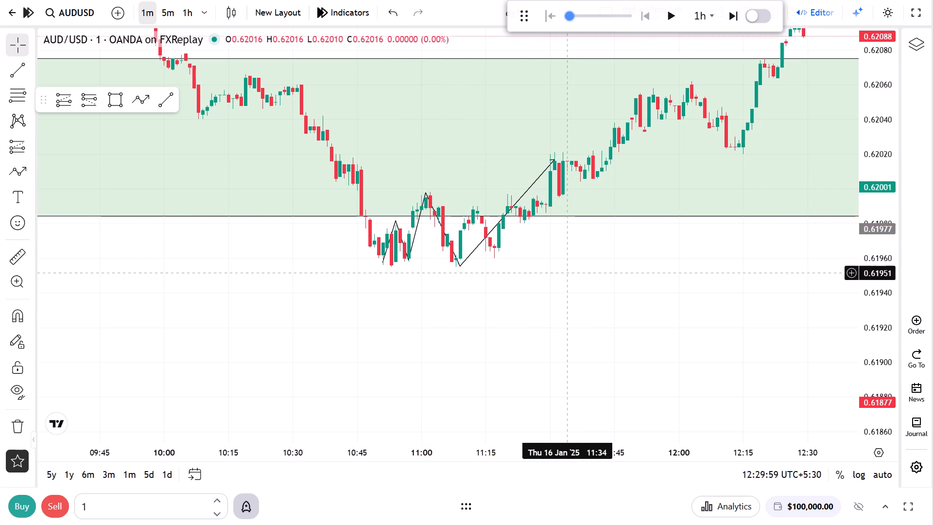
left_click_drag(572, 323, 579, 355)
scroll(580, 274, "up", 3)
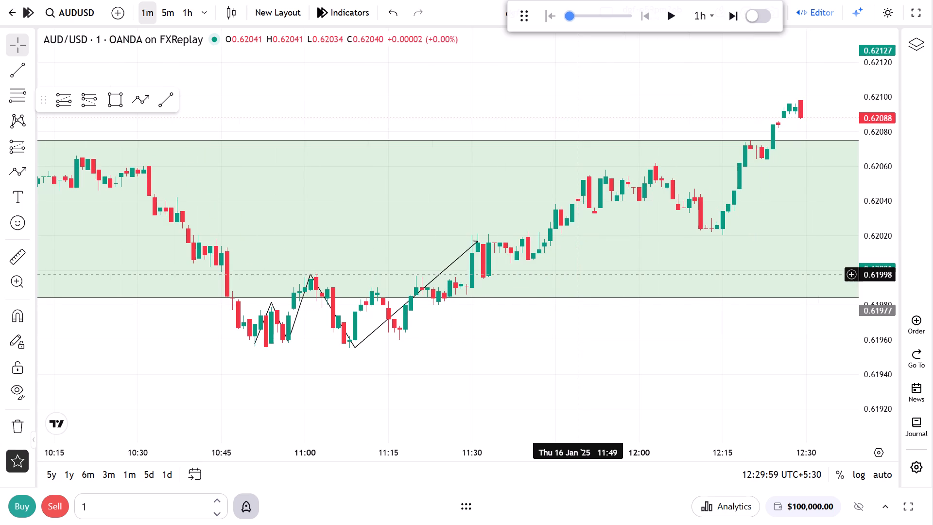
left_click(68, 93)
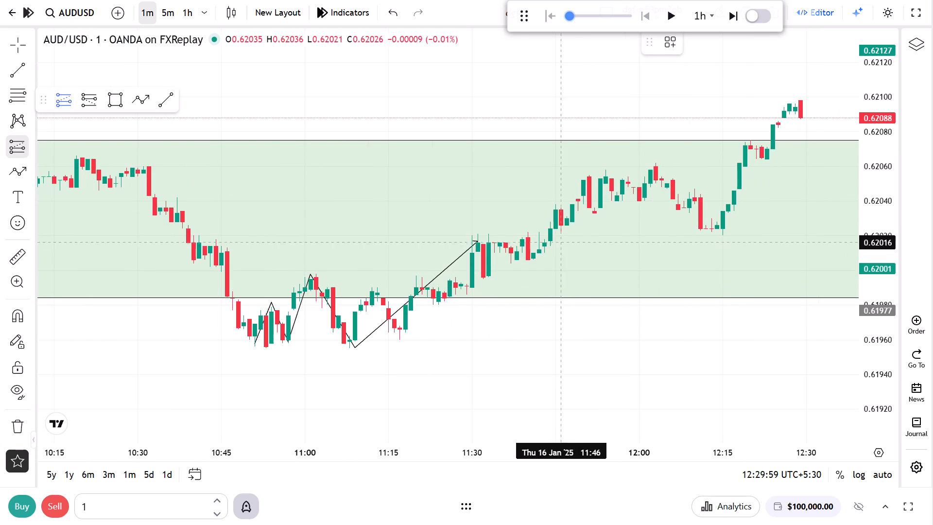
left_click(526, 238)
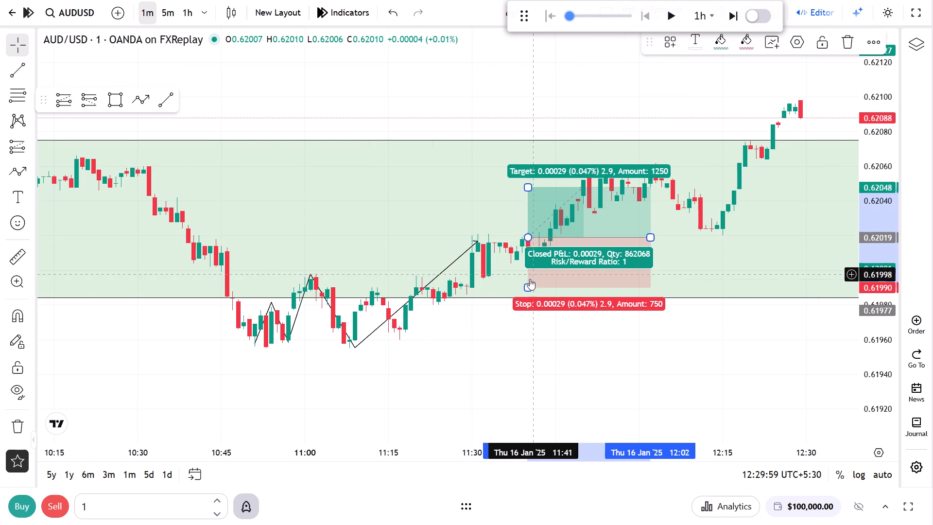
left_click_drag(527, 284, 535, 360)
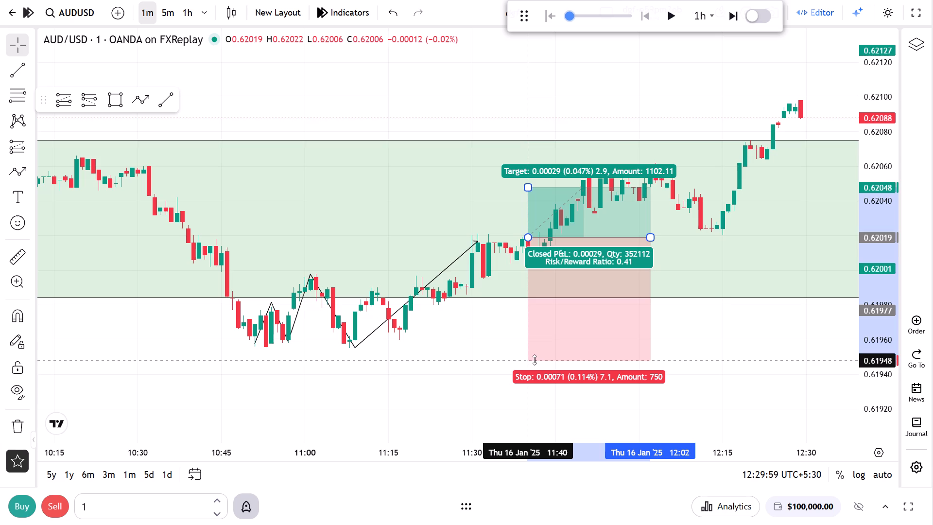
left_click_drag(535, 360, 535, 359)
left_click_drag(483, 325, 471, 417)
left_click_drag(509, 266, 514, 114)
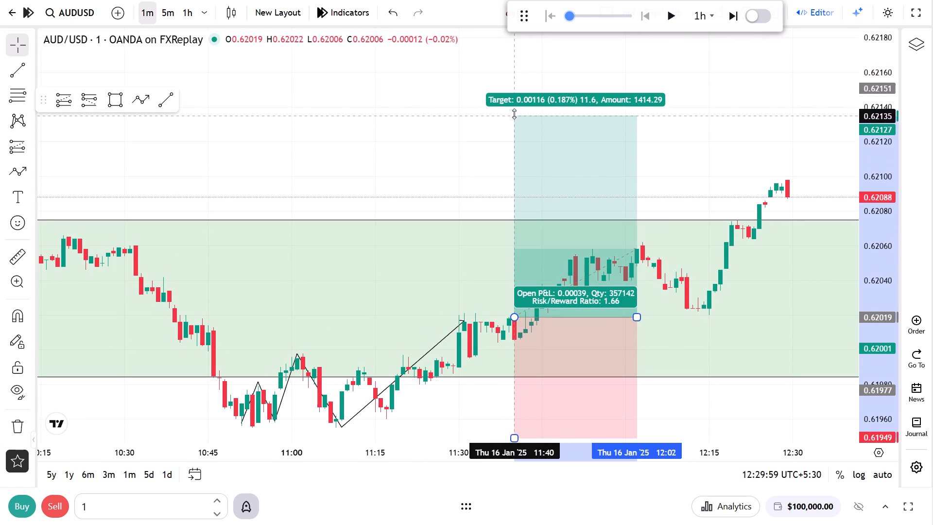
left_click_drag(514, 114, 519, 72)
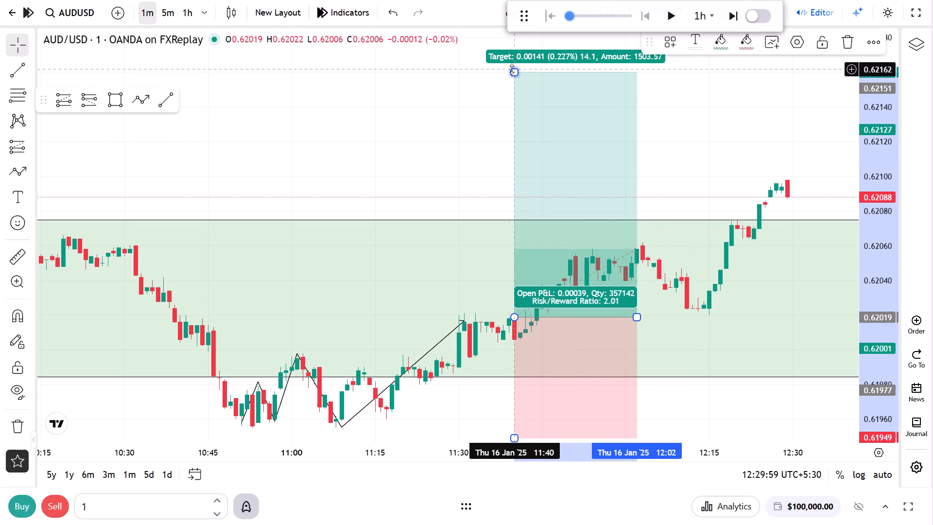
left_click_drag(512, 69, 530, 128)
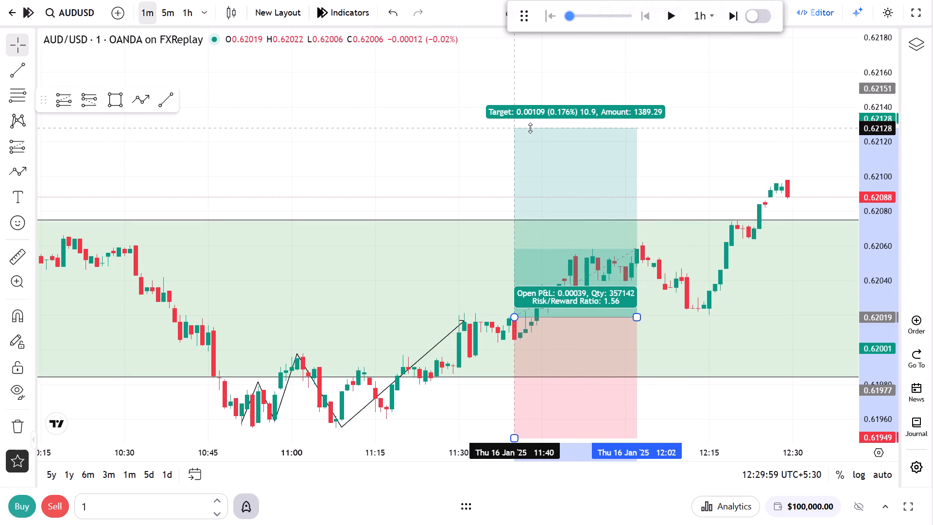
left_click_drag(530, 128, 533, 134)
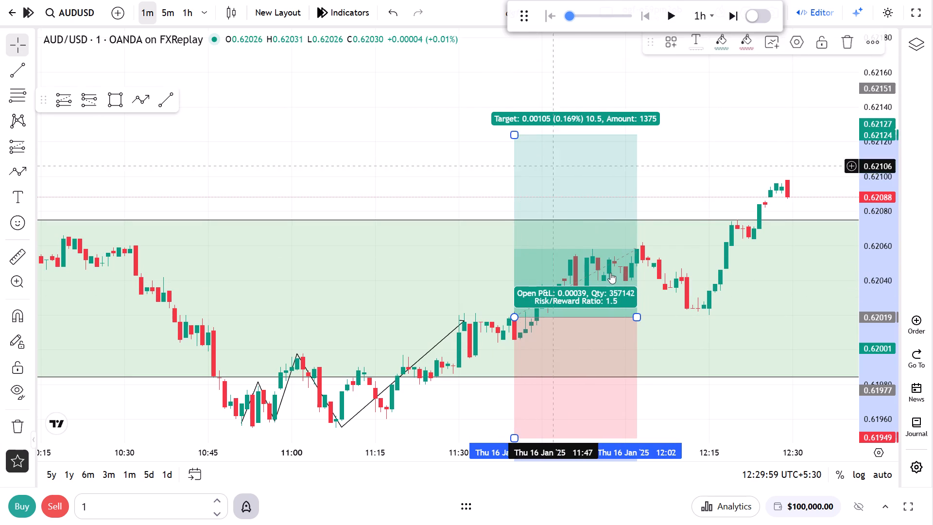
Advance the replay one hour to 13:29 and extend the long position's end to about 12:46, where price reaches the target.
left_click_drag(638, 319, 855, 318)
left_click_drag(365, 186, 112, 167)
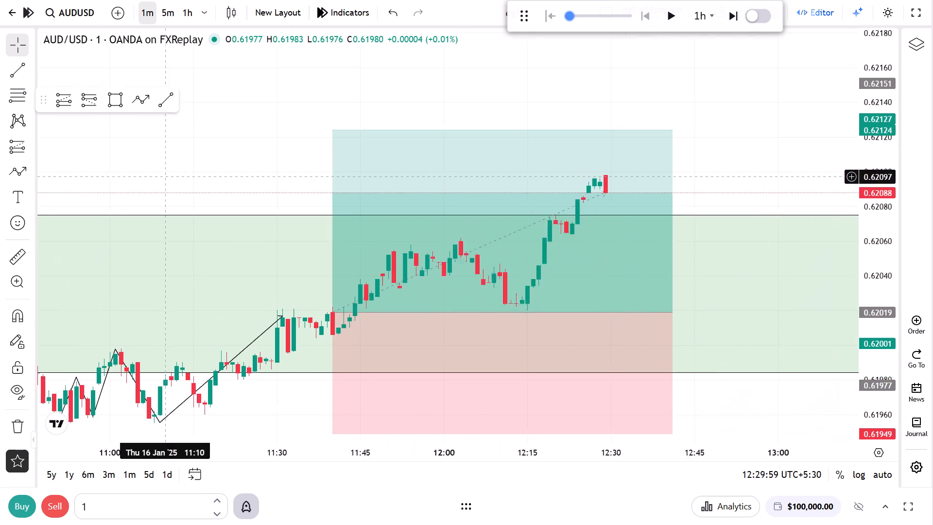
left_click_drag(112, 167, 109, 167)
left_click(728, 23)
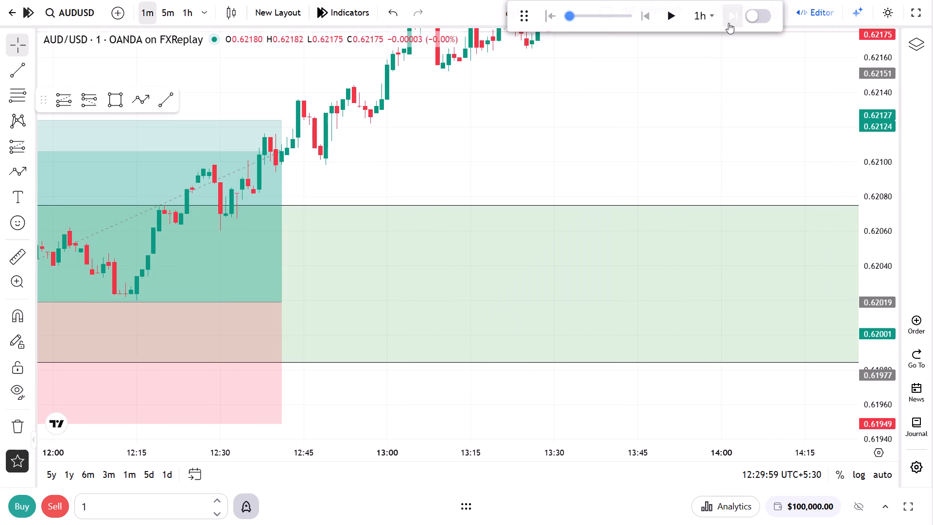
scroll(432, 196, "down", 5)
left_click_drag(502, 306, 515, 306)
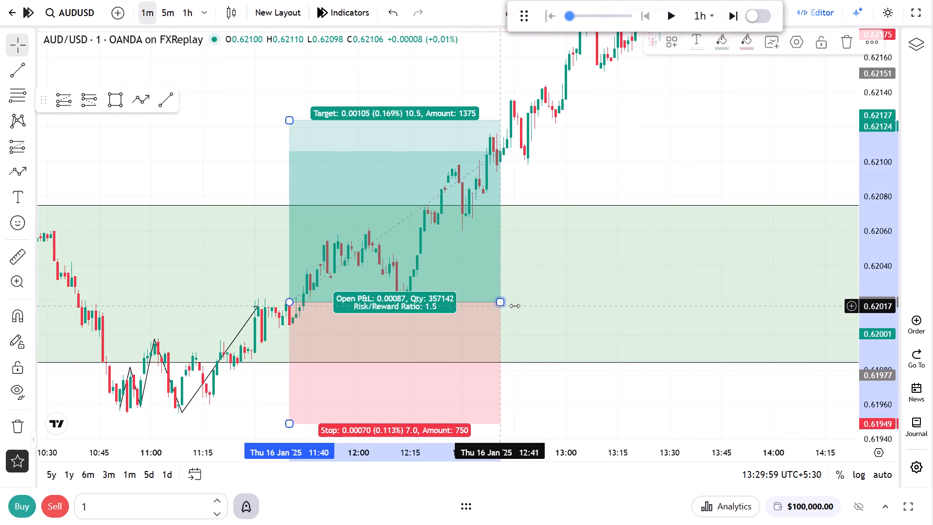
left_click_drag(515, 306, 517, 306)
left_click(639, 193)
Switch the chart to 1h and examine price action around the 14–16 January support zone and the long trade.
left_click(185, 8)
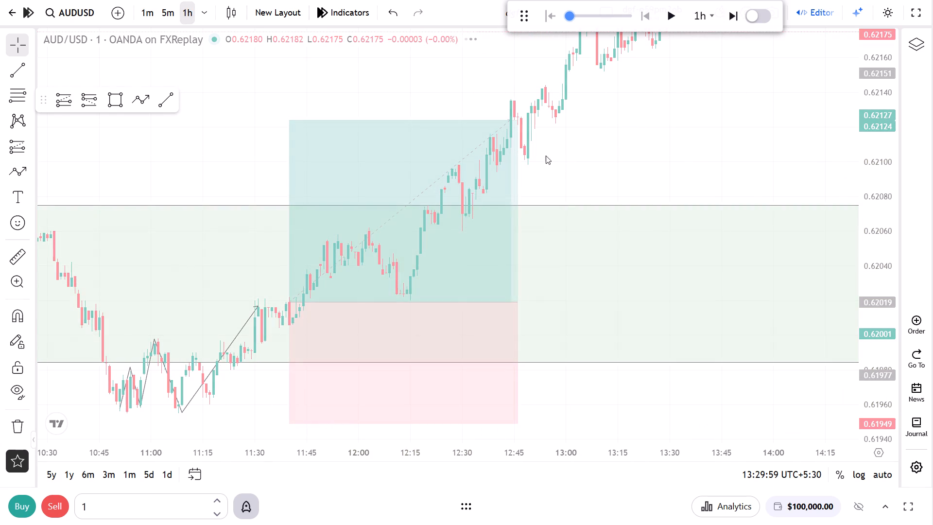
left_click_drag(871, 141, 871, 163)
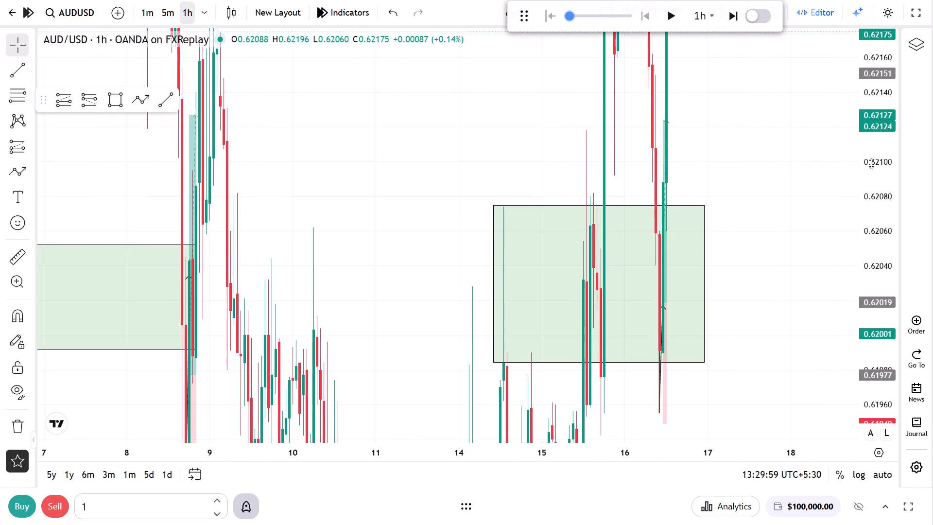
left_click_drag(871, 163, 867, 390)
scroll(714, 356, "up", 3)
left_click_drag(710, 271, 773, 342)
scroll(754, 351, "up", 1)
left_click_drag(772, 319, 812, 315)
left_click_drag(871, 176, 864, 278)
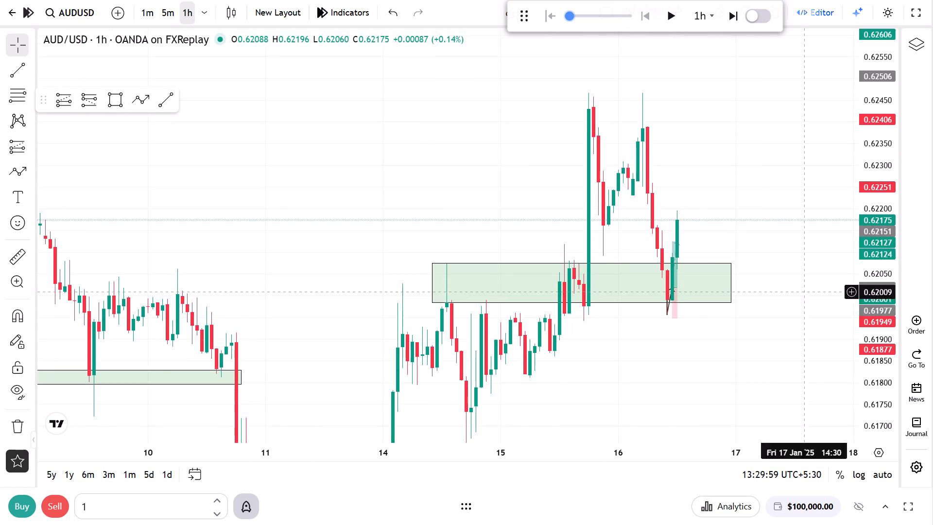
scroll(774, 307, "up", 4)
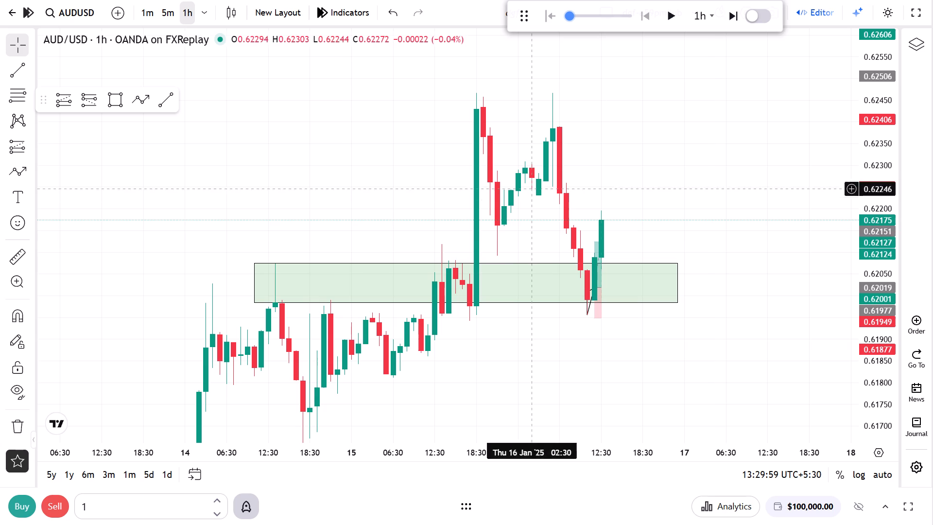
left_click(462, 40)
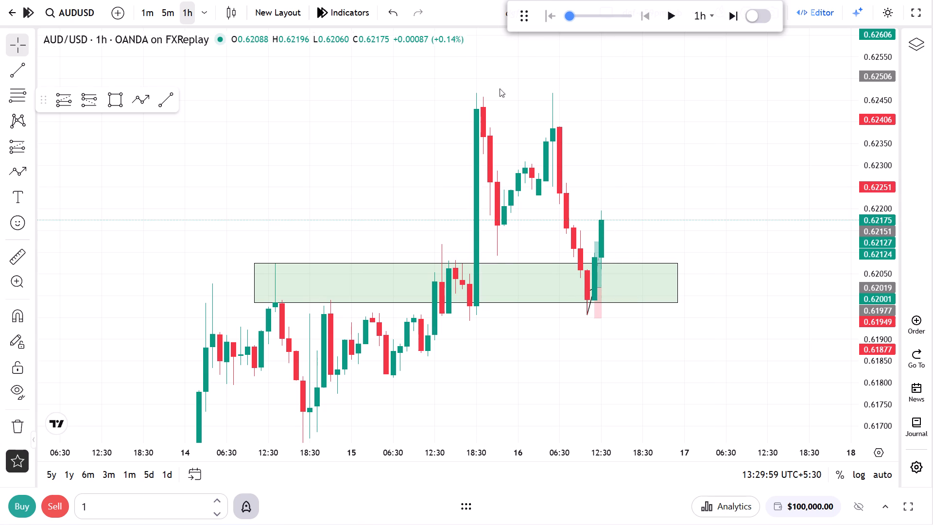
Switch to Loggy3, stop the current recording and start a new one.
left_click(625, 507)
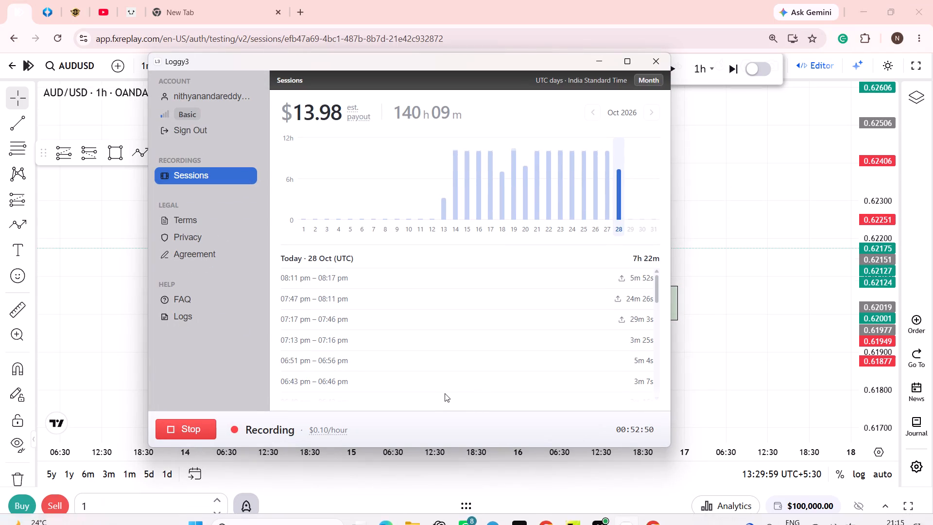
left_click(172, 433)
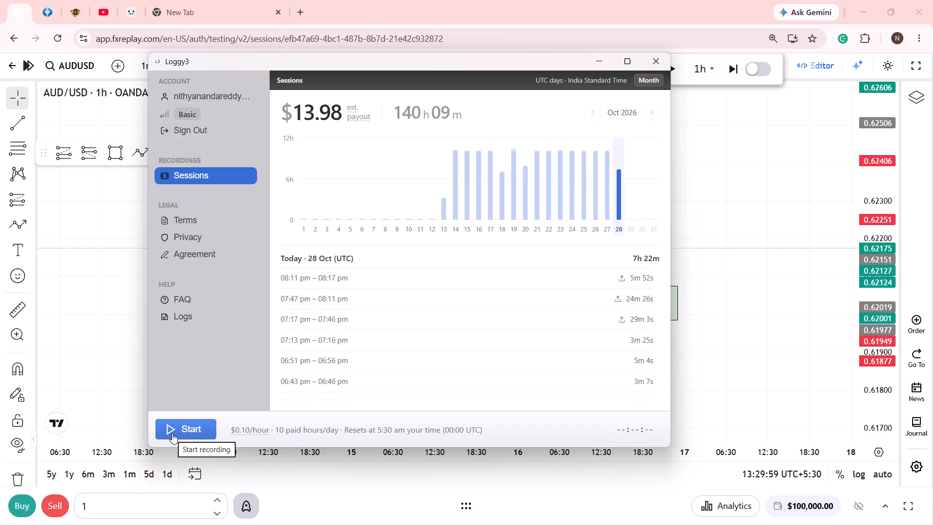
left_click(184, 431)
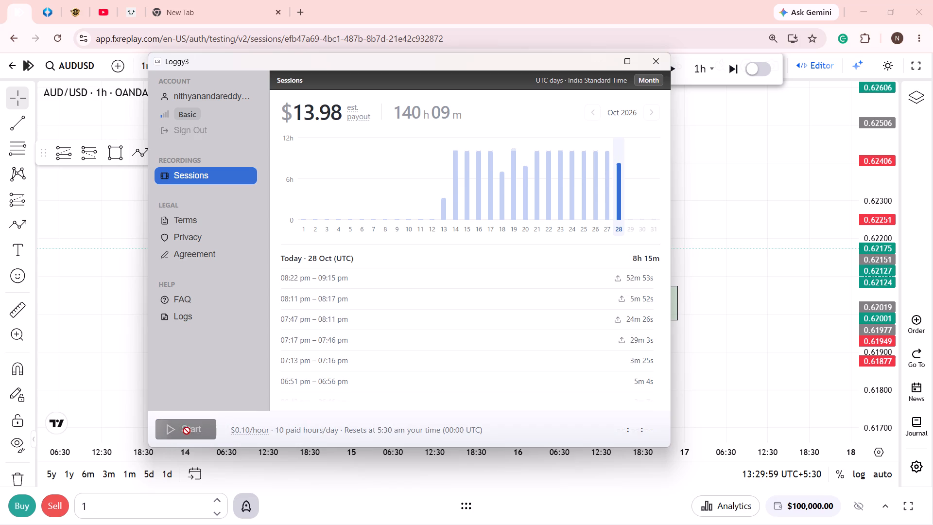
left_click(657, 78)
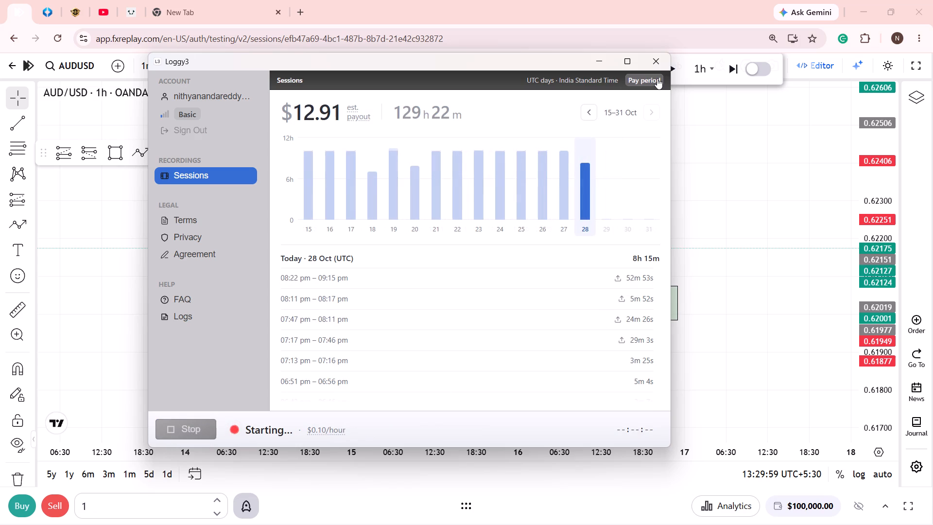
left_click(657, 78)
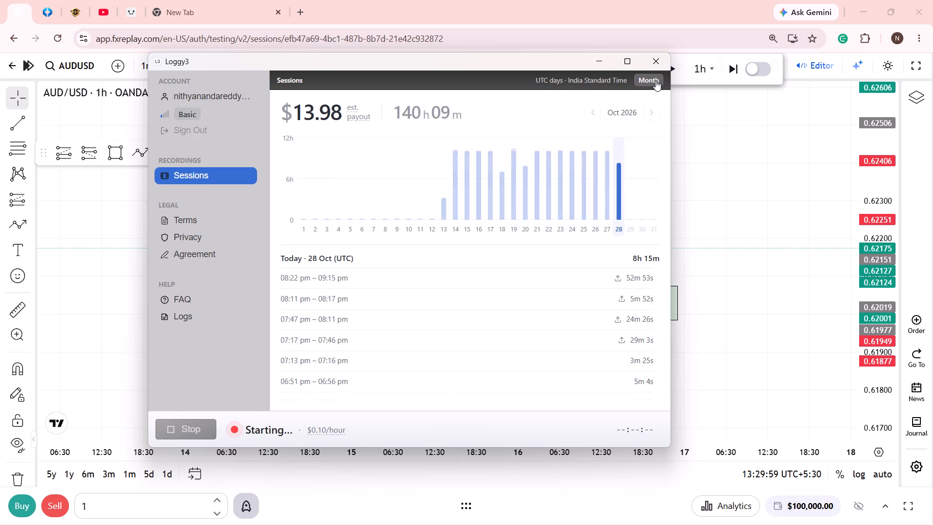
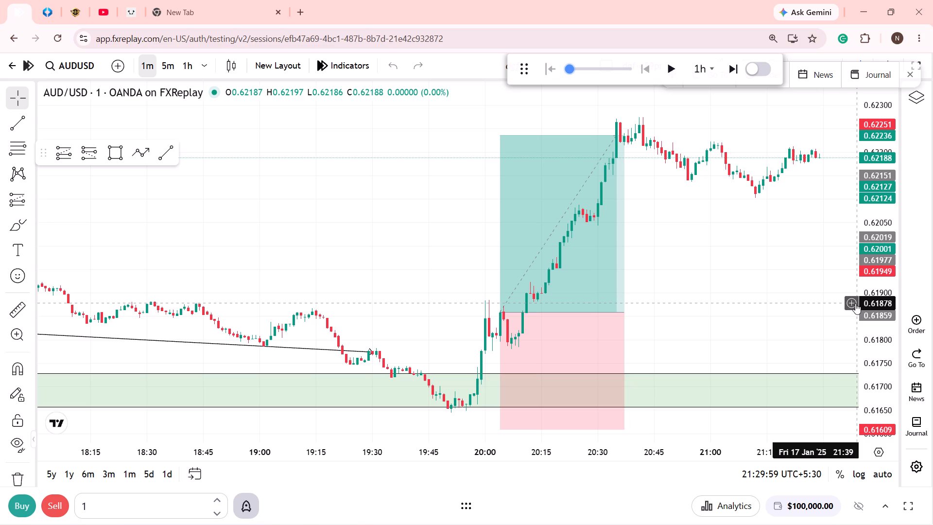
Switch the chart to 1h and advance the replay hour by hour to 04:29 on 20 January.
left_click(179, 68)
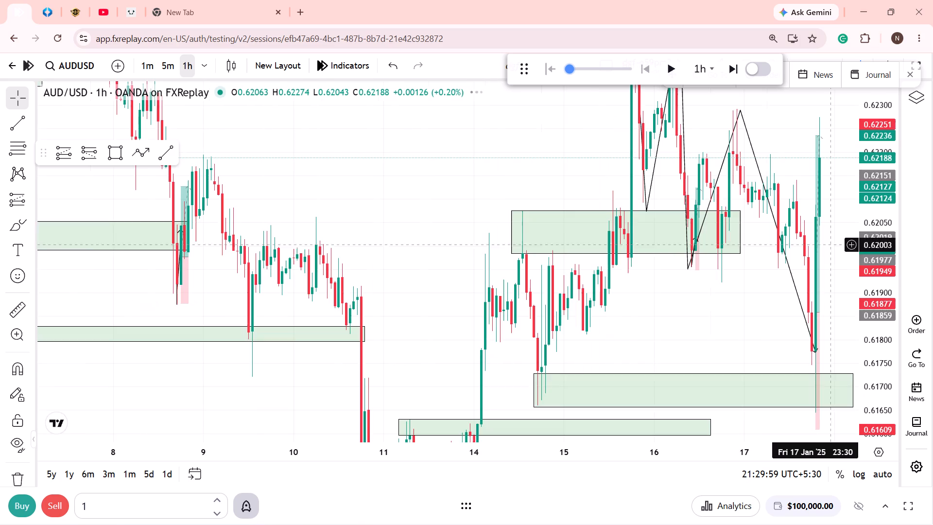
left_click_drag(725, 282, 579, 358)
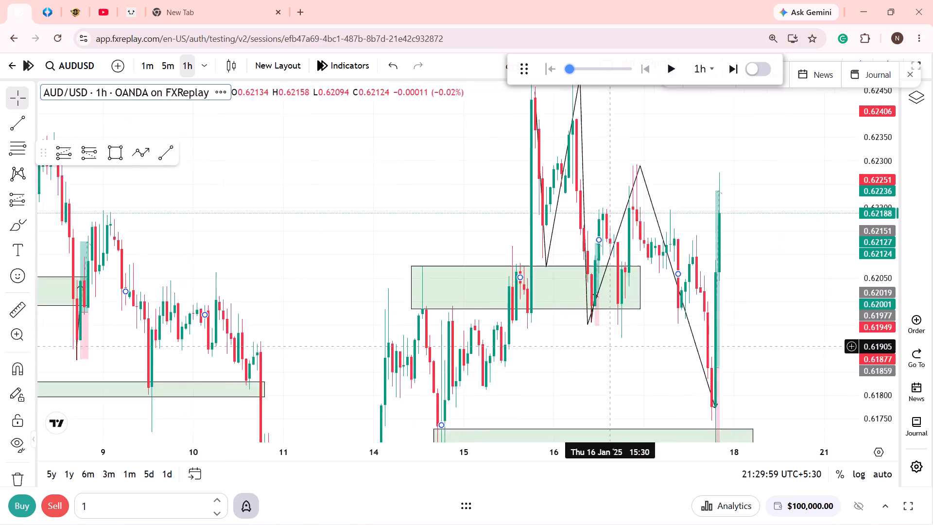
left_click_drag(579, 358, 582, 356)
left_click_drag(877, 241, 857, 367)
left_click(810, 338)
left_click(721, 74)
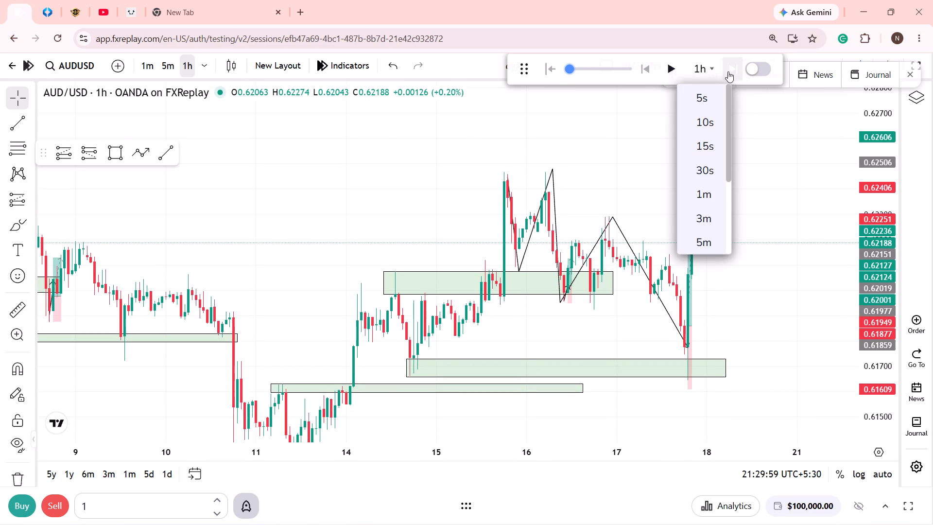
left_click(728, 71)
left_click(728, 71)
double_click(728, 71)
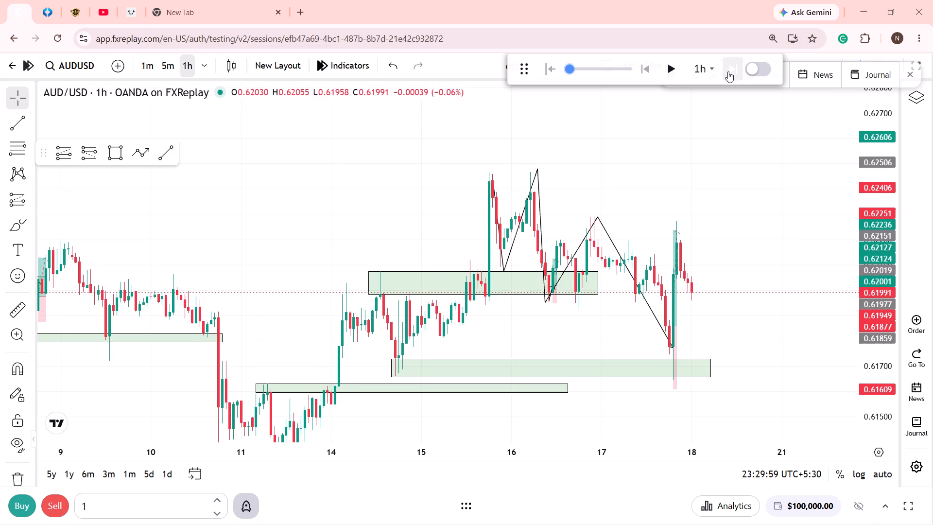
left_click(728, 71)
left_click(728, 71)
left_click(728, 71)
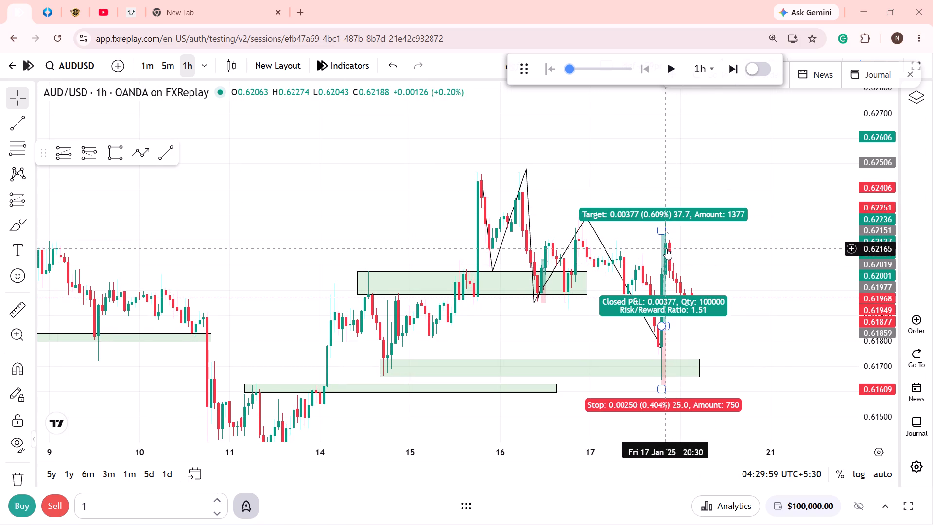
Draw a rectangle resistance zone from 20:30 on 16 January, spanning about 0.62207 to 0.6229 and extending past the latest candles.
left_click(112, 155)
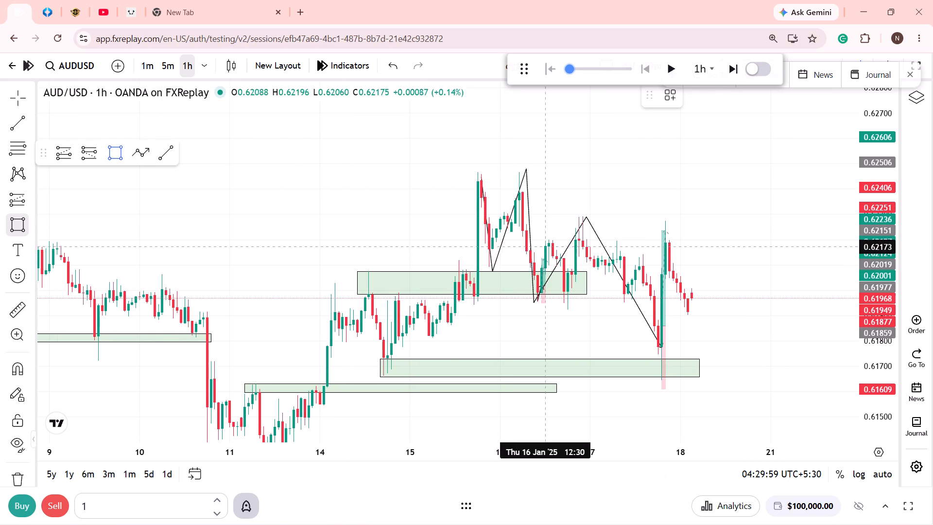
left_click(576, 238)
left_click(705, 216)
left_click(701, 262)
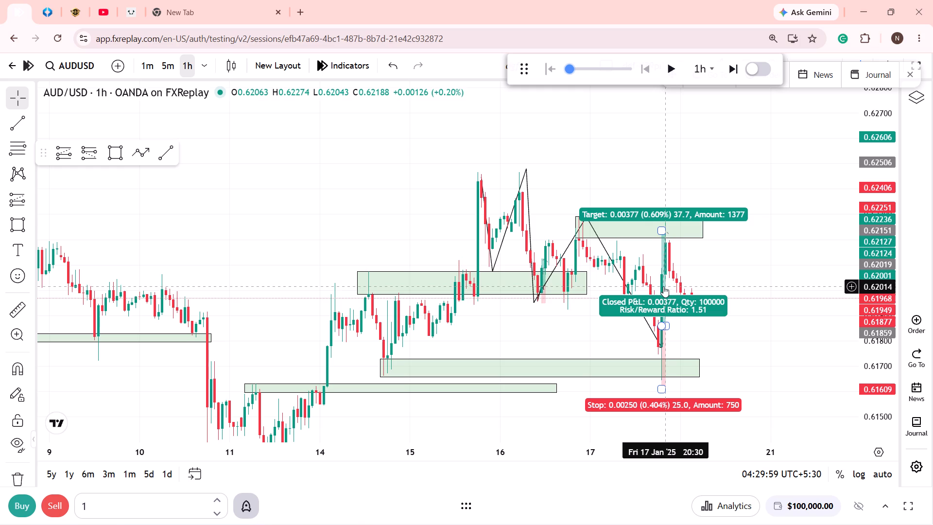
Examine how price reacts at the new resistance zone on 17 January, comparing the 1h and 1m charts.
scroll(522, 325, "up", 2)
left_click_drag(704, 302, 803, 308)
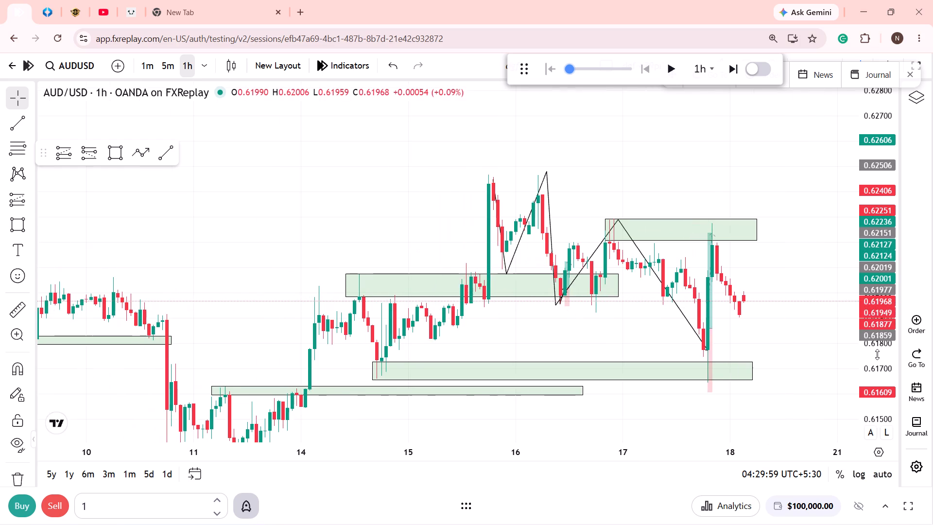
left_click_drag(877, 361, 869, 292)
left_click_drag(813, 308, 807, 301)
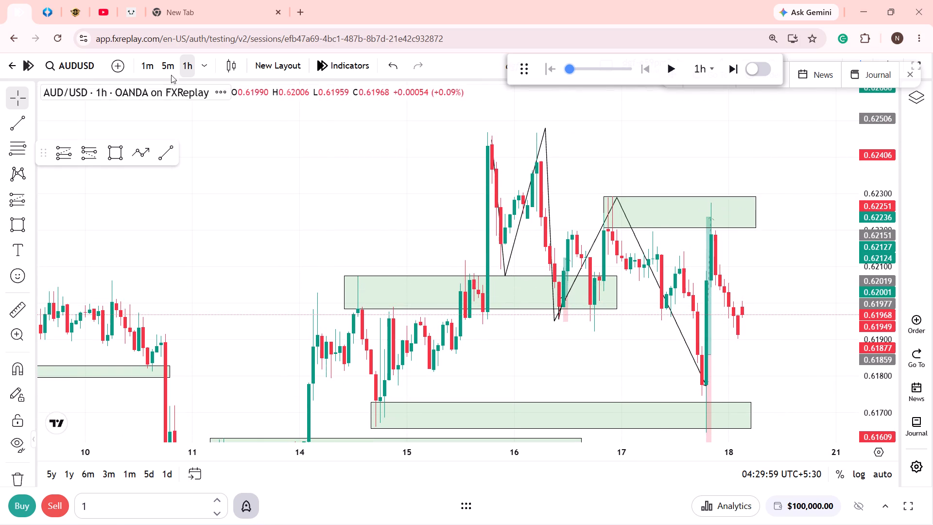
left_click(153, 66)
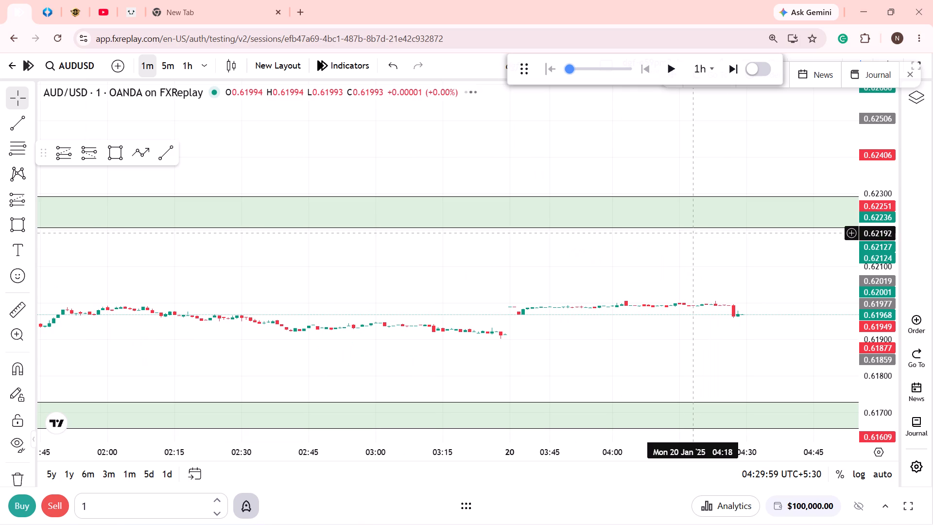
scroll(628, 286, "down", 20)
scroll(628, 286, "down", 9)
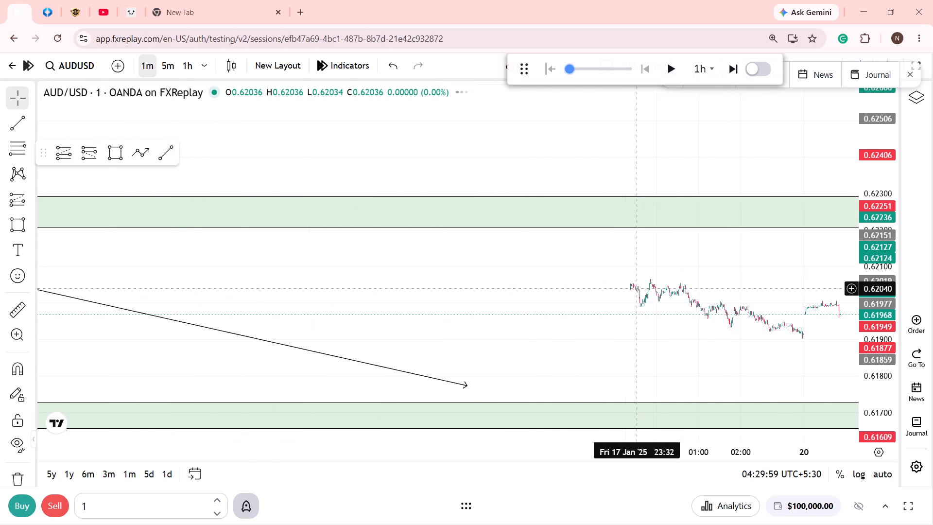
scroll(637, 288, "down", 2)
left_click_drag(489, 254, 724, 272)
left_click_drag(749, 264, 474, 250)
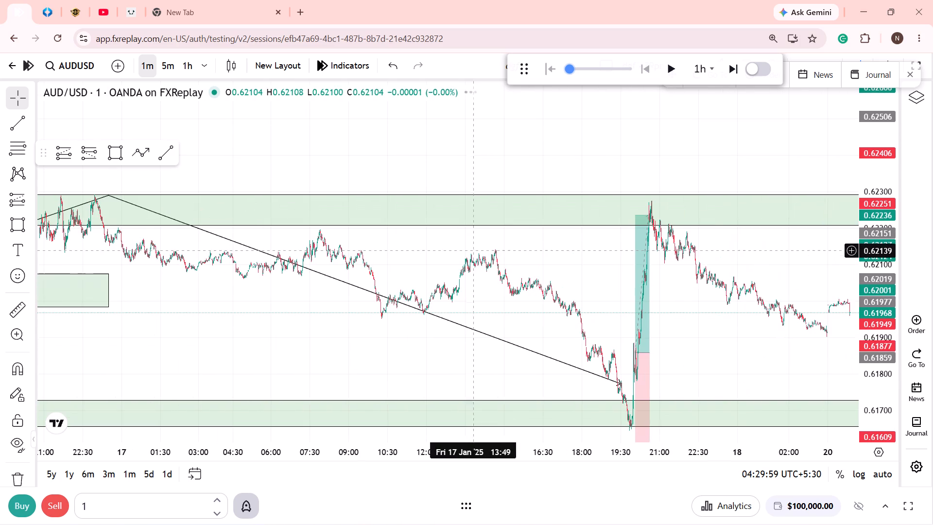
left_click_drag(876, 336, 867, 122)
scroll(601, 311, "up", 13)
left_click_drag(495, 276, 885, 358)
scroll(680, 366, "up", 6)
left_click_drag(614, 331, 840, 357)
scroll(662, 357, "up", 6)
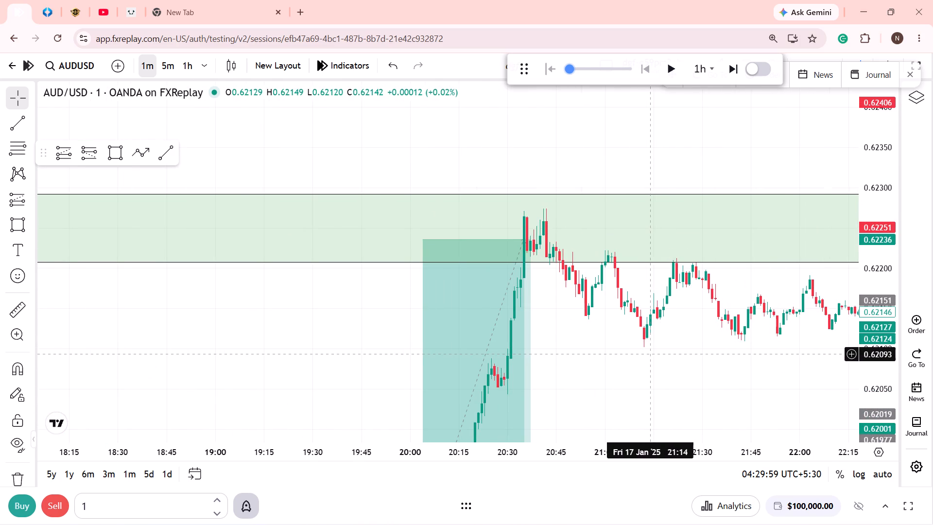
left_click_drag(650, 352, 611, 349)
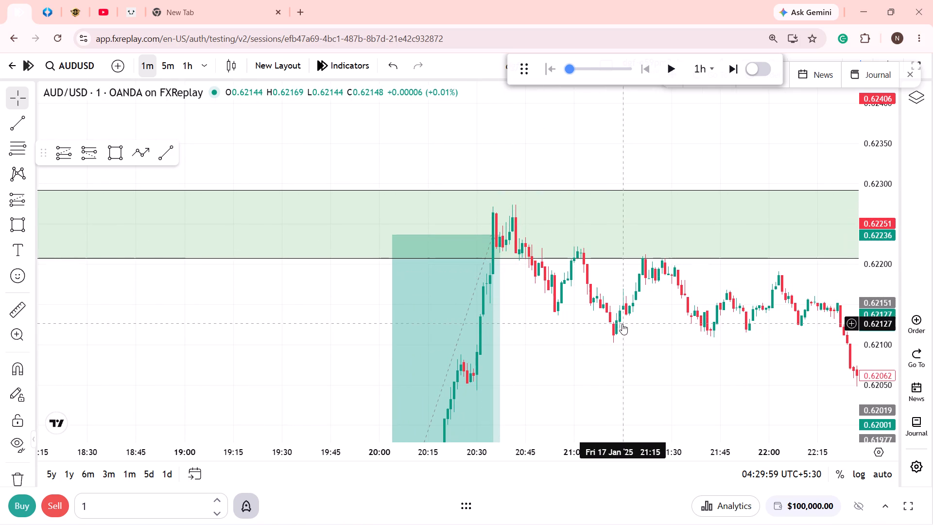
left_click_drag(693, 332, 553, 326)
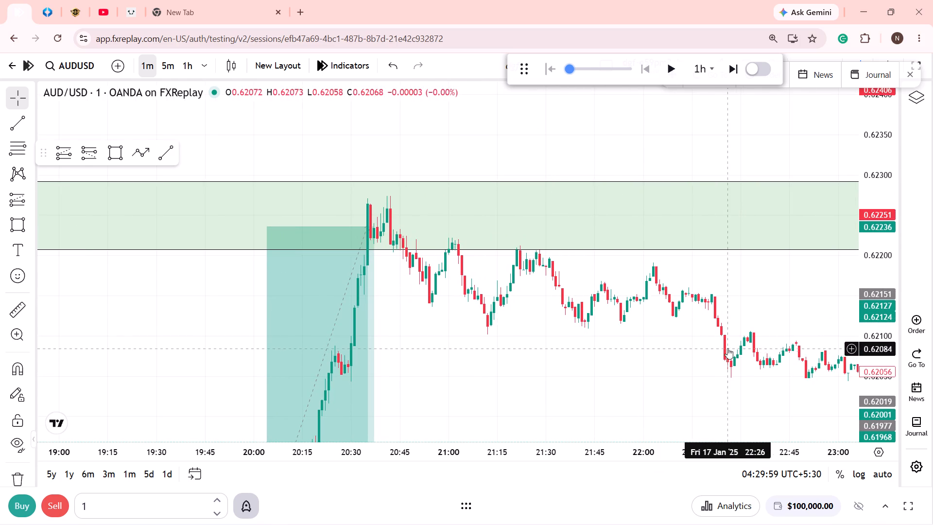
left_click_drag(698, 336, 588, 313)
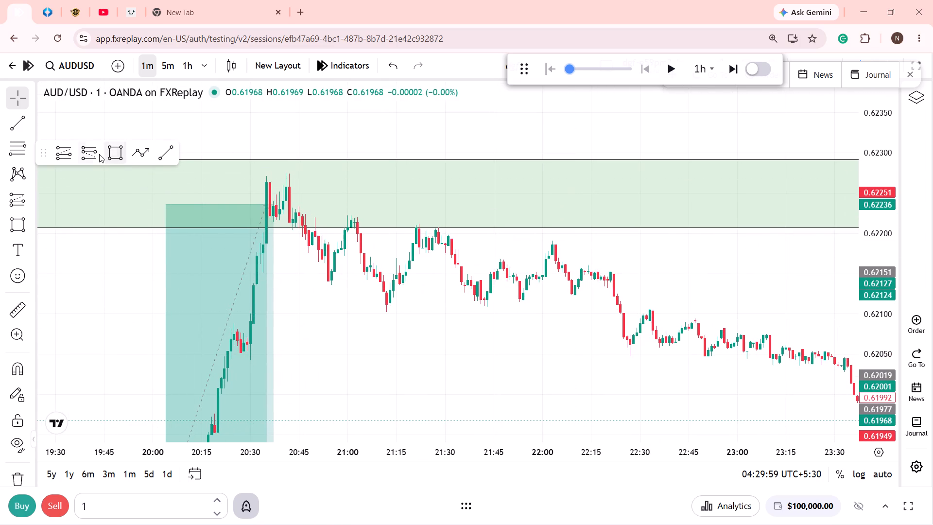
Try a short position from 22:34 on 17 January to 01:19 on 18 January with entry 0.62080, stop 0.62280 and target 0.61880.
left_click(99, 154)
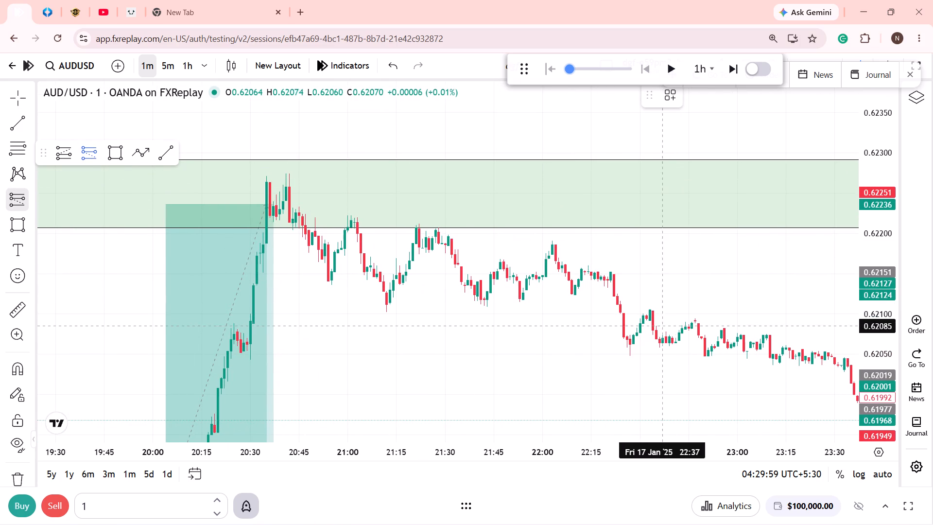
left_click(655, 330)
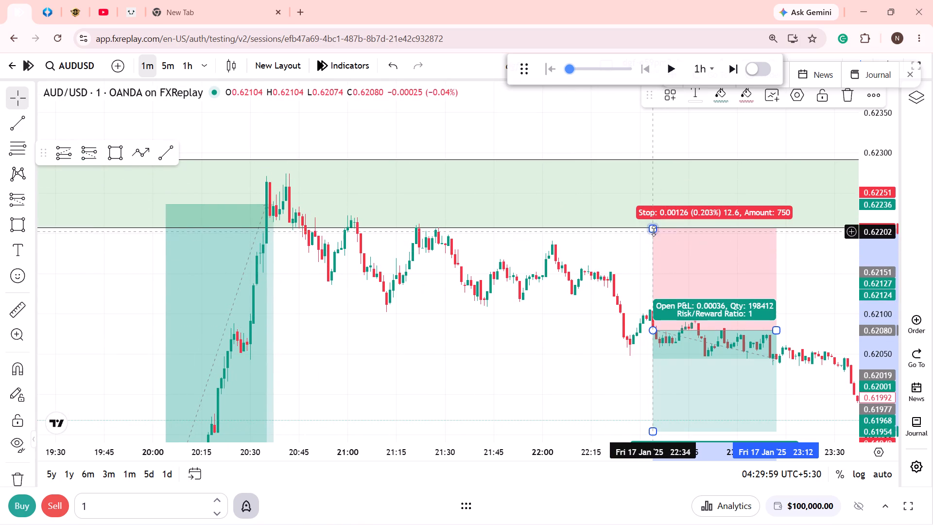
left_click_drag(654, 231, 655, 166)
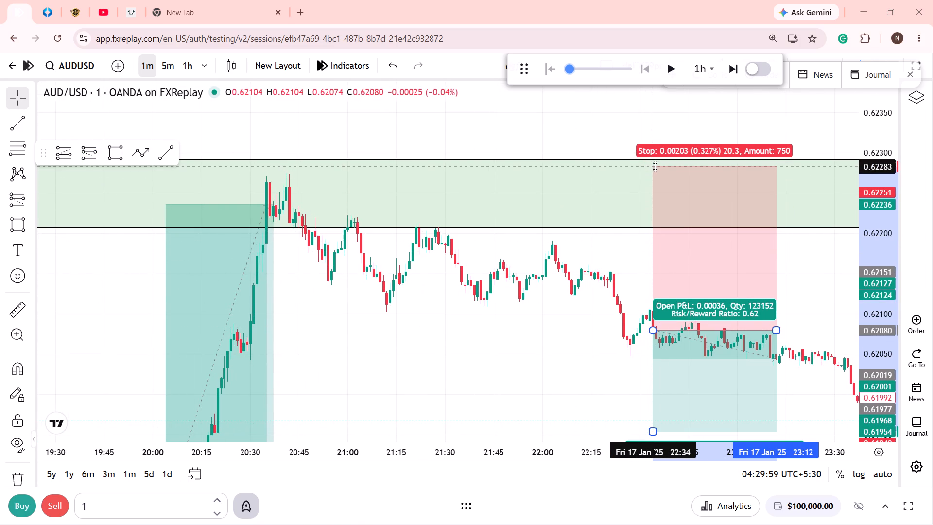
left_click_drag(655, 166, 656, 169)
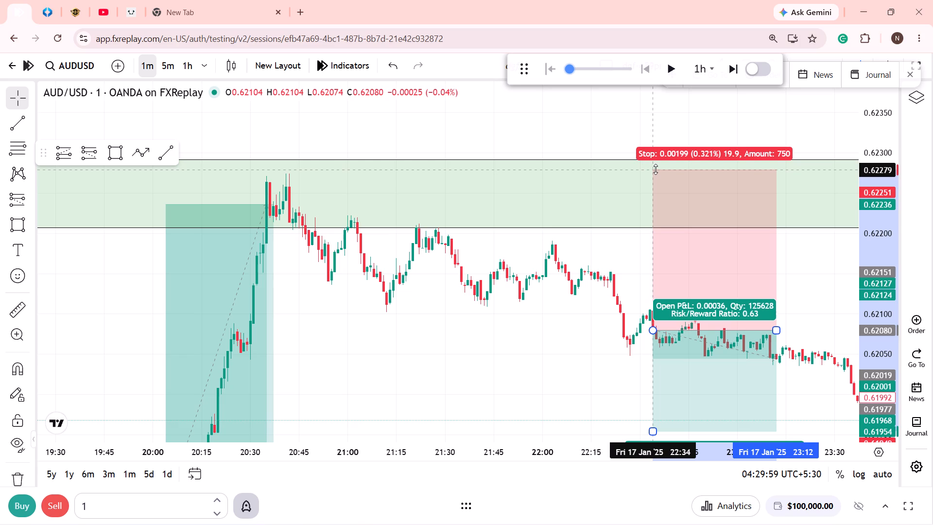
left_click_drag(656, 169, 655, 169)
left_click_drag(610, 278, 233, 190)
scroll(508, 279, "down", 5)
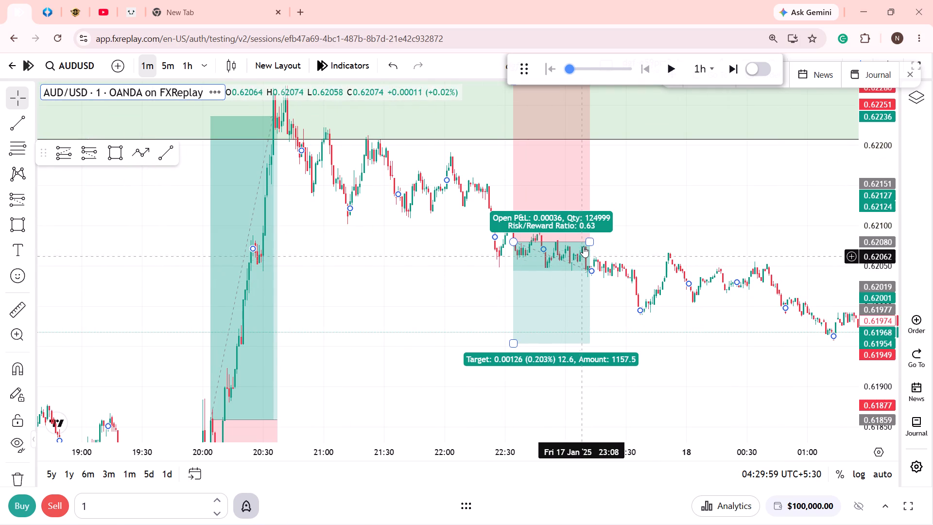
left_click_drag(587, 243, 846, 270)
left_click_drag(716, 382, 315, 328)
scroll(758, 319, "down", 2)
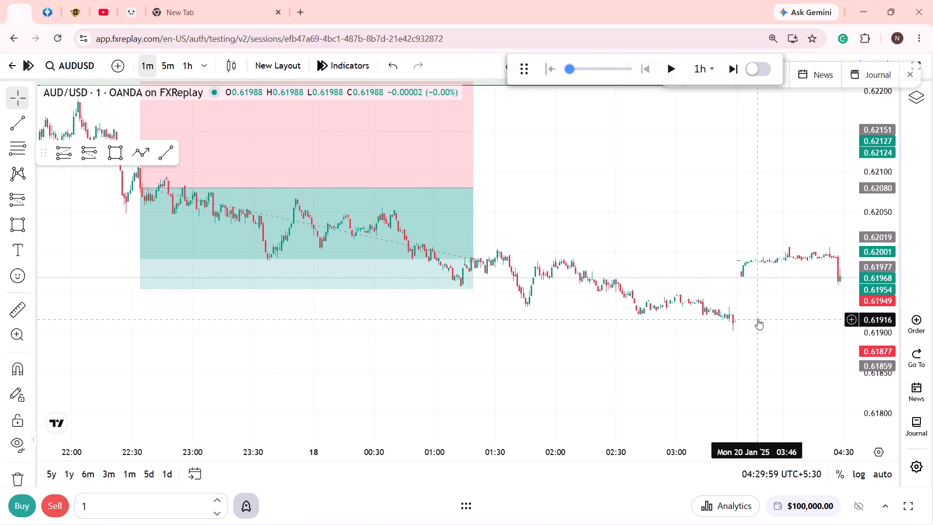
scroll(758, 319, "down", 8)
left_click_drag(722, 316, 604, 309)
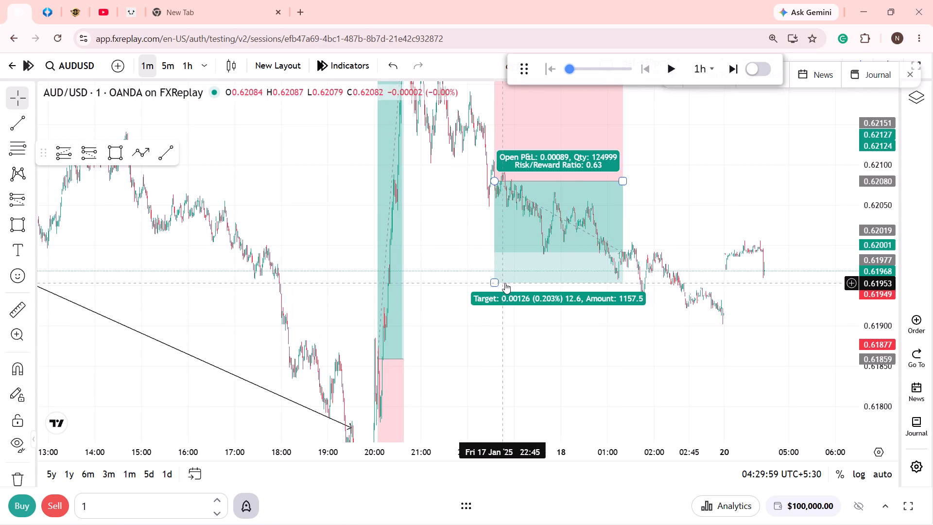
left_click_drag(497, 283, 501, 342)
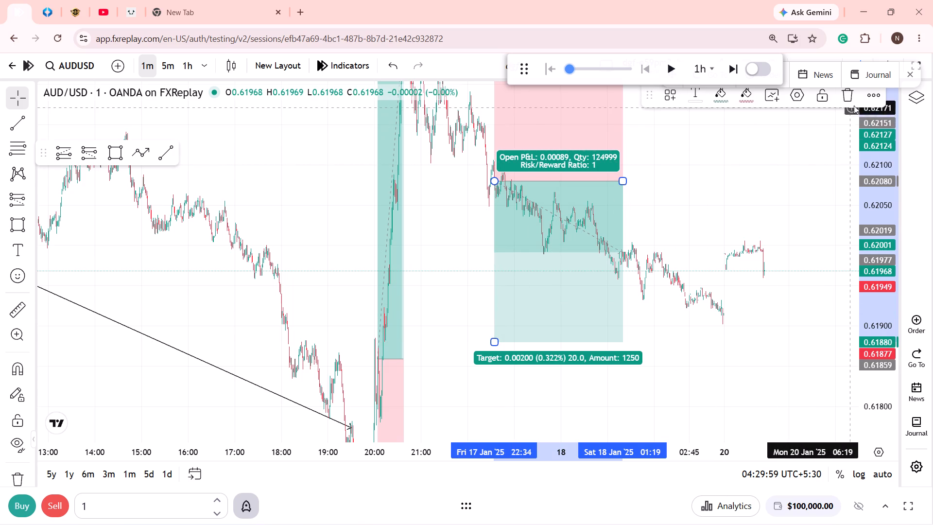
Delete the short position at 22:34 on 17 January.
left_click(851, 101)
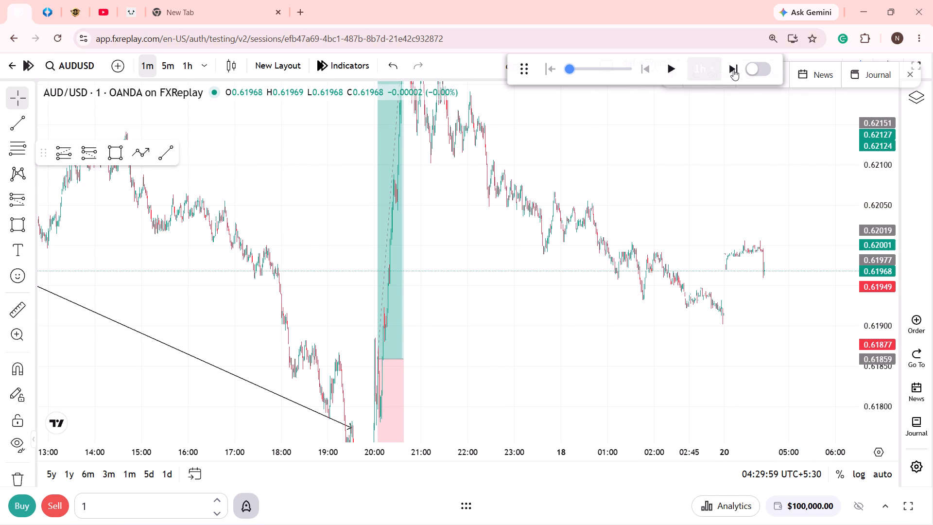
Advance the replay in 1h increments on the 1m chart to 11:29 on 20 January.
left_click(733, 70)
left_click(733, 70)
left_click(733, 70)
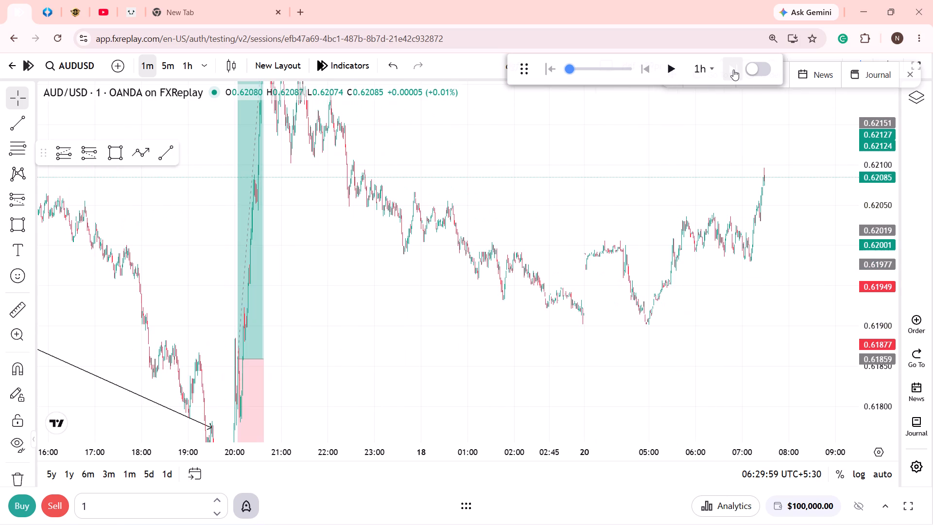
triple_click(733, 70)
left_click(733, 70)
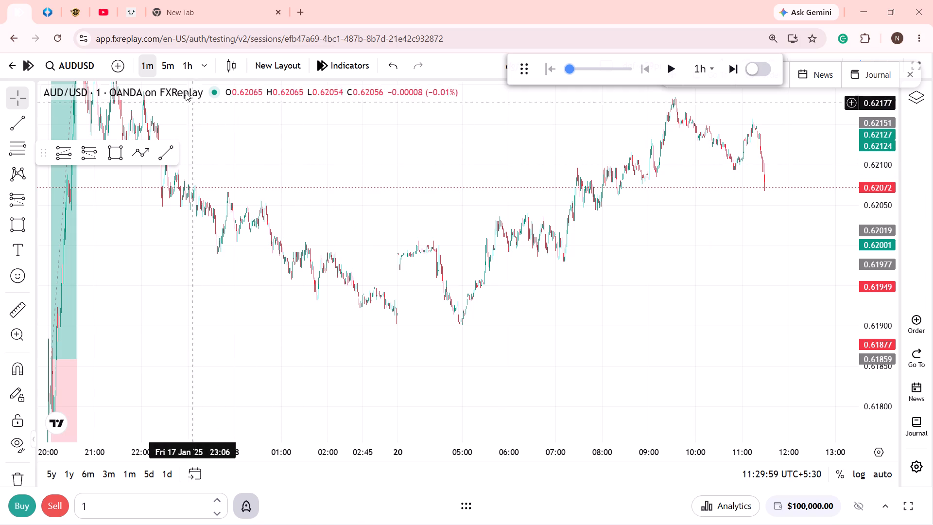
Switch the chart to 1h and advance the replay to 21:29 on 20 January.
left_click(193, 70)
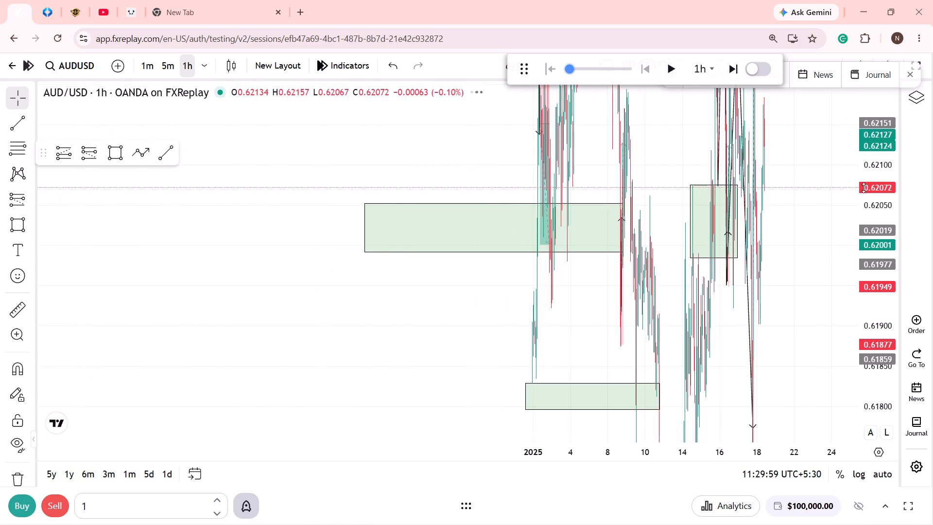
left_click_drag(873, 187, 850, 387)
scroll(780, 344, "up", 16)
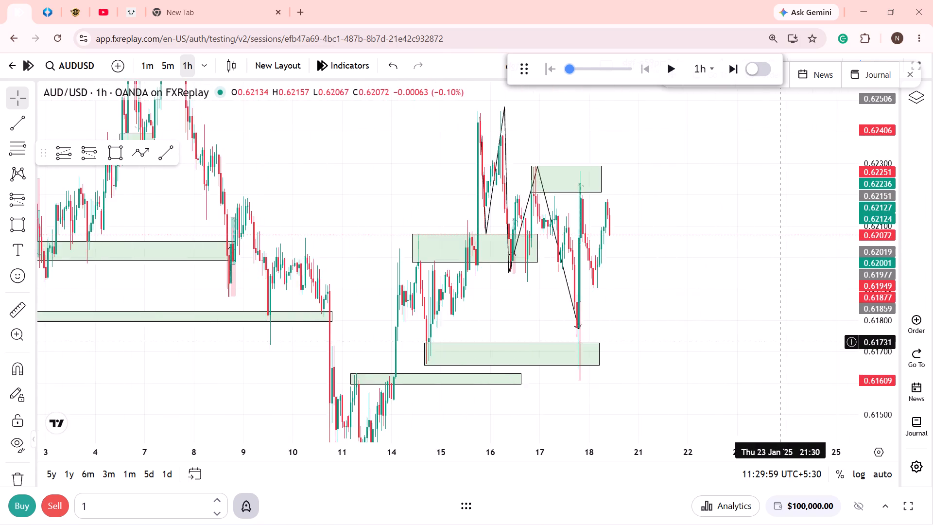
scroll(780, 342, "up", 3)
left_click_drag(531, 297, 826, 298)
scroll(725, 310, "up", 4)
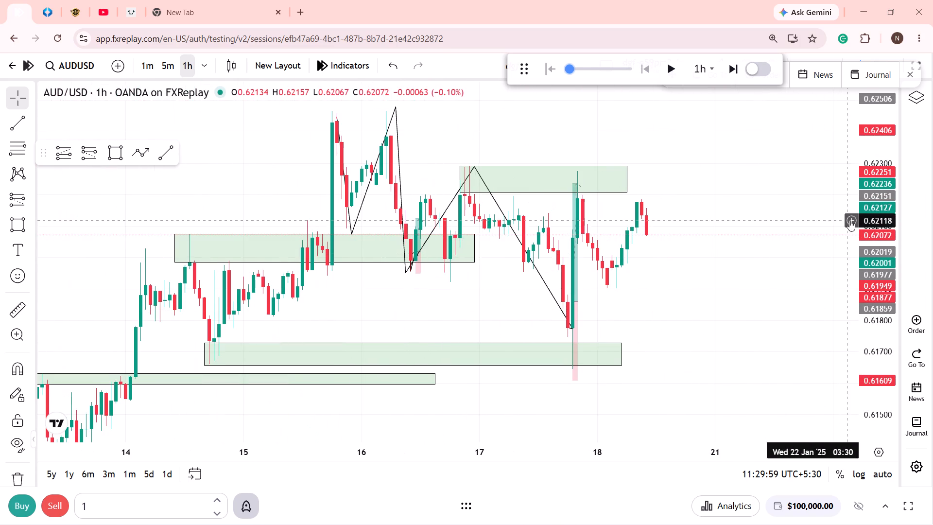
left_click_drag(873, 219, 855, 315)
scroll(751, 316, "up", 1)
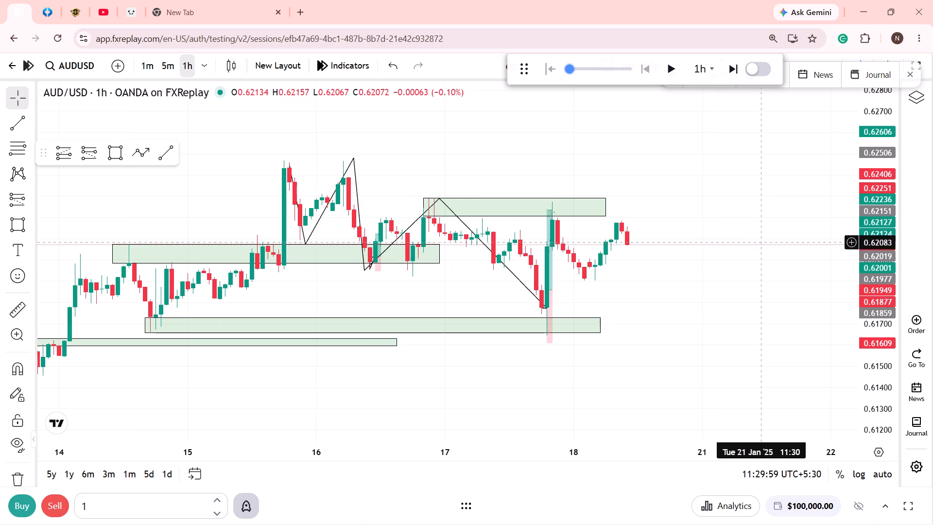
triple_click(735, 77)
triple_click(735, 77)
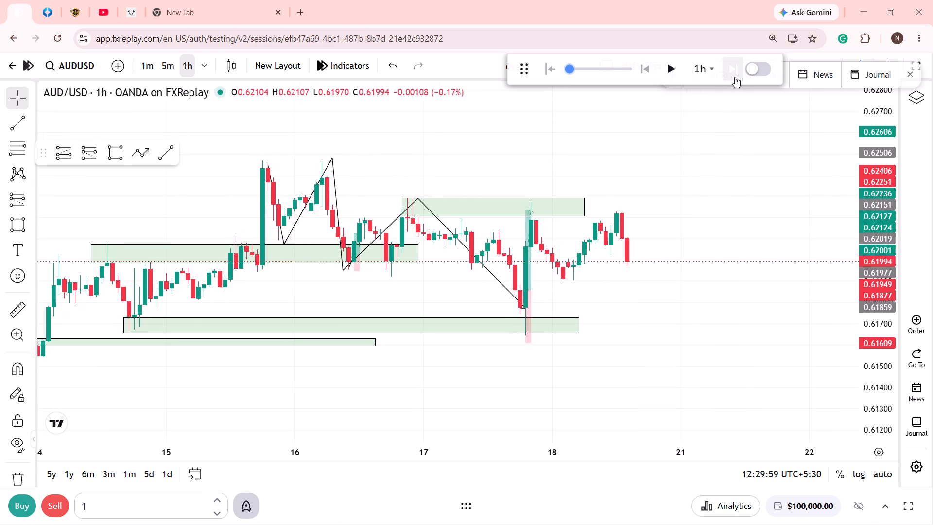
triple_click(735, 77)
left_click(735, 77)
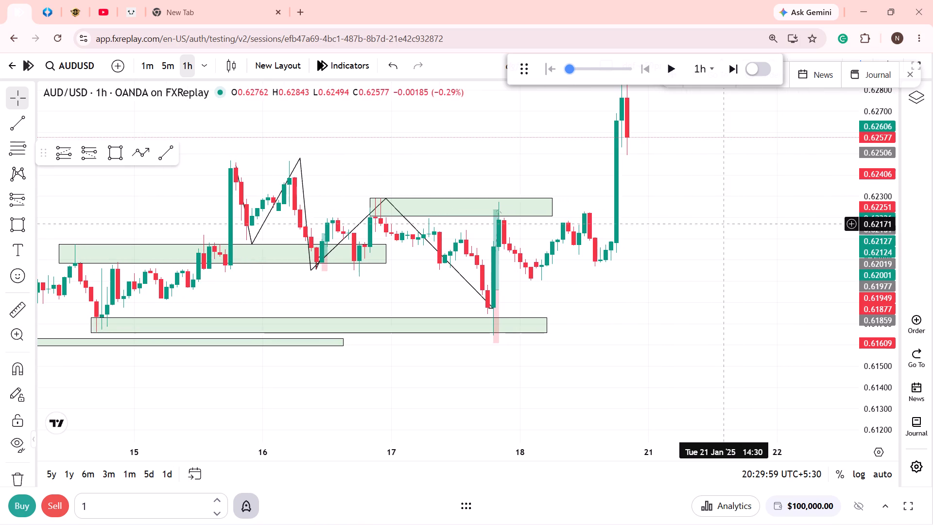
Draw a rectangle zone on the 1h chart from 14:30 on 15 January to 13:30 on 21 January, between about 0.62435 and 0.62469.
left_click_drag(730, 230, 739, 314)
scroll(740, 314, "down", 4)
left_click(752, 302)
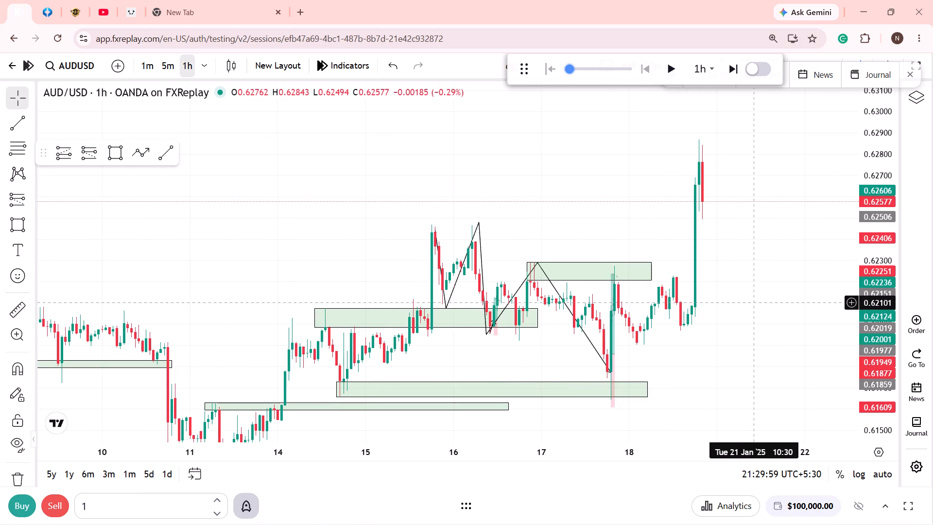
left_click(115, 150)
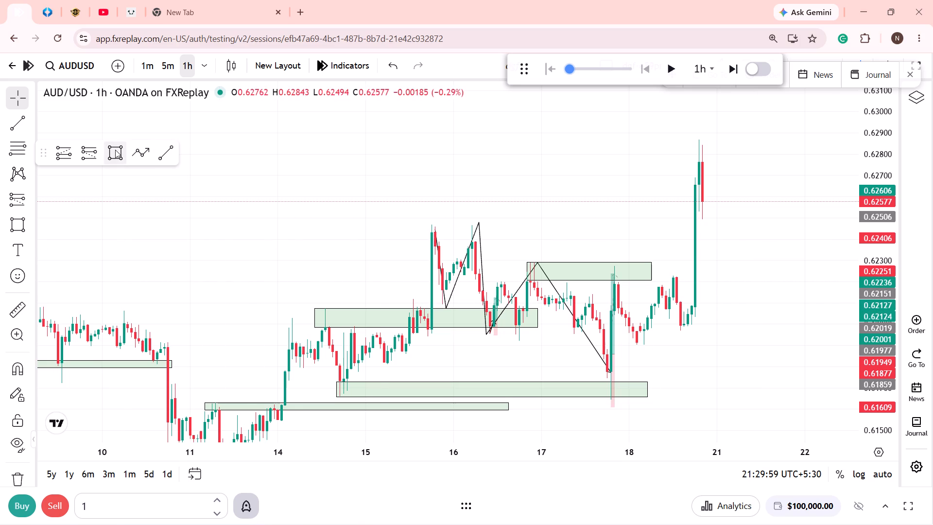
left_click(418, 231)
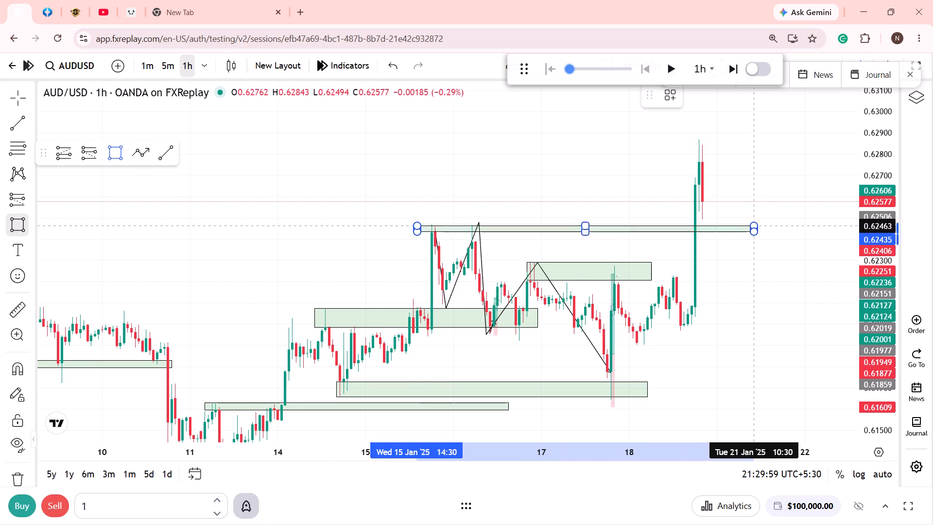
left_click(765, 224)
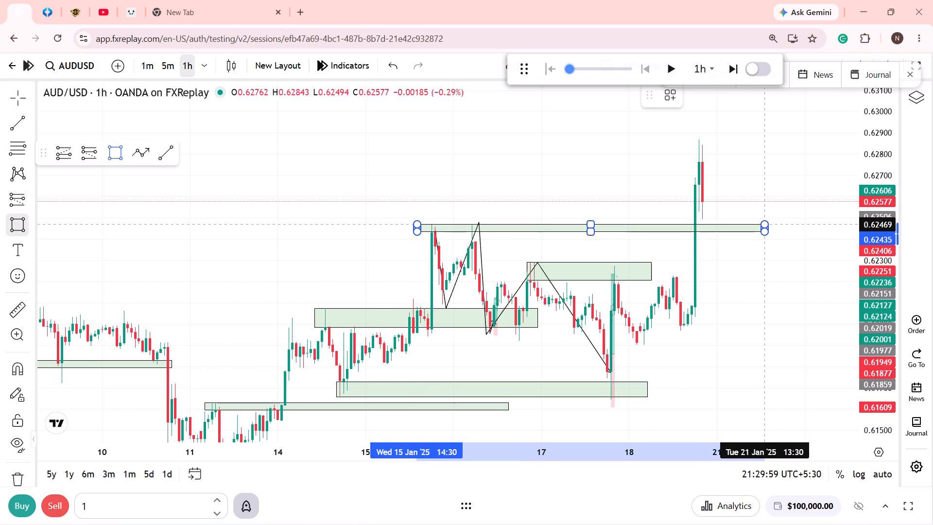
left_click(735, 283)
Advance the replay in 1h increments to 23:29 on 20 January.
left_click(730, 73)
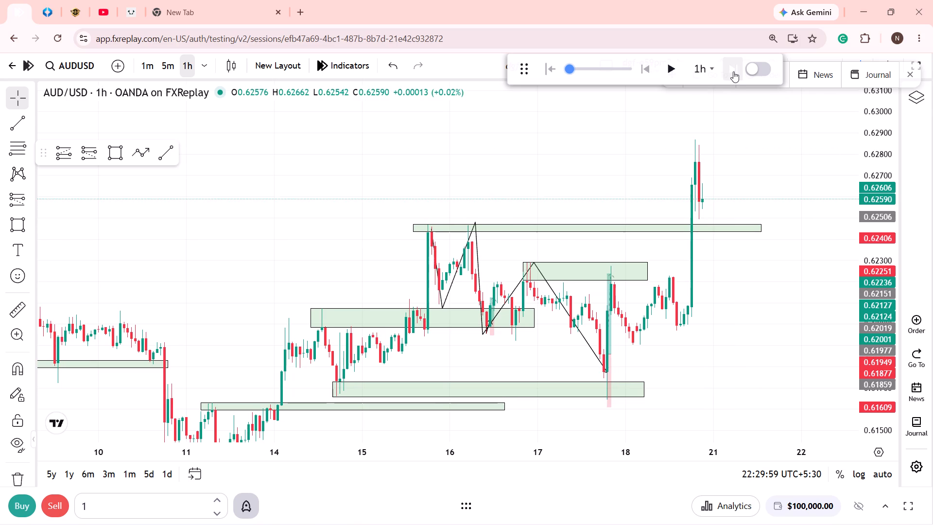
left_click(733, 71)
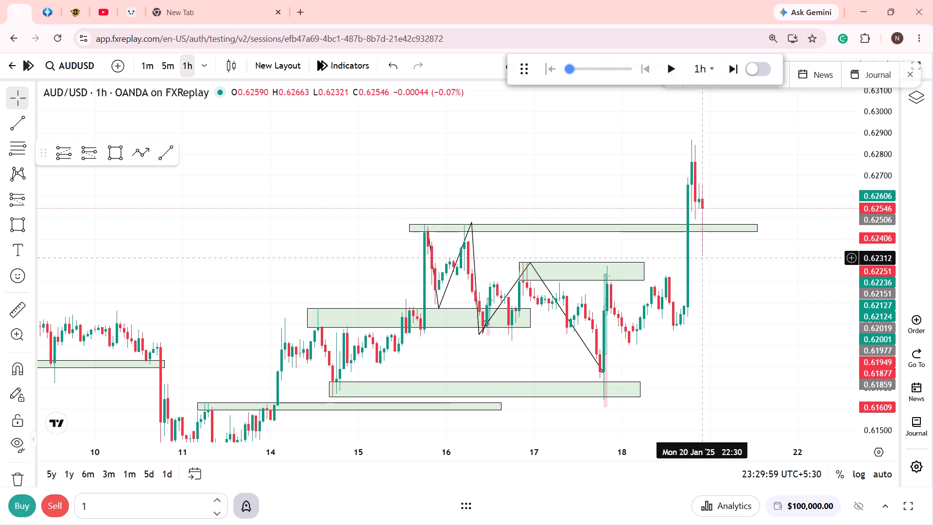
Examine the 20 January price action around the new 0.62435–0.62469 zone on the 1m chart.
left_click(145, 70)
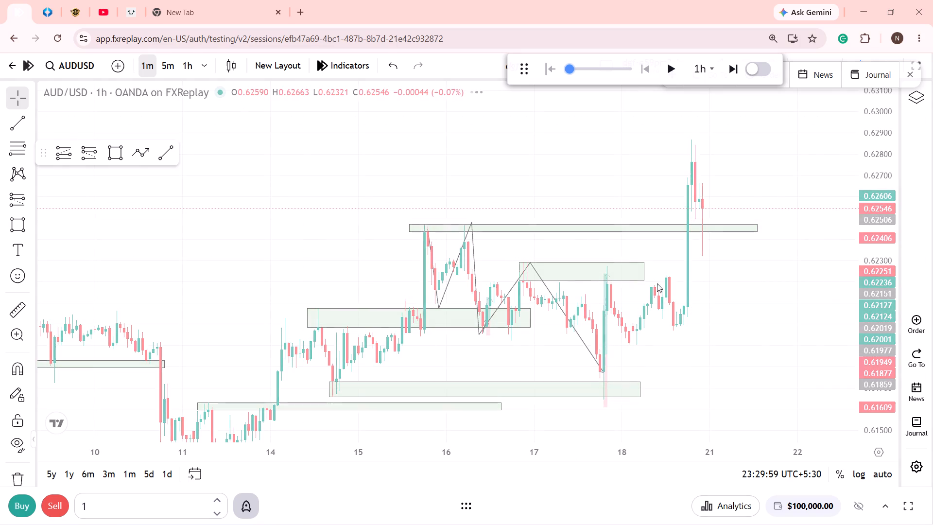
scroll(625, 343, "down", 5)
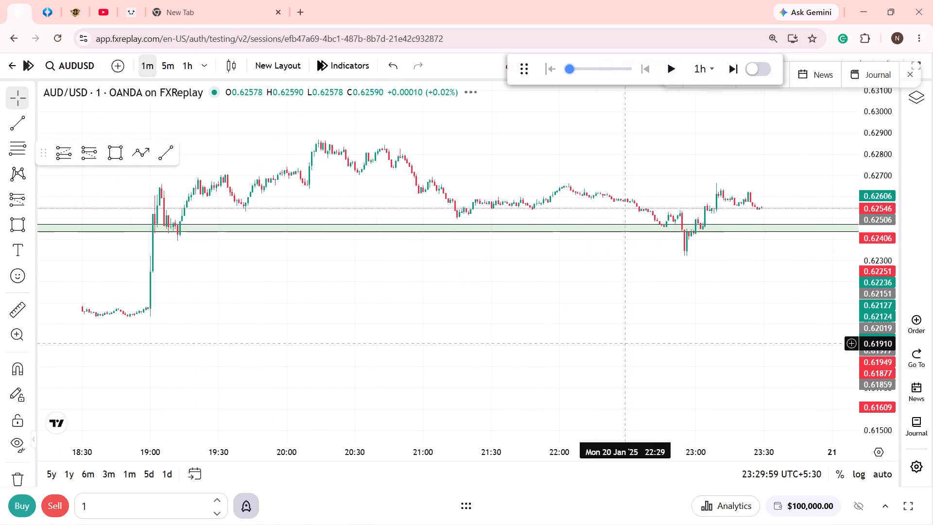
left_click_drag(681, 318, 683, 329)
left_click_drag(874, 402, 875, 223)
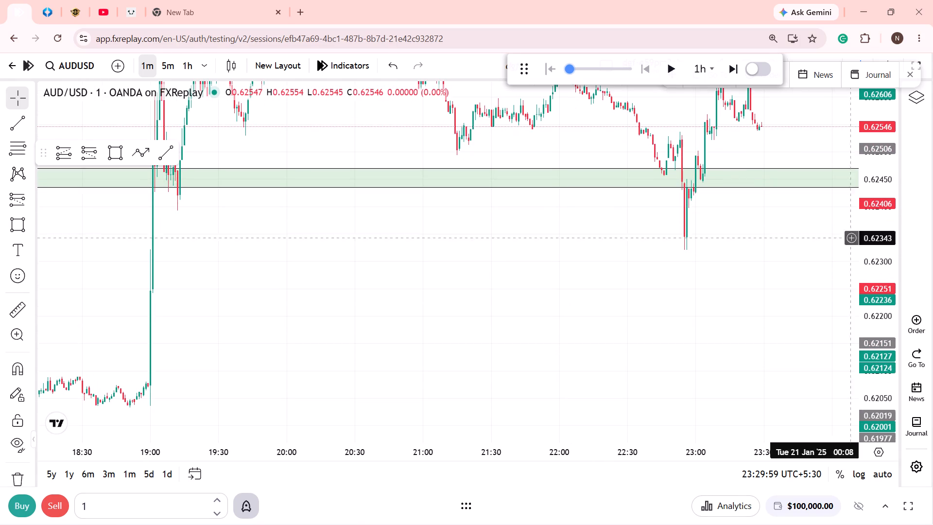
left_click_drag(710, 257, 687, 385)
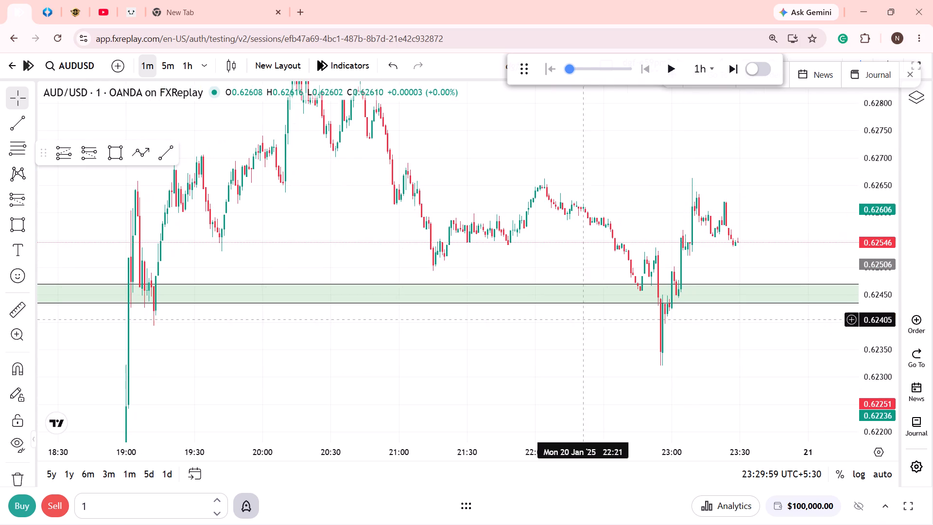
Switch the chart back to 1h and play the replay through to 08:29 on 21 January, pausing there.
left_click(187, 68)
left_click_drag(877, 214, 880, 282)
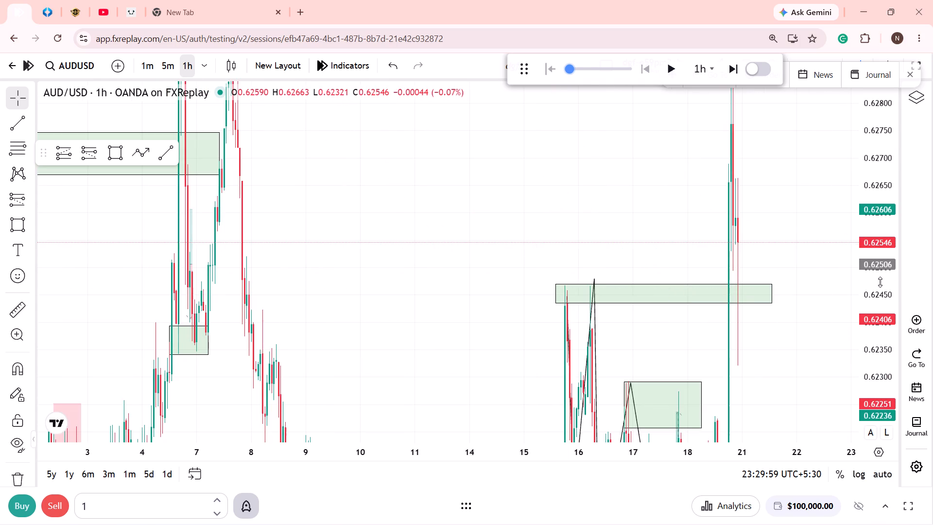
left_click_drag(880, 282, 845, 397)
scroll(748, 382, "up", 2)
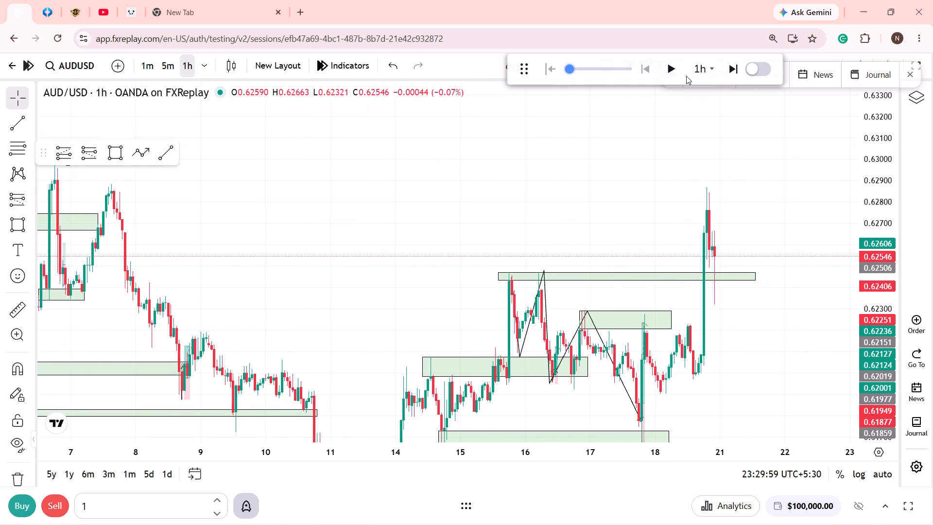
left_click(684, 74)
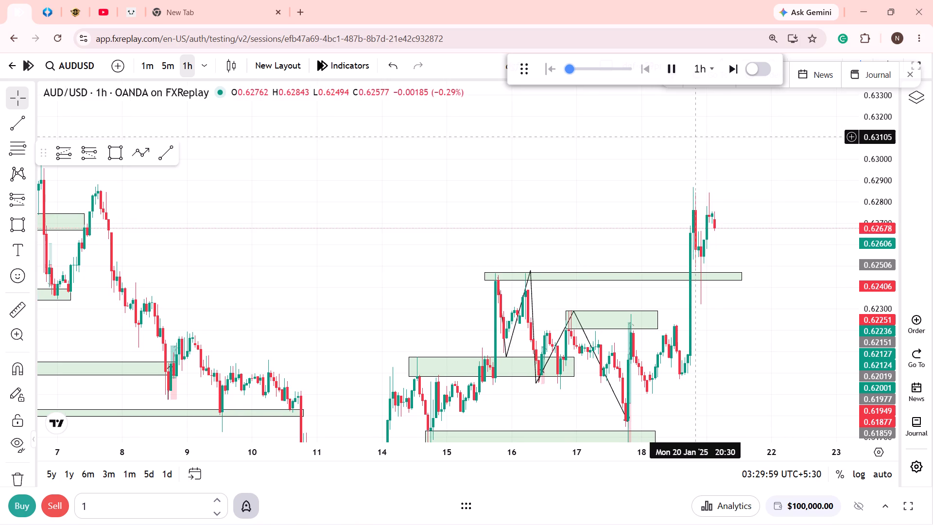
scroll(703, 180, "up", 3)
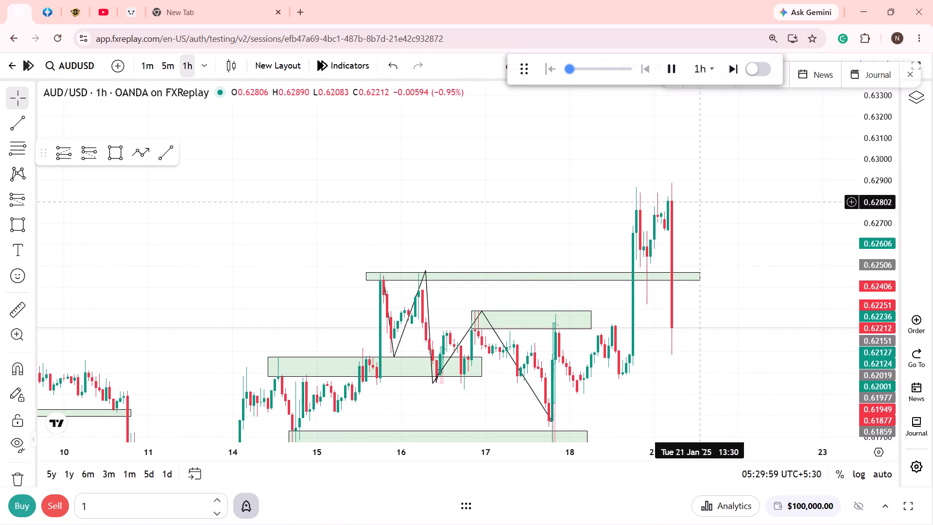
left_click(680, 65)
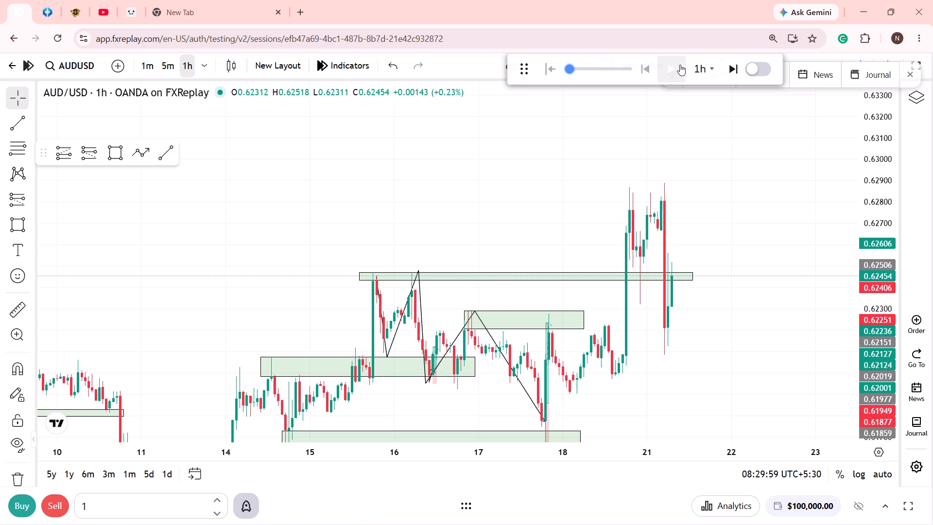
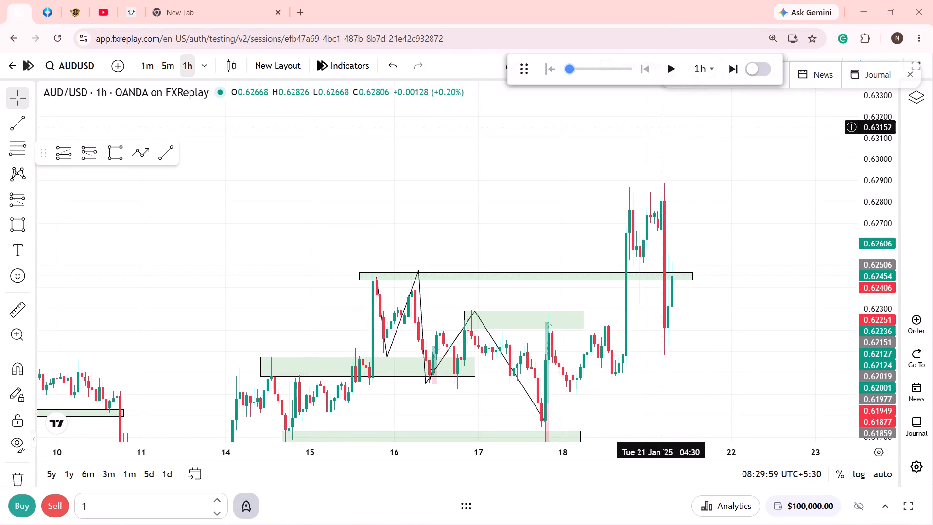
Advance the replay in 1h increments to 12:29 on 21 January.
left_click(656, 73)
left_click(668, 69)
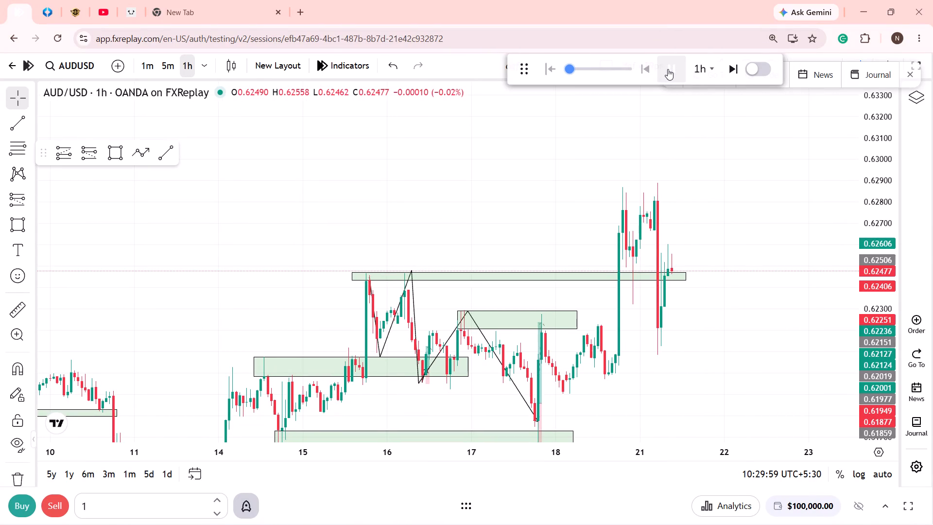
left_click(669, 69)
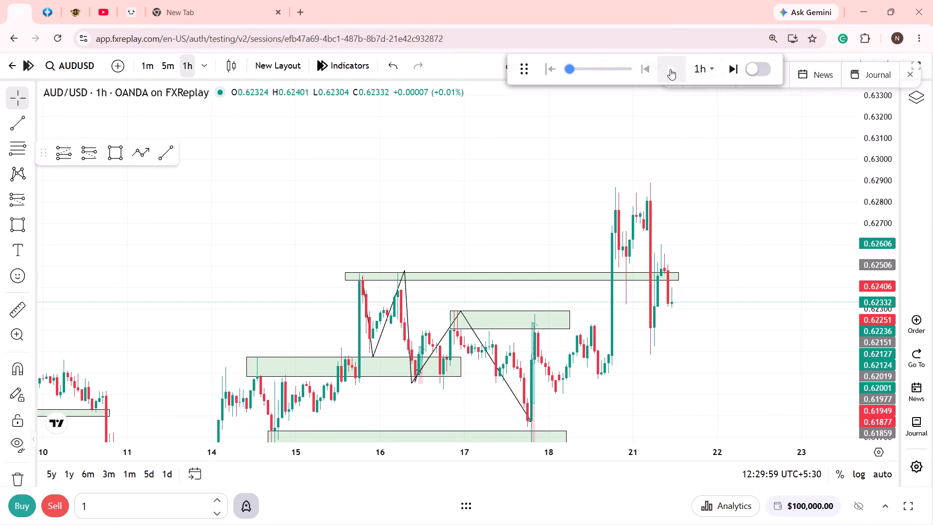
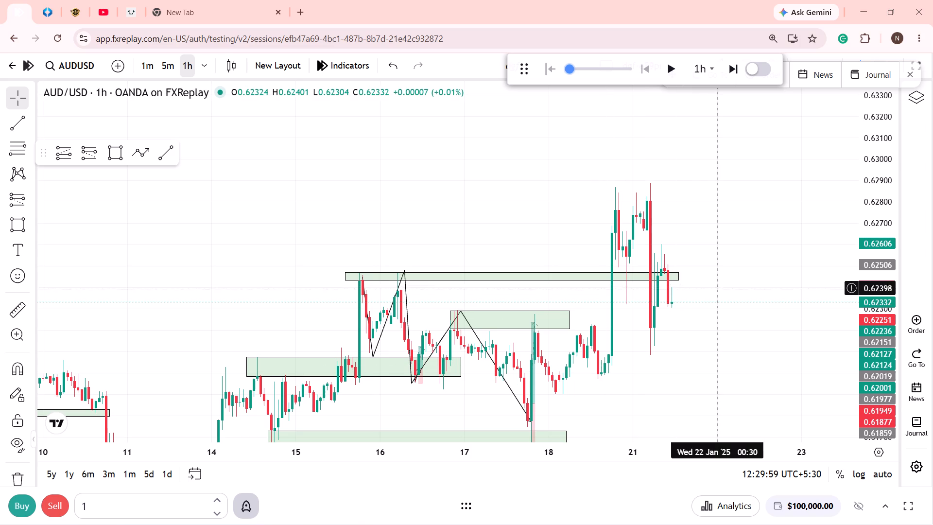
Switch the chart to the 1m timeframe and examine the 21 January price action around the green zone near 0.6245.
left_click(907, 83)
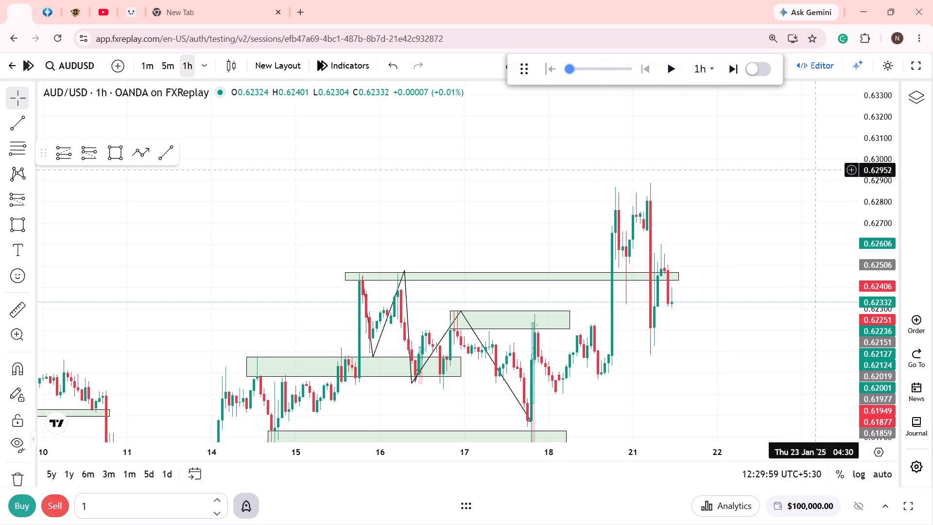
left_click_drag(744, 263, 741, 222)
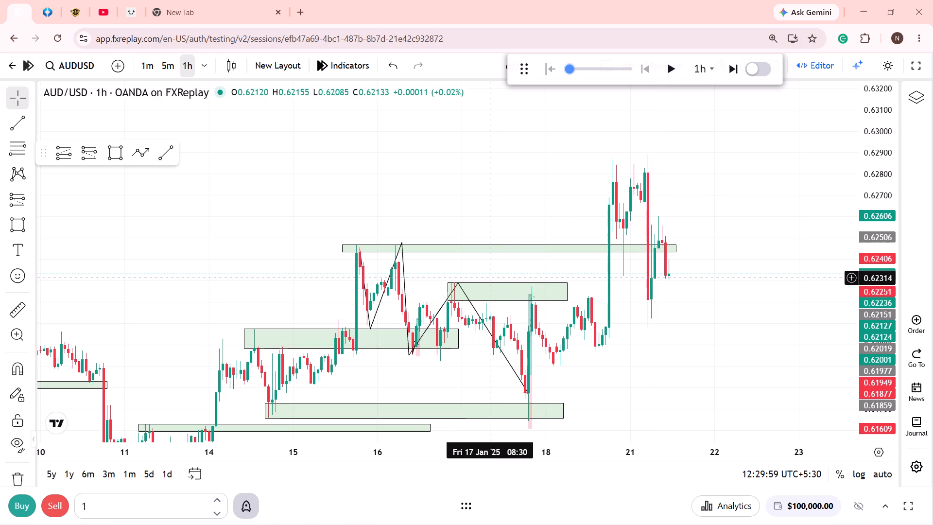
left_click(155, 67)
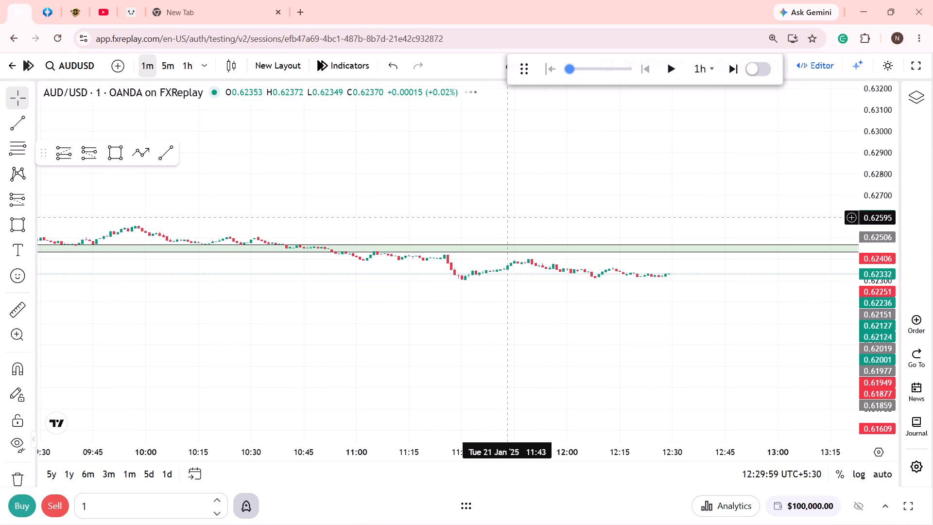
scroll(423, 280, "down", 12)
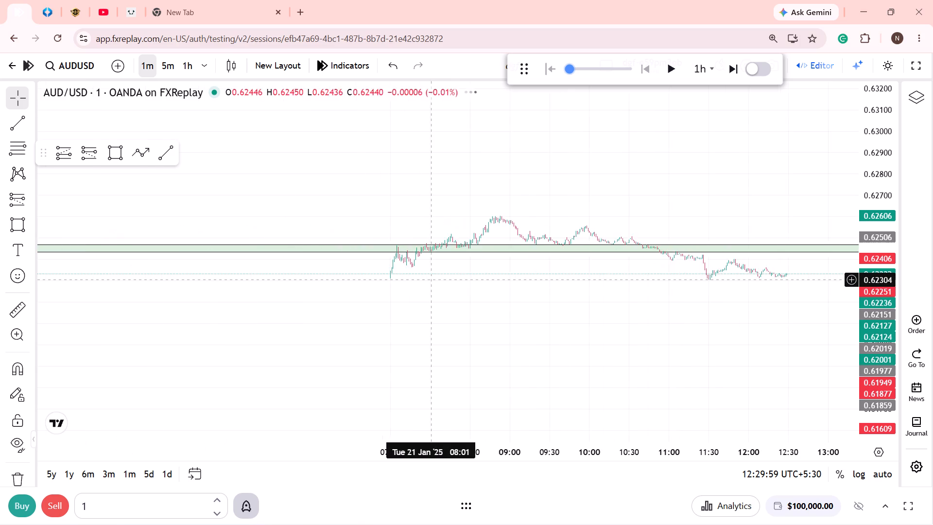
scroll(432, 280, "down", 11)
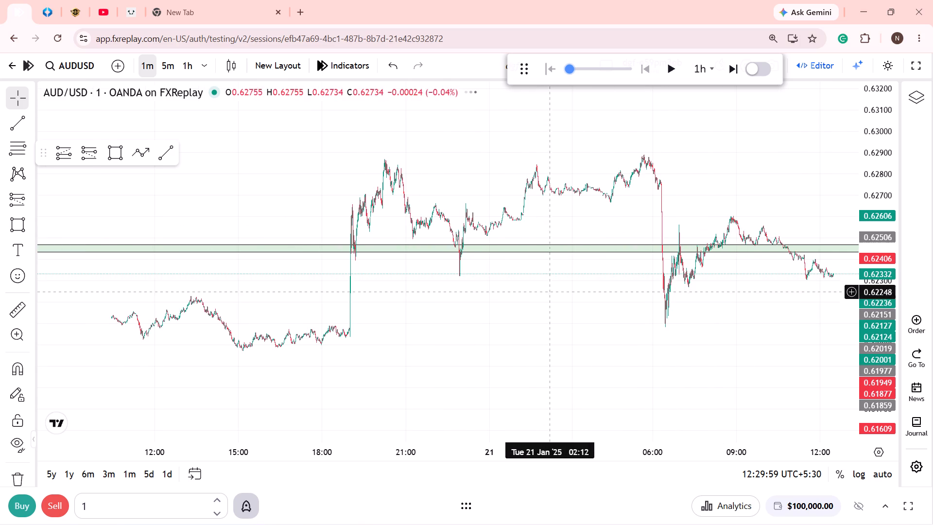
scroll(579, 319, "up", 5)
left_click_drag(881, 382, 874, 300)
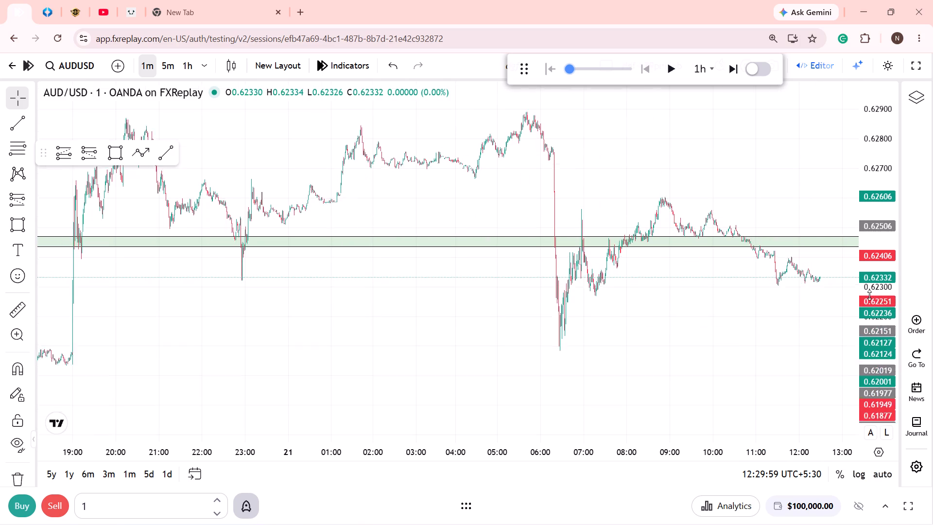
scroll(461, 319, "up", 12)
left_click_drag(319, 318, 862, 318)
scroll(534, 320, "up", 4)
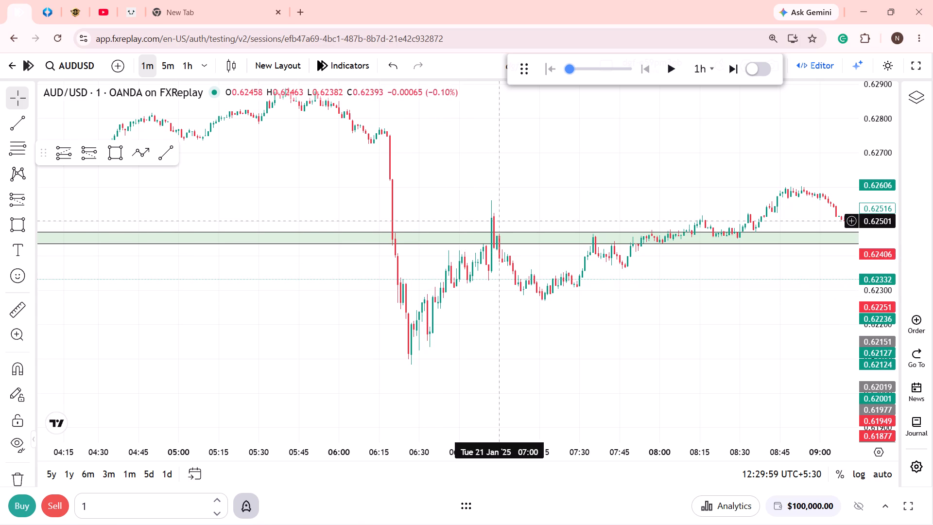
left_click_drag(549, 310, 322, 367)
scroll(598, 364, "down", 4)
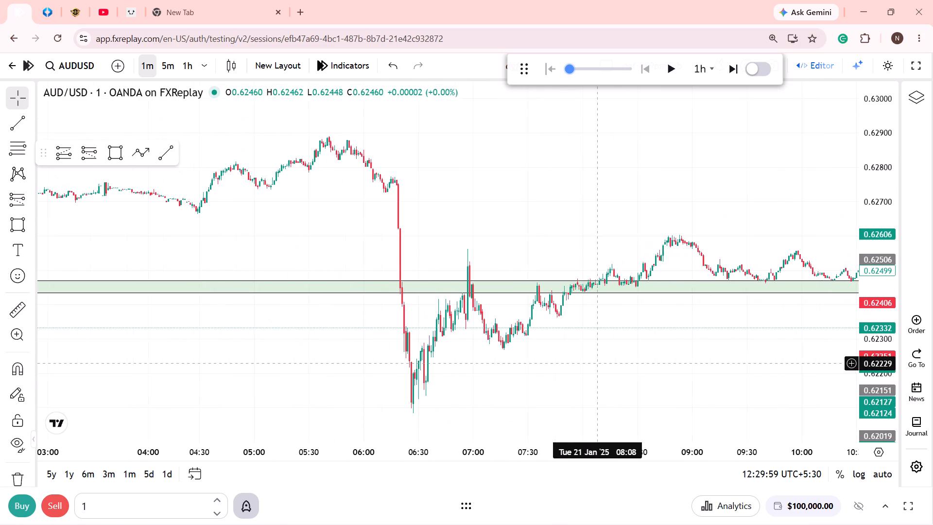
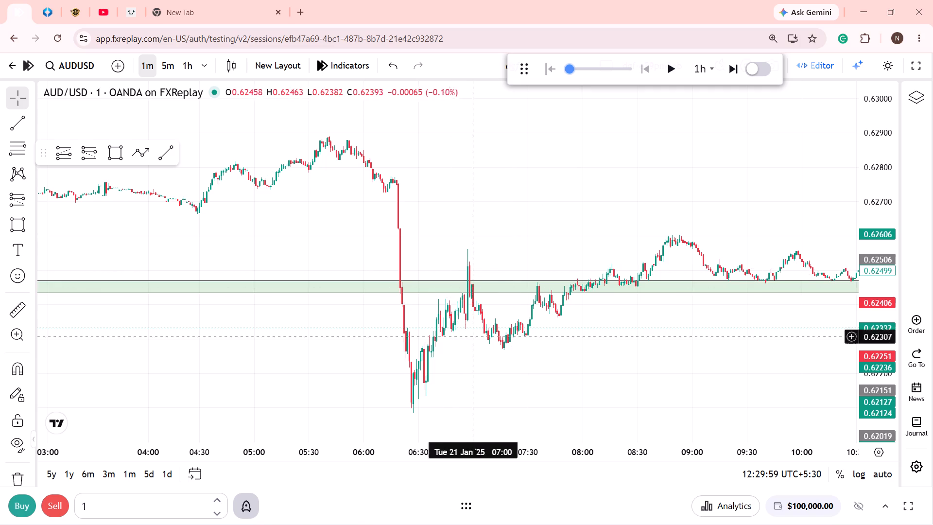
Examine the 21 January 1m price action between the sharp 06:15 drop and 12:30 around the green zone.
left_click_drag(523, 362, 222, 329)
scroll(536, 370, "down", 5)
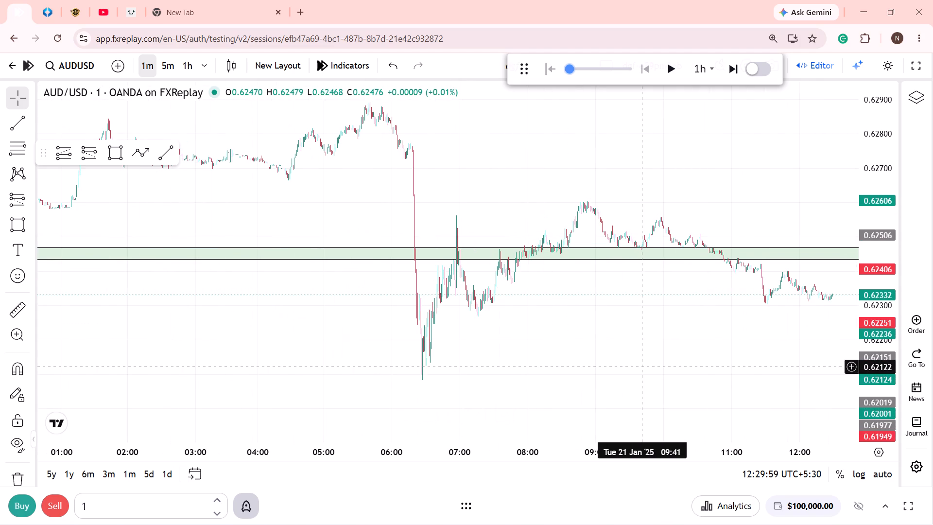
scroll(632, 418, "up", 4)
left_click_drag(437, 363, 790, 371)
scroll(528, 402, "up", 5)
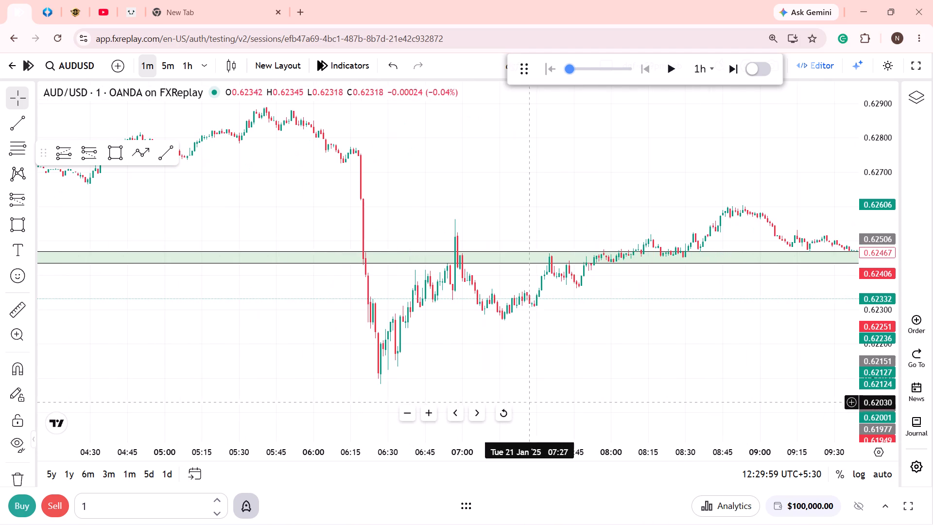
left_click_drag(542, 372, 511, 365)
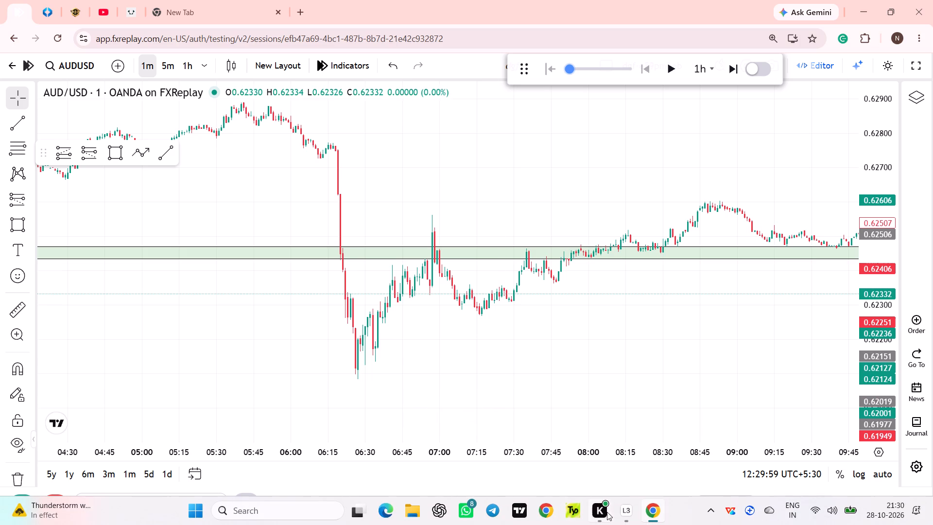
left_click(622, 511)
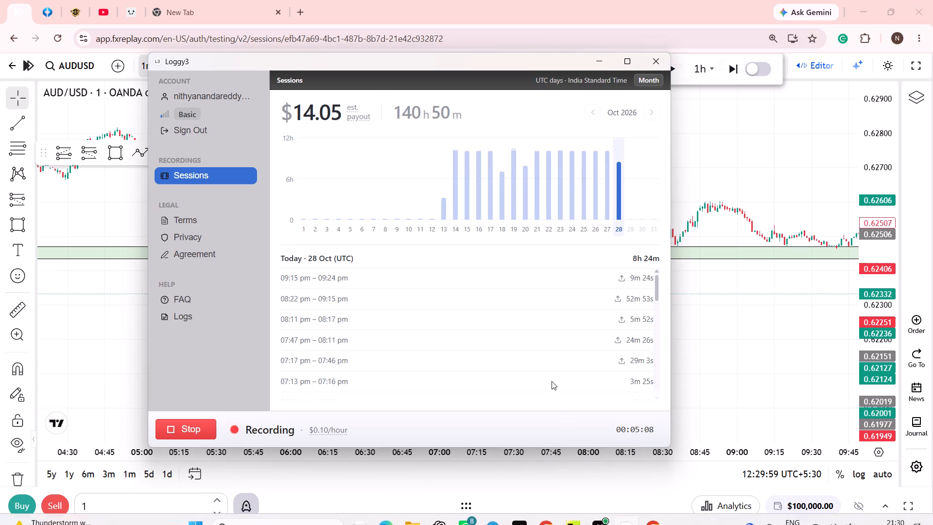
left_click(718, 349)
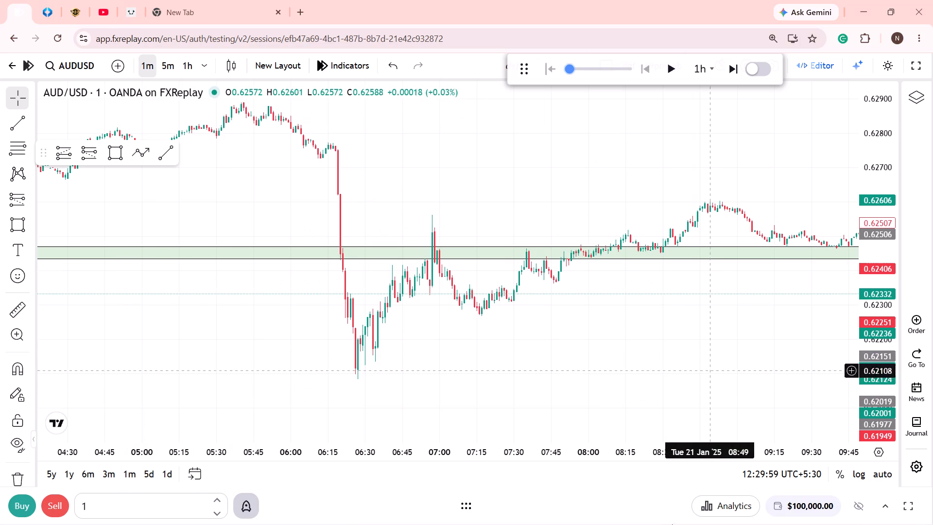